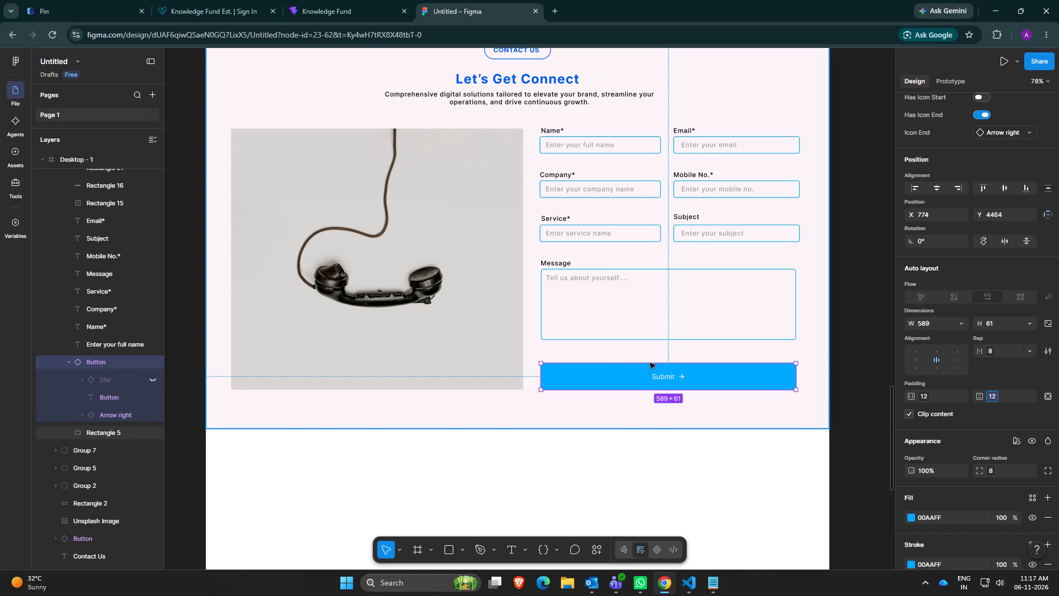
# Examine the Submit button's component properties, auto layout, fill, stroke and prototype settings.
pyautogui.click(654, 376)
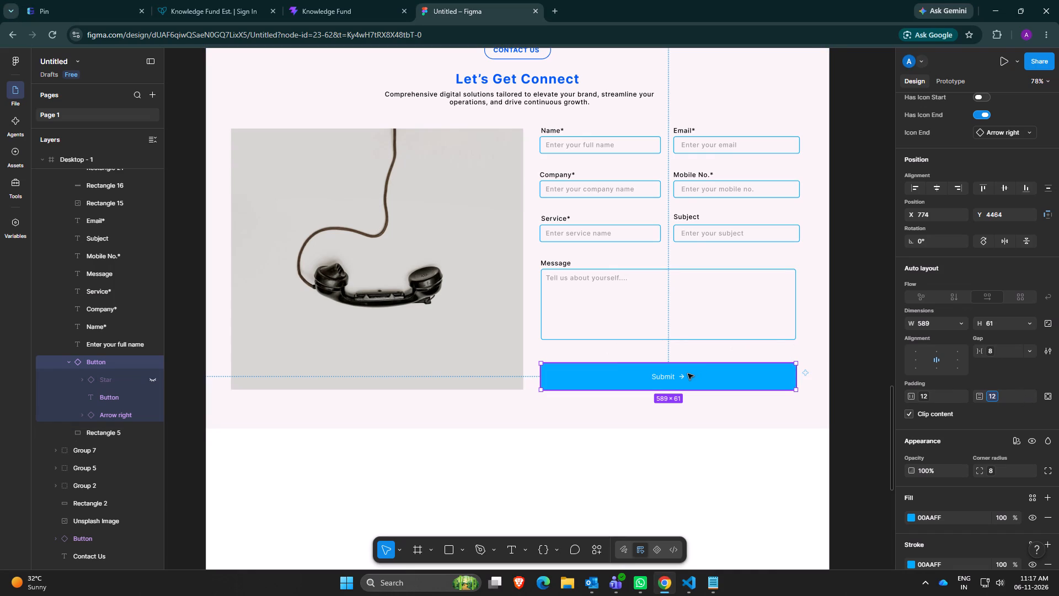
pyautogui.scroll(-5, 981, 358)
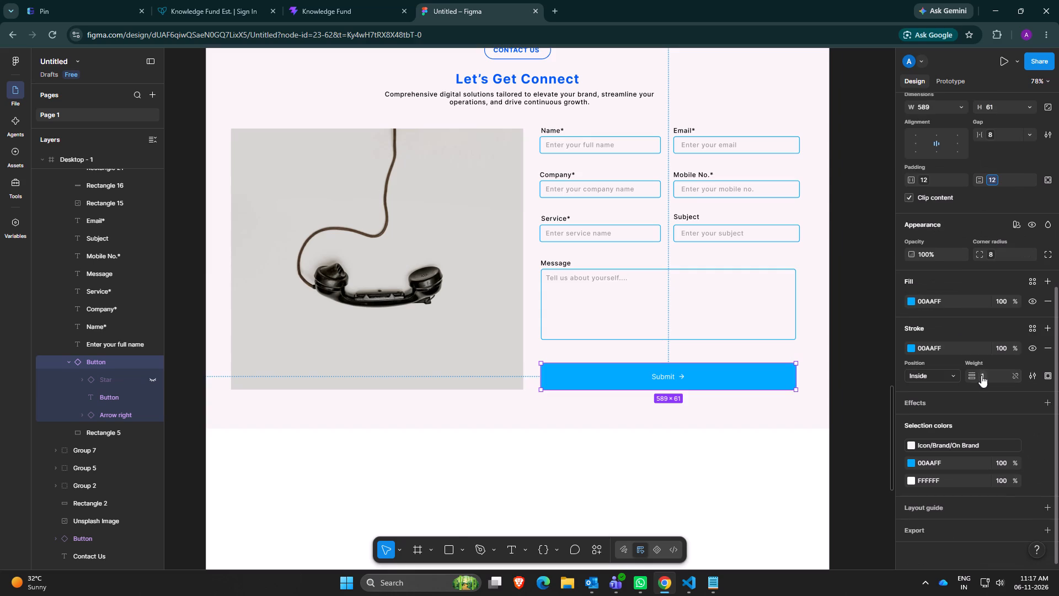
pyautogui.scroll(-3, 961, 424)
pyautogui.scroll(8, 971, 349)
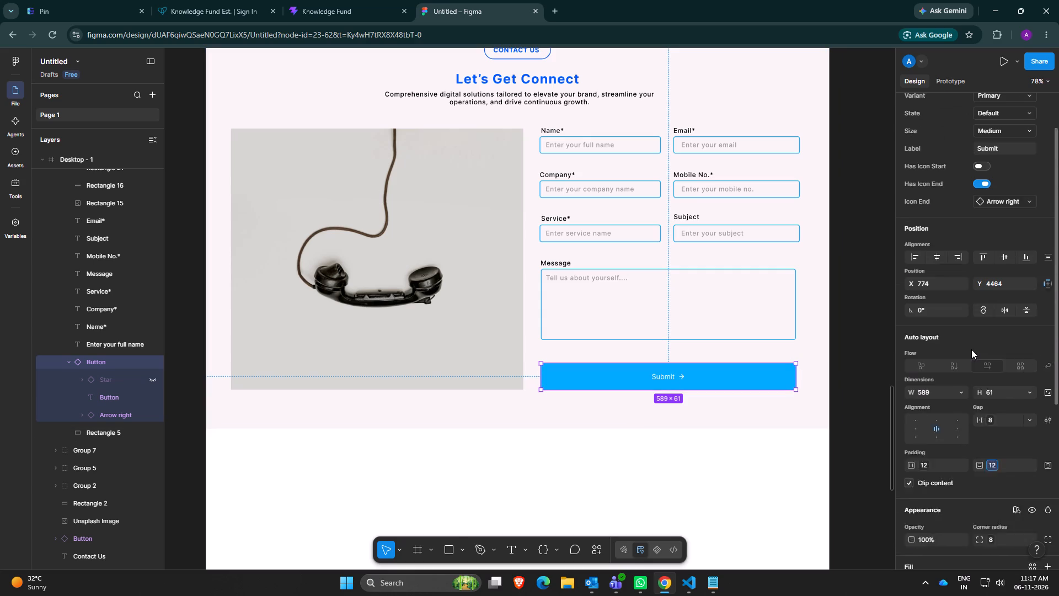
pyautogui.scroll(4, 971, 349)
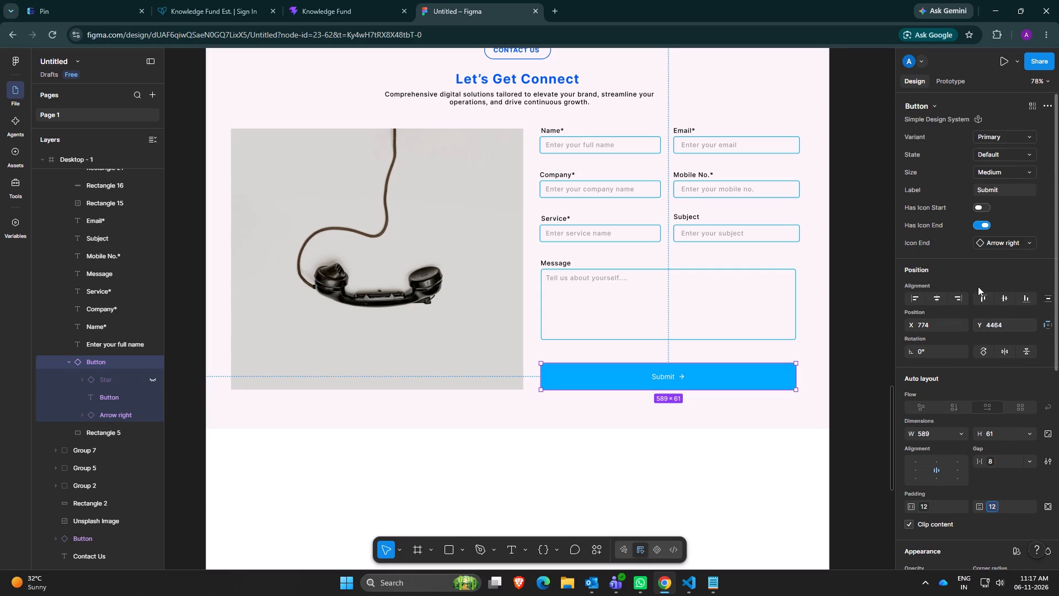
pyautogui.click(949, 83)
pyautogui.click(912, 79)
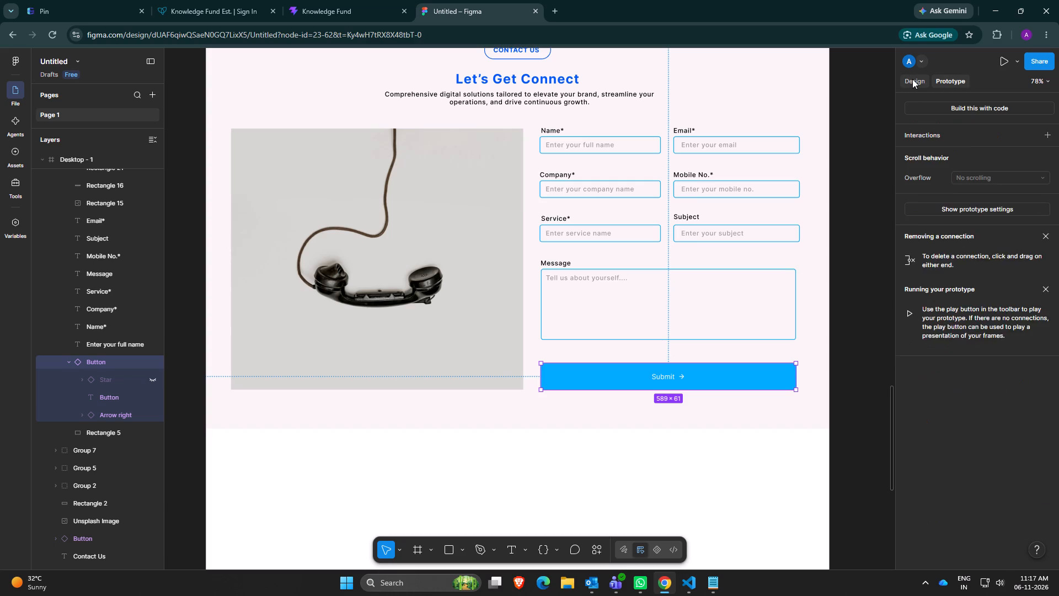
pyautogui.scroll(-2, 964, 294)
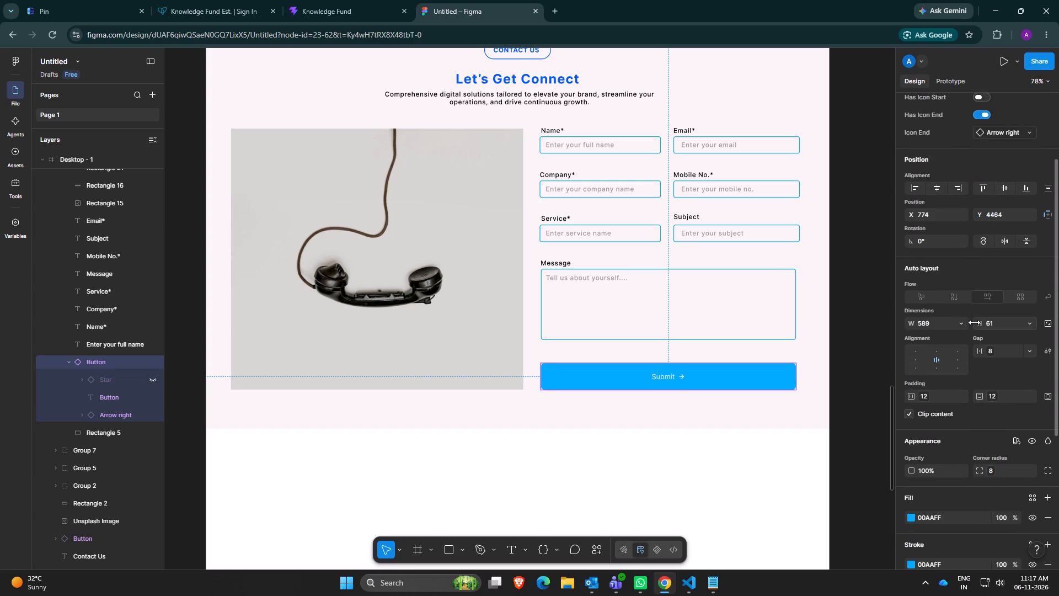
pyautogui.scroll(5, 1010, 268)
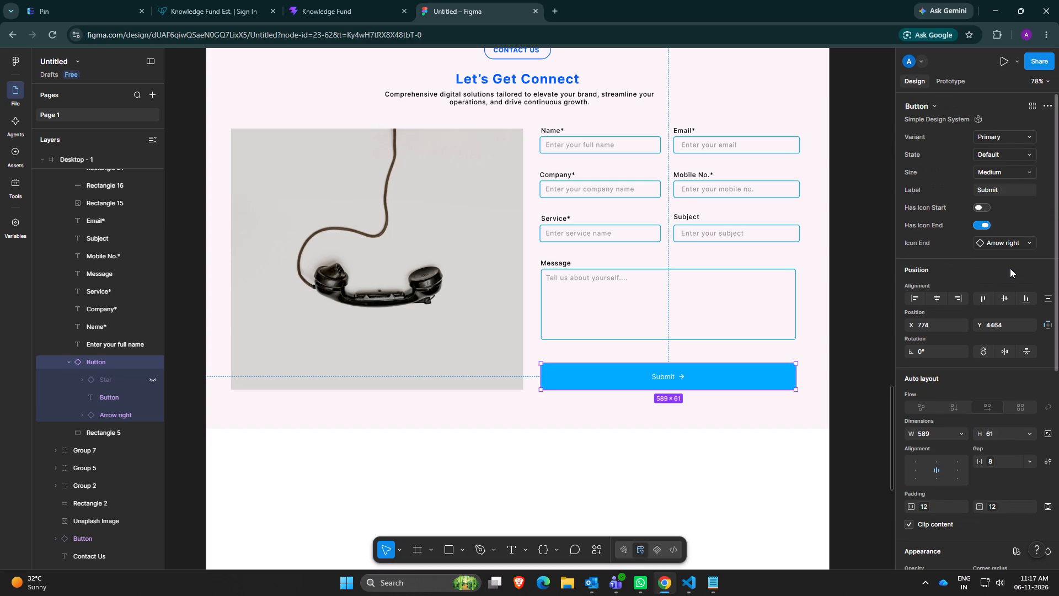
pyautogui.scroll(-2, 1010, 268)
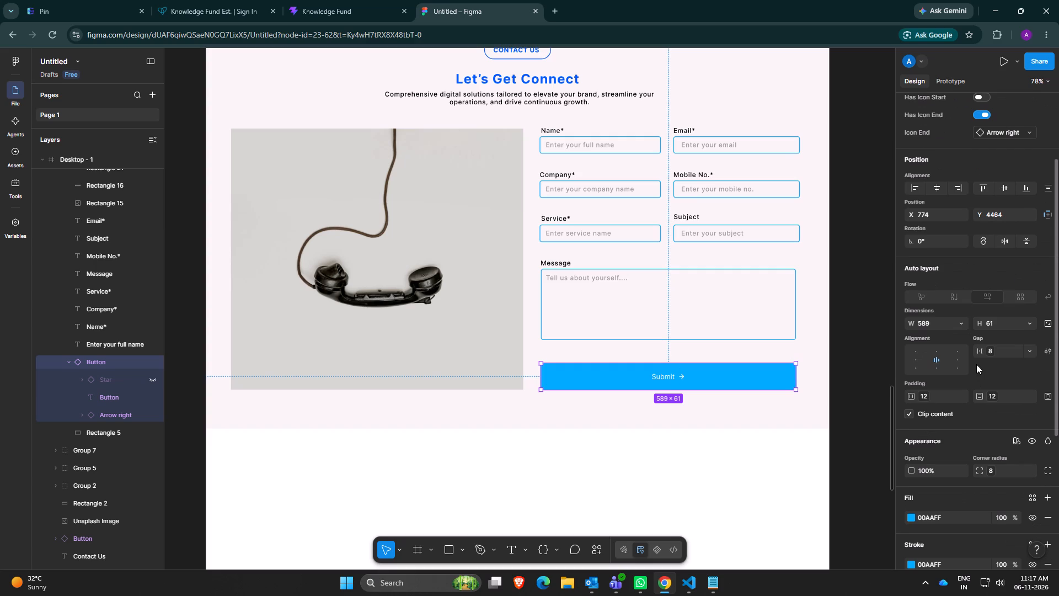
pyautogui.scroll(-3, 976, 364)
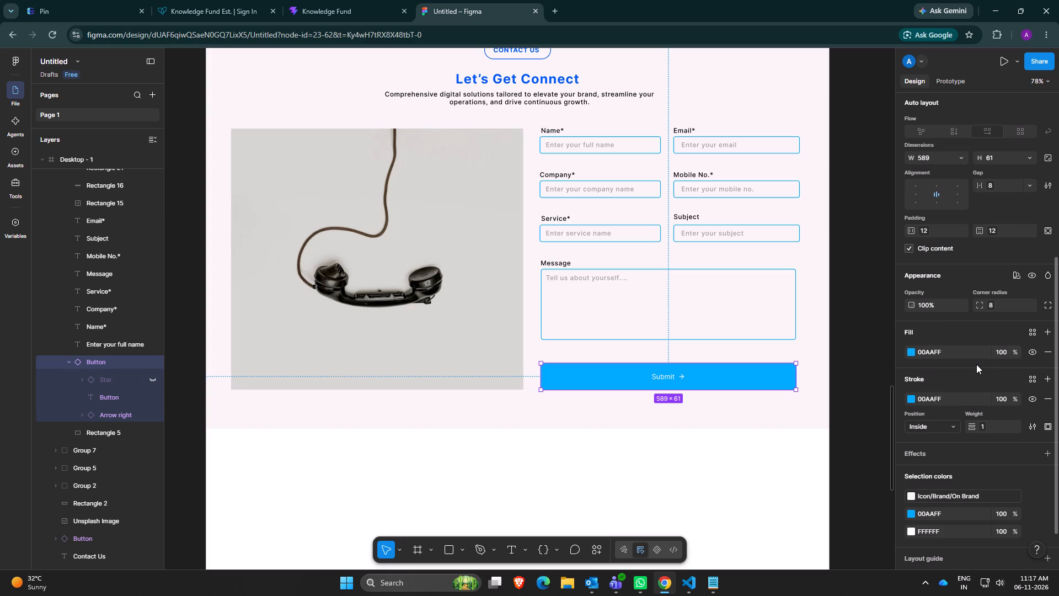
pyautogui.scroll(-4, 976, 364)
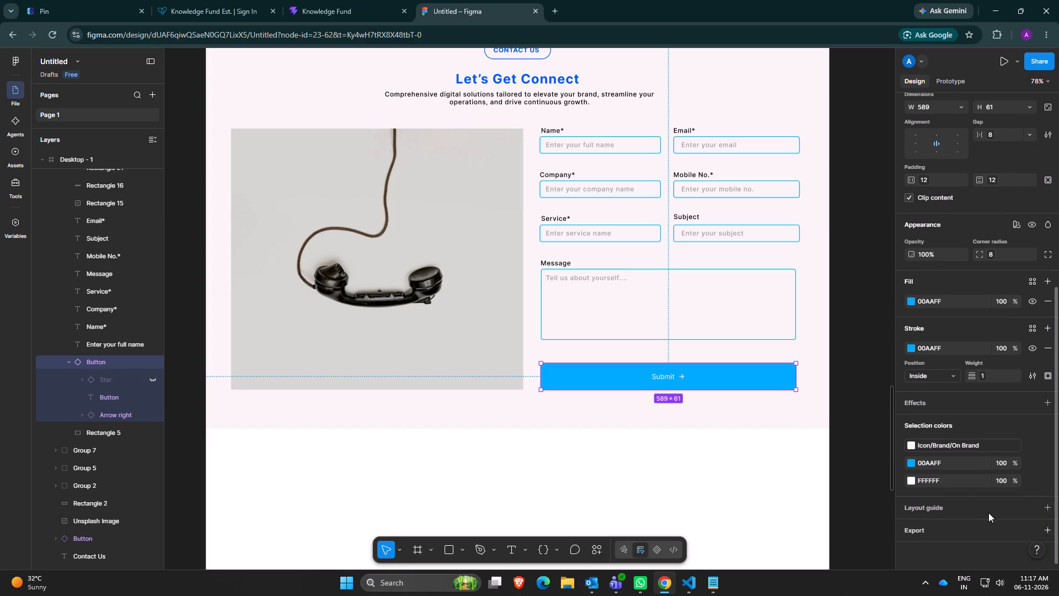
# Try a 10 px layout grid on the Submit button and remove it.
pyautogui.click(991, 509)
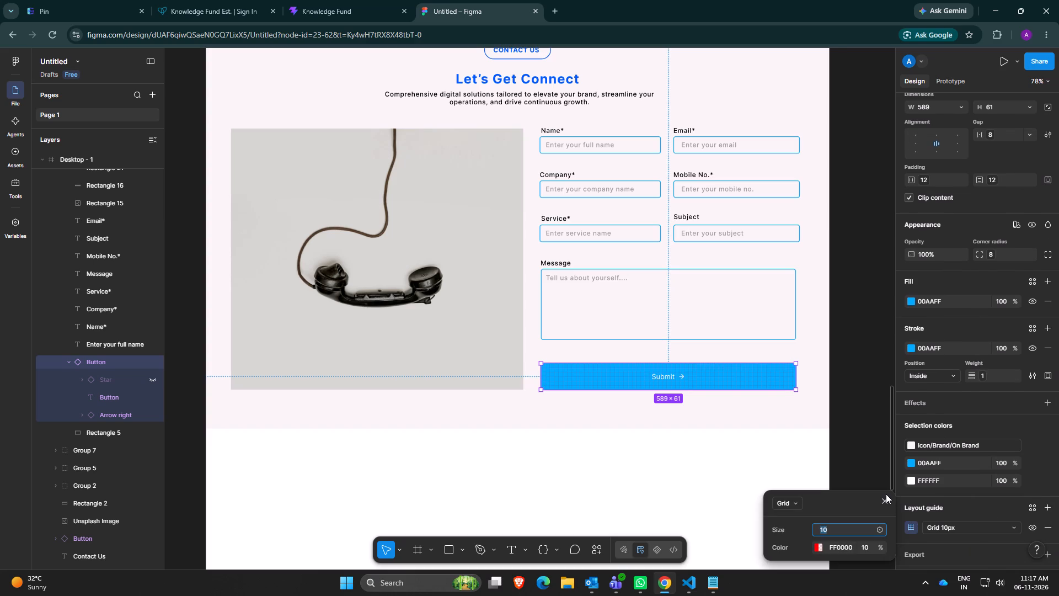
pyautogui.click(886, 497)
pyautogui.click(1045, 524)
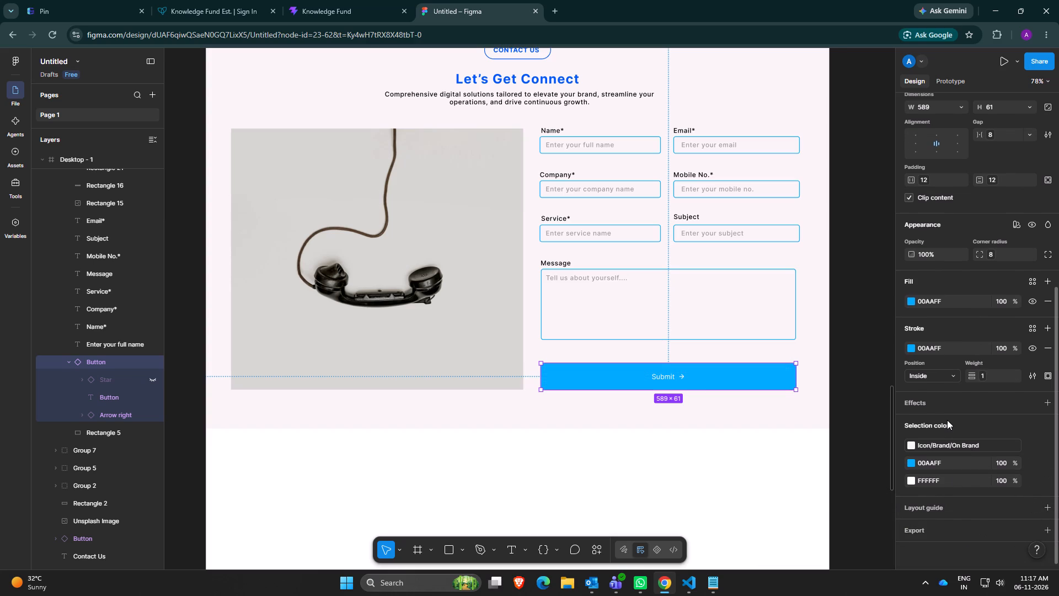
# Check the size options of the Submit button component, keeping it at Medium.
pyautogui.scroll(3, 939, 414)
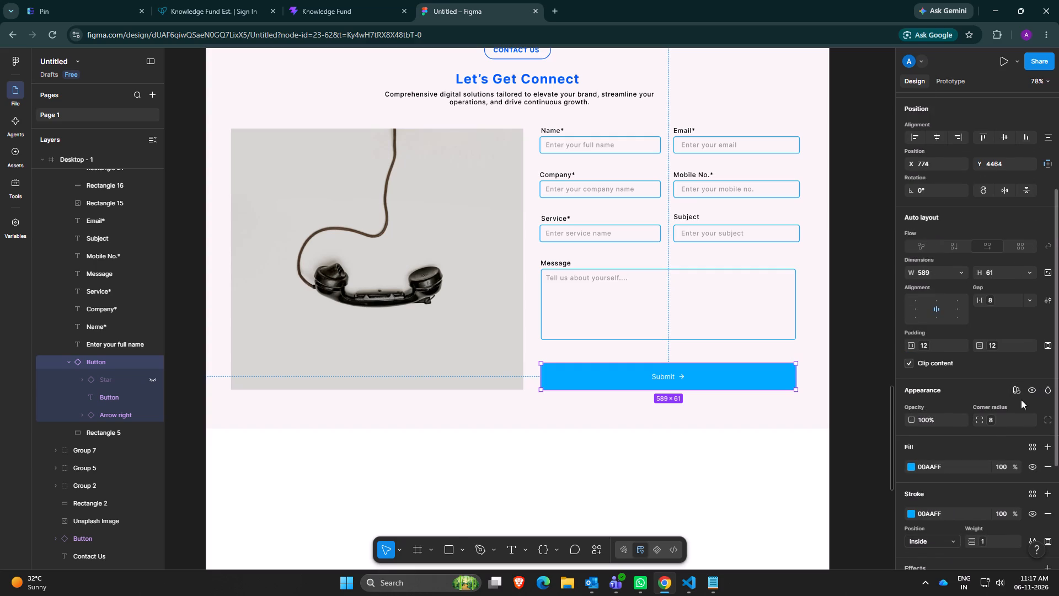
pyautogui.scroll(8, 1002, 429)
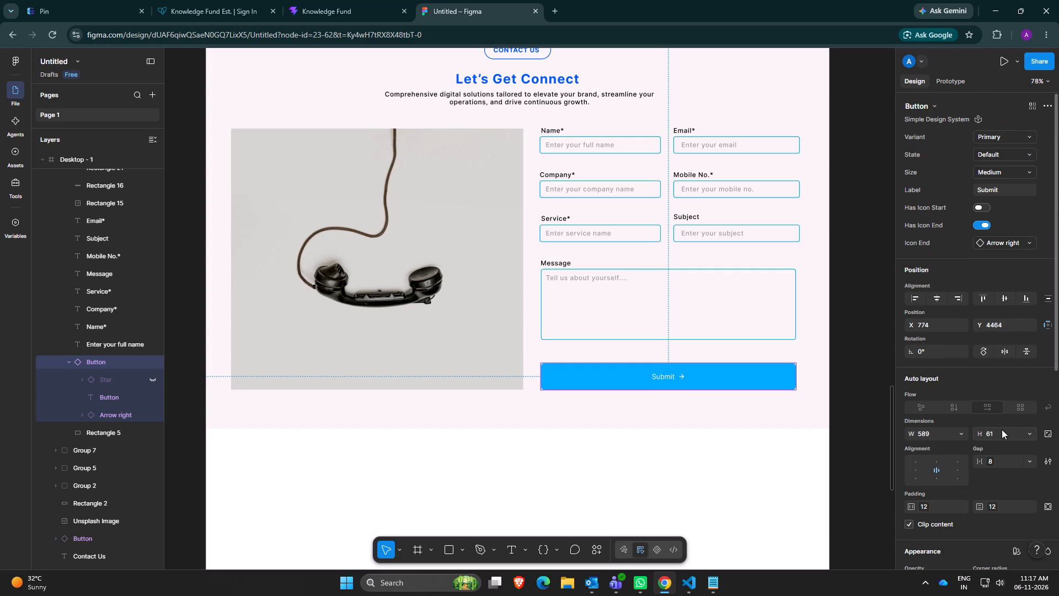
pyautogui.click(1003, 173)
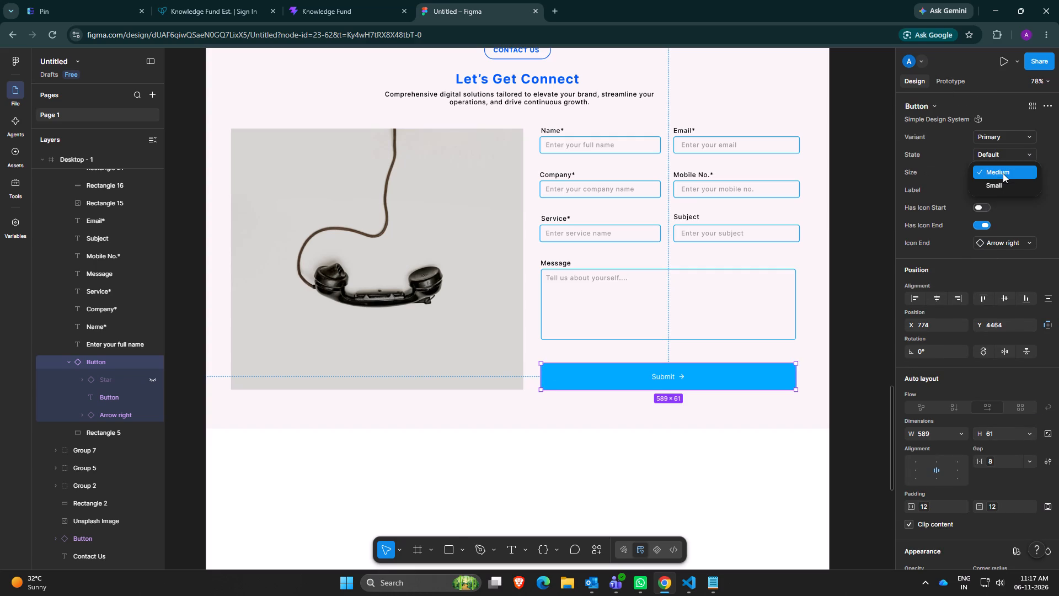
pyautogui.click(1003, 173)
pyautogui.click(1003, 173)
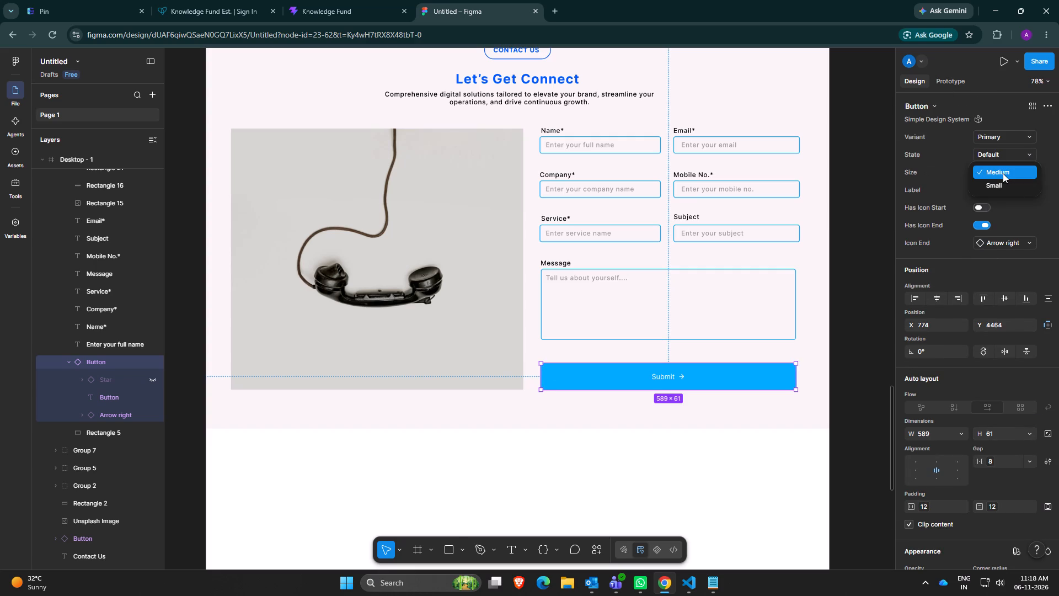
pyautogui.click(1003, 173)
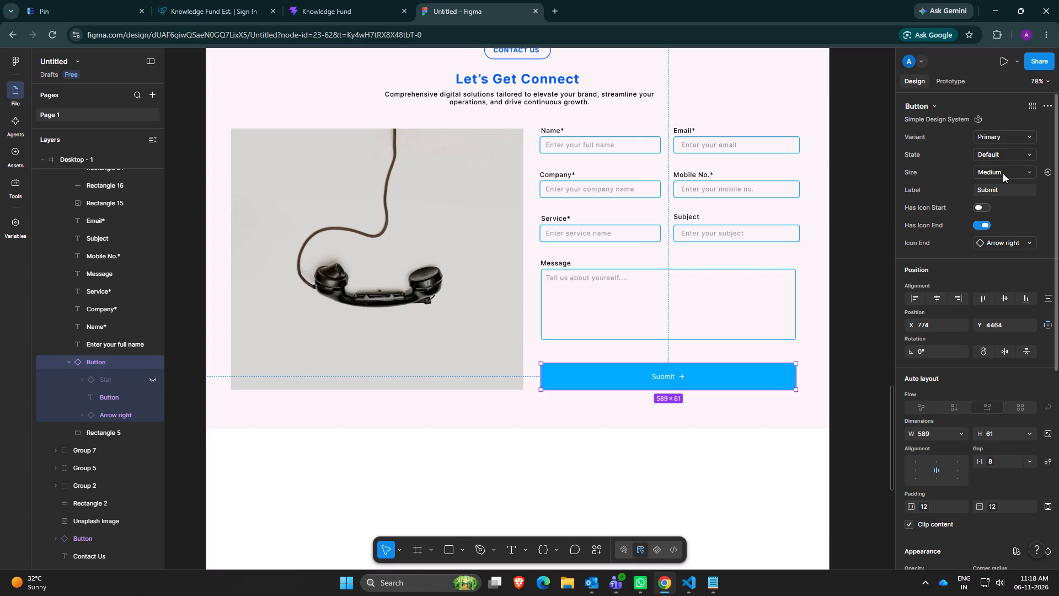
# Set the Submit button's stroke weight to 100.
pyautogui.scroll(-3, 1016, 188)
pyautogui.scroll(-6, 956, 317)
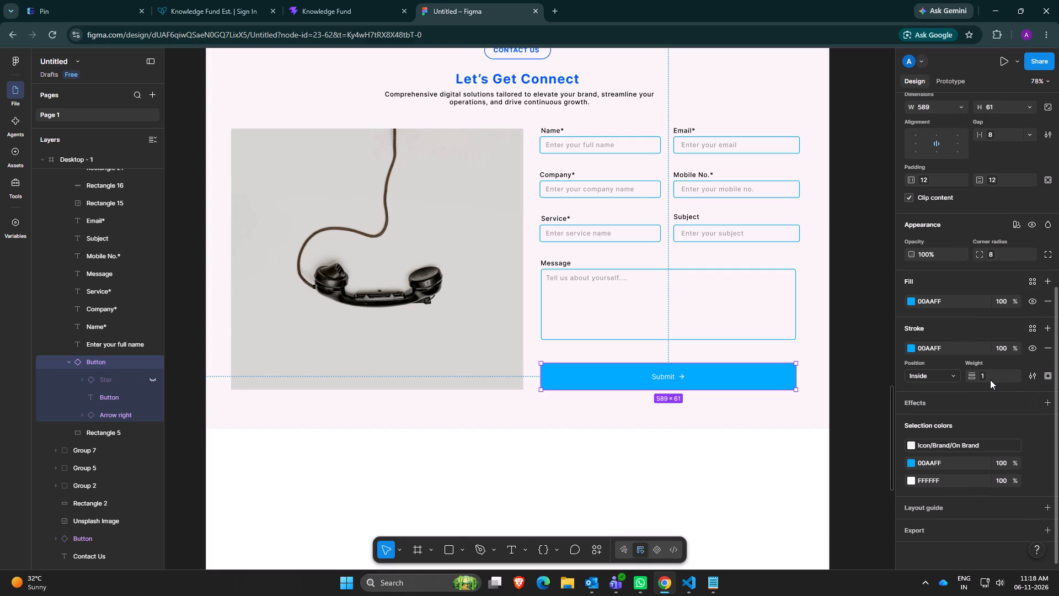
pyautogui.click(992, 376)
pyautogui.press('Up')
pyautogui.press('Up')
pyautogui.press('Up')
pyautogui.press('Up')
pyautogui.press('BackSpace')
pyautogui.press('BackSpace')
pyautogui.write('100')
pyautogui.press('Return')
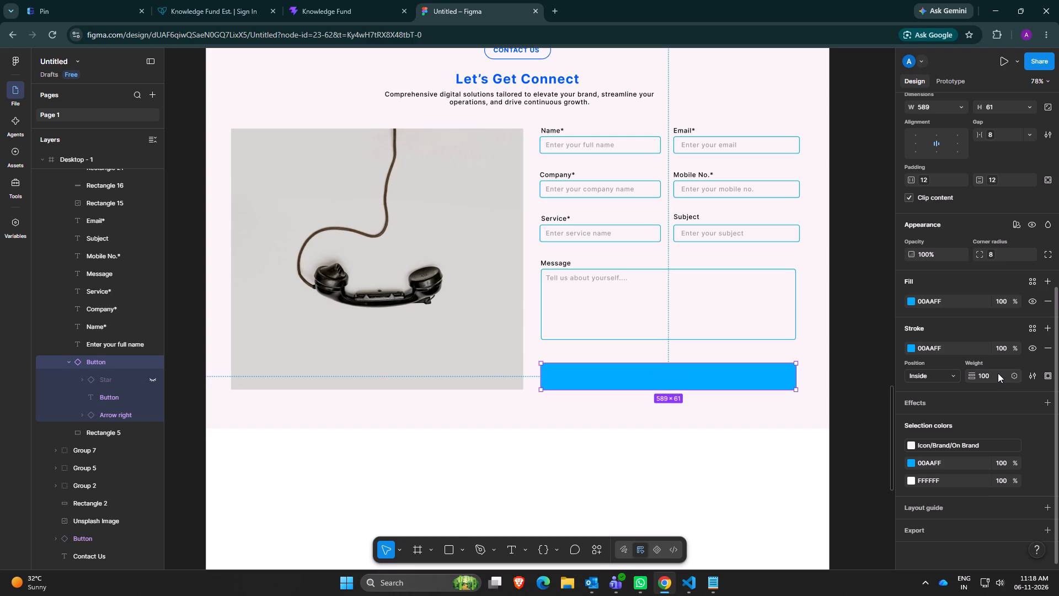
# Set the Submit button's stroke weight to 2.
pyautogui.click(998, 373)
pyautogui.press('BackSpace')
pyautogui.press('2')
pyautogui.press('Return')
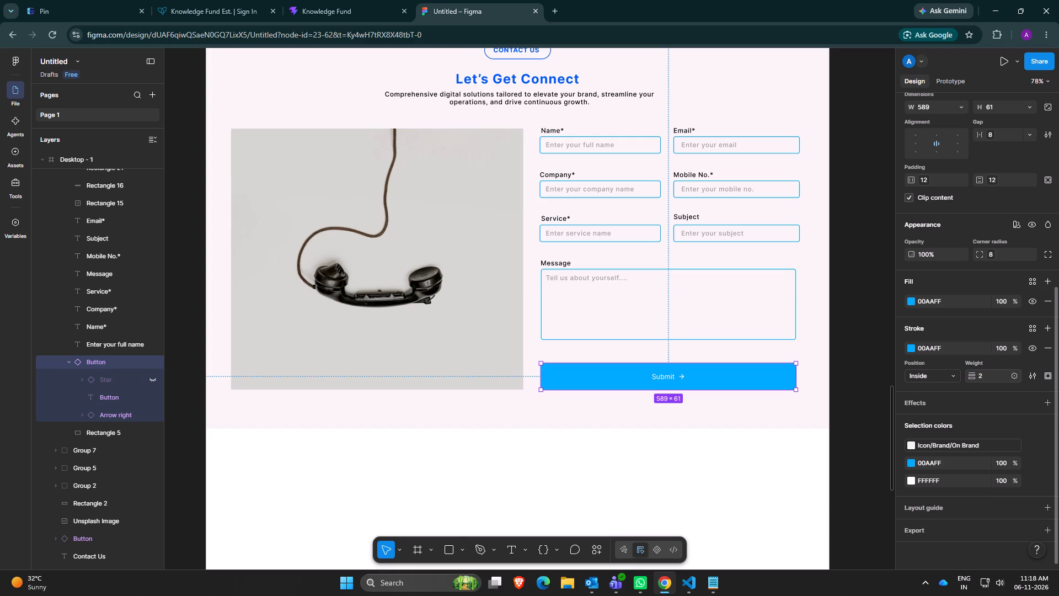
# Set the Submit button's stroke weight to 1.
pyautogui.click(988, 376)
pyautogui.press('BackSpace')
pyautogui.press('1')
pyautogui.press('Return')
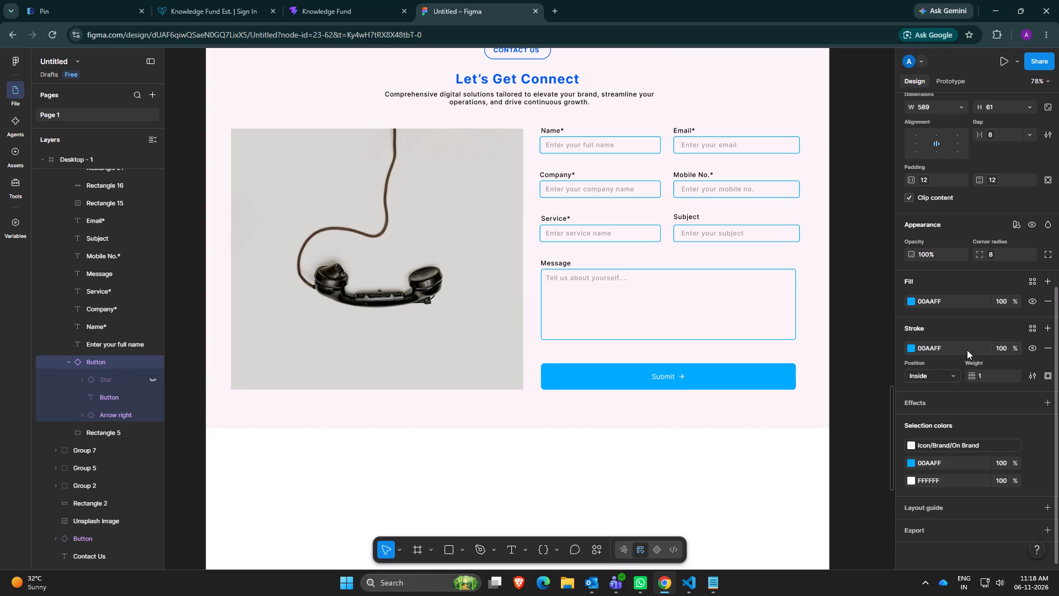
# Examine the Submit button's stroke position options and its height, auto layout and component settings.
pyautogui.click(937, 374)
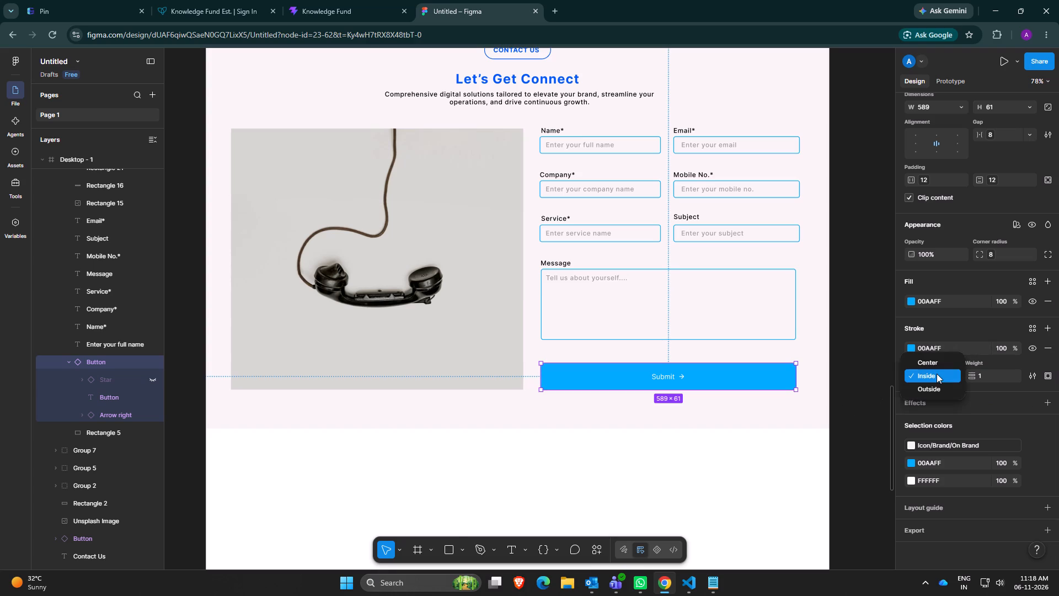
pyautogui.click(937, 374)
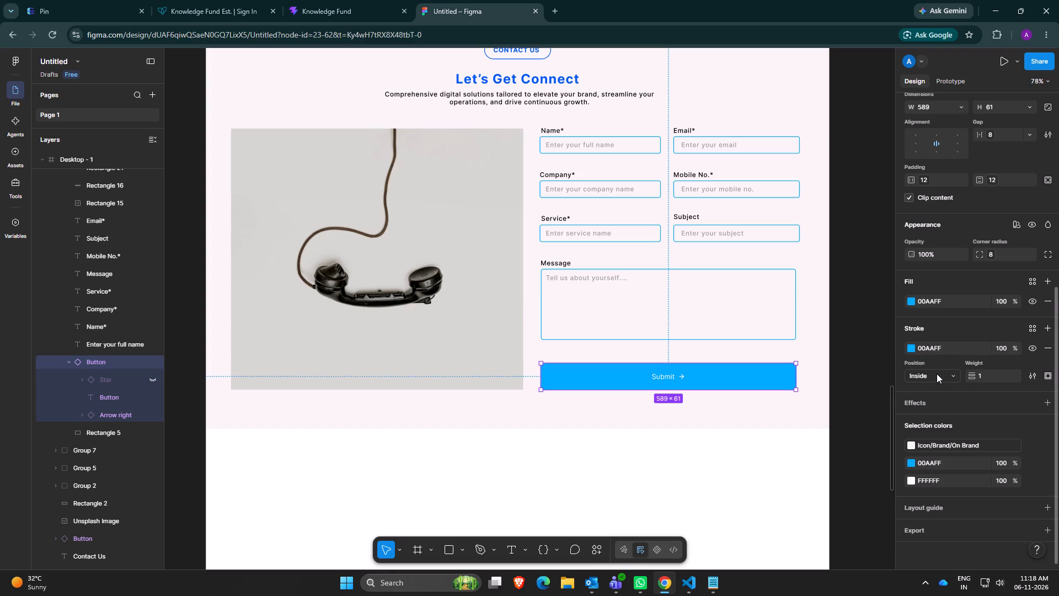
pyautogui.scroll(2, 937, 374)
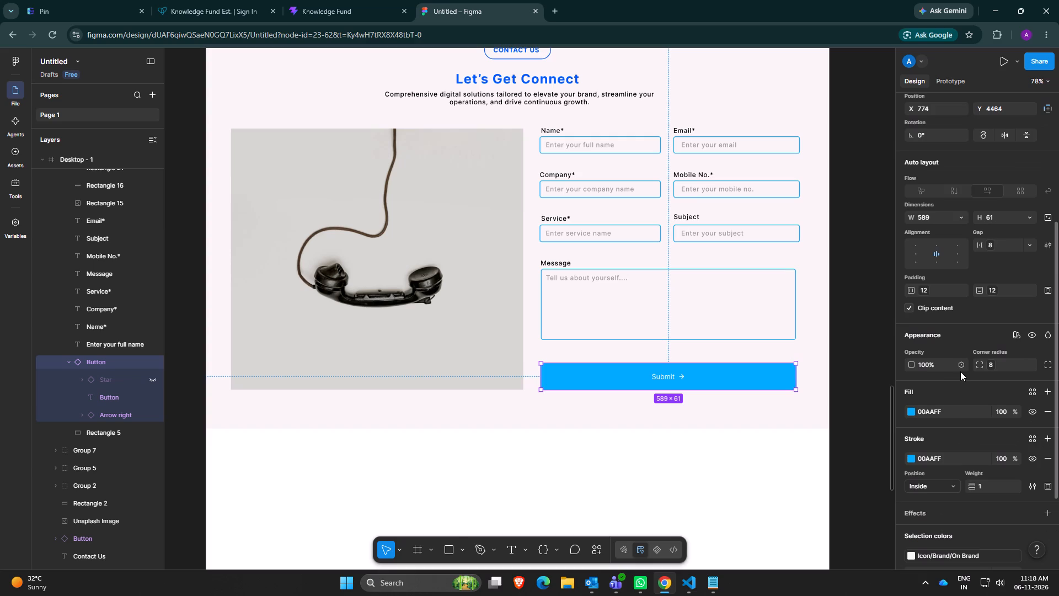
pyautogui.scroll(8, 960, 371)
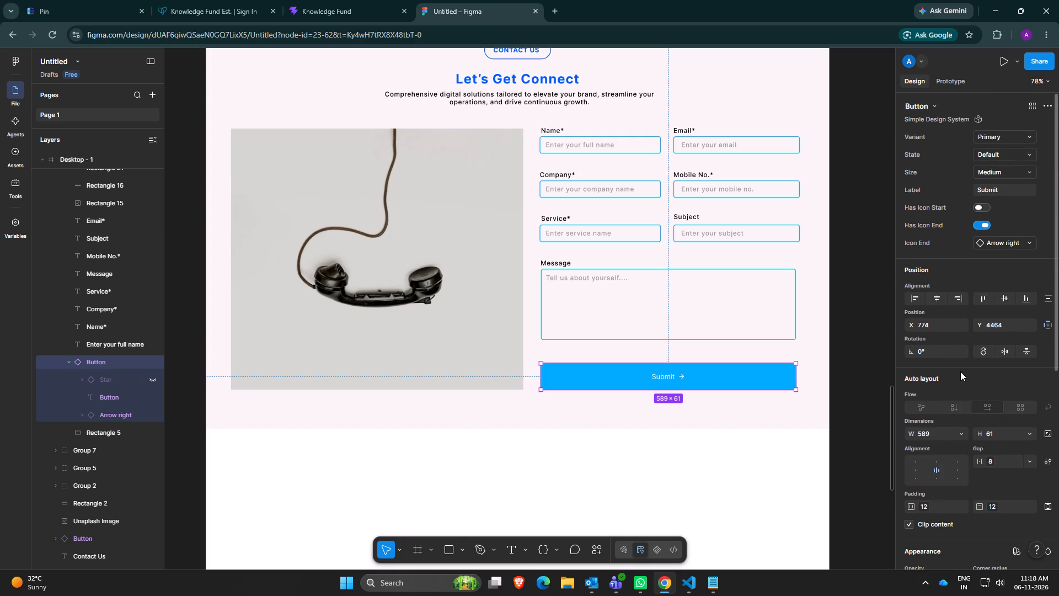
pyautogui.scroll(-3, 960, 371)
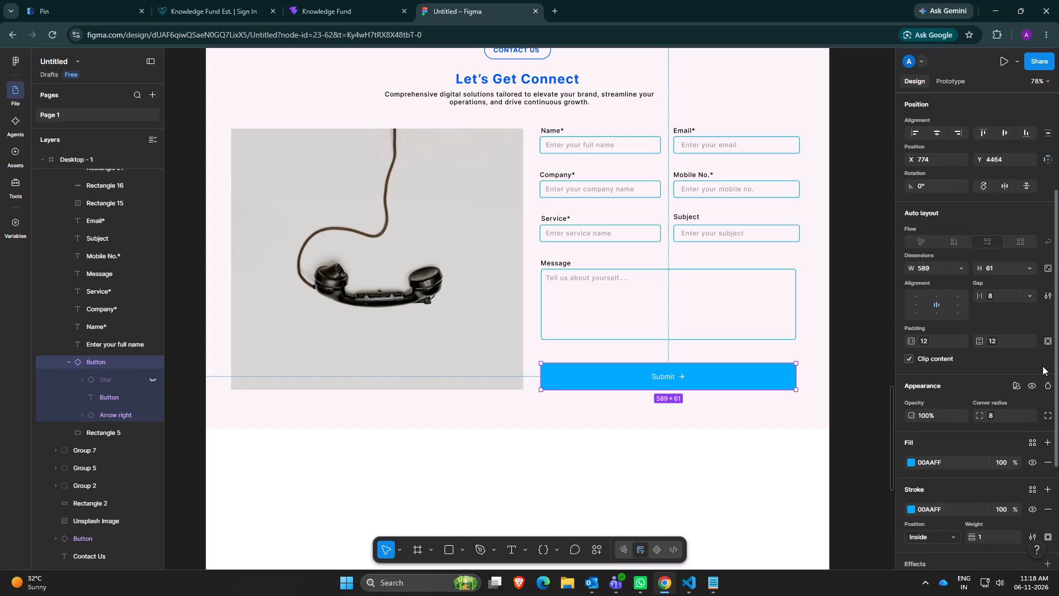
pyautogui.click(1004, 265)
pyautogui.scroll(4, 988, 345)
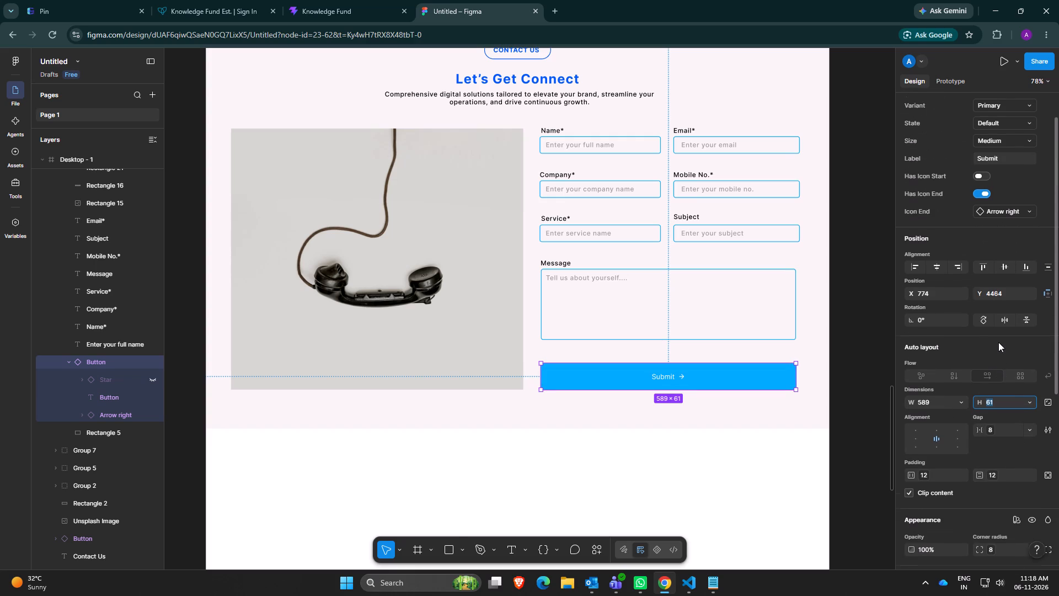
pyautogui.scroll(3, 998, 342)
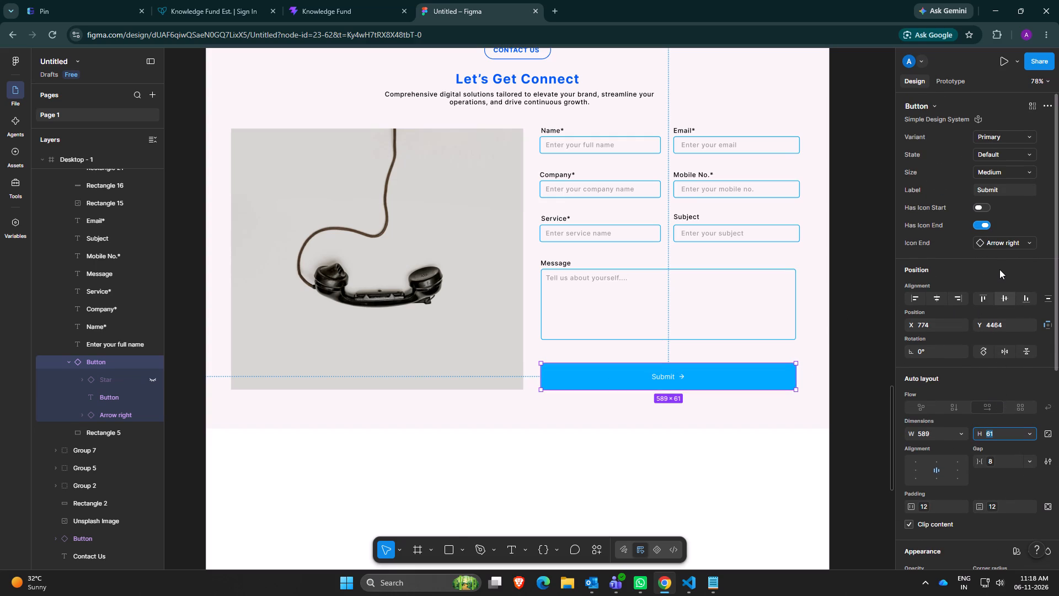
pyautogui.scroll(-1, 999, 270)
pyautogui.scroll(4, 999, 273)
# Examine the Submit button's size options and its component, layout, appearance, fill and stroke properties.
pyautogui.click(1011, 189)
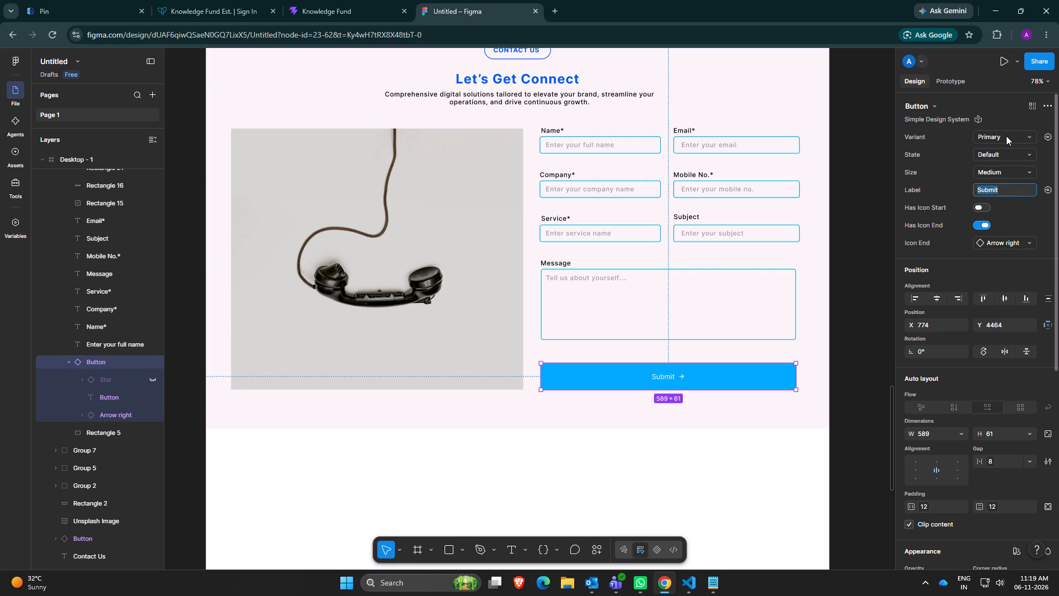
pyautogui.click(1013, 174)
pyautogui.click(1004, 172)
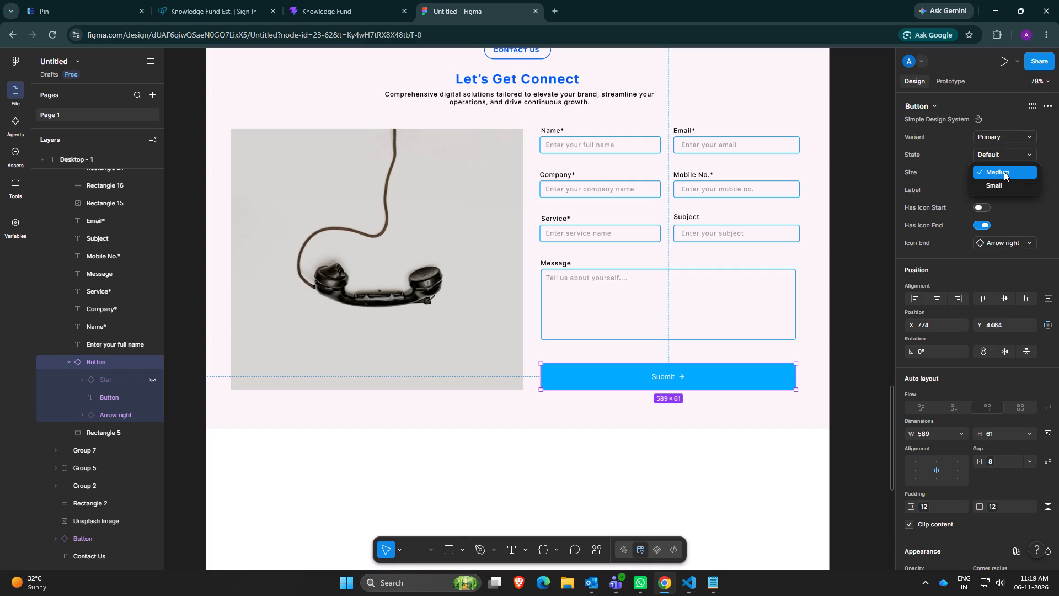
pyautogui.scroll(-3, 1033, 227)
pyautogui.scroll(-7, 1000, 282)
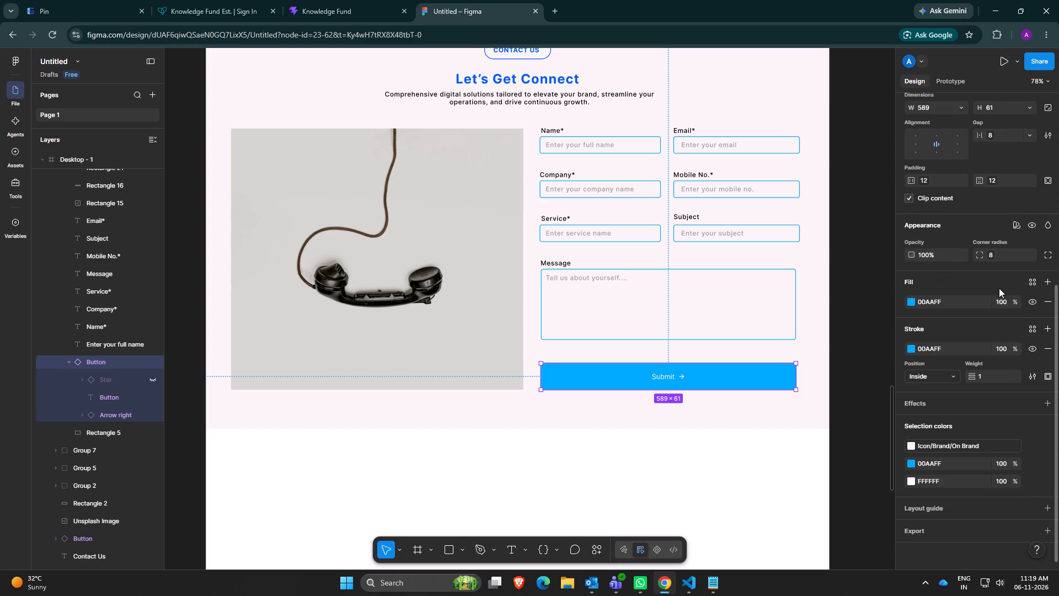
pyautogui.scroll(-2, 999, 288)
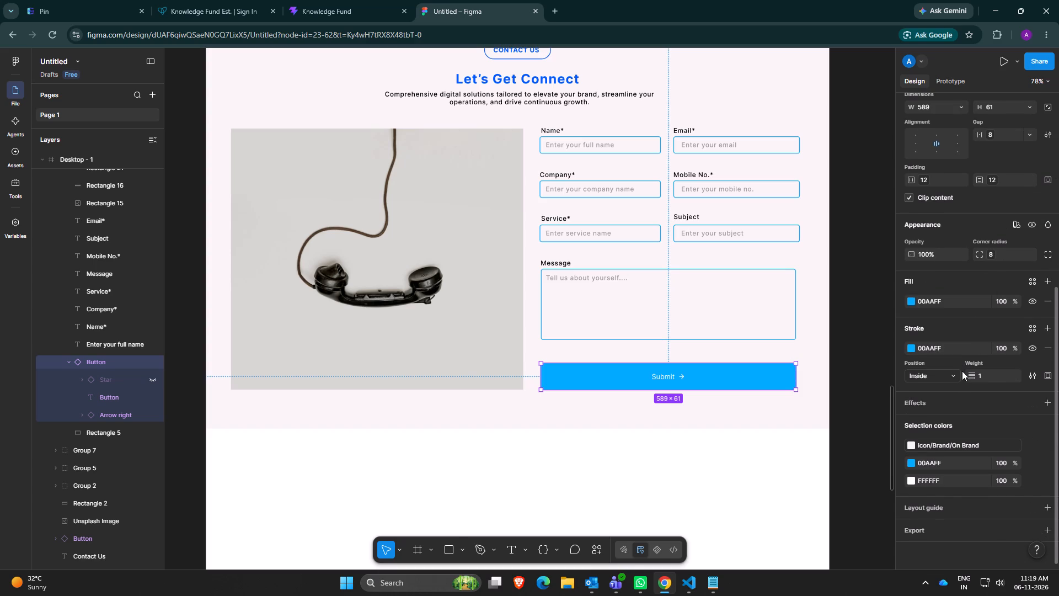
pyautogui.scroll(2, 962, 371)
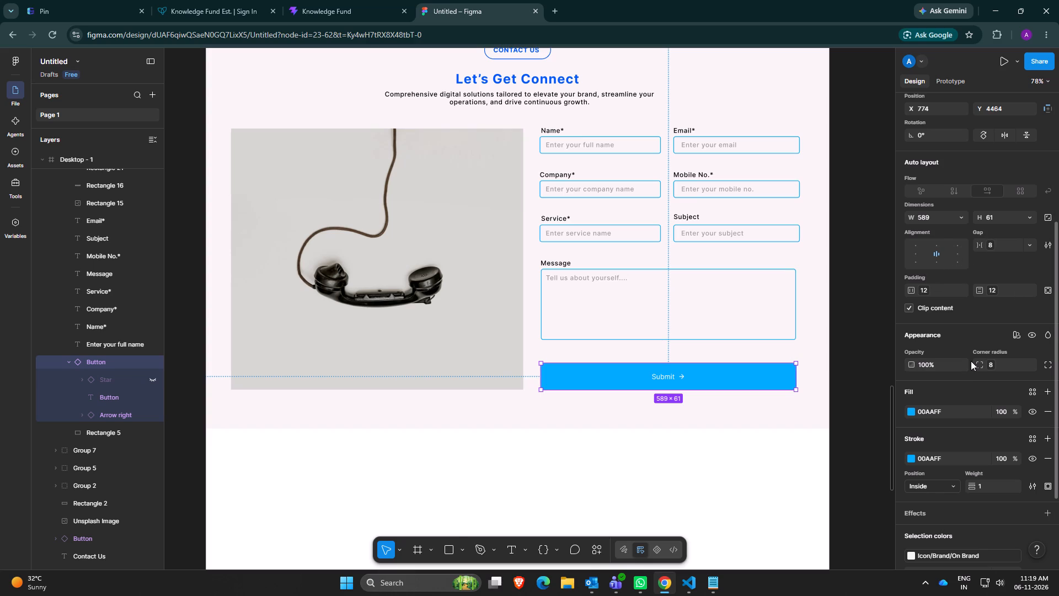
pyautogui.scroll(-5, 962, 365)
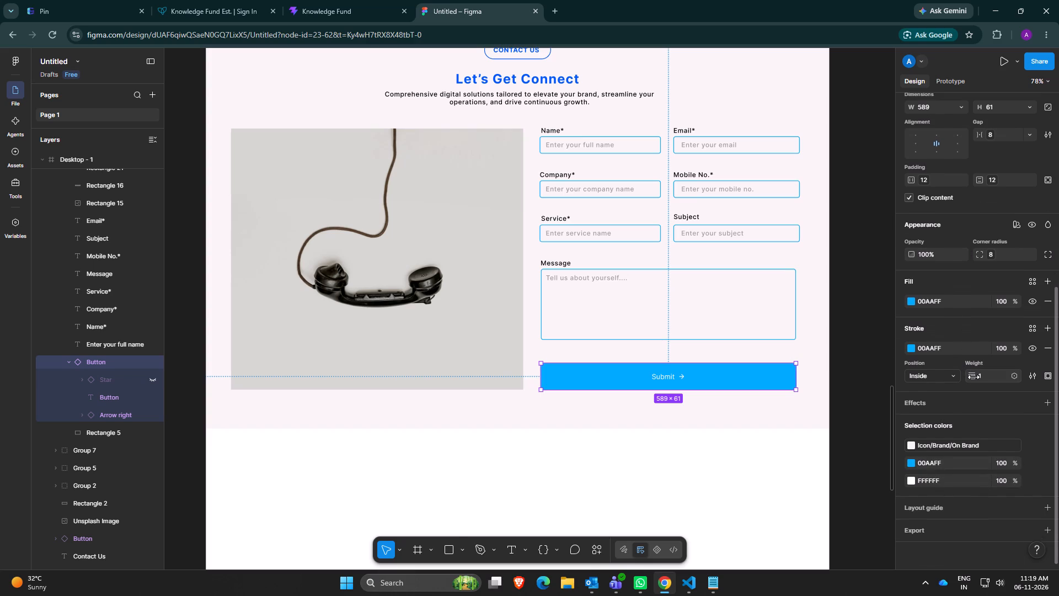
pyautogui.scroll(6, 980, 482)
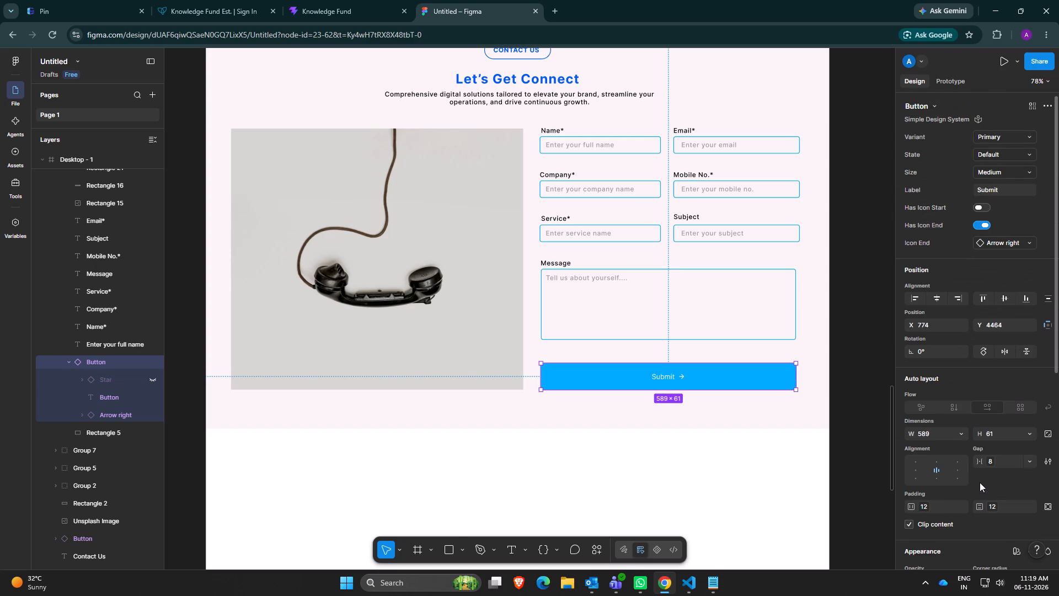
pyautogui.scroll(1, 980, 482)
pyautogui.scroll(-1, 973, 467)
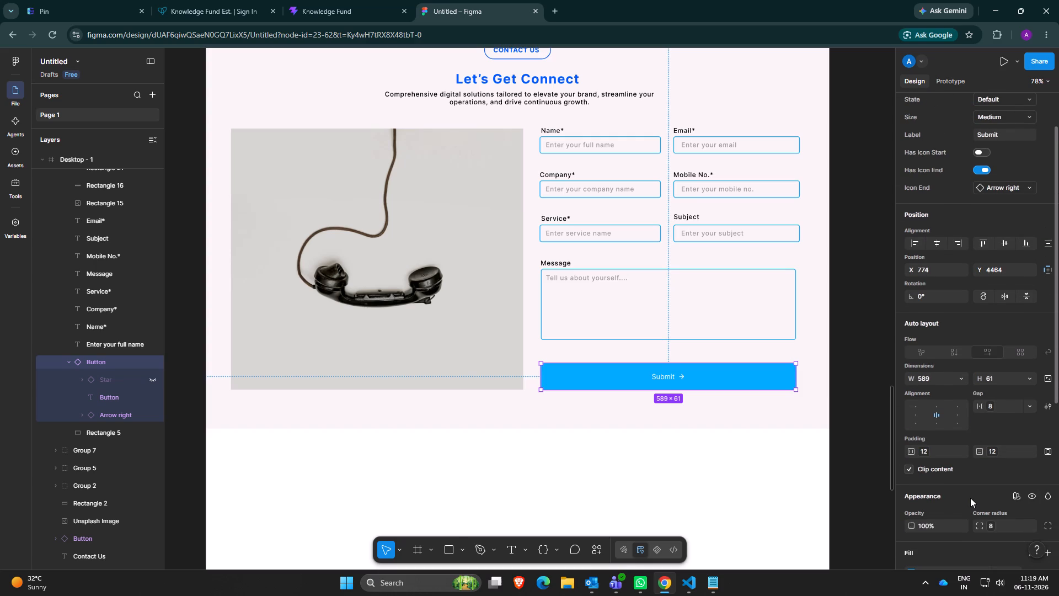
pyautogui.scroll(-2, 970, 498)
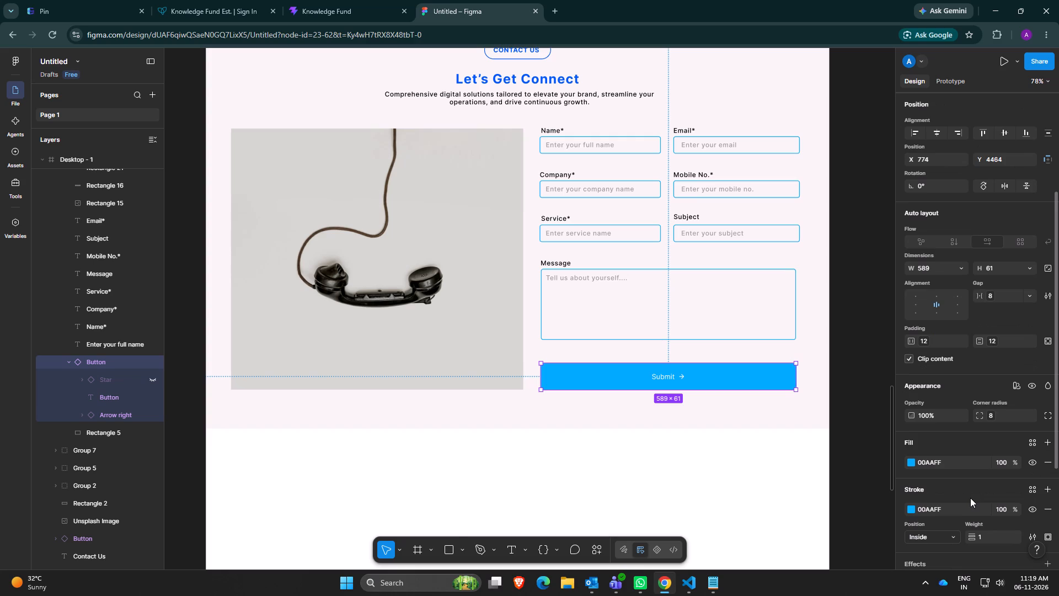
pyautogui.scroll(-2, 970, 498)
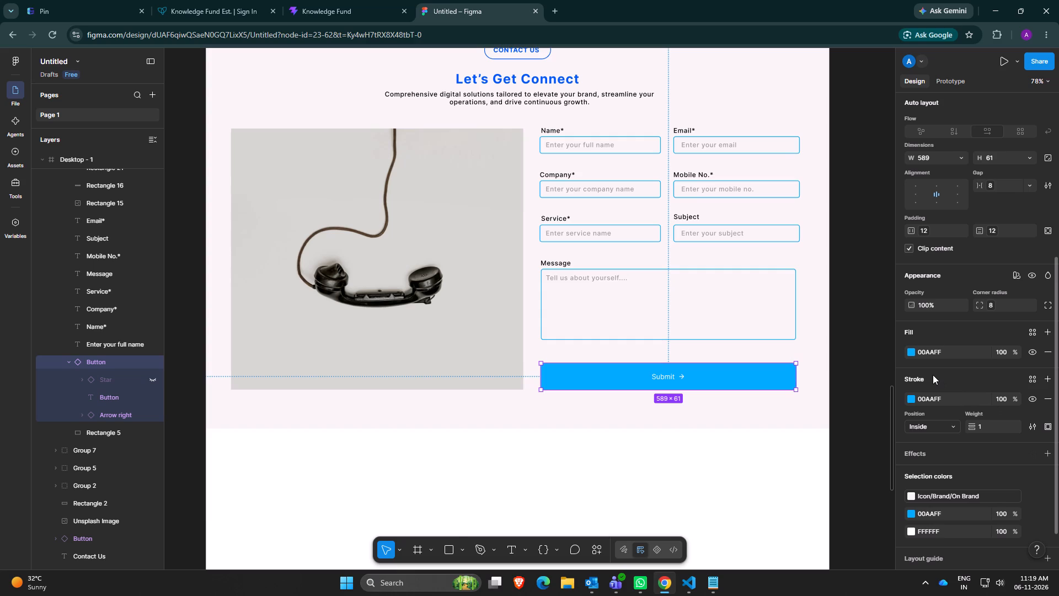
pyautogui.scroll(1, 933, 375)
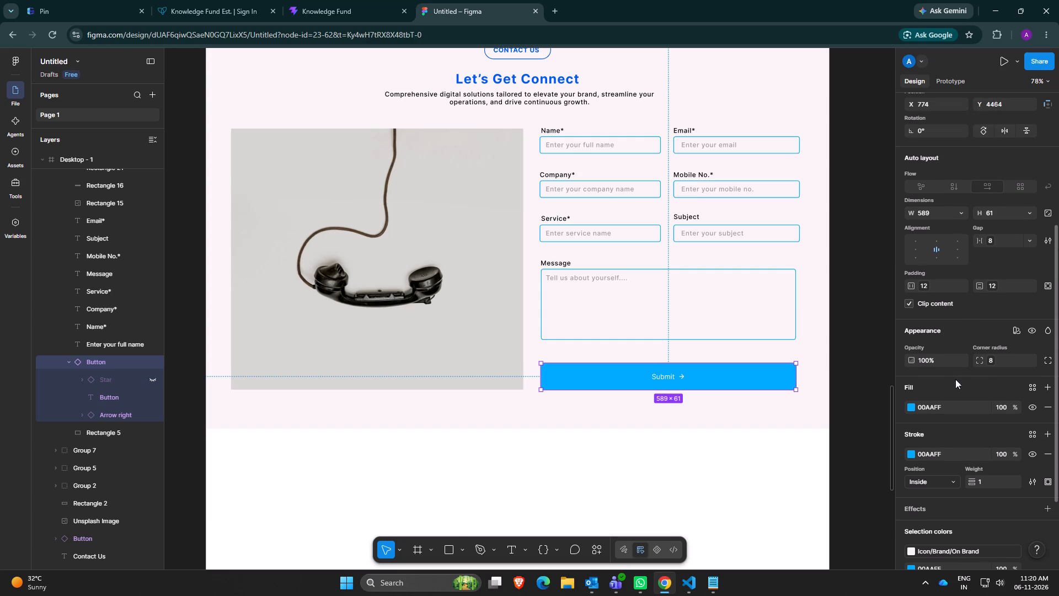
pyautogui.scroll(-2, 988, 395)
pyautogui.scroll(7, 988, 395)
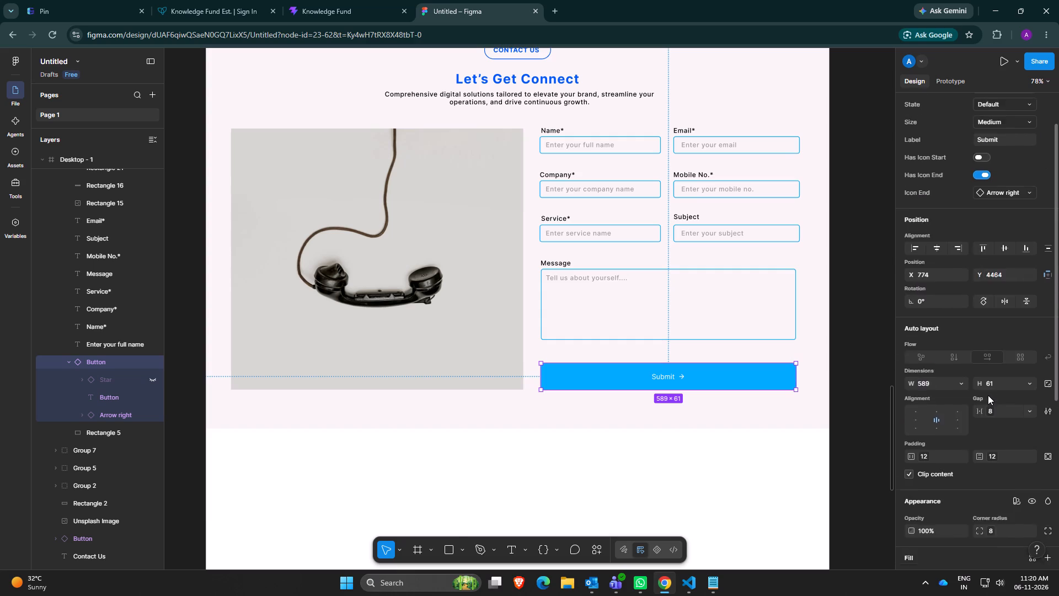
pyautogui.scroll(1, 988, 395)
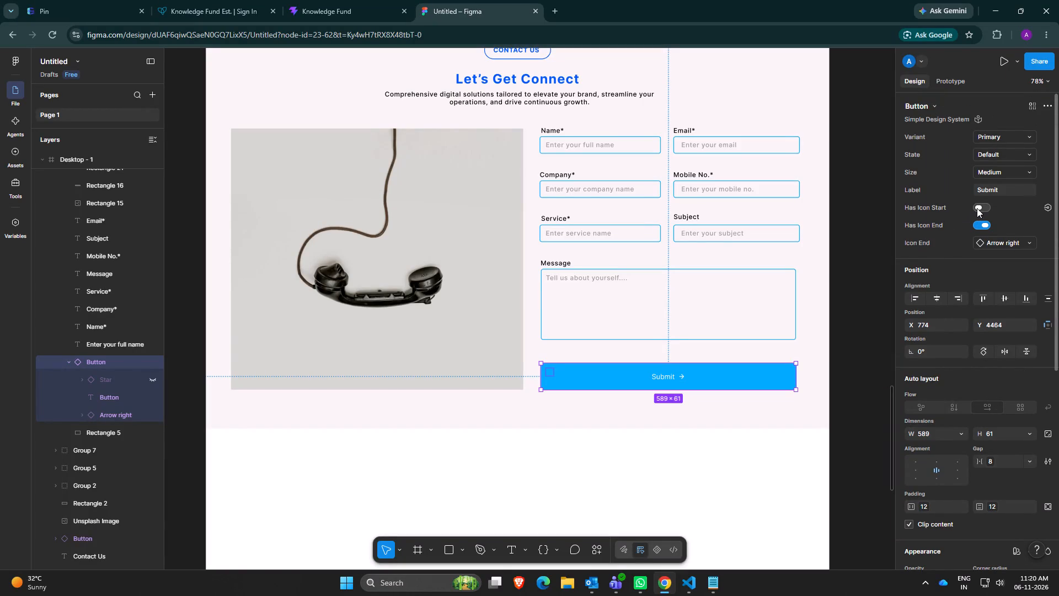
pyautogui.scroll(3, 977, 208)
# Examine the canvas view options, the Submit button's component actions and the instances available for swapping it.
pyautogui.click(1048, 79)
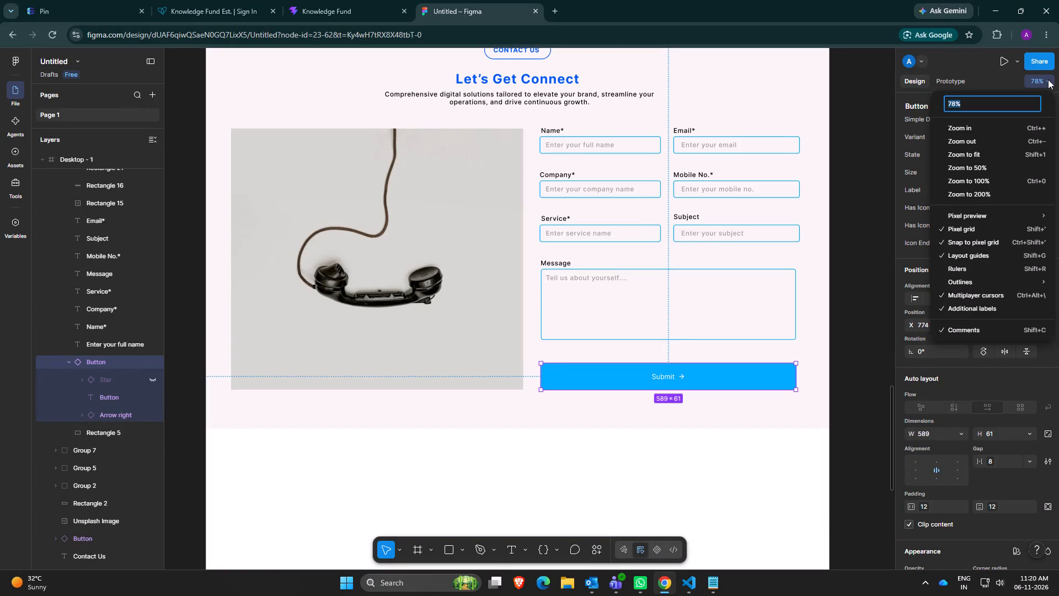
pyautogui.click(1048, 79)
pyautogui.click(1043, 107)
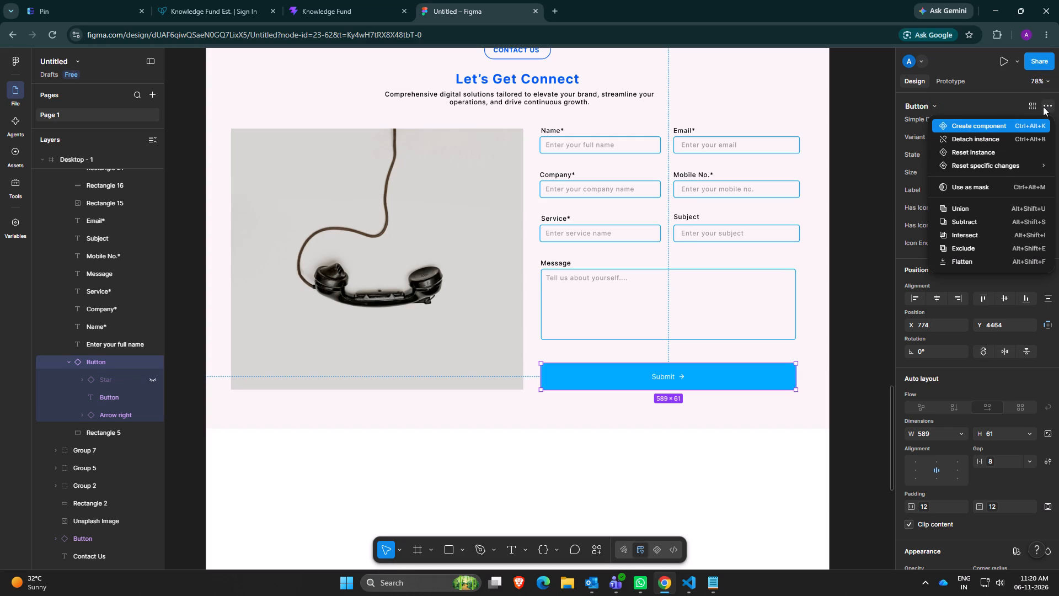
pyautogui.click(974, 103)
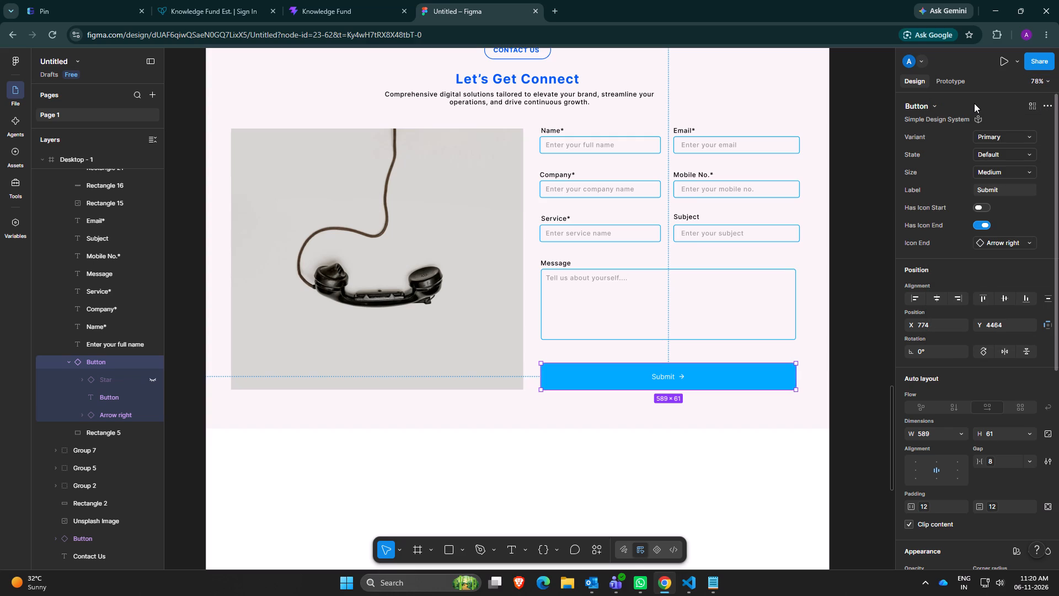
pyautogui.click(920, 107)
pyautogui.click(920, 107)
pyautogui.click(920, 107)
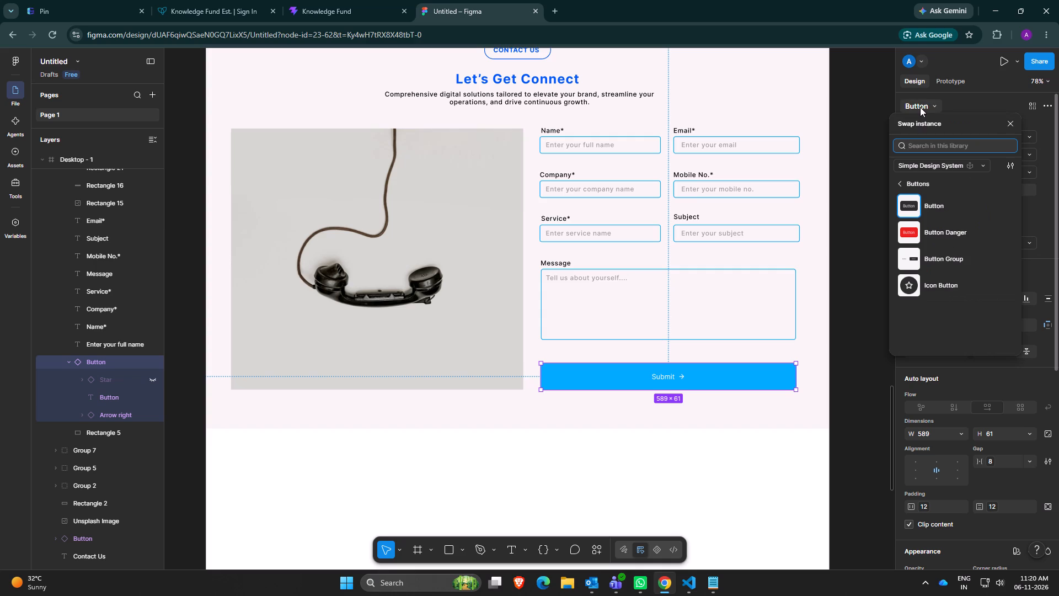
pyautogui.click(920, 107)
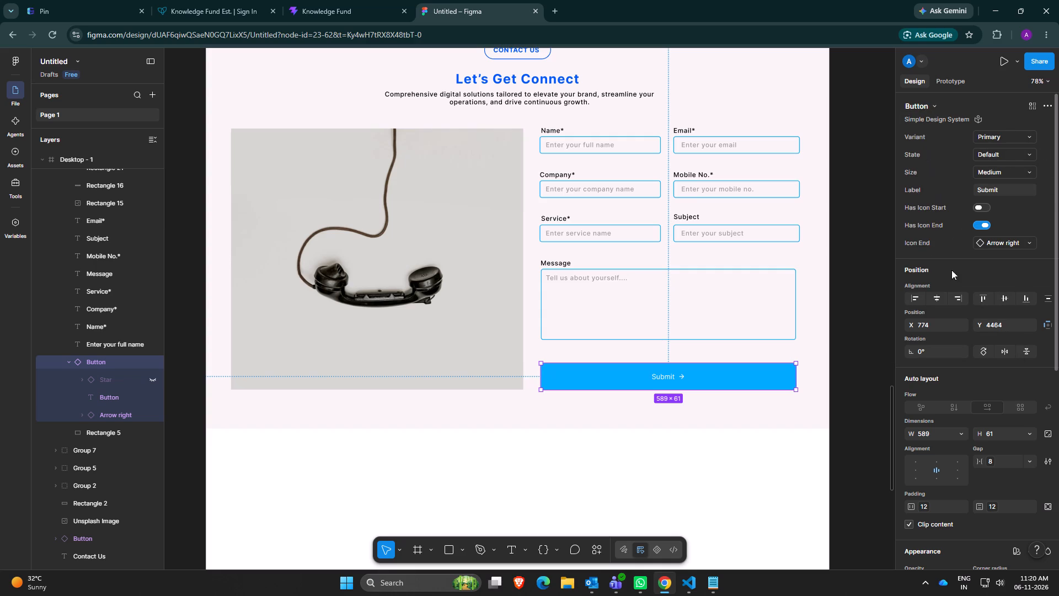
# Examine the Submit button's auto layout flow options and its advanced auto layout settings.
pyautogui.scroll(-2, 944, 195)
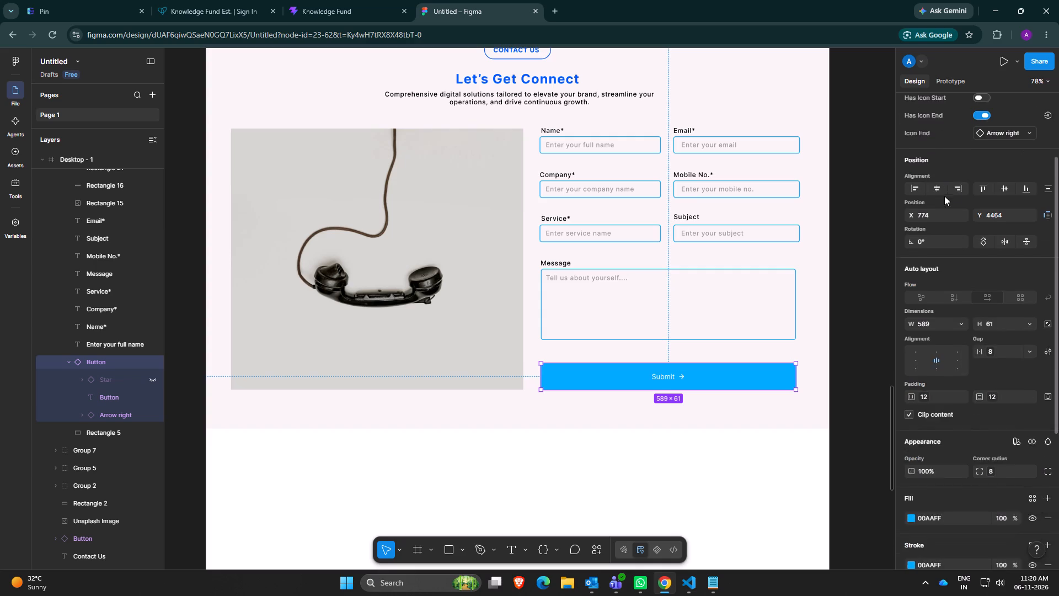
pyautogui.scroll(-1, 948, 271)
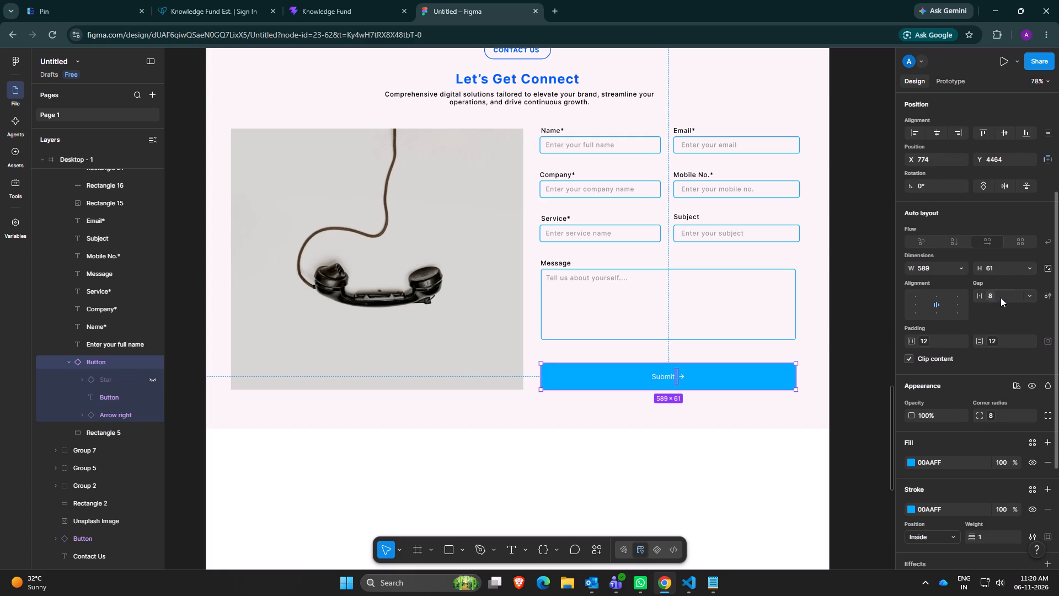
pyautogui.click(916, 243)
pyautogui.click(920, 241)
pyautogui.click(960, 240)
pyautogui.click(1024, 238)
pyautogui.click(1050, 296)
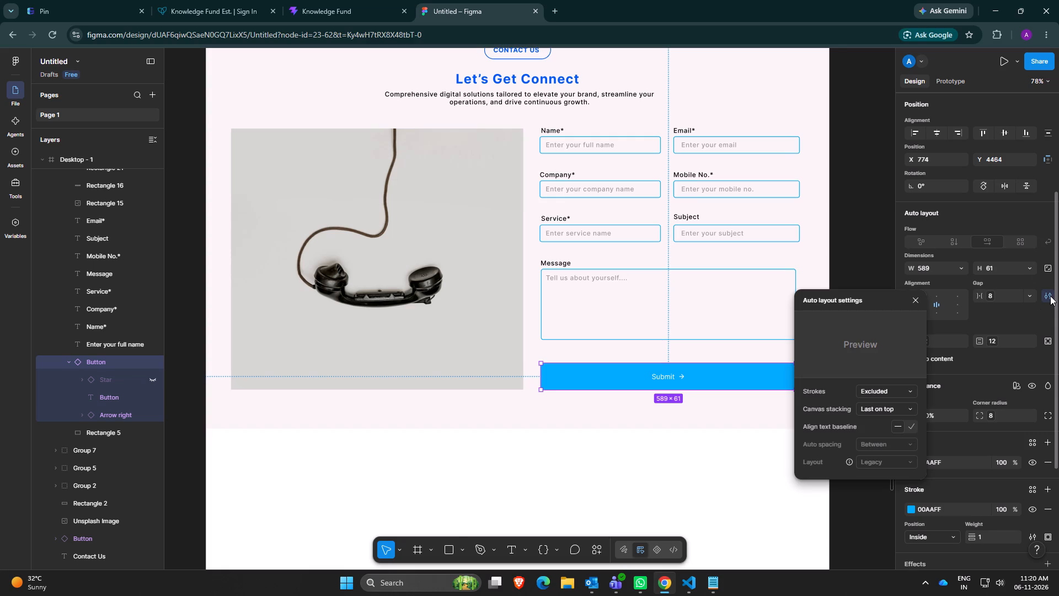
pyautogui.click(1050, 296)
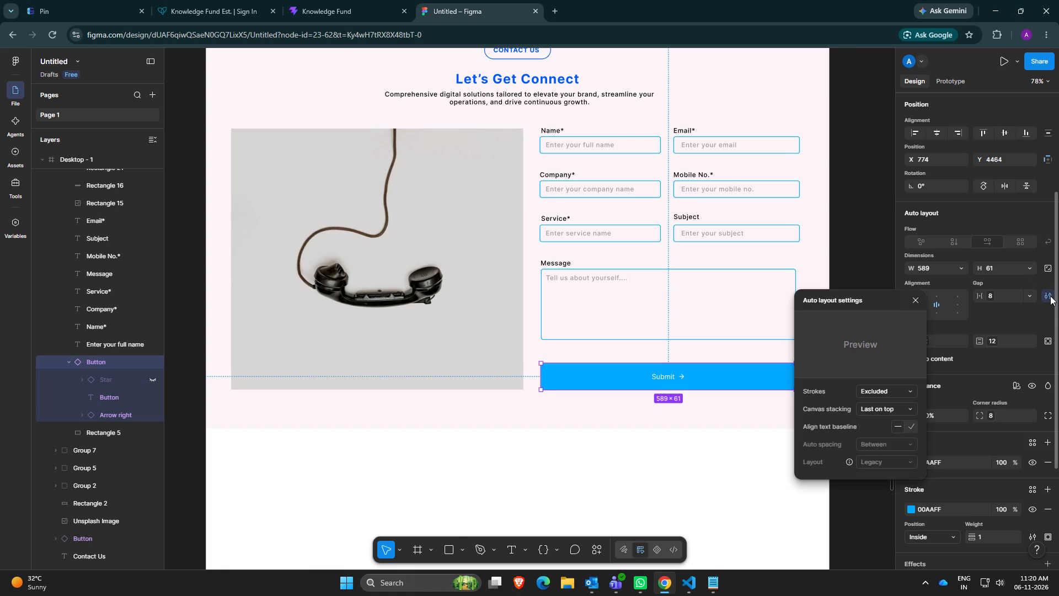
pyautogui.click(1050, 296)
pyautogui.click(1017, 318)
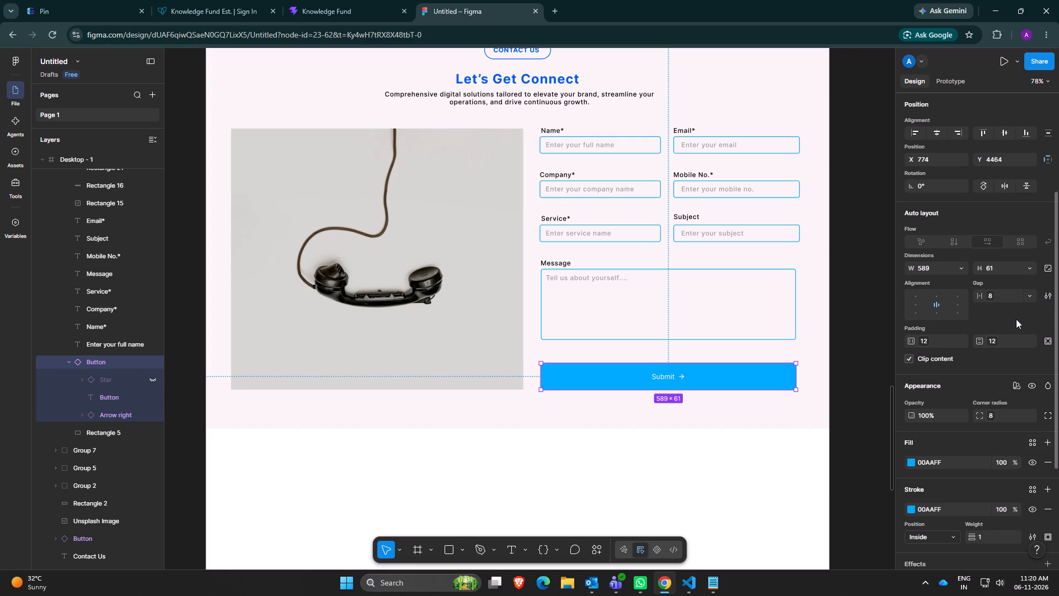
# Examine the Submit button's fill style options and the effect types available for it.
pyautogui.scroll(-1, 1016, 319)
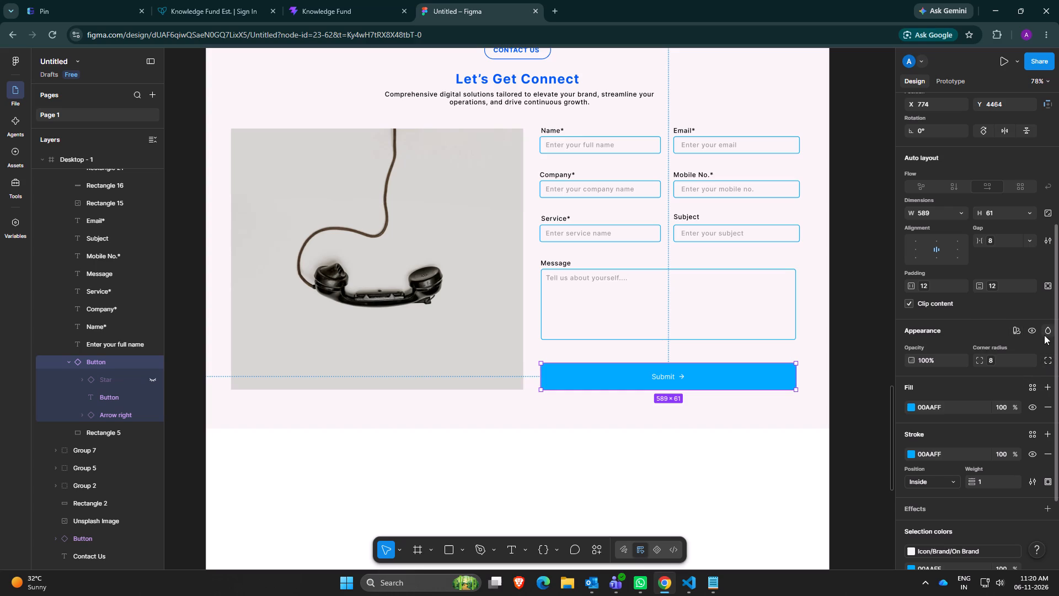
pyautogui.scroll(-1, 1036, 353)
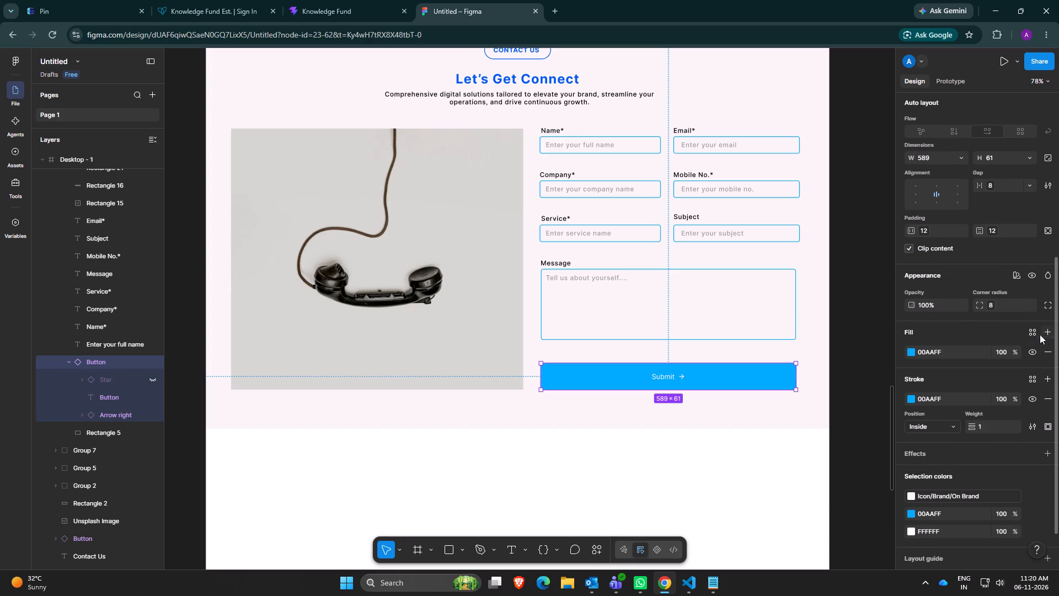
pyautogui.click(1033, 333)
pyautogui.click(1033, 333)
pyautogui.scroll(-1, 1033, 333)
pyautogui.scroll(-2, 962, 429)
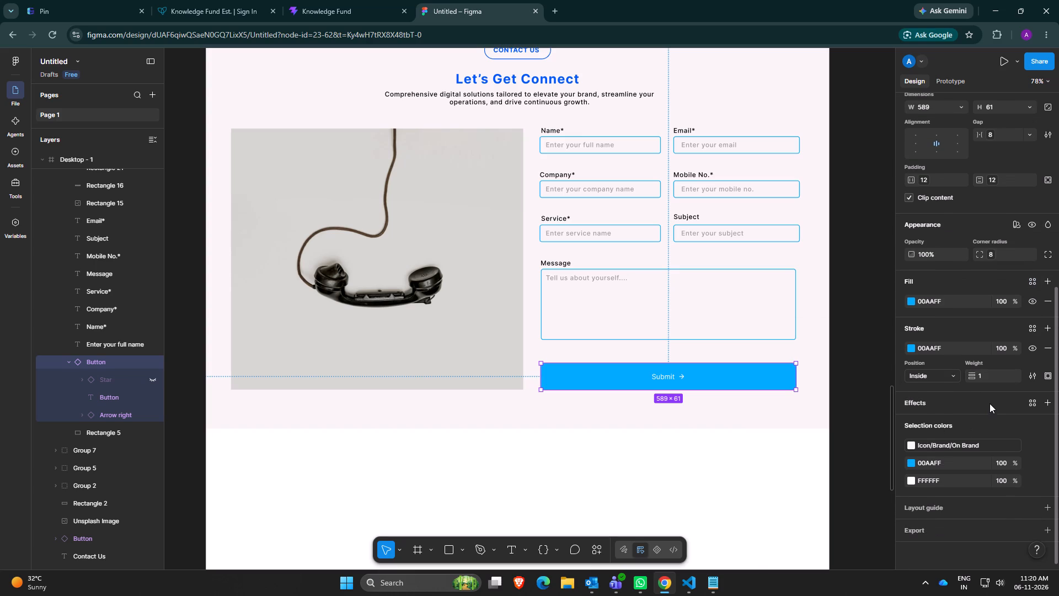
pyautogui.click(993, 402)
pyautogui.click(993, 402)
pyautogui.click(993, 402)
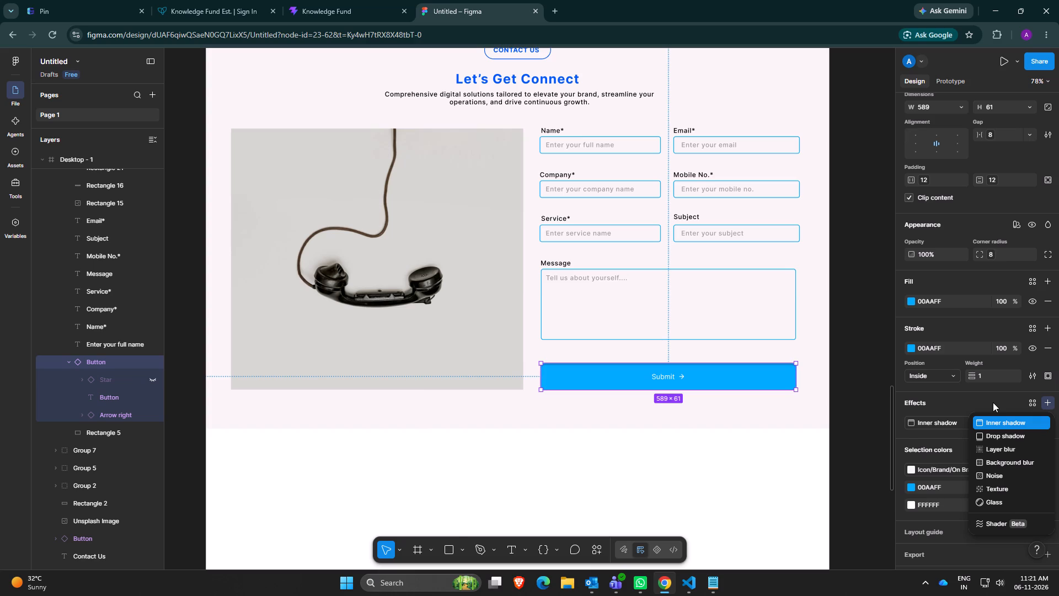
pyautogui.click(993, 402)
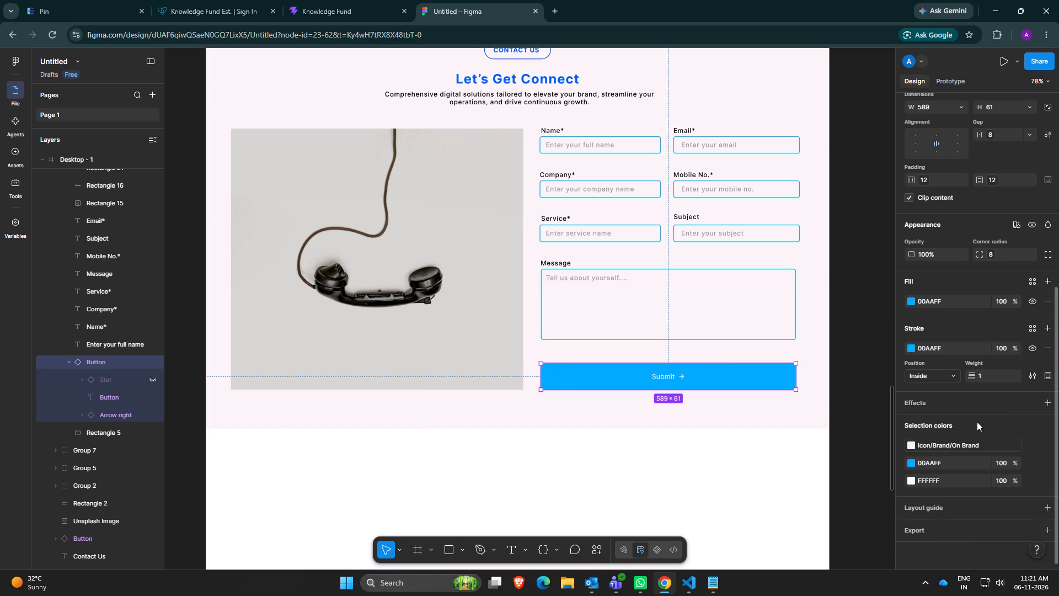
# Examine the library colours for the Submit button's Icon/Brand/On Brand selection colour and review its remaining design properties.
pyautogui.scroll(-2, 977, 422)
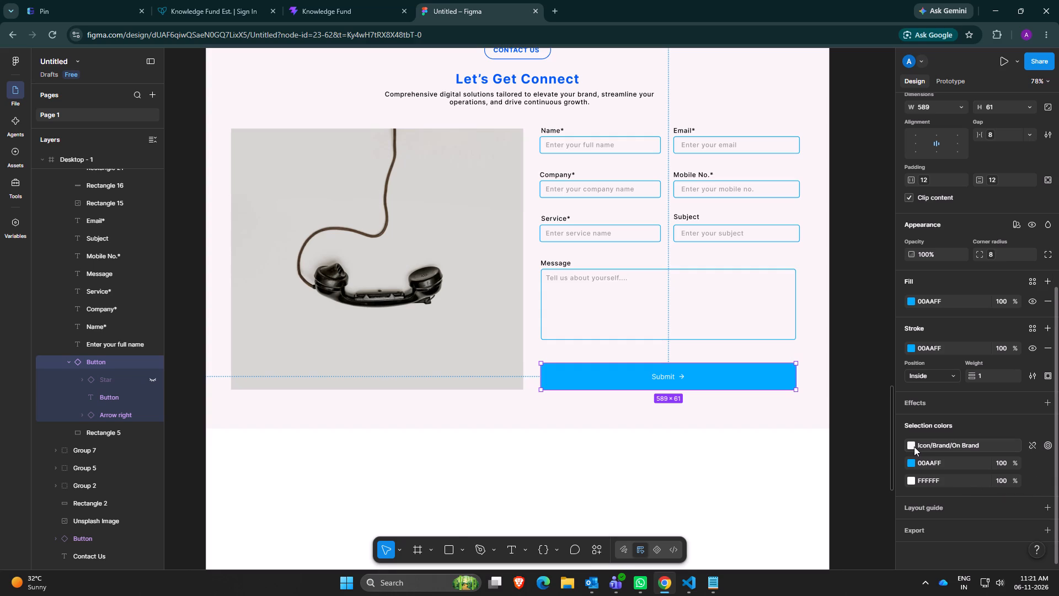
pyautogui.click(914, 446)
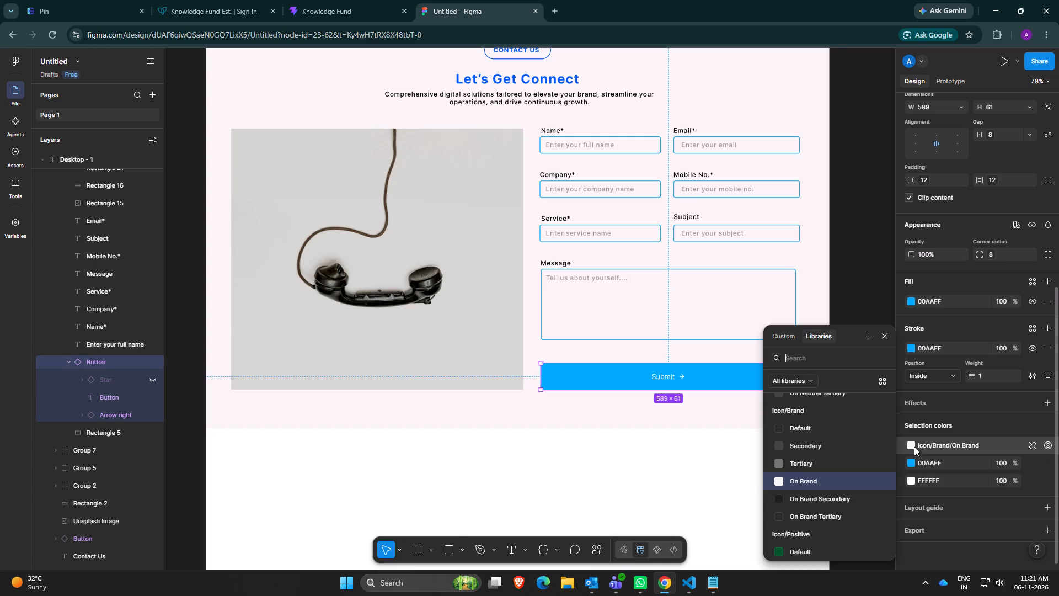
pyautogui.click(962, 414)
pyautogui.scroll(2, 970, 521)
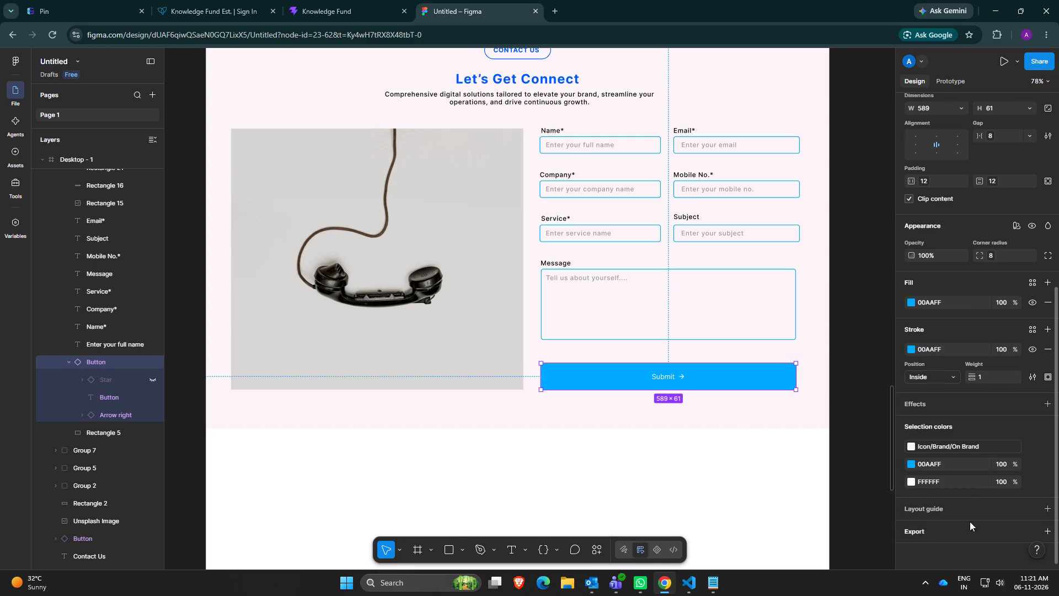
pyautogui.scroll(6, 970, 521)
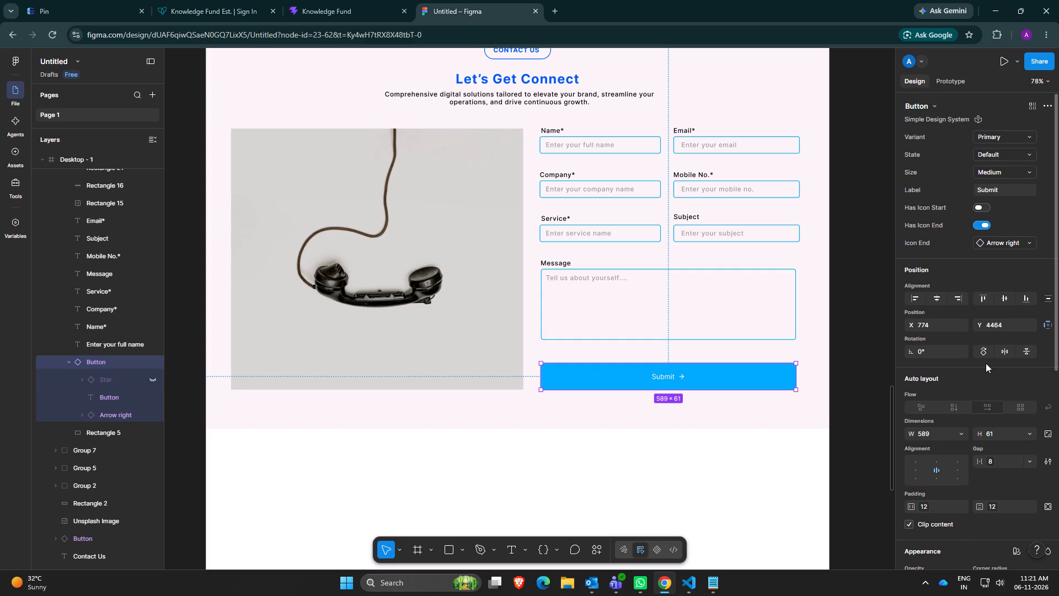
pyautogui.scroll(4, 986, 363)
pyautogui.scroll(-4, 986, 363)
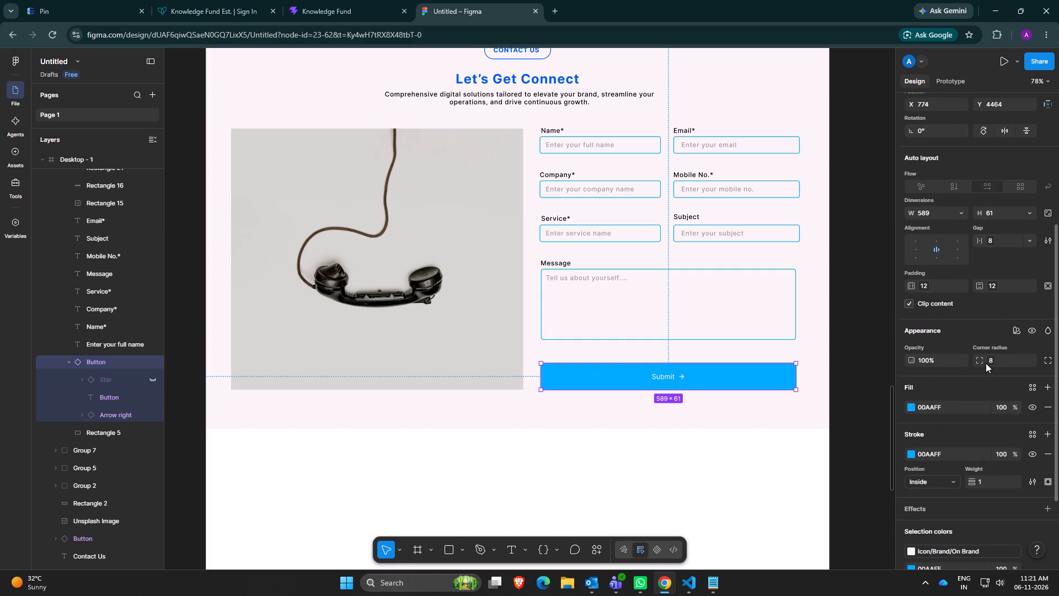
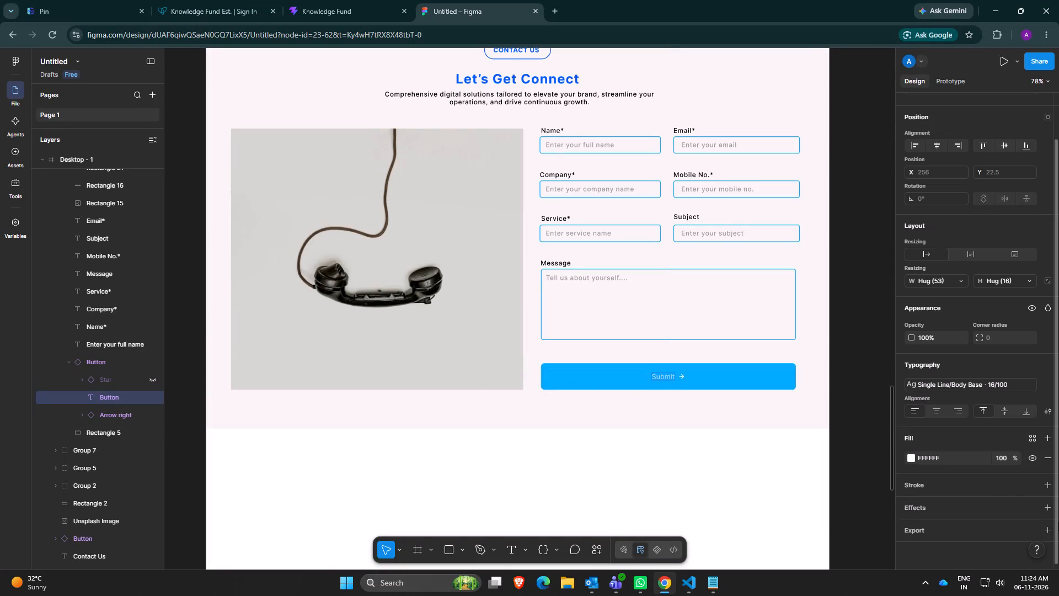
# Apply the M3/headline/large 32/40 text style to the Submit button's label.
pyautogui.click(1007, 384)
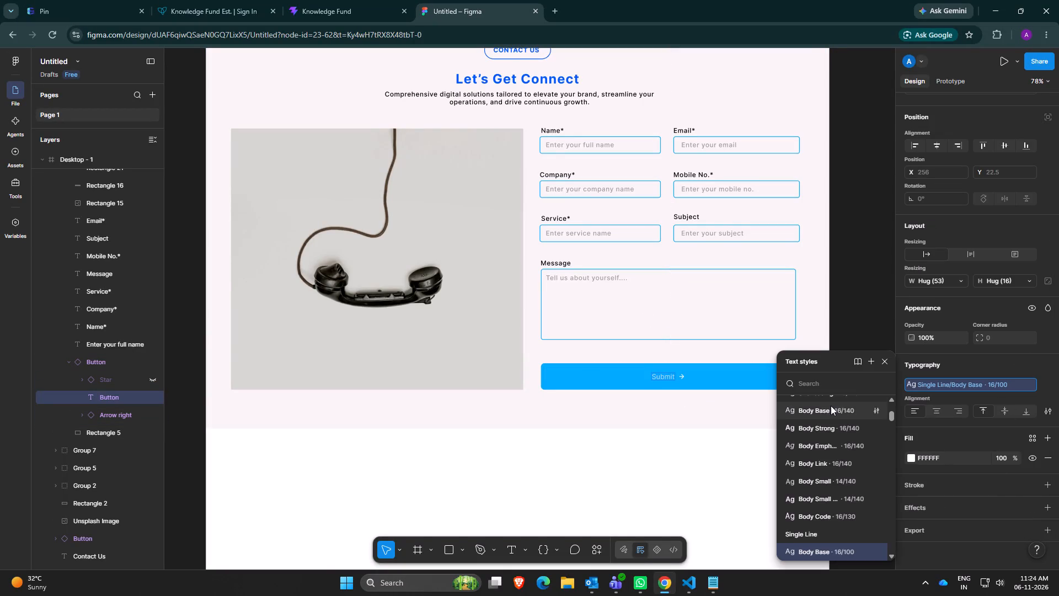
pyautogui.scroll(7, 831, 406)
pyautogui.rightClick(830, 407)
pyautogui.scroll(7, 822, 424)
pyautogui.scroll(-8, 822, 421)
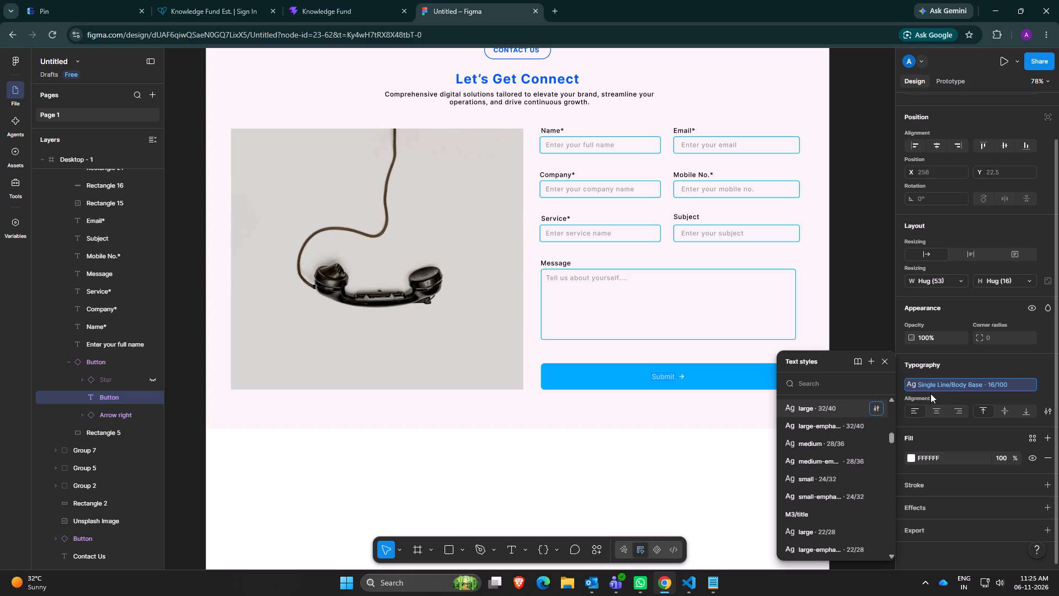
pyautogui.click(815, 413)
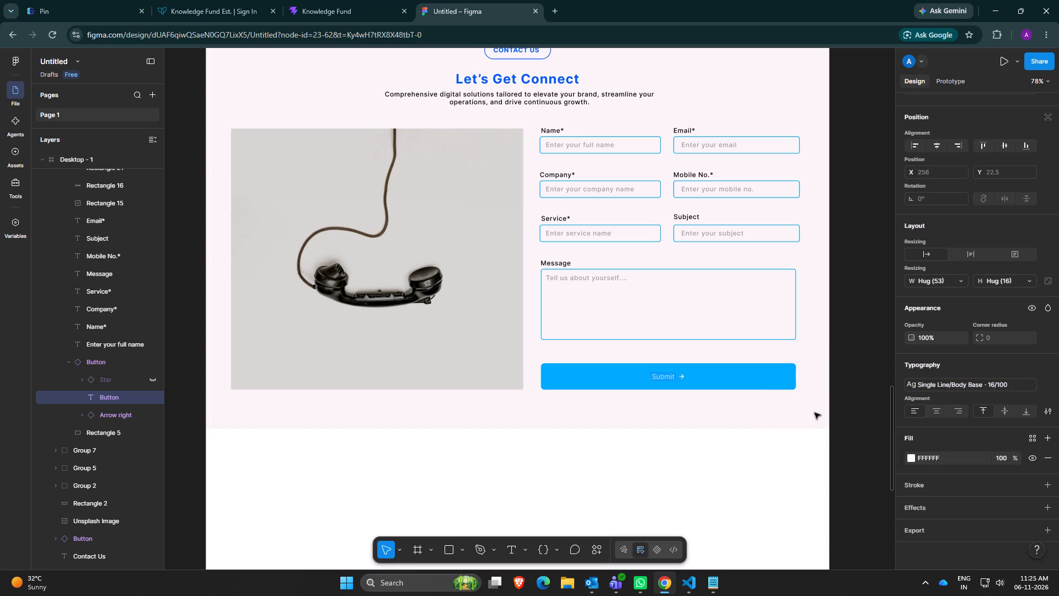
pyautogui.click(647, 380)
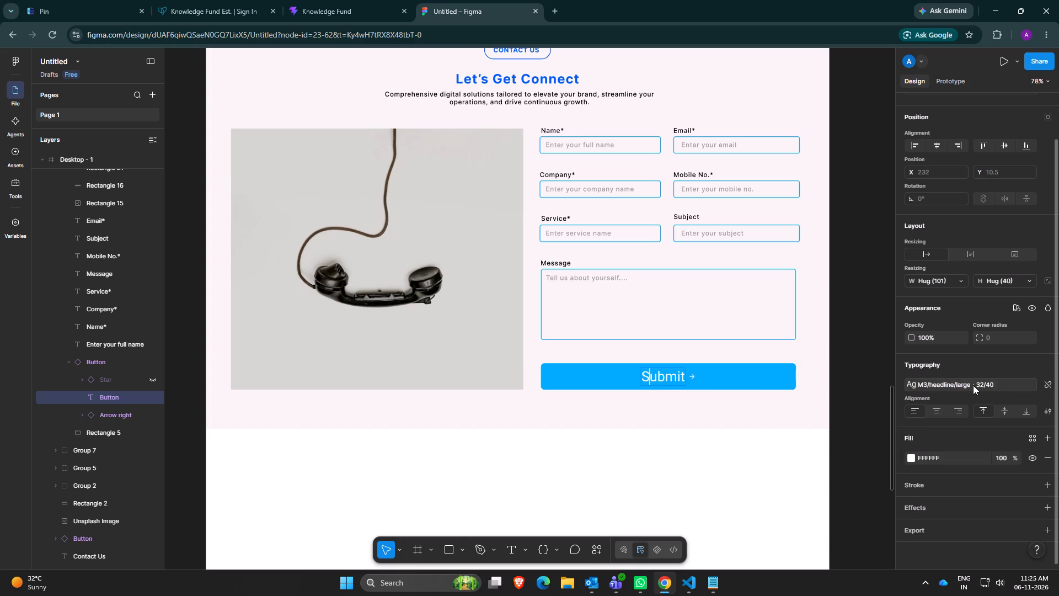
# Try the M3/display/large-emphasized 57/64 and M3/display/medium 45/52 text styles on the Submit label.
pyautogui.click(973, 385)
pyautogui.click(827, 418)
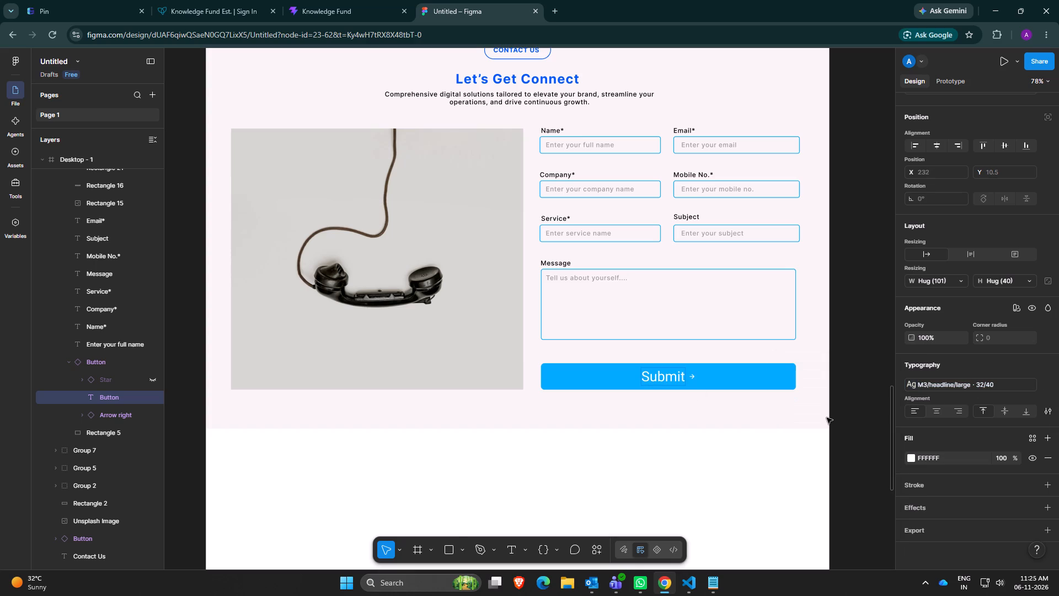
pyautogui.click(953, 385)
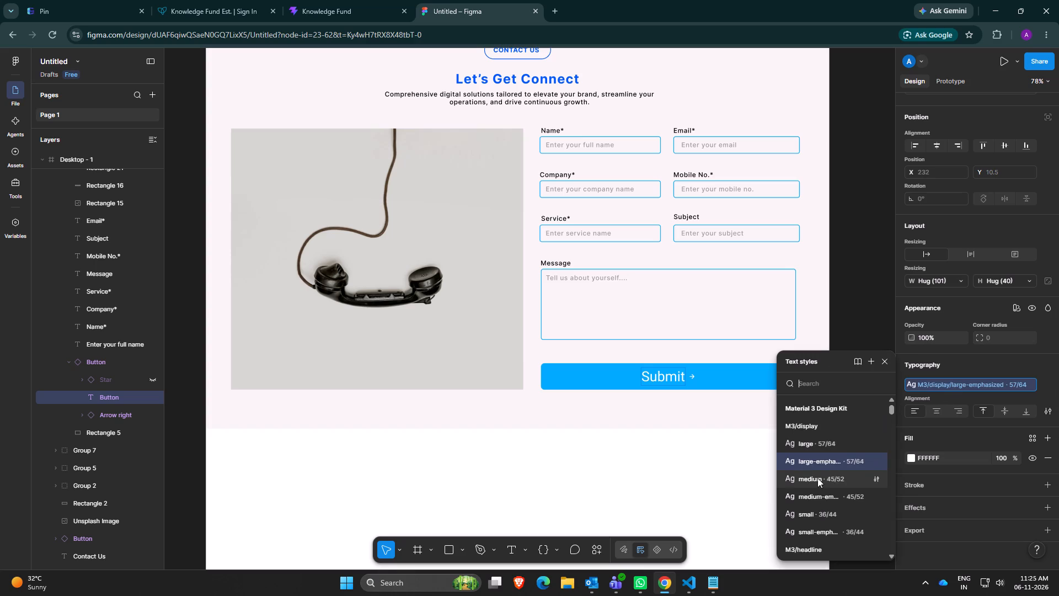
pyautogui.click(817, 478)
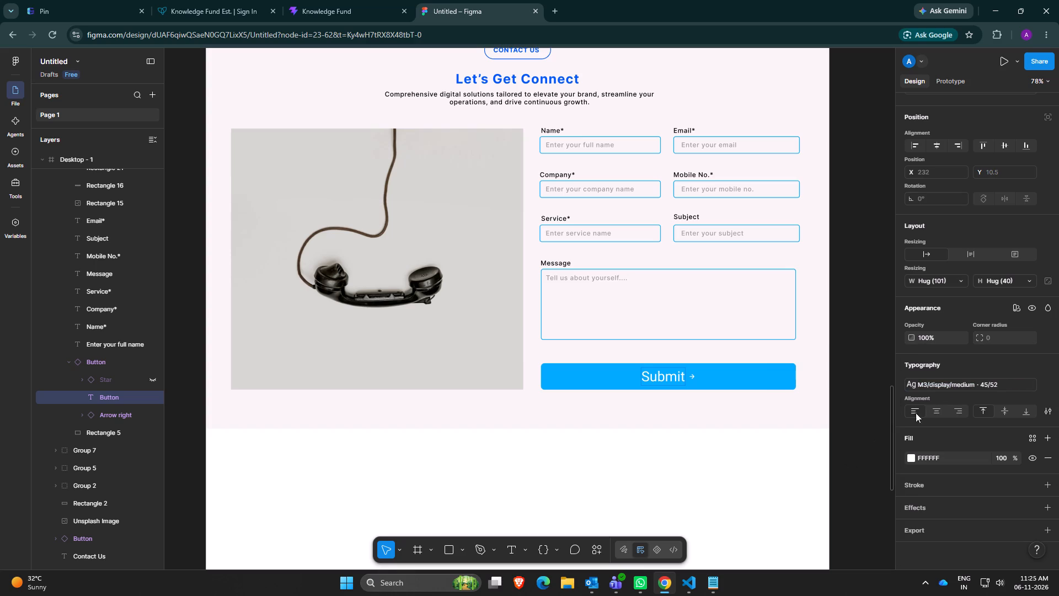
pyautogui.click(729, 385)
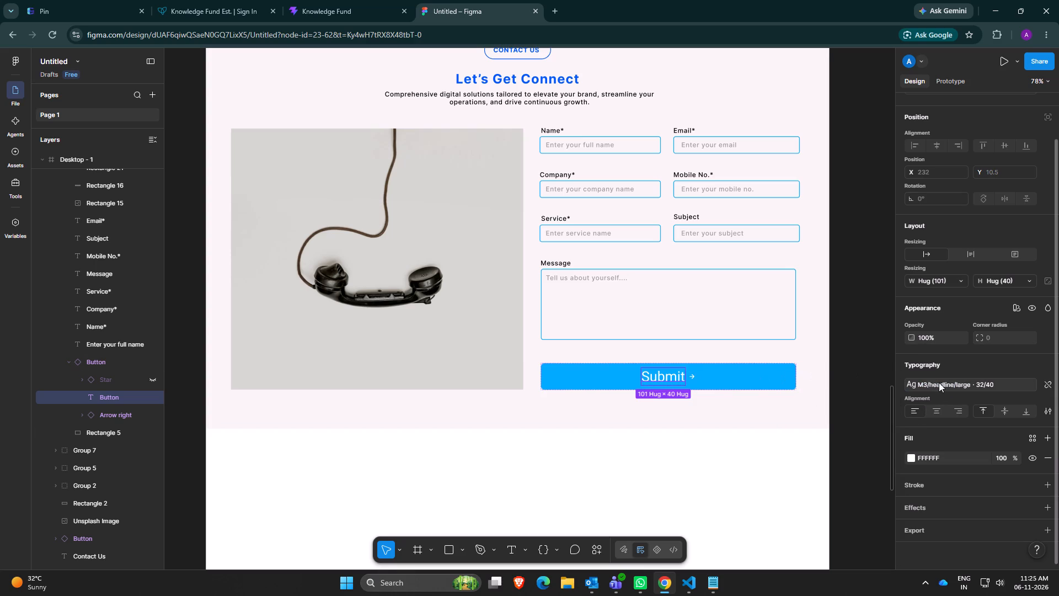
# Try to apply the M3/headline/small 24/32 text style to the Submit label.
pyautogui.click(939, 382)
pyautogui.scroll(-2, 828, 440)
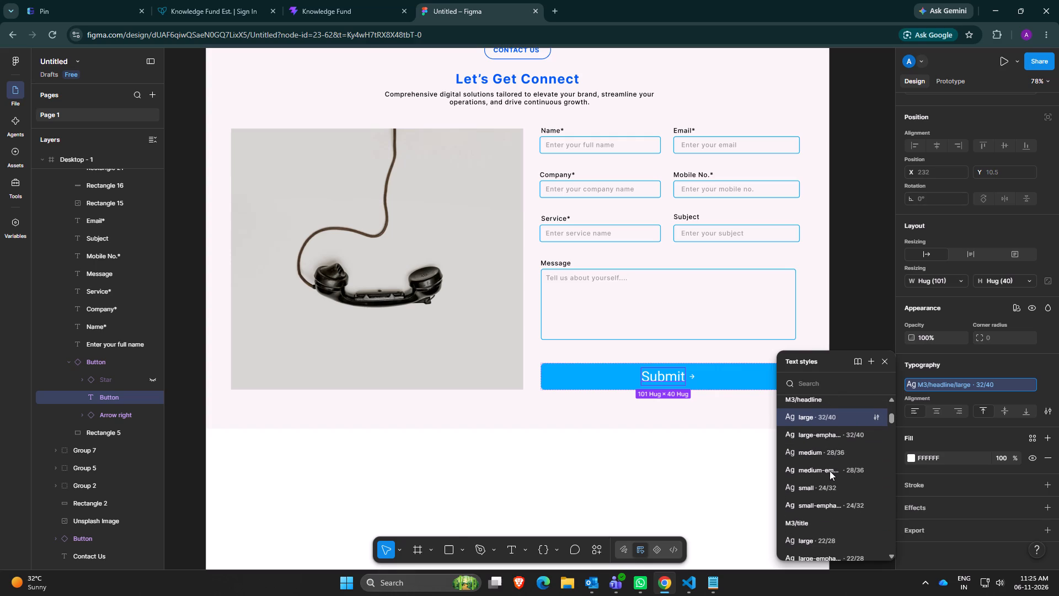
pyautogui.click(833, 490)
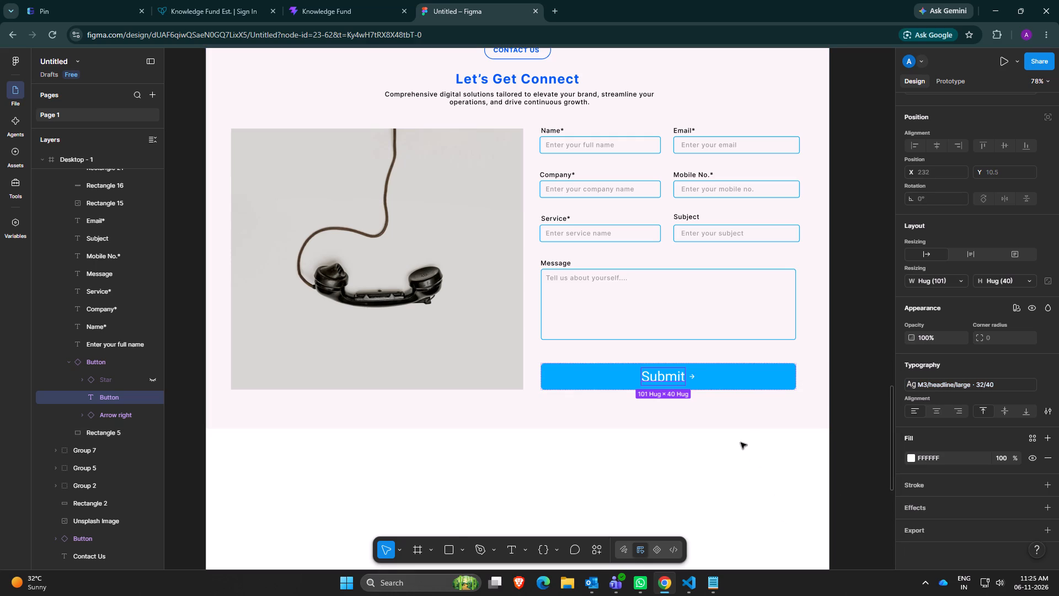
# Reselect the label inside the Submit button and apply the M3/title/large 22/28 text style to it.
pyautogui.click(737, 419)
pyautogui.click(669, 381)
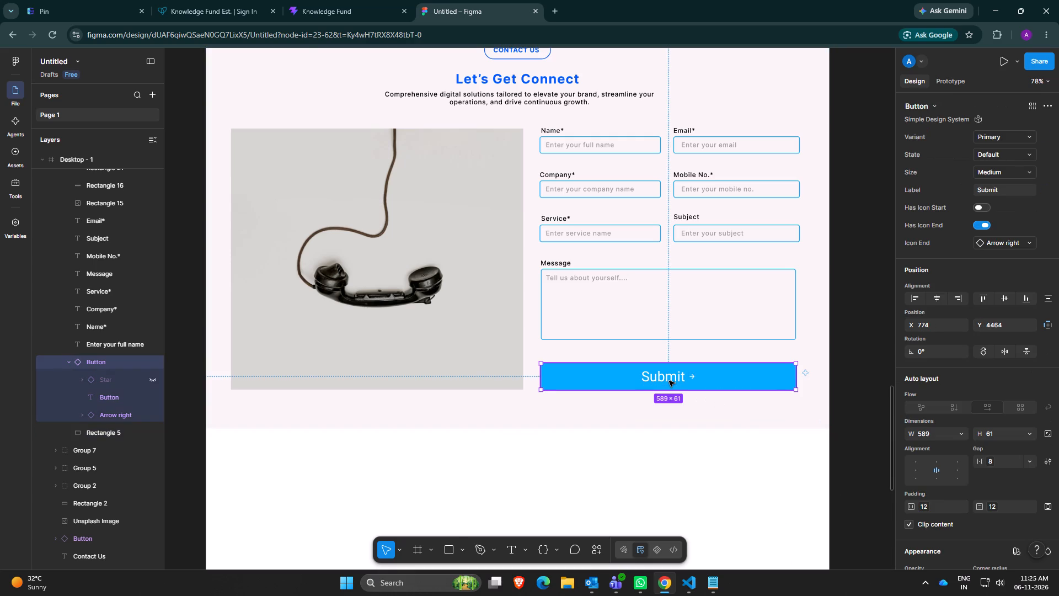
pyautogui.keyDown('ctrl'); pyautogui.click(669, 381); pyautogui.keyUp('ctrl')
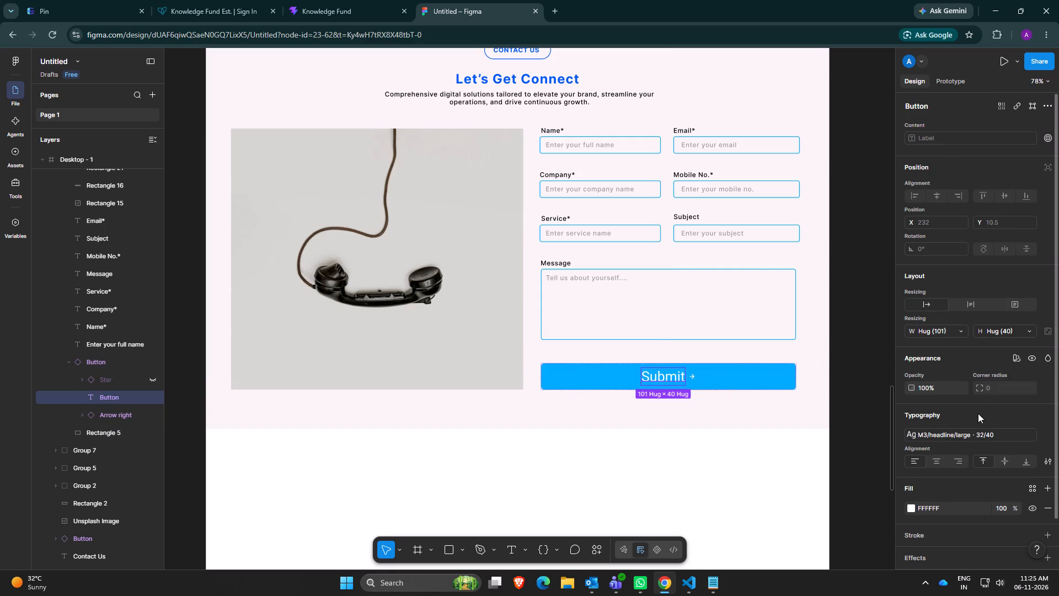
pyautogui.click(972, 435)
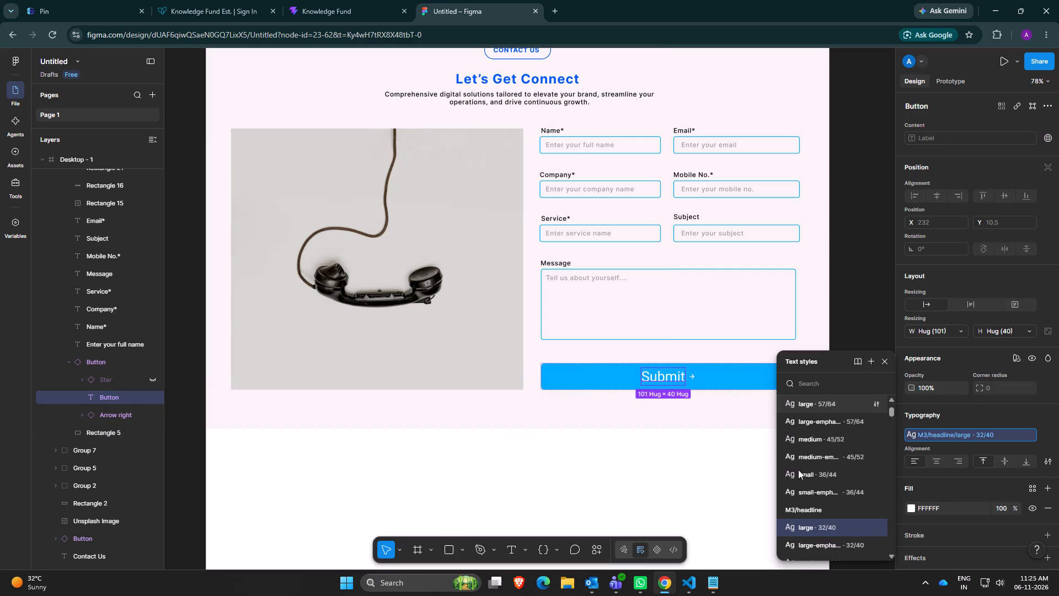
pyautogui.scroll(-1, 818, 499)
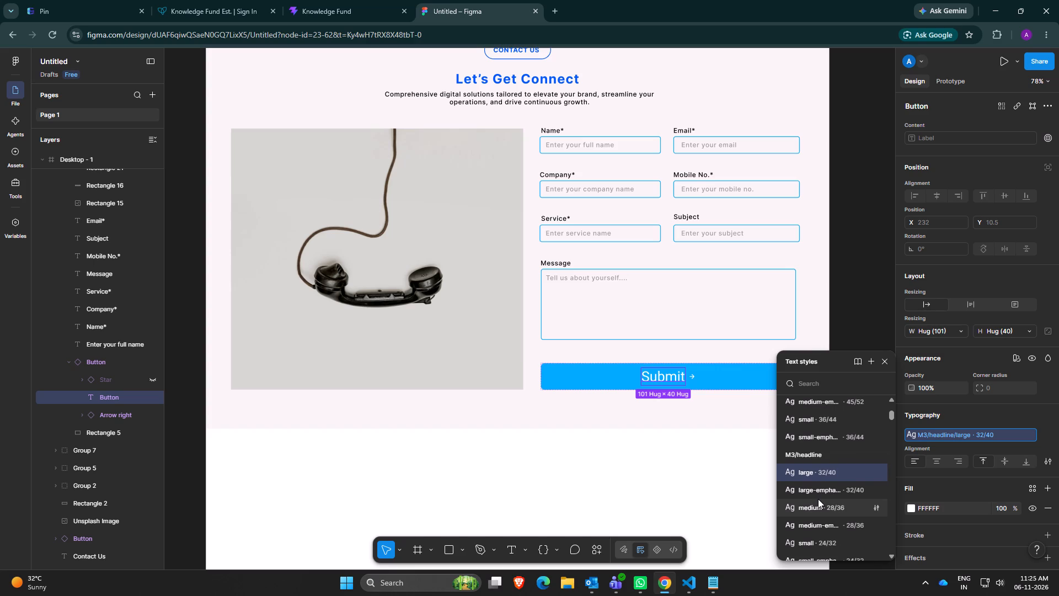
pyautogui.scroll(-1, 818, 499)
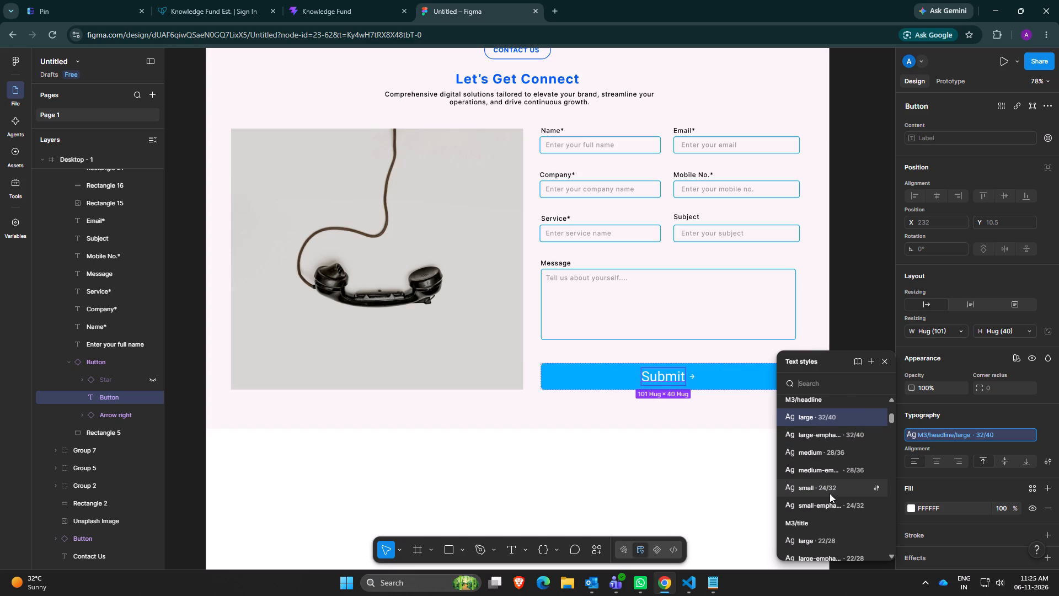
pyautogui.scroll(-1, 830, 493)
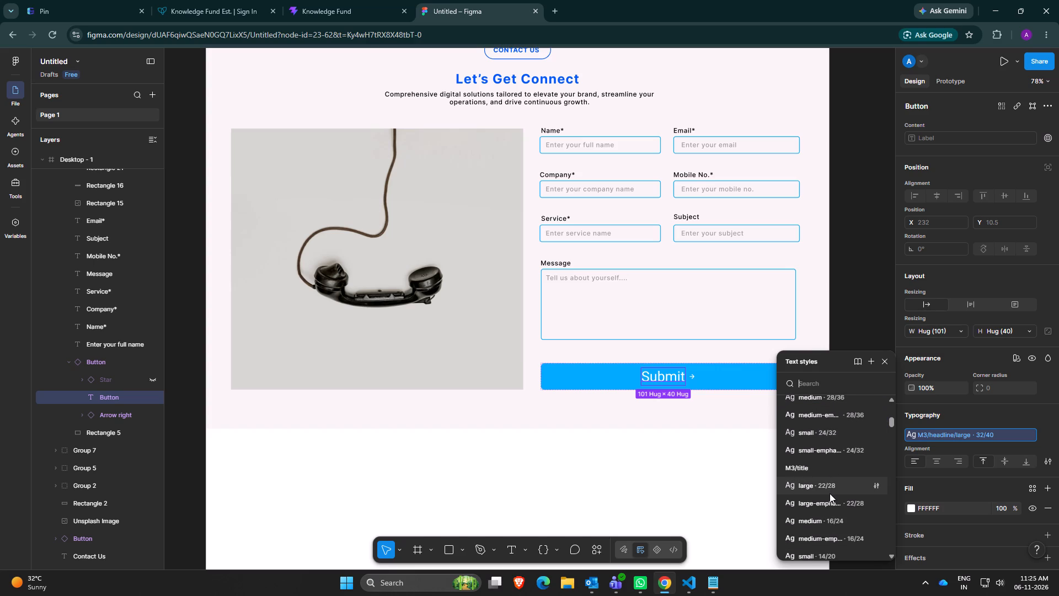
pyautogui.click(835, 490)
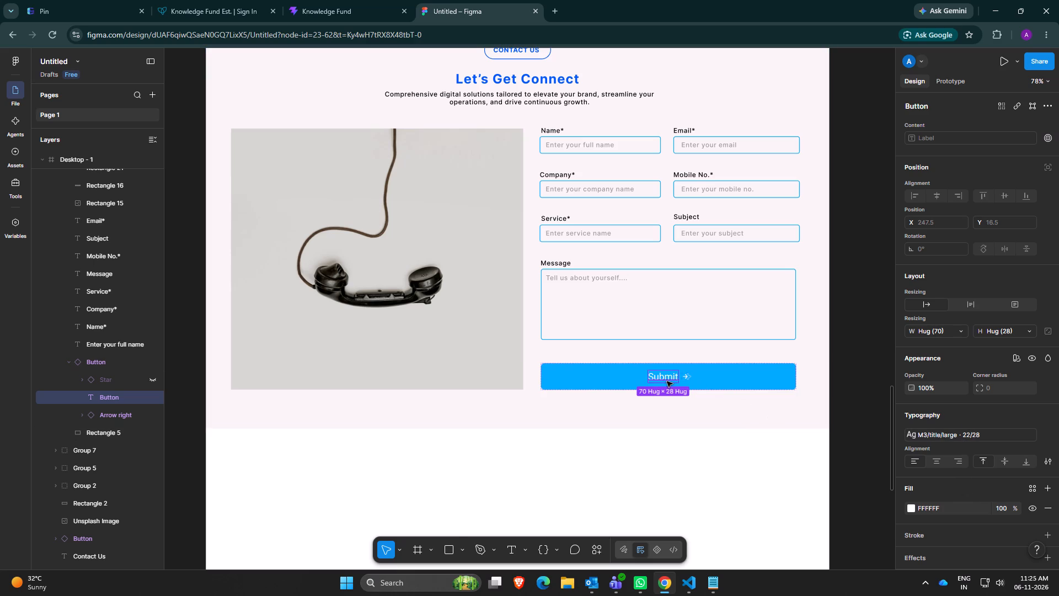
# Select the arrow icon inside the Submit button and examine its library stroke colours and design properties.
pyautogui.keyDown('ctrl'); pyautogui.click(686, 378); pyautogui.keyUp('ctrl')
pyautogui.click(943, 397)
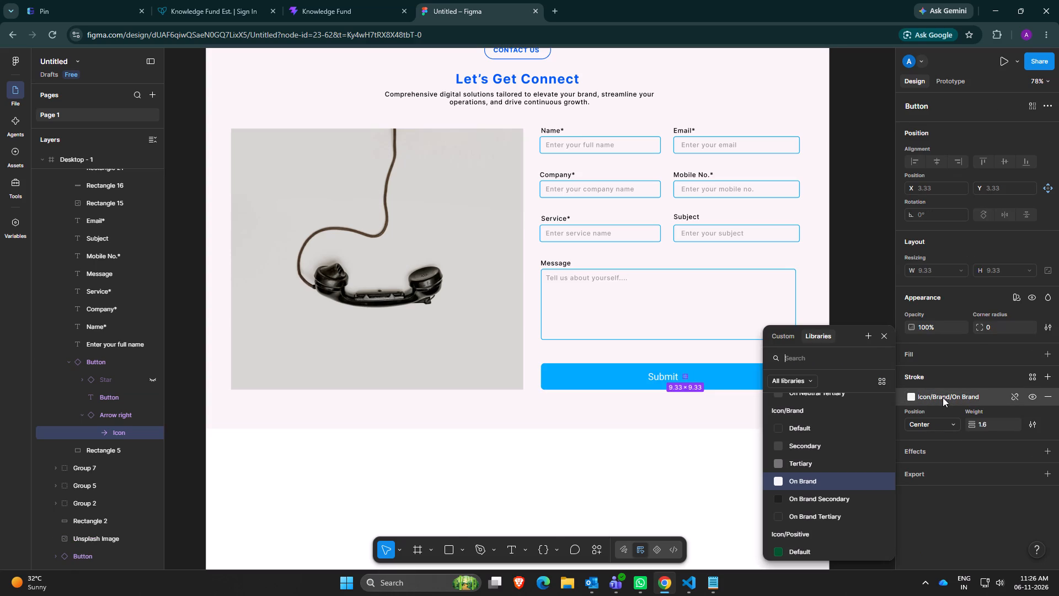
pyautogui.click(943, 397)
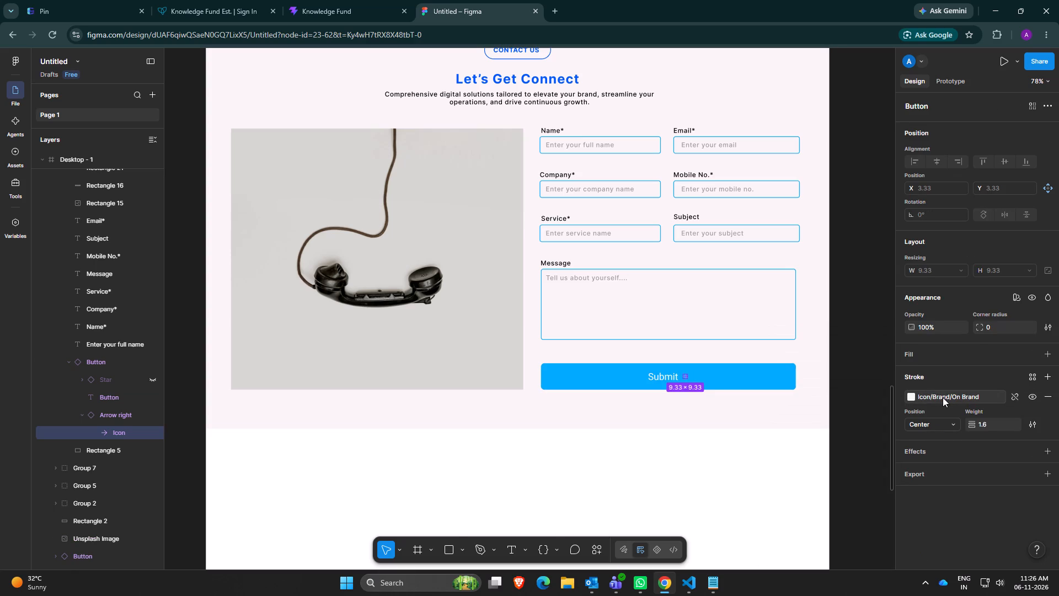
pyautogui.scroll(7, 956, 358)
pyautogui.click(683, 377)
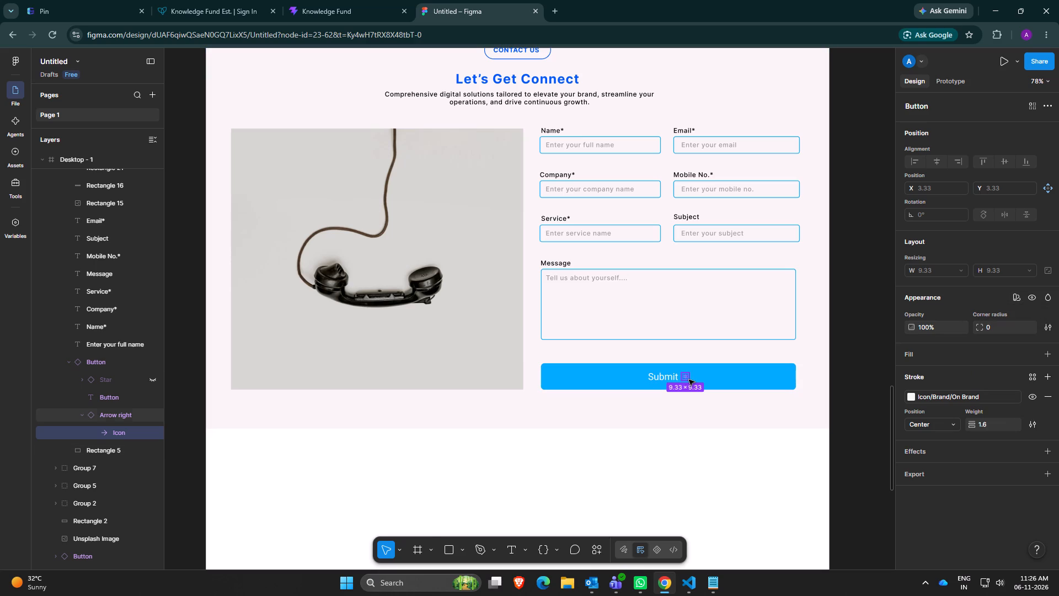
pyautogui.click(689, 380)
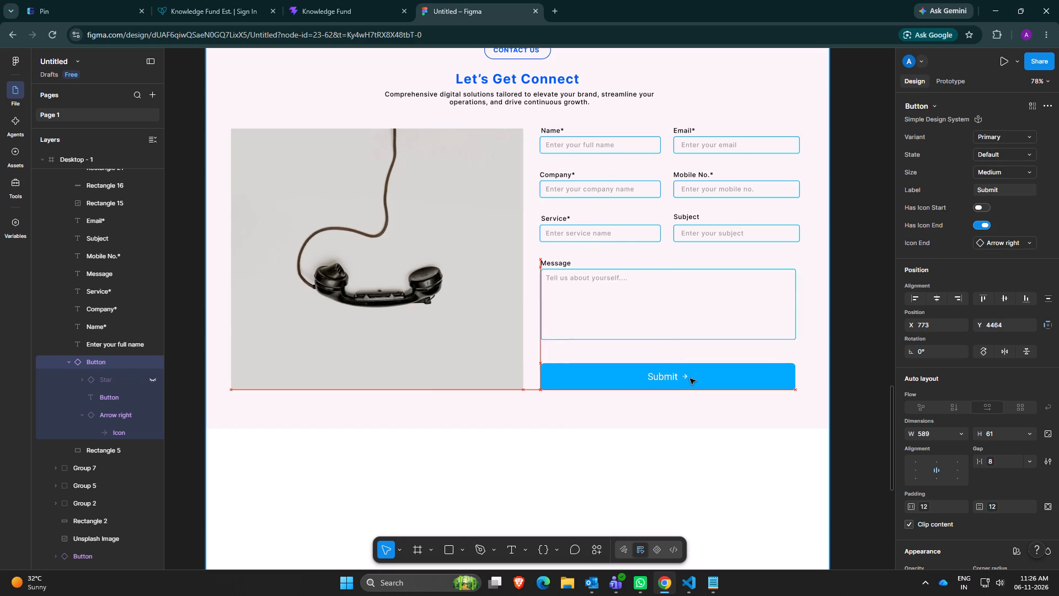
pyautogui.click(689, 380)
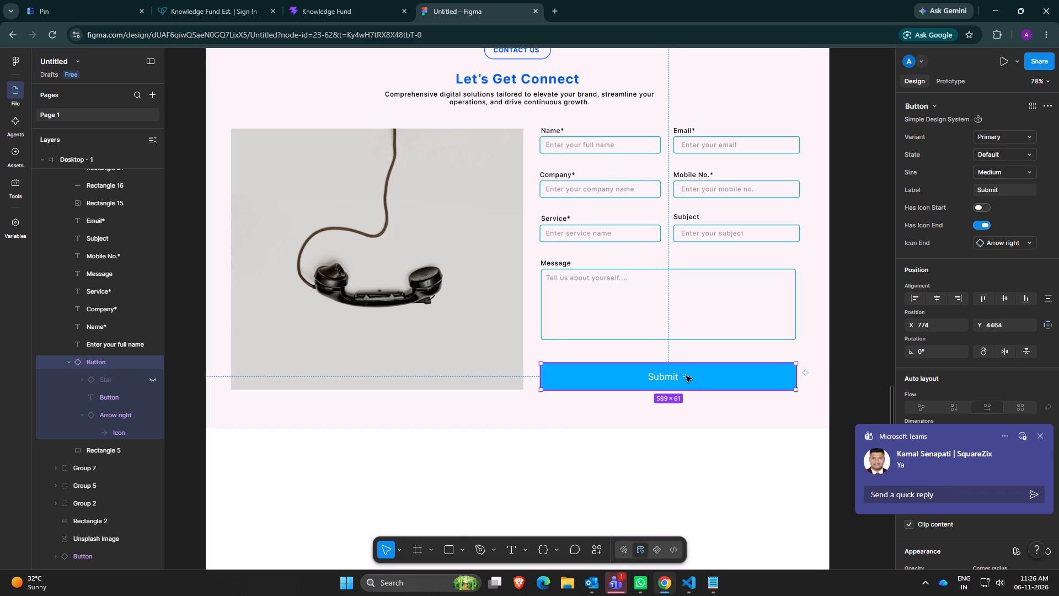
pyautogui.keyDown('ctrl'); pyautogui.click(684, 376); pyautogui.keyUp('ctrl')
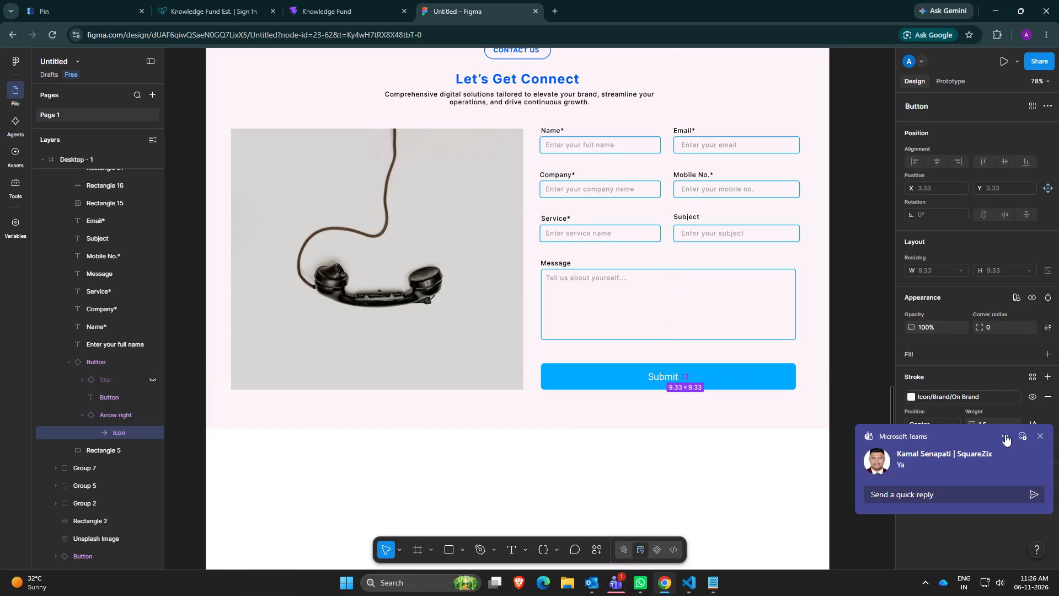
# Dismiss the Microsoft Teams message notifications covering the icon's stroke properties.
pyautogui.click(1040, 435)
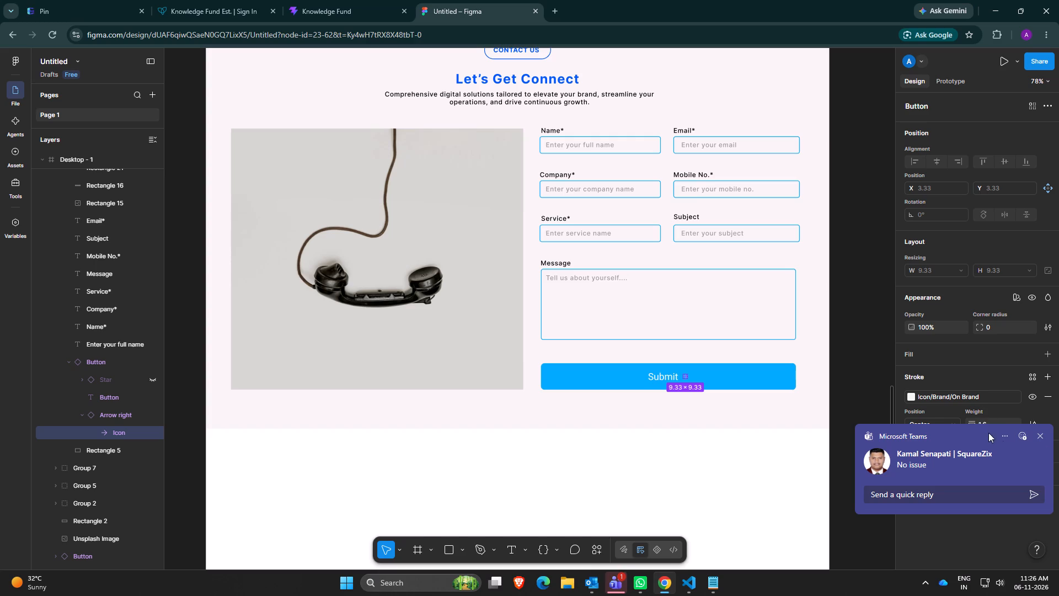
pyautogui.click(1041, 432)
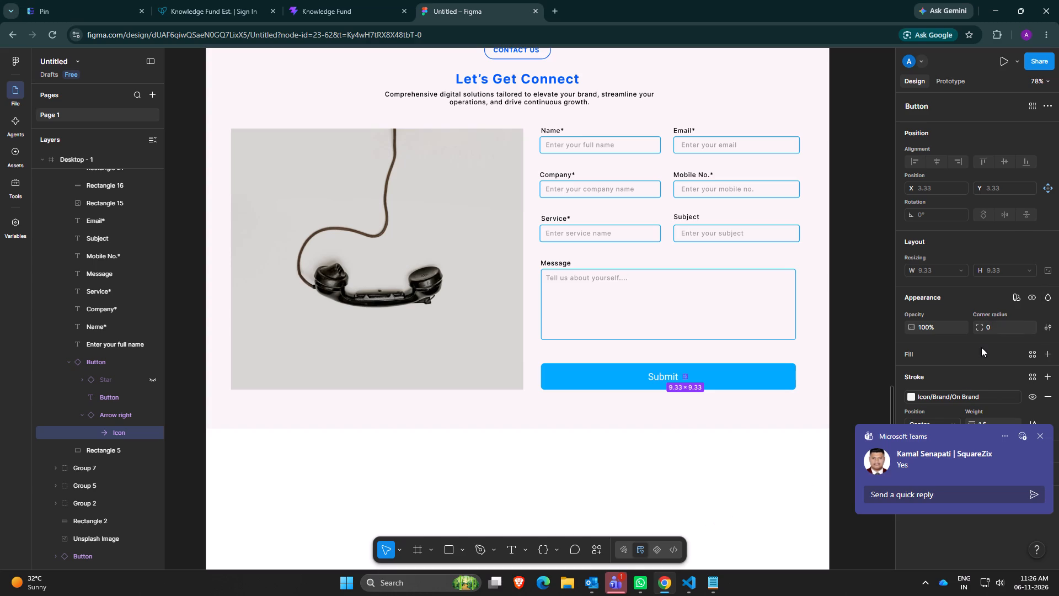
pyautogui.click(1040, 433)
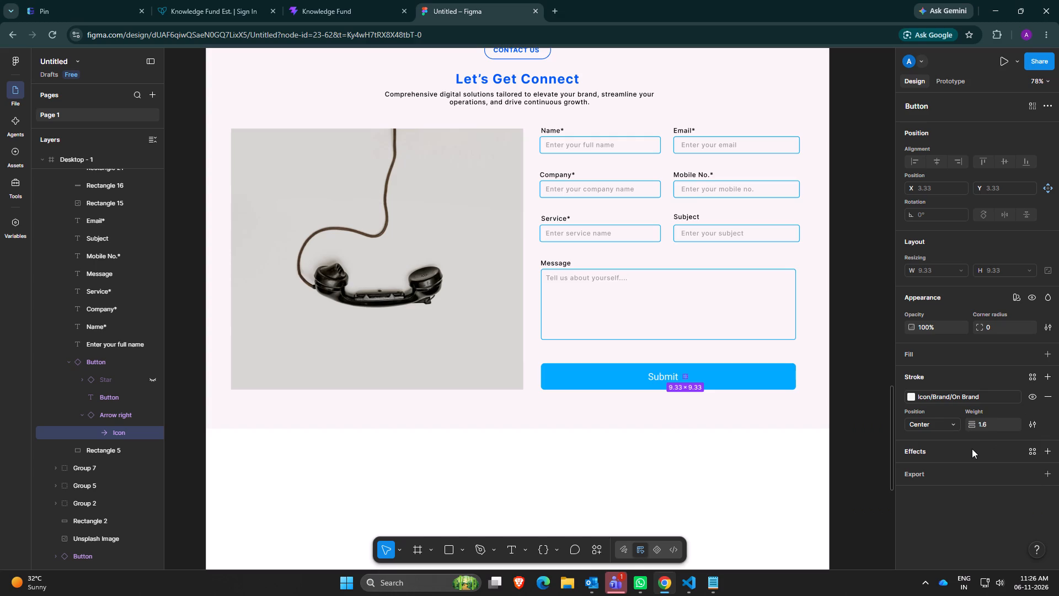
# Examine the arrow icon's stroke weight and its advanced stroke settings.
pyautogui.click(996, 419)
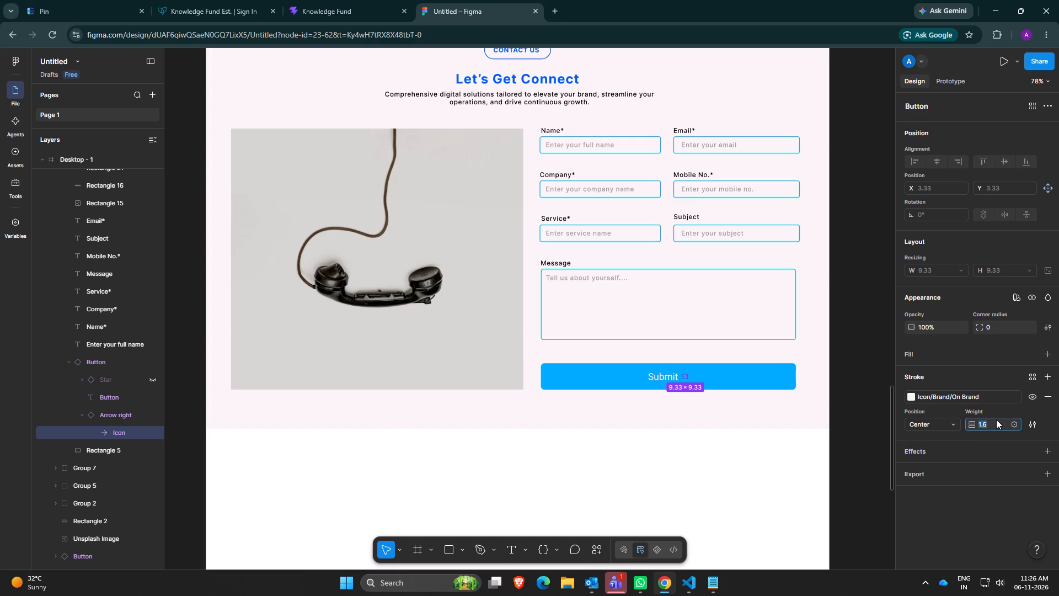
pyautogui.click(996, 419)
pyautogui.click(996, 419)
pyautogui.click(1026, 427)
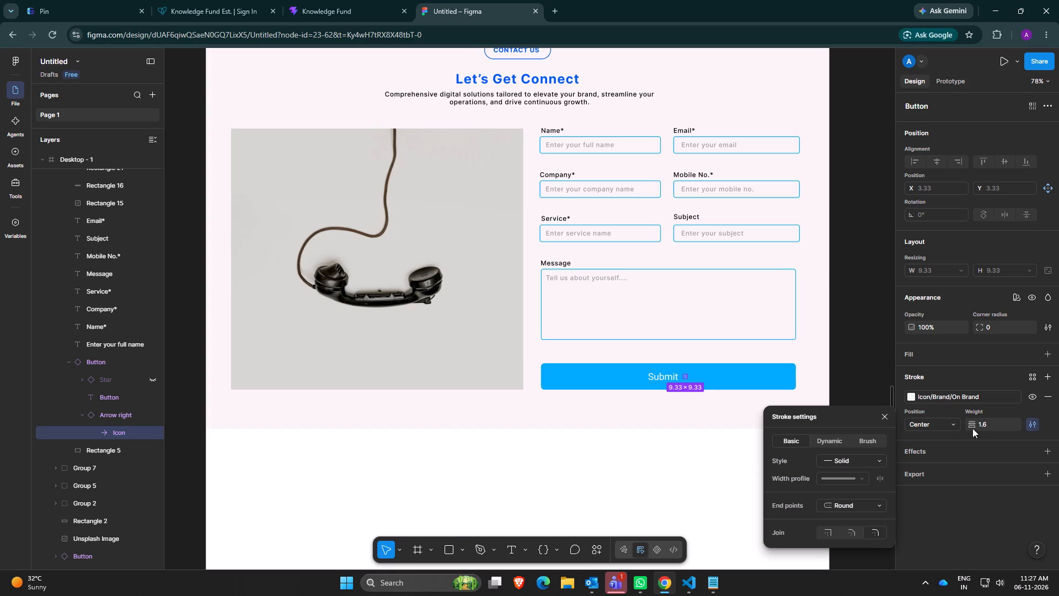
pyautogui.click(970, 375)
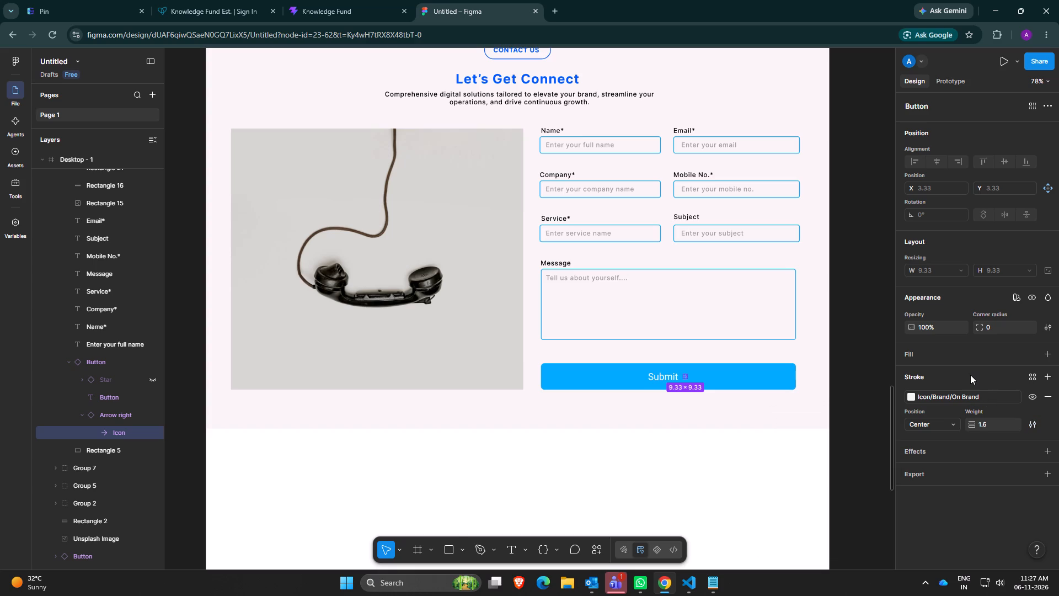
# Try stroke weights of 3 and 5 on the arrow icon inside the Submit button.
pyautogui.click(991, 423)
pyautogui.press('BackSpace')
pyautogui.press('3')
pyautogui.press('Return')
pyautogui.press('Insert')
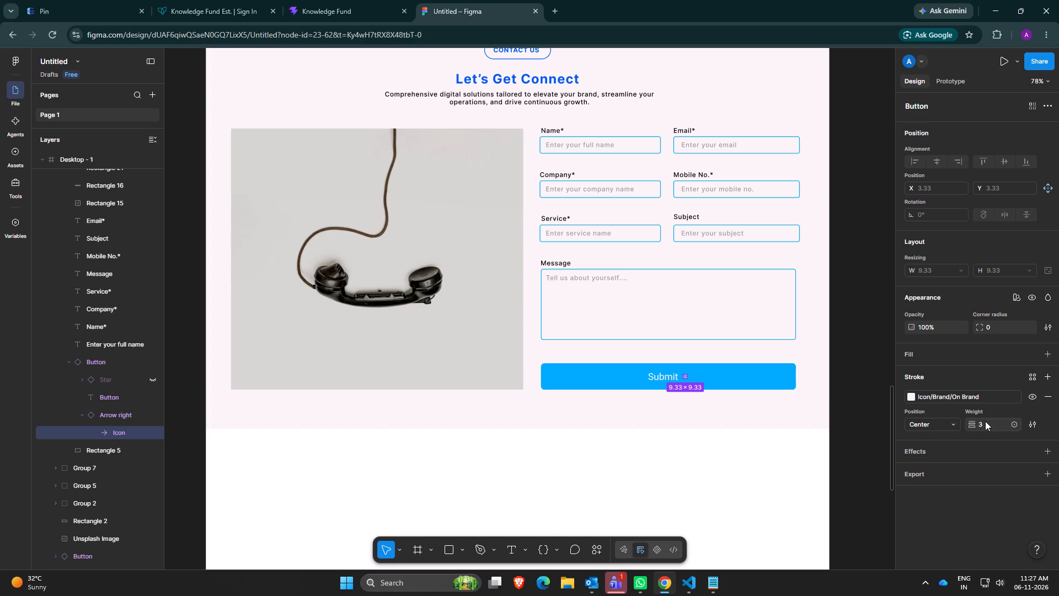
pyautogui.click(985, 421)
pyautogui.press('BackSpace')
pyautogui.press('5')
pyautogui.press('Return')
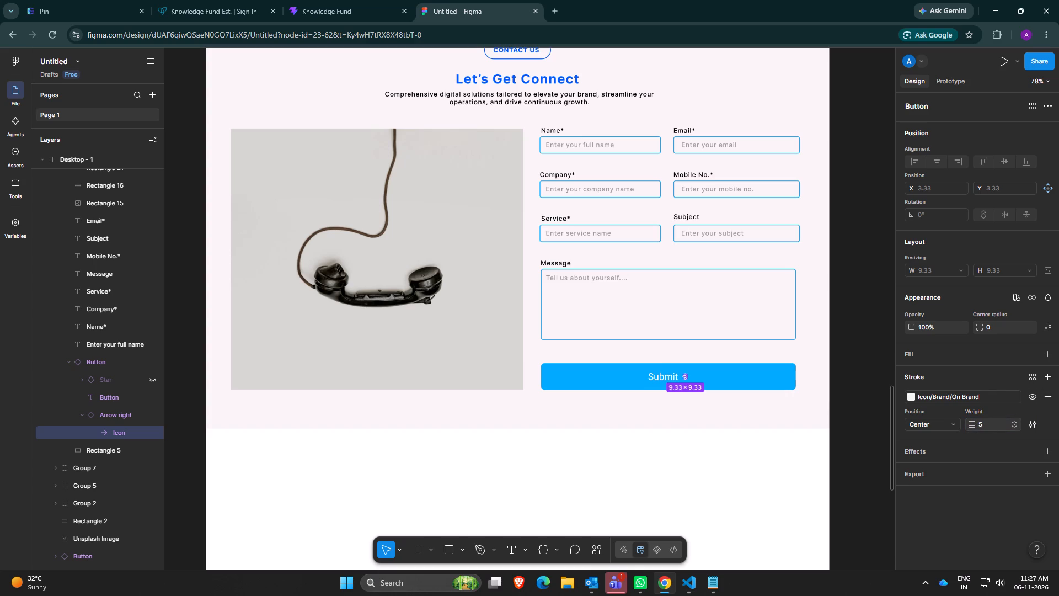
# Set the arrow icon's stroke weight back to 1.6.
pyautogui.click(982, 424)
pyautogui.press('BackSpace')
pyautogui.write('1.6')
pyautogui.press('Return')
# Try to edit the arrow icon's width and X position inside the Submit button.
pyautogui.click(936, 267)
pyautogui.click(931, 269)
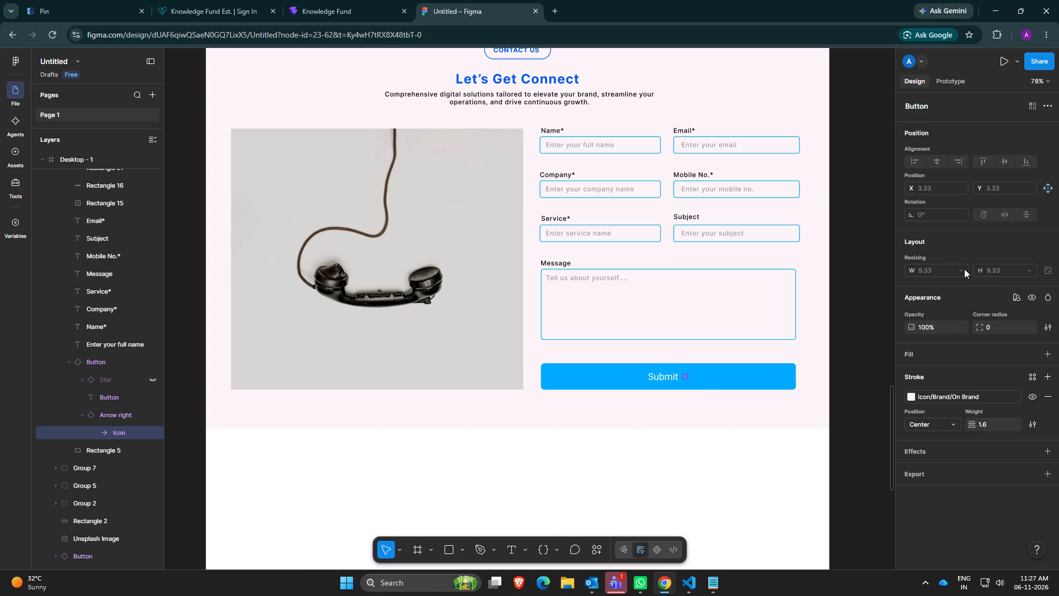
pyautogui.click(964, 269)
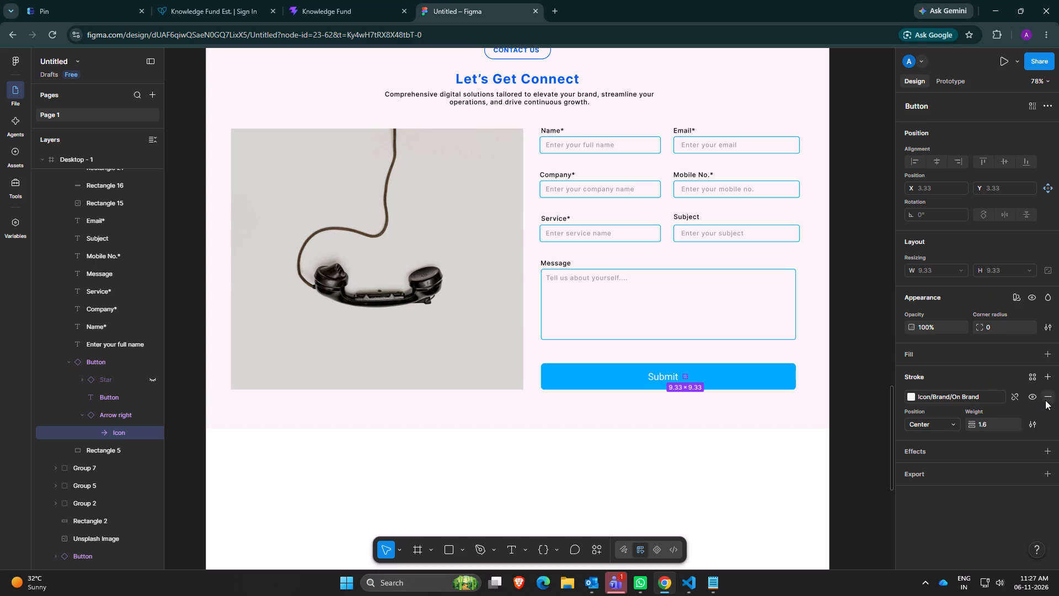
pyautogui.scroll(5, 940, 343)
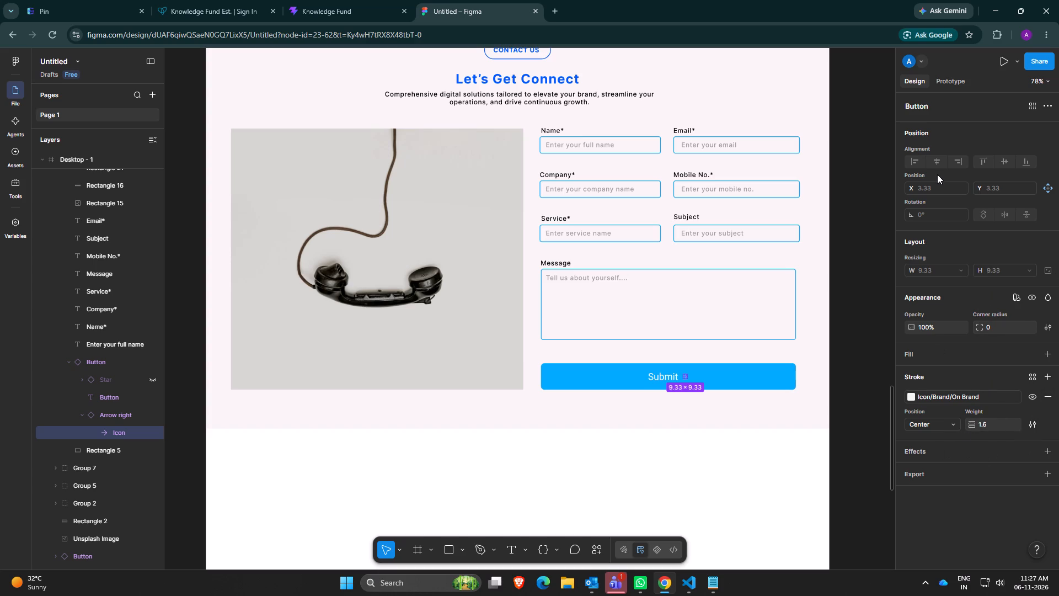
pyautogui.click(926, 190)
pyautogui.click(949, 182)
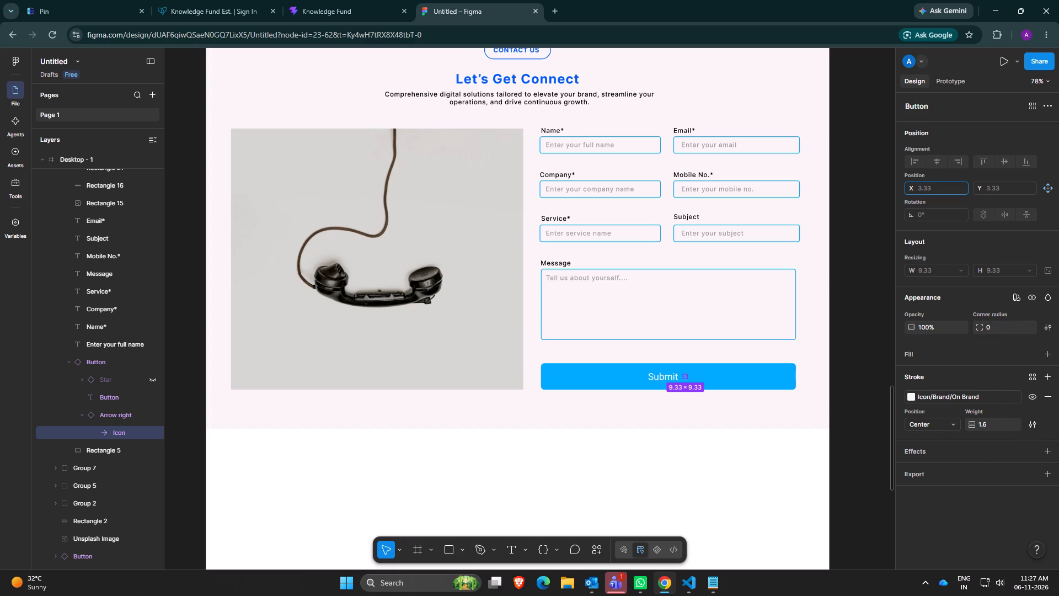
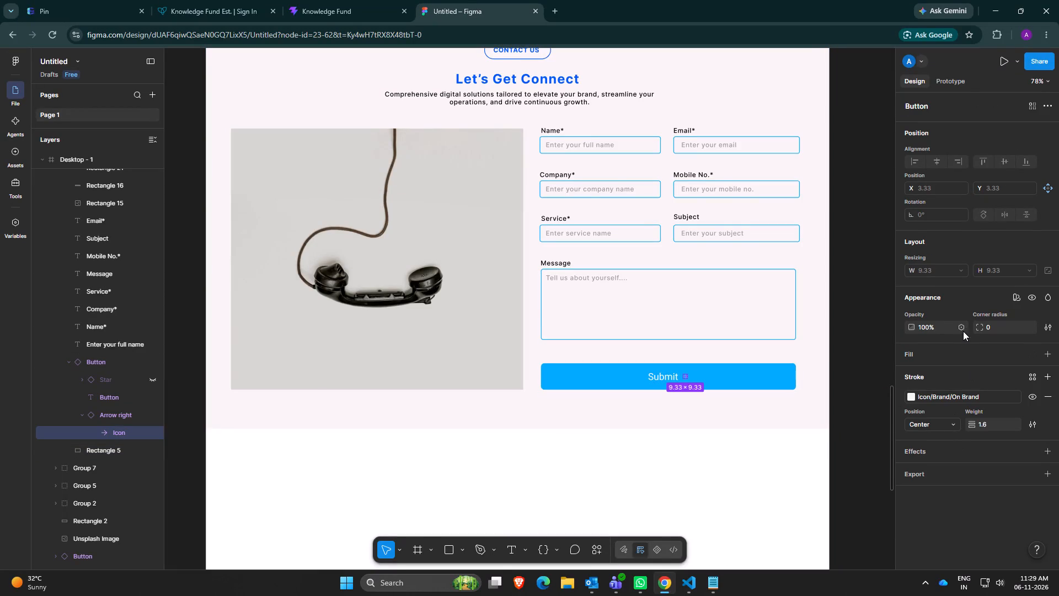
# Turn off the end arrow icon on the Submit button.
pyautogui.scroll(3, 962, 288)
pyautogui.click(930, 267)
pyautogui.click(915, 110)
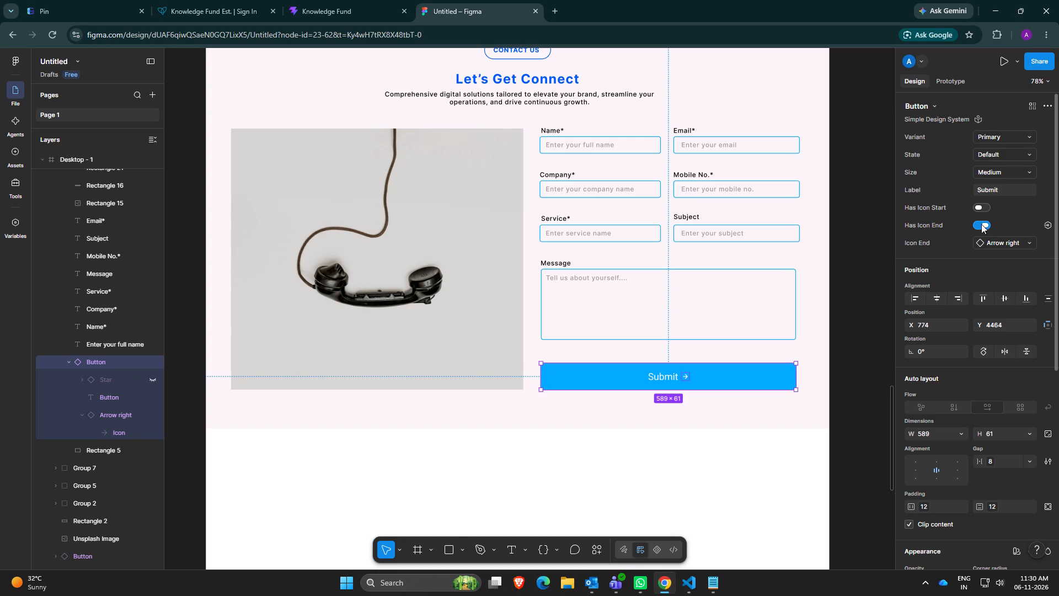
pyautogui.click(981, 224)
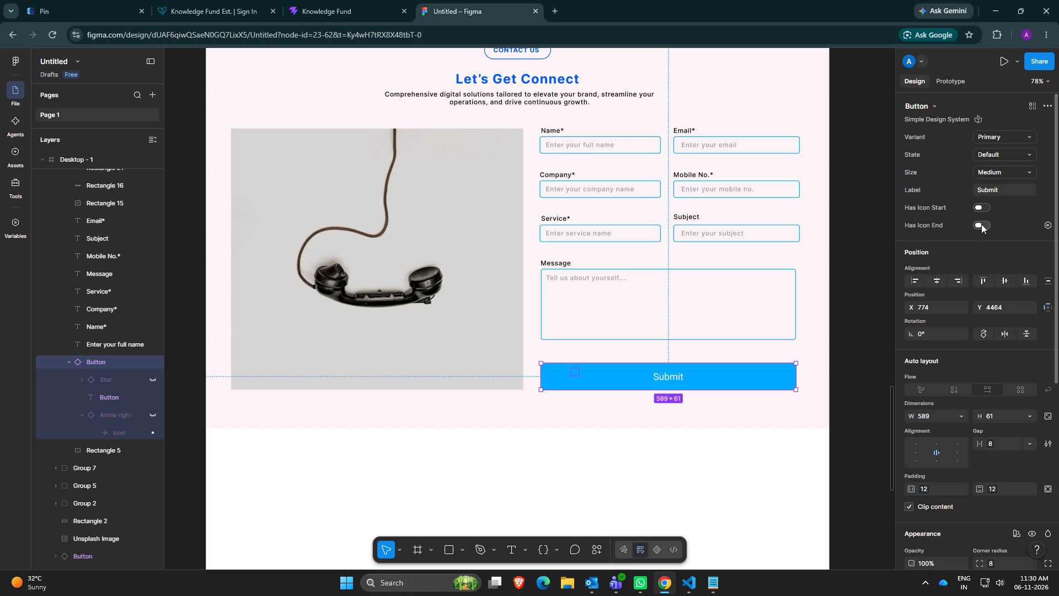
# Examine the Submit label's resizing and typography settings and browse the available text styles.
pyautogui.click(678, 376)
pyautogui.keyDown('ctrl'); pyautogui.click(678, 376); pyautogui.keyUp('ctrl')
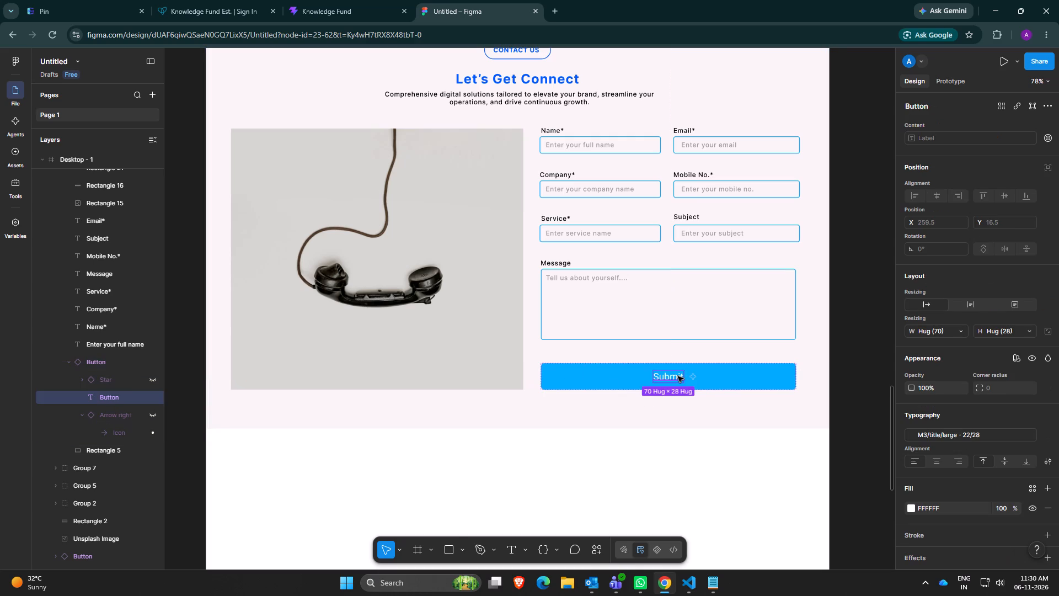
pyautogui.scroll(-2, 1015, 371)
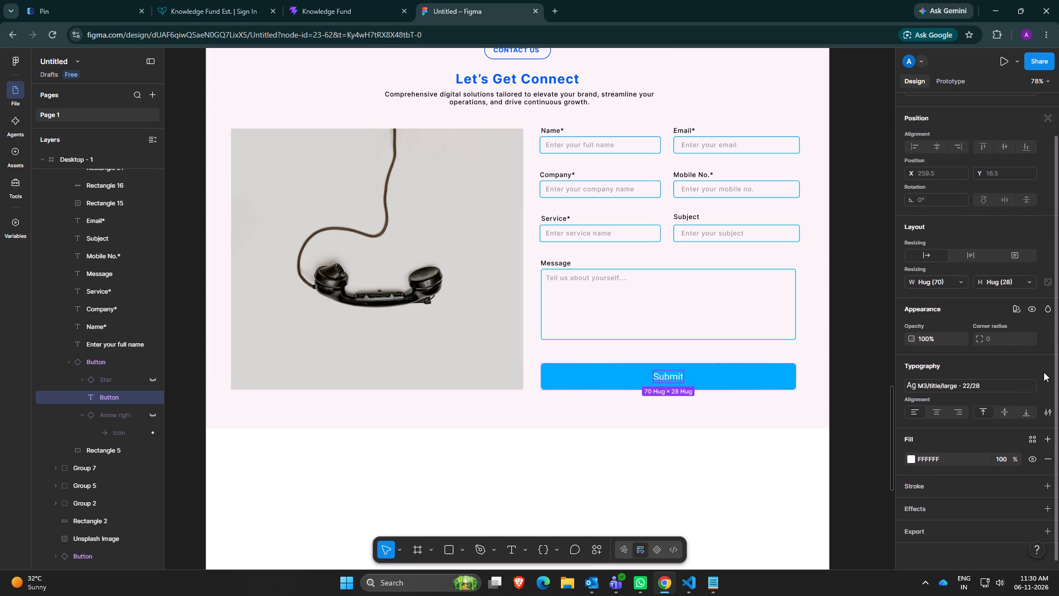
pyautogui.scroll(-2, 1045, 376)
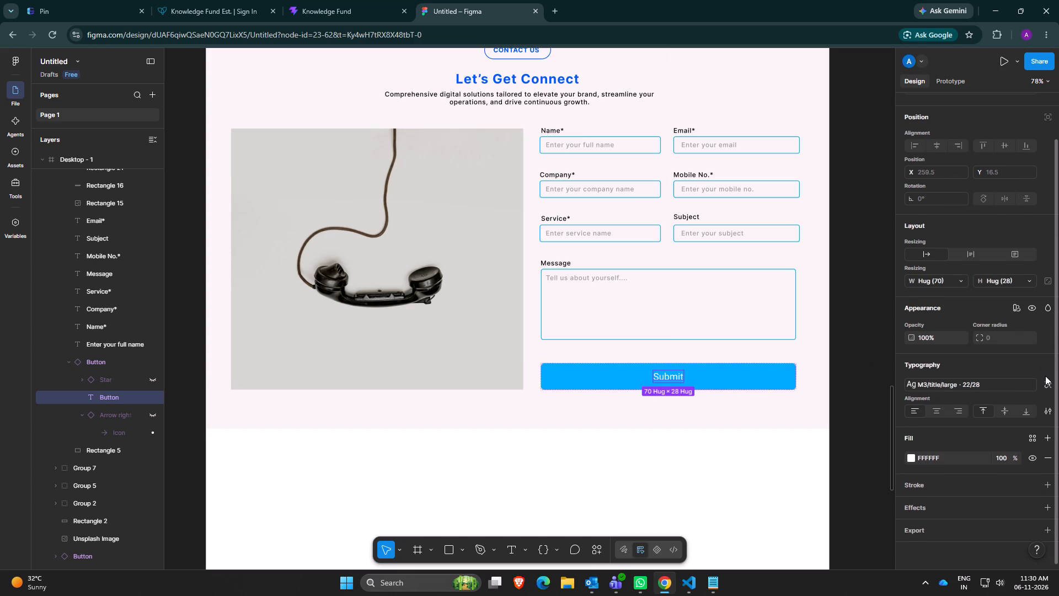
pyautogui.scroll(2, 1045, 376)
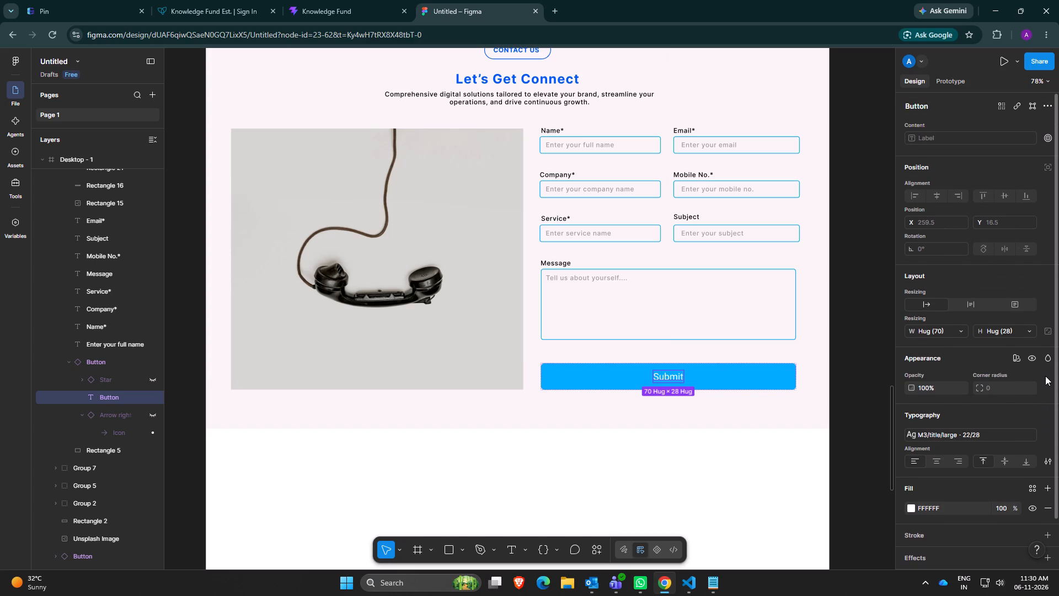
pyautogui.click(971, 306)
pyautogui.click(929, 300)
pyautogui.scroll(-4, 993, 295)
pyautogui.click(976, 386)
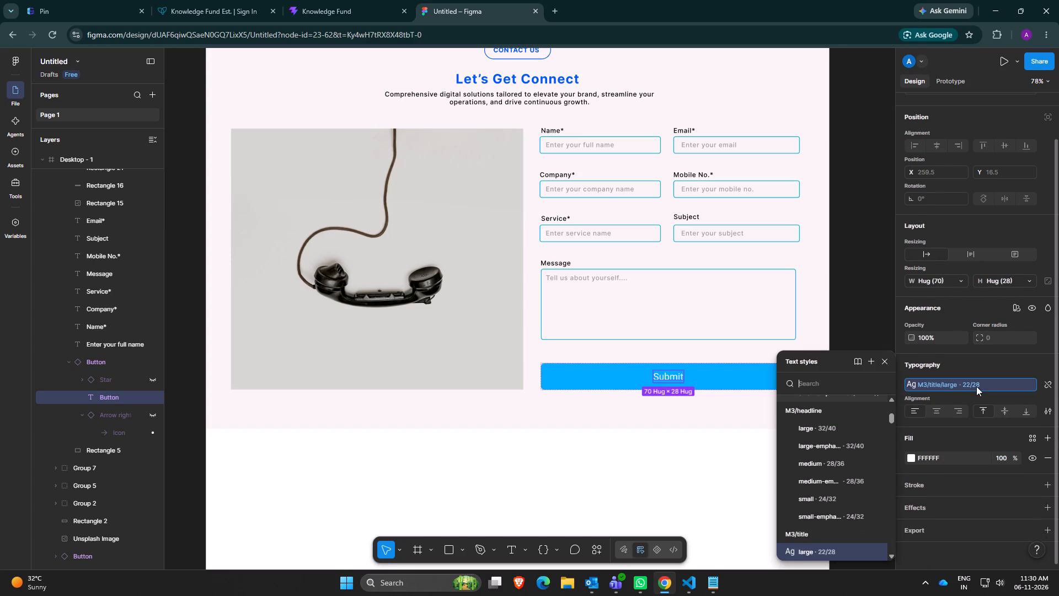
pyautogui.scroll(-2, 859, 439)
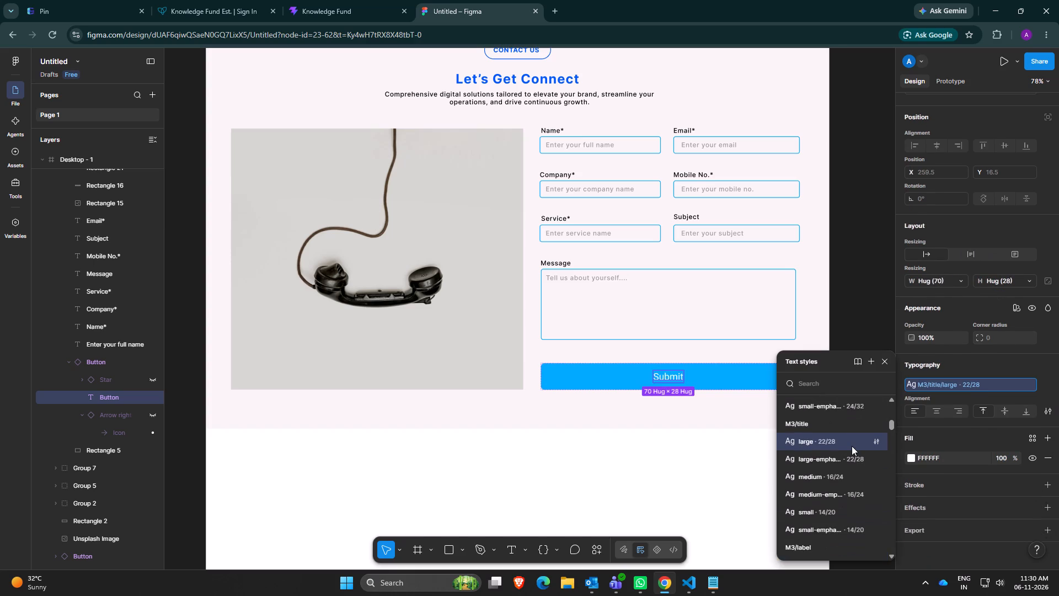
pyautogui.scroll(-8, 852, 446)
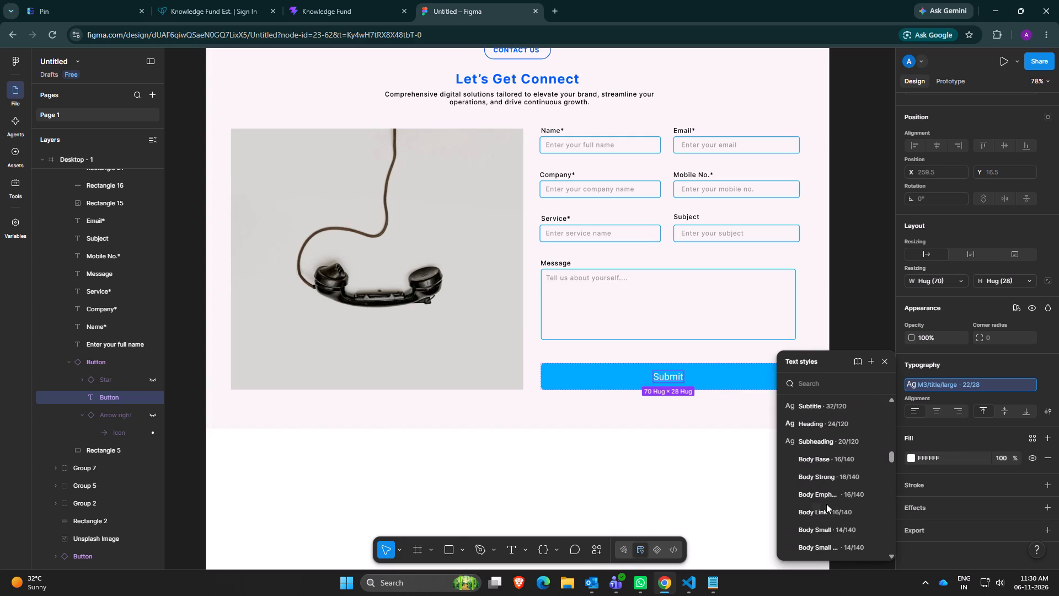
pyautogui.scroll(-8, 826, 504)
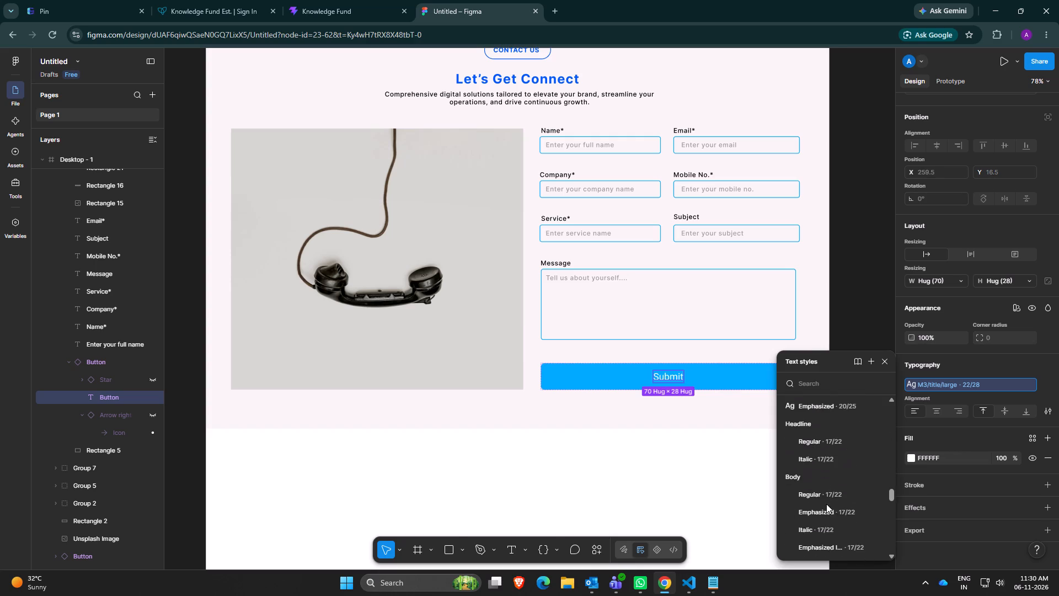
pyautogui.scroll(-17, 826, 504)
pyautogui.scroll(6, 826, 505)
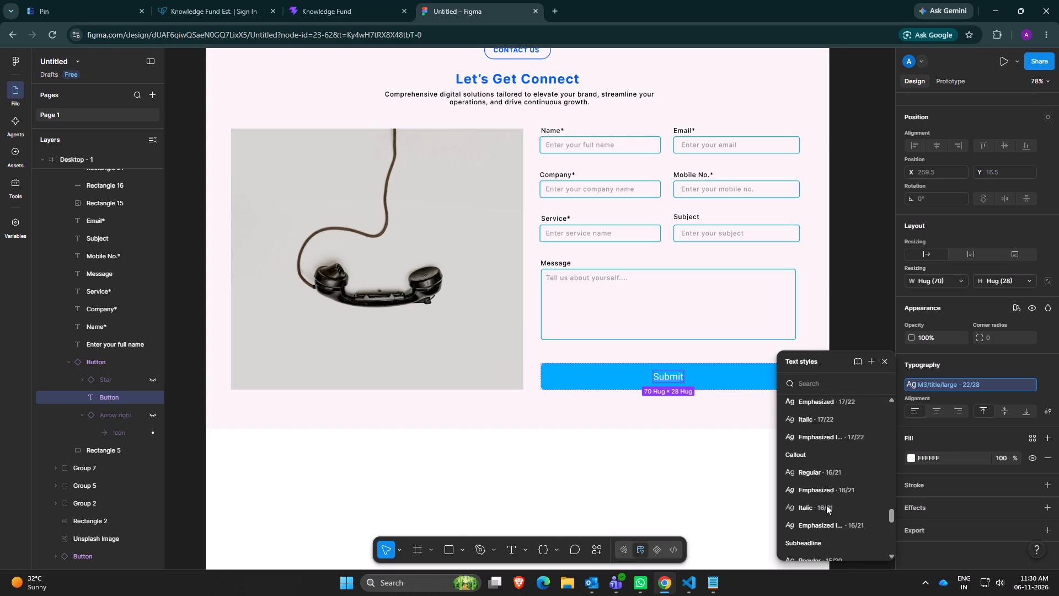
pyautogui.scroll(20, 826, 505)
pyautogui.scroll(12, 826, 505)
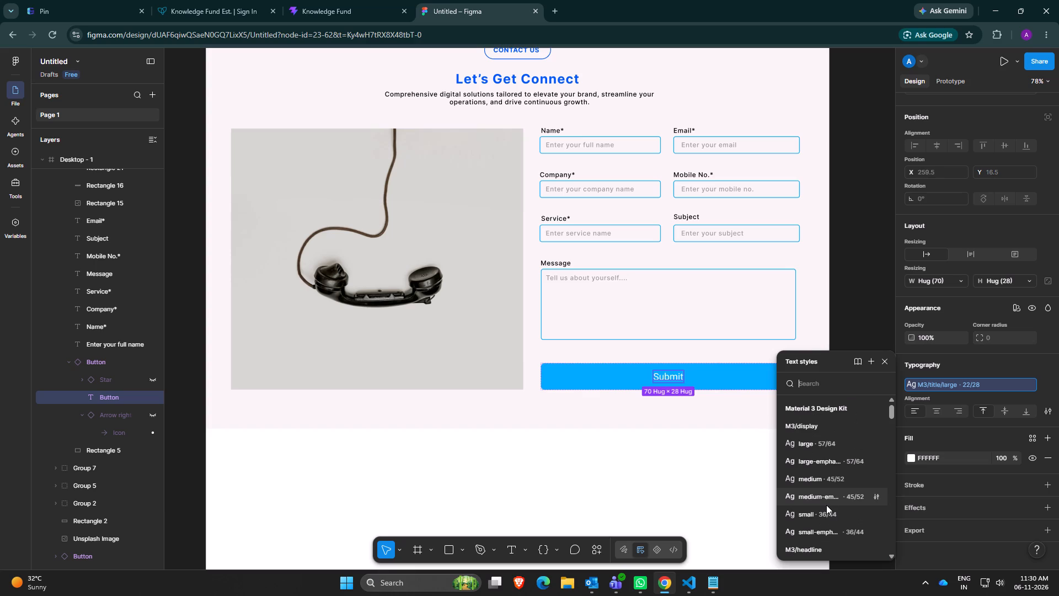
pyautogui.click(635, 421)
# Duplicate the Our Latest News section and place the copy directly below the Contact Us section at X 0, Y 4615.
pyautogui.scroll(-2, 495, 328)
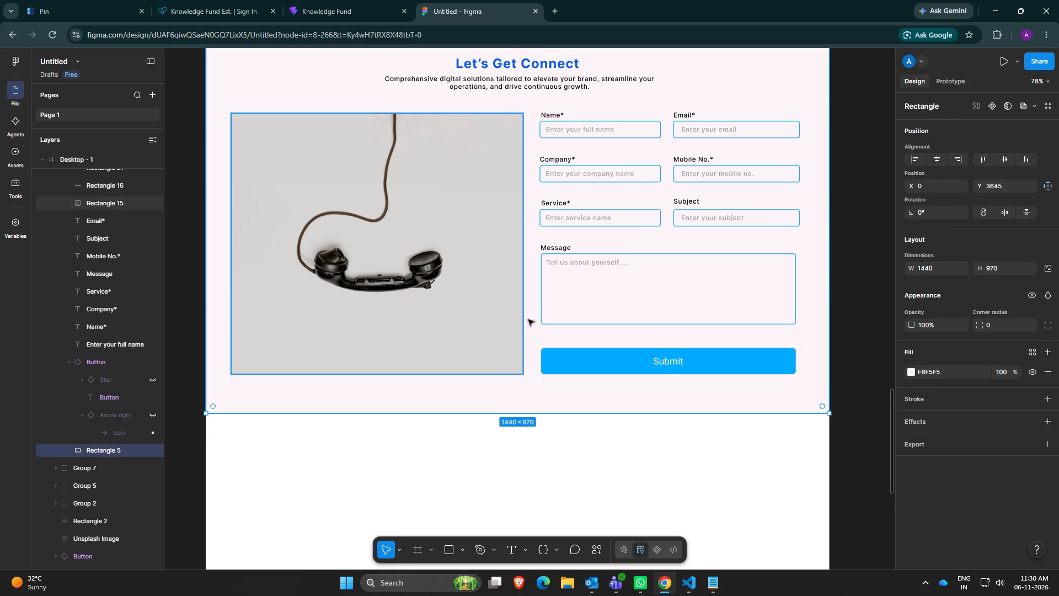
pyautogui.scroll(-5, 557, 316)
pyautogui.scroll(11, 537, 338)
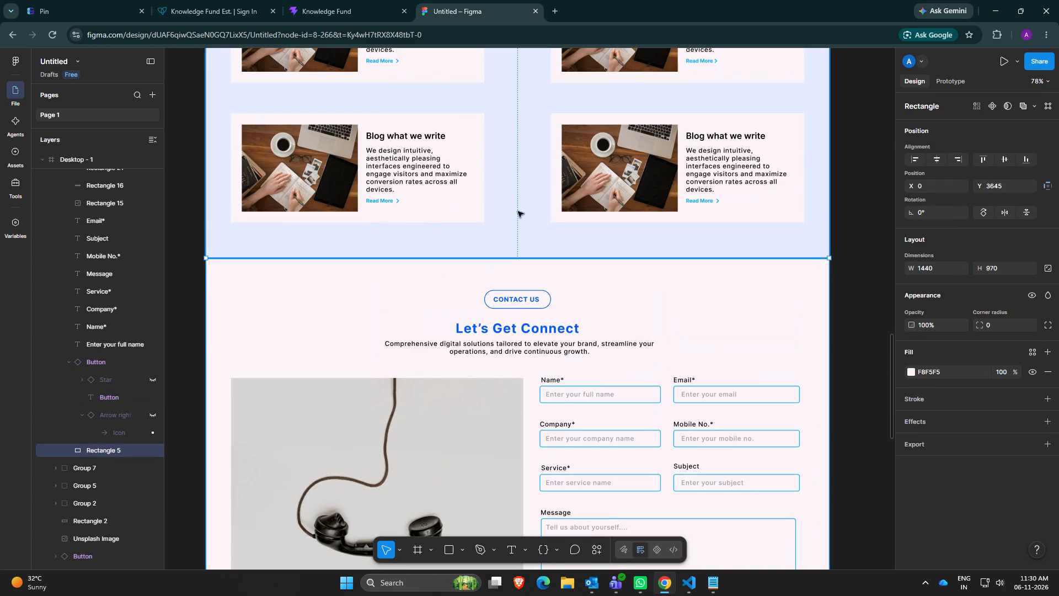
pyautogui.click(524, 233)
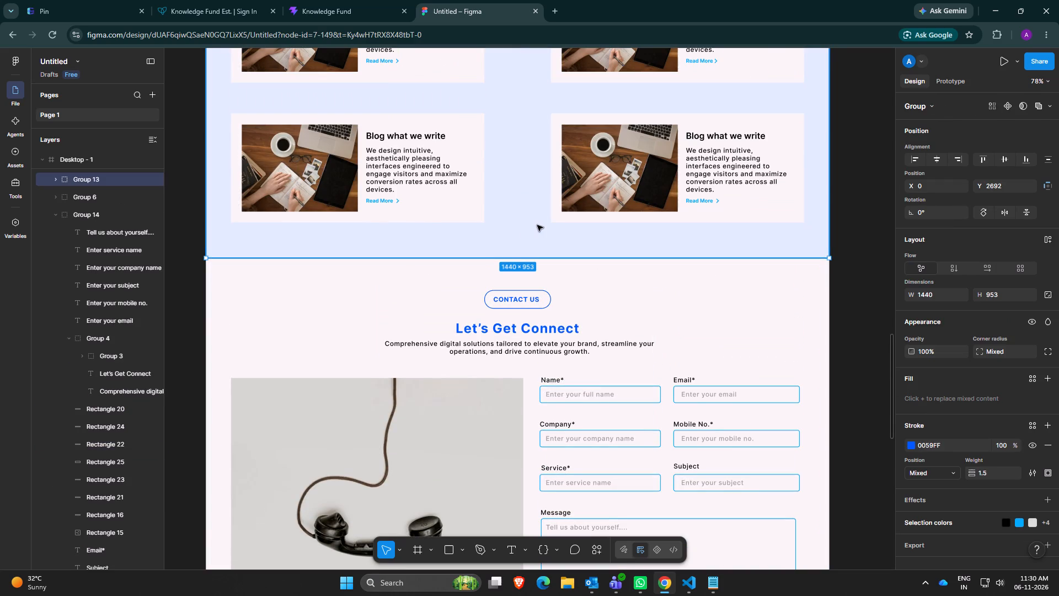
pyautogui.keyDown('ctrl'); pyautogui.scroll(-8, 537, 225); pyautogui.keyUp('ctrl')
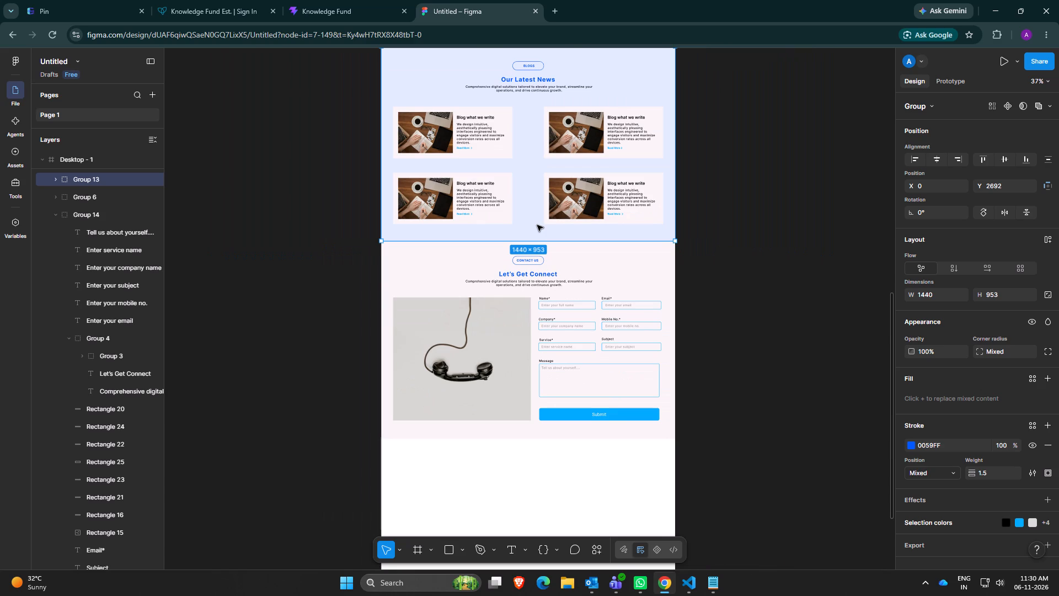
pyautogui.scroll(-1, 537, 225)
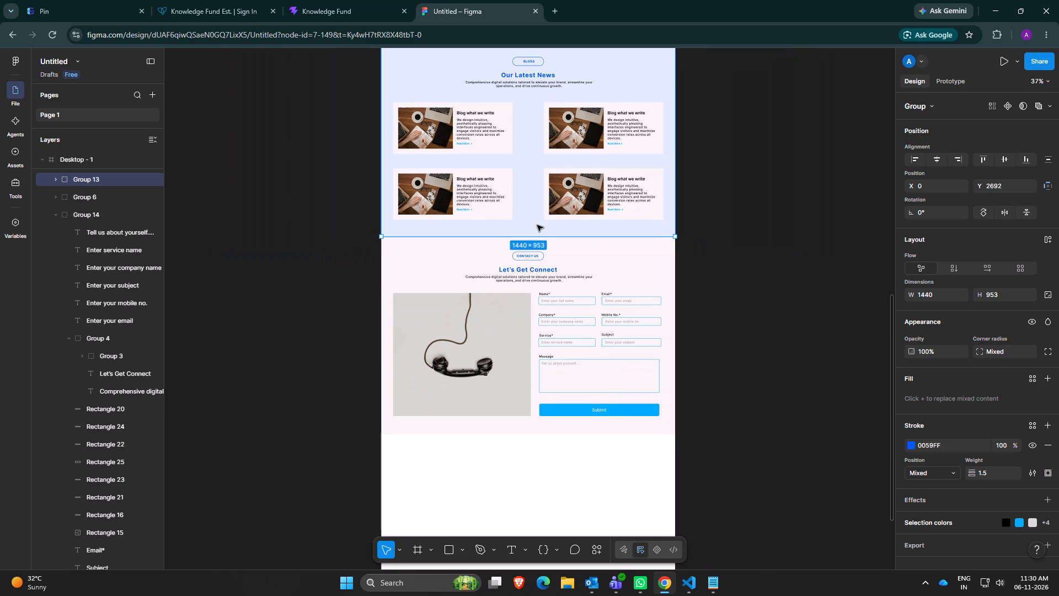
pyautogui.scroll(-3, 527, 206)
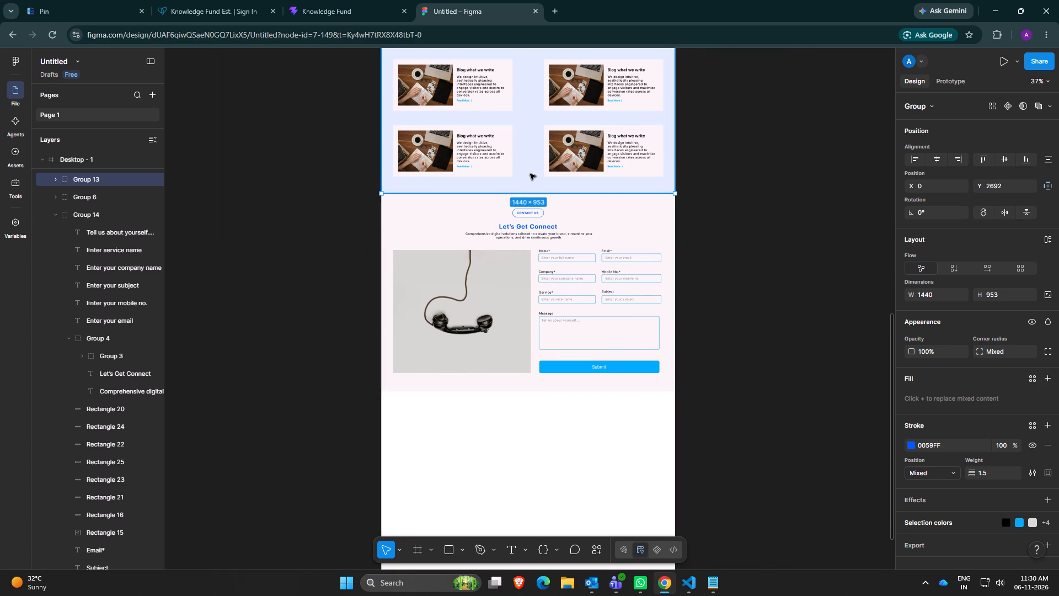
pyautogui.keyDown('ctrl'); pyautogui.moveTo(532, 176); pyautogui.dragTo(515, 314); pyautogui.keyUp('ctrl')
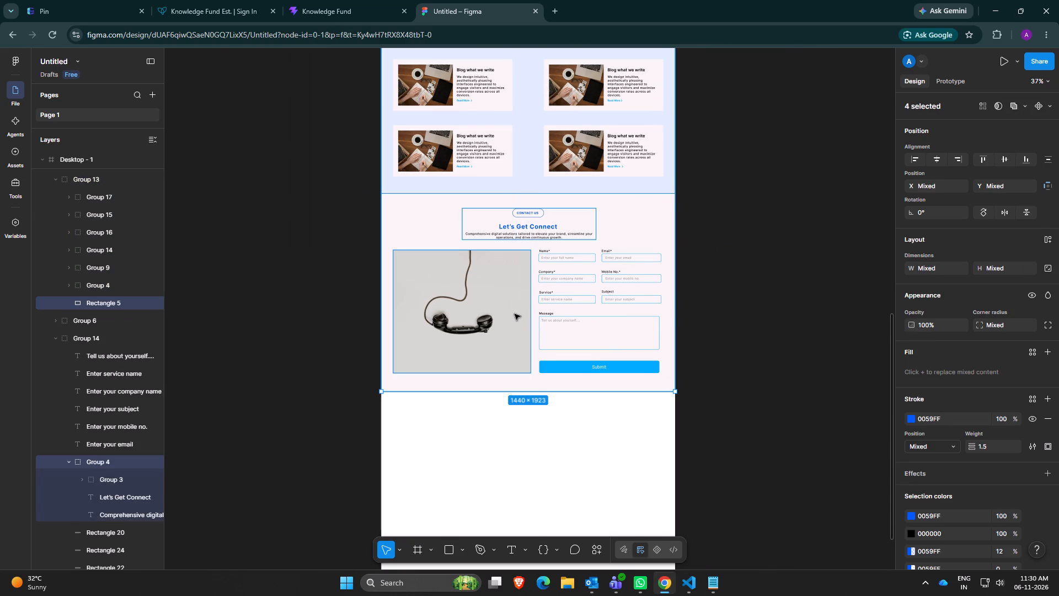
pyautogui.click(515, 314)
pyautogui.click(525, 189)
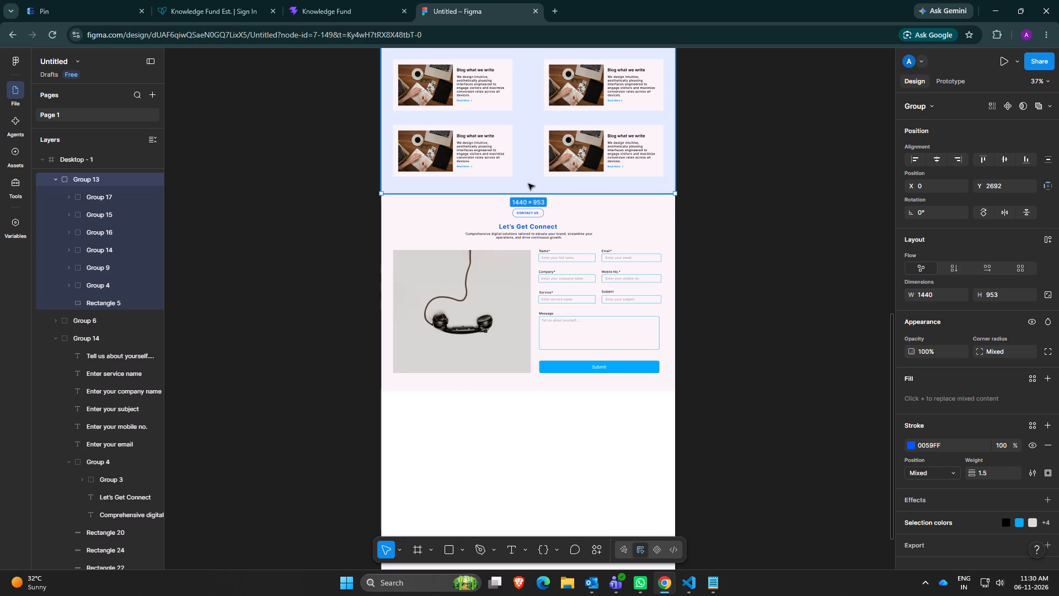
pyautogui.keyDown('alt'); pyautogui.moveTo(529, 182); pyautogui.dragTo(509, 438); pyautogui.keyUp('alt')
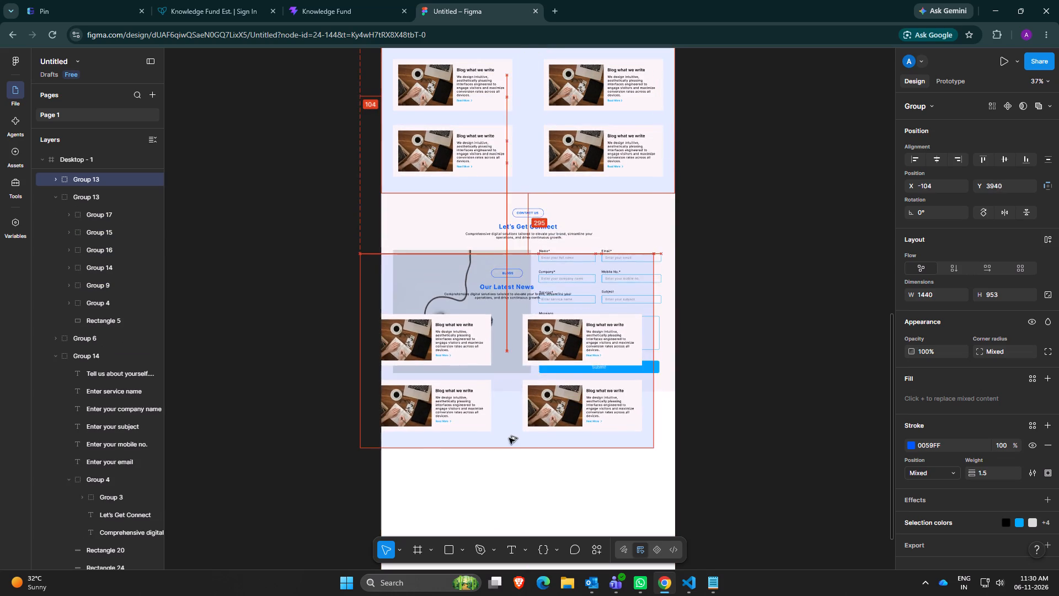
pyautogui.keyDown('alt'); pyautogui.moveTo(509, 438); pyautogui.dragTo(529, 561); pyautogui.keyUp('alt')
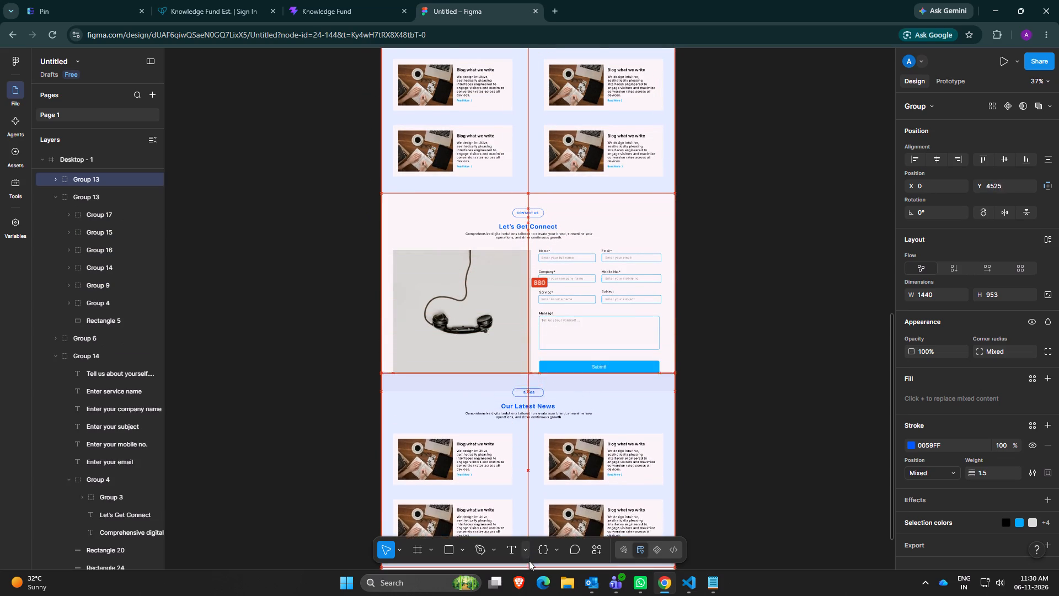
pyautogui.keyDown('alt'); pyautogui.moveTo(529, 561); pyautogui.dragTo(527, 449); pyautogui.keyUp('alt')
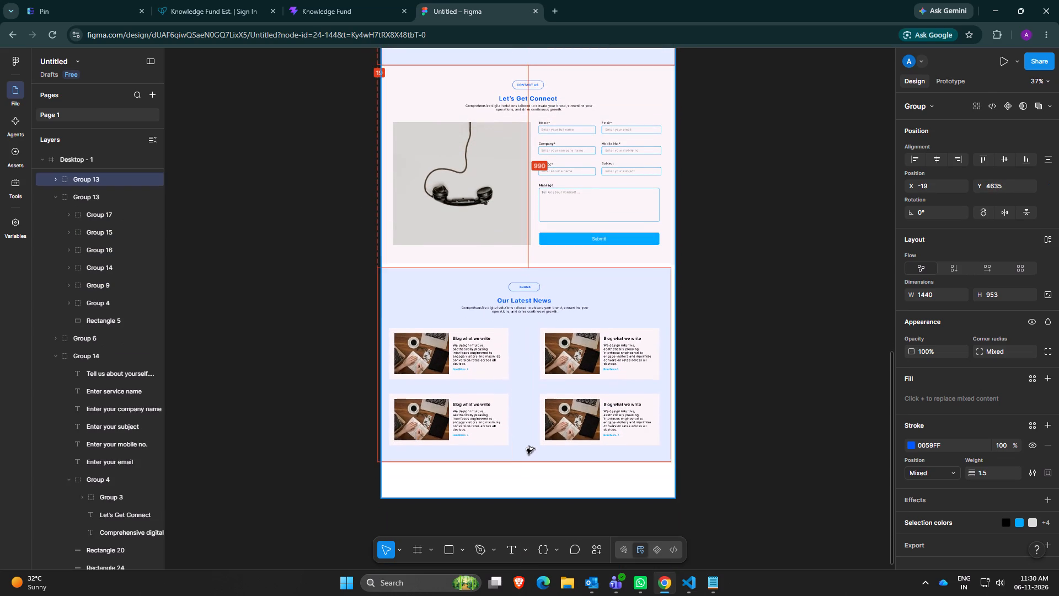
pyautogui.keyDown('alt'); pyautogui.moveTo(527, 449); pyautogui.dragTo(527, 453); pyautogui.keyUp('alt')
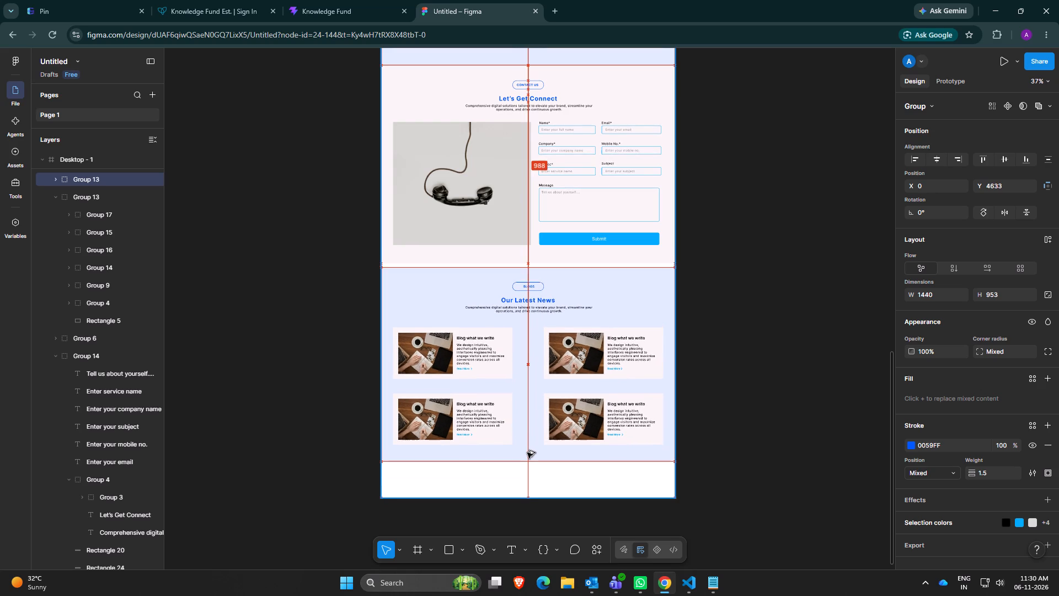
pyautogui.keyDown('alt'); pyautogui.moveTo(527, 453); pyautogui.dragTo(529, 448); pyautogui.keyUp('alt')
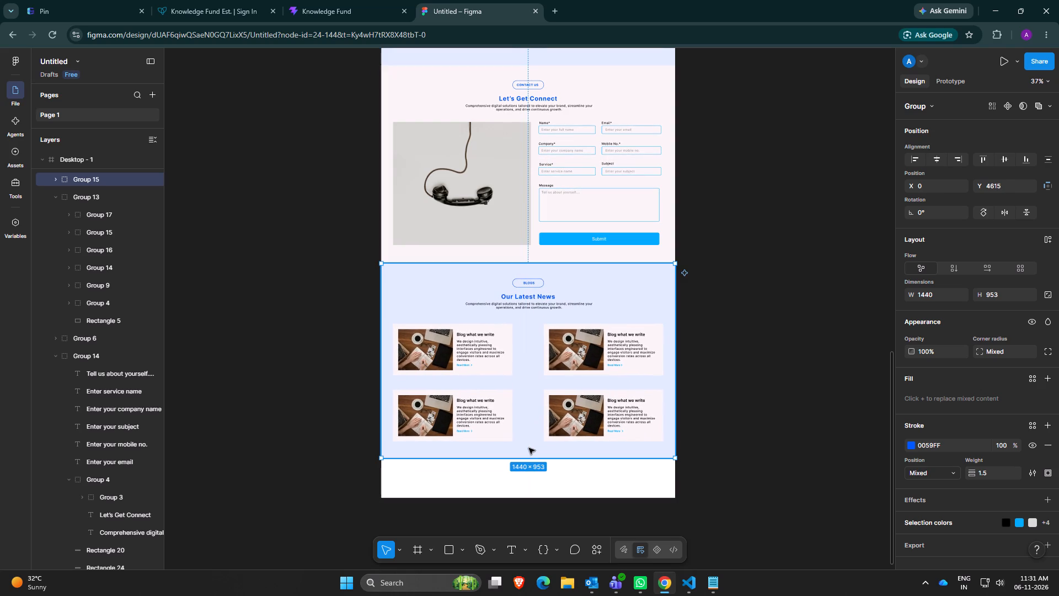
pyautogui.click(529, 448)
# Delete the heading group with the BLOGS pill, Our Latest News title and description from the copied section below Contact Us.
pyautogui.scroll(-7, 529, 396)
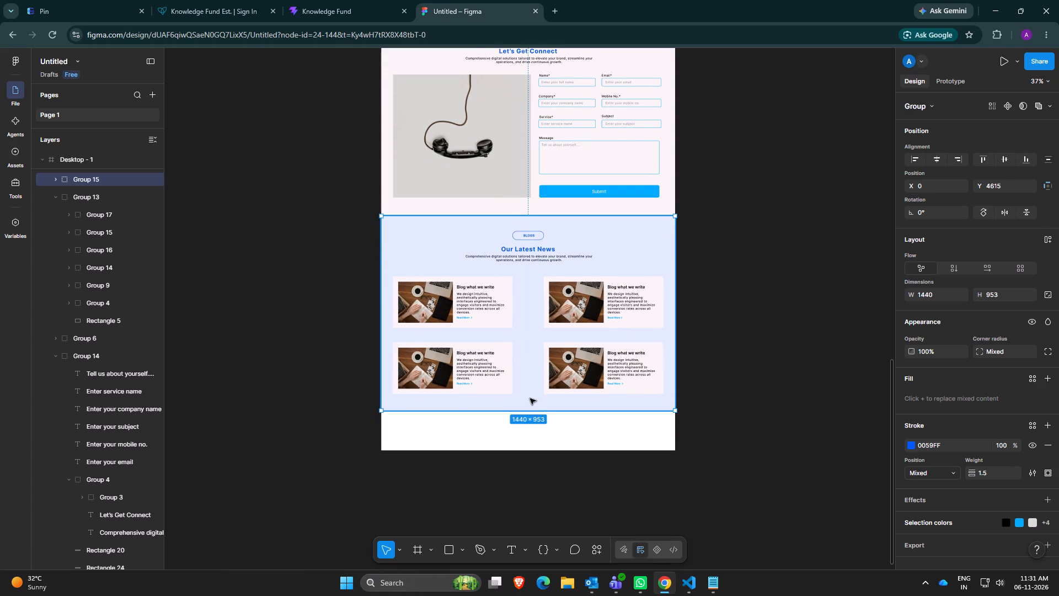
pyautogui.keyDown('ctrl'); pyautogui.scroll(11, 528, 332); pyautogui.keyUp('ctrl')
pyautogui.scroll(9, 528, 332)
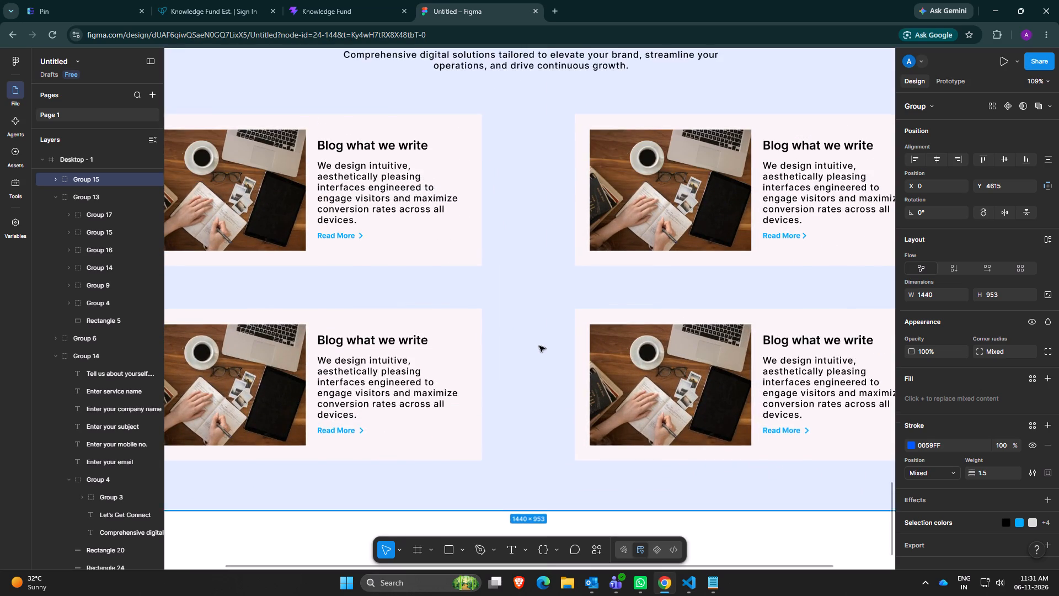
pyautogui.scroll(2, 539, 346)
pyautogui.keyDown('ctrl'); pyautogui.scroll(-6, 510, 300); pyautogui.keyUp('ctrl')
pyautogui.scroll(3, 510, 303)
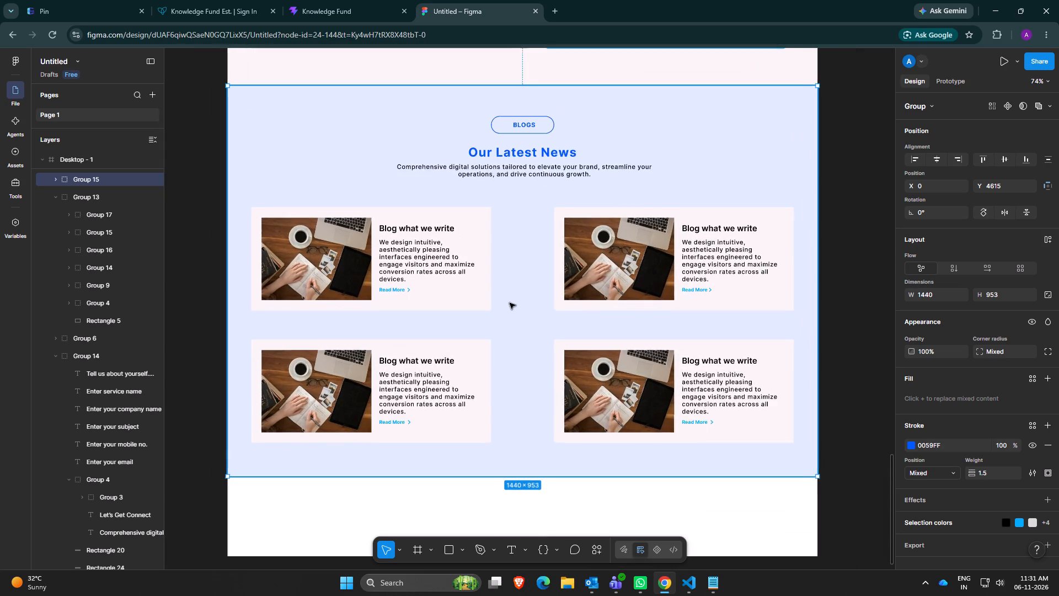
pyautogui.keyDown('ctrl'); pyautogui.scroll(-2, 510, 303); pyautogui.keyUp('ctrl')
pyautogui.keyDown('ctrl'); pyautogui.scroll(1, 510, 303); pyautogui.keyUp('ctrl')
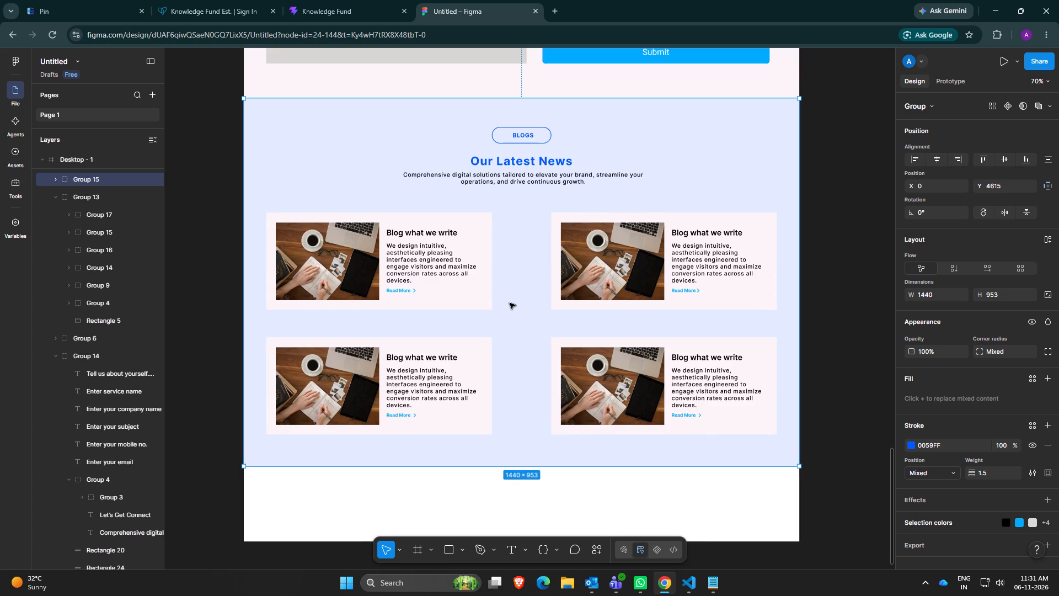
pyautogui.click(501, 134)
pyautogui.keyDown('ctrl'); pyautogui.click(501, 134); pyautogui.keyUp('ctrl')
pyautogui.keyDown('ctrl'); pyautogui.click(515, 141); pyautogui.keyUp('ctrl')
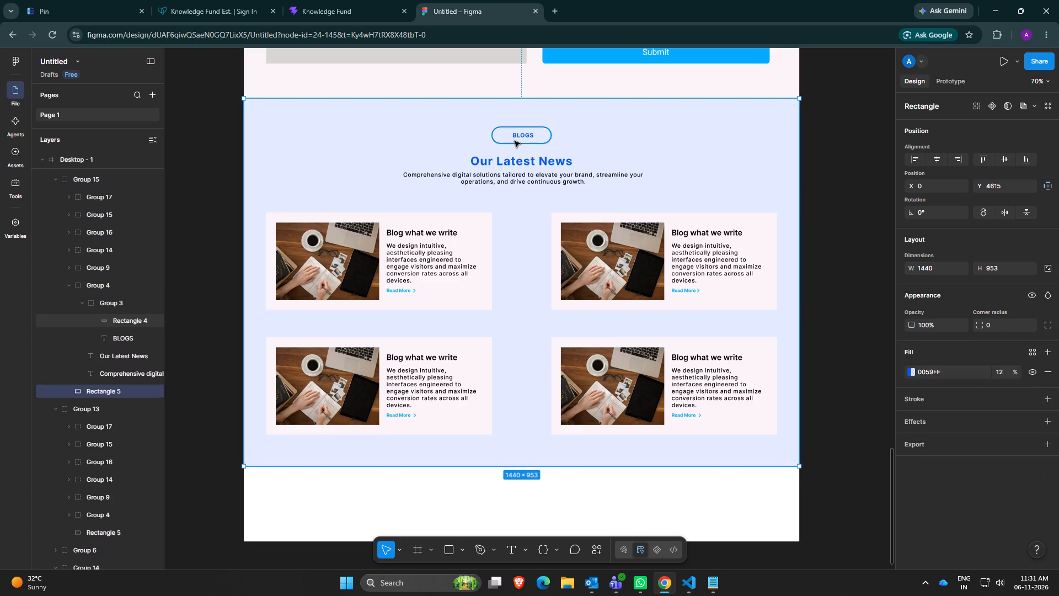
pyautogui.keyDown('ctrl'); pyautogui.click(526, 136); pyautogui.keyUp('ctrl')
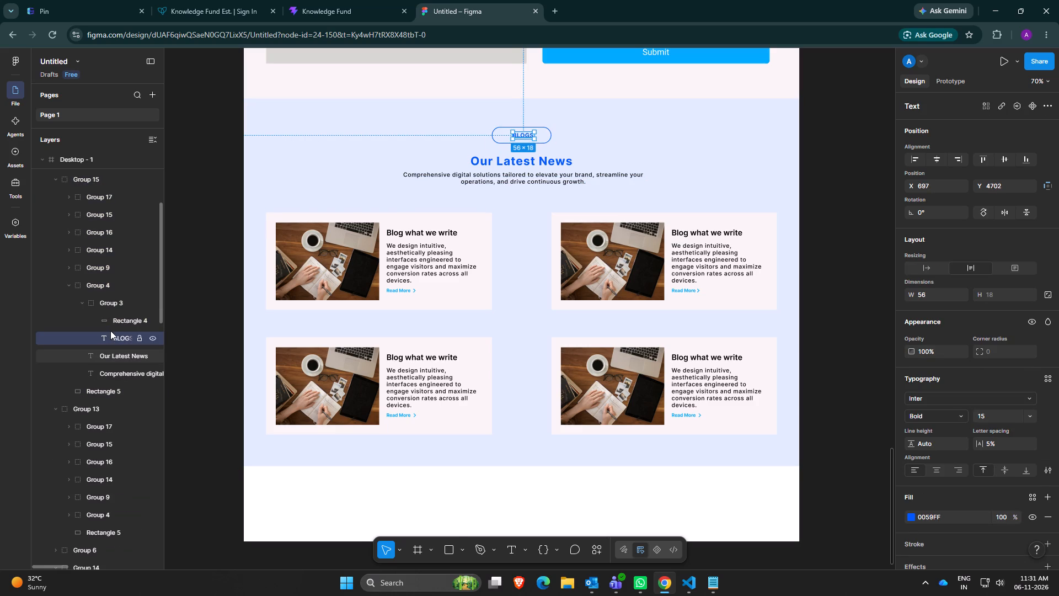
pyautogui.click(116, 307)
pyautogui.click(89, 284)
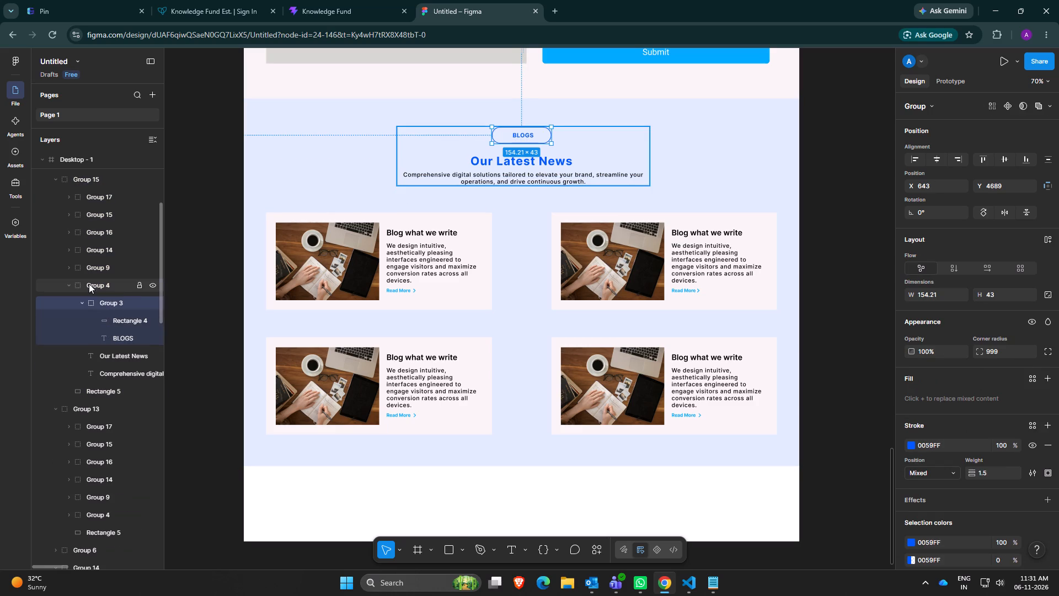
pyautogui.rightClick(89, 284)
pyautogui.click(89, 284)
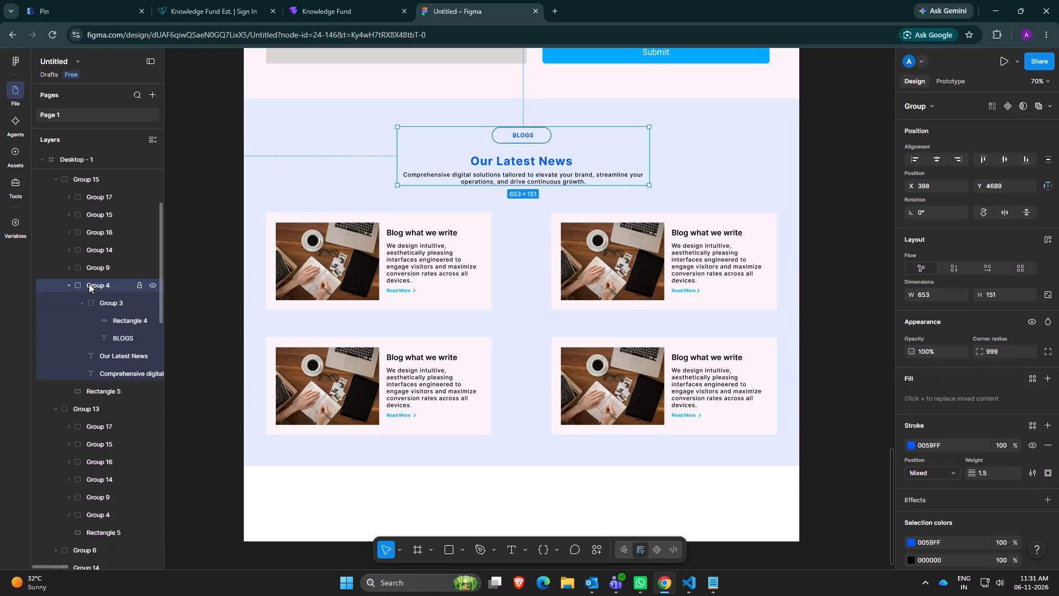
pyautogui.press('Delete')
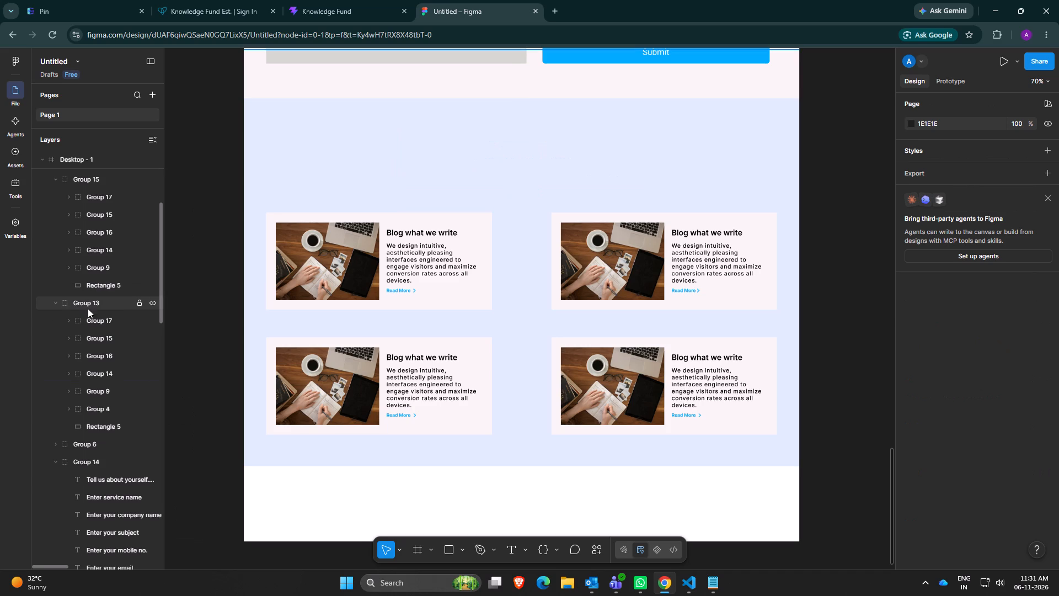
# Delete the four blog cards and the small Group 9 from the copied section, keeping its background Rectangle 5.
pyautogui.keyDown('ctrl'); pyautogui.click(269, 234); pyautogui.keyUp('ctrl')
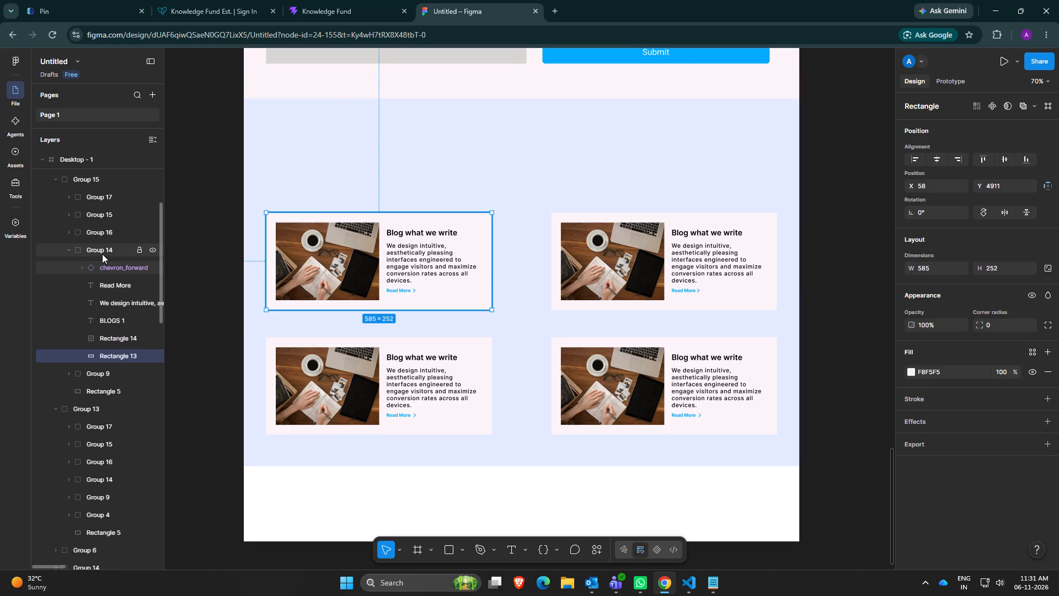
pyautogui.click(102, 254)
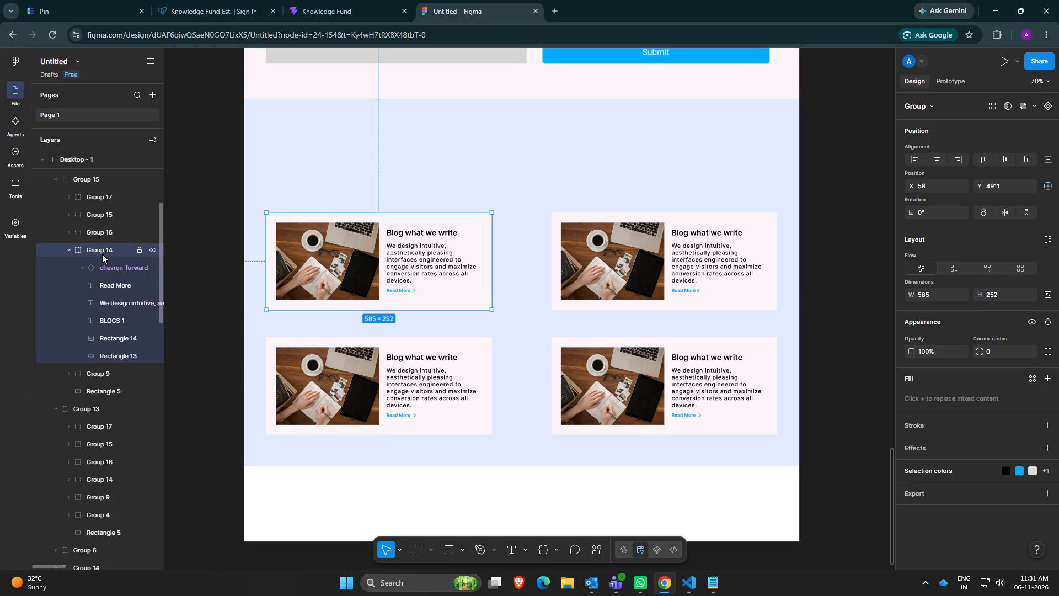
pyautogui.press('Delete')
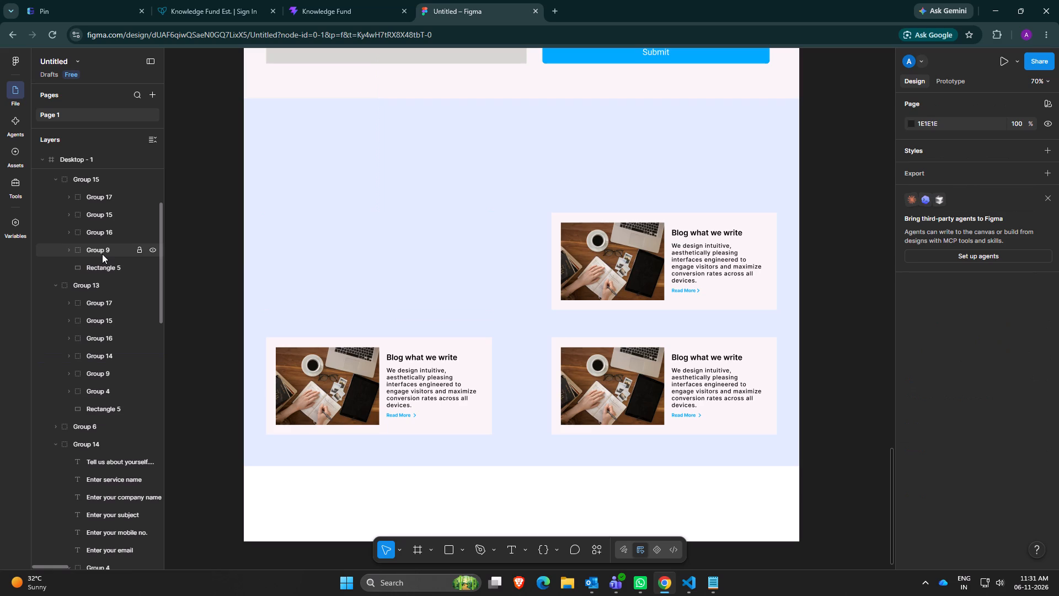
pyautogui.click(107, 248)
pyautogui.click(113, 235)
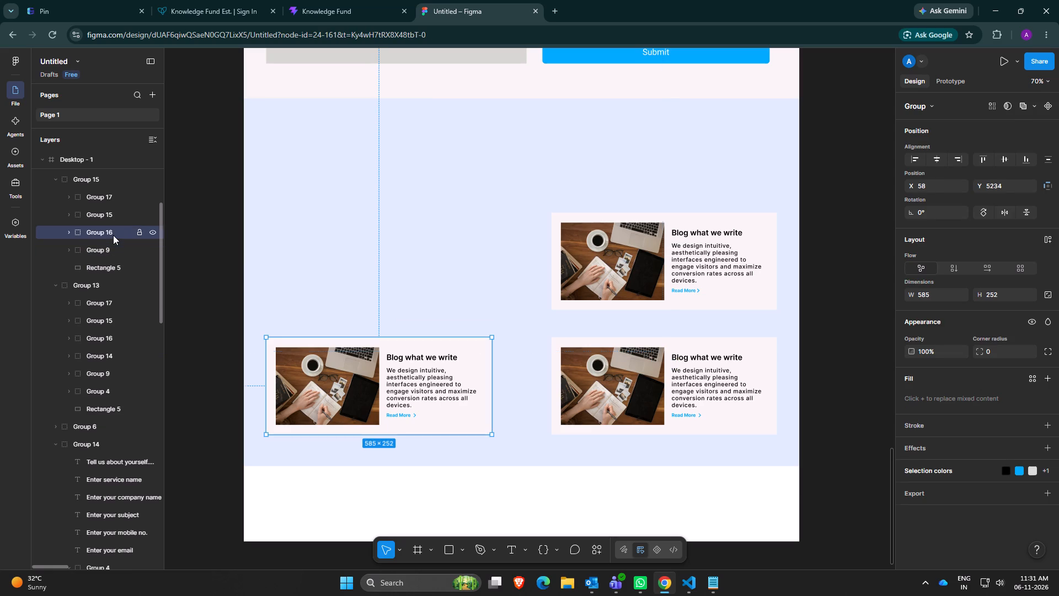
pyautogui.click(112, 248)
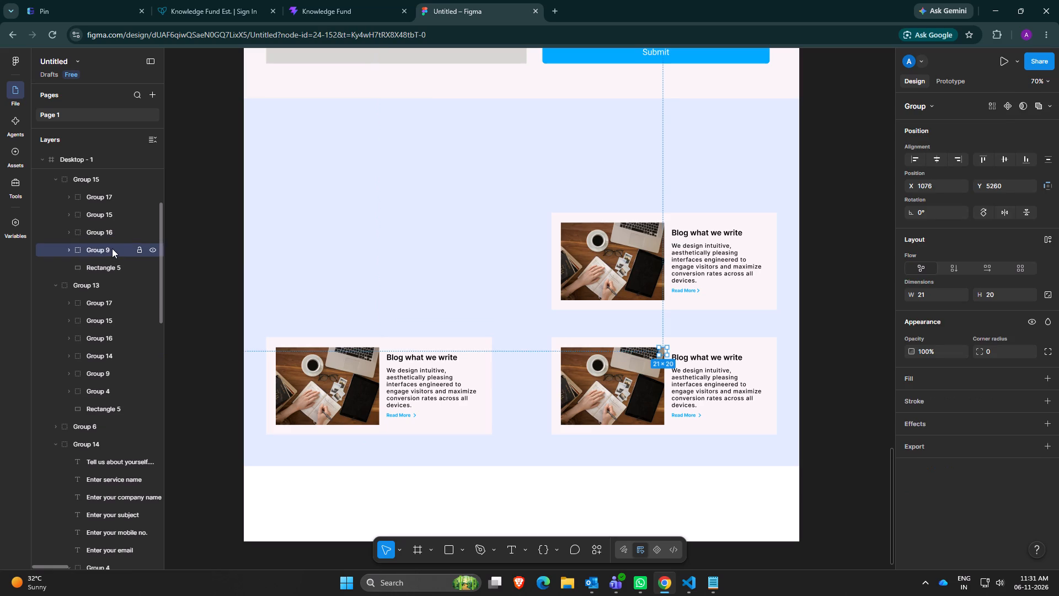
pyautogui.click(105, 237)
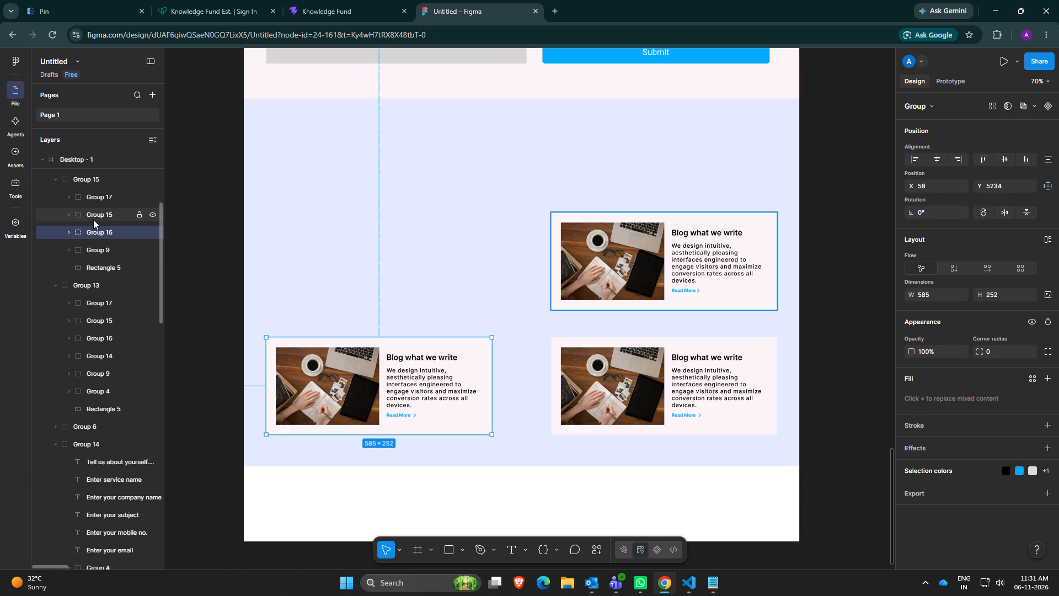
pyautogui.click(94, 217)
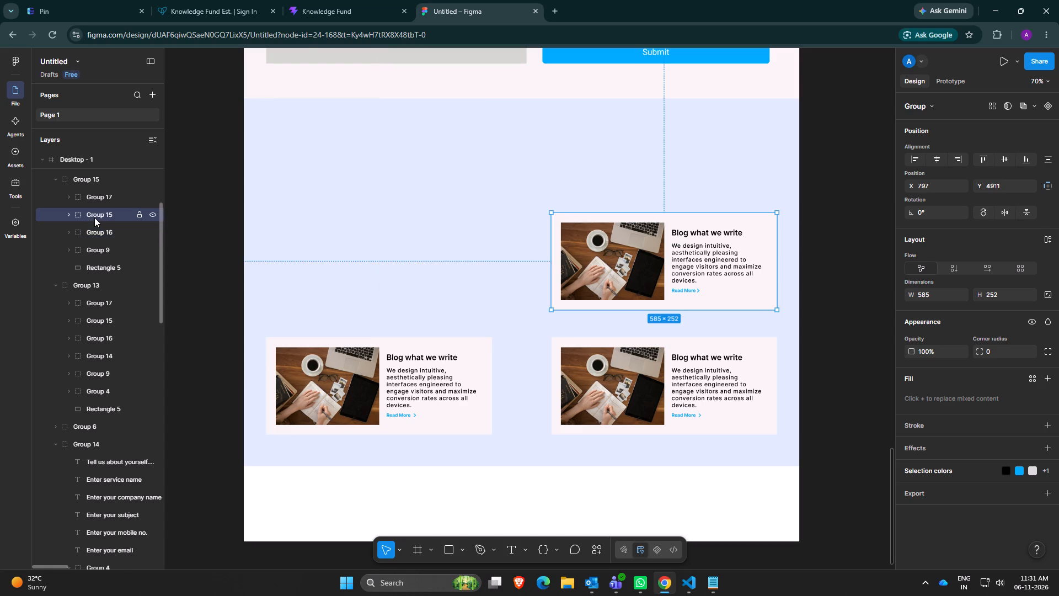
pyautogui.press('Delete')
pyautogui.click(103, 194)
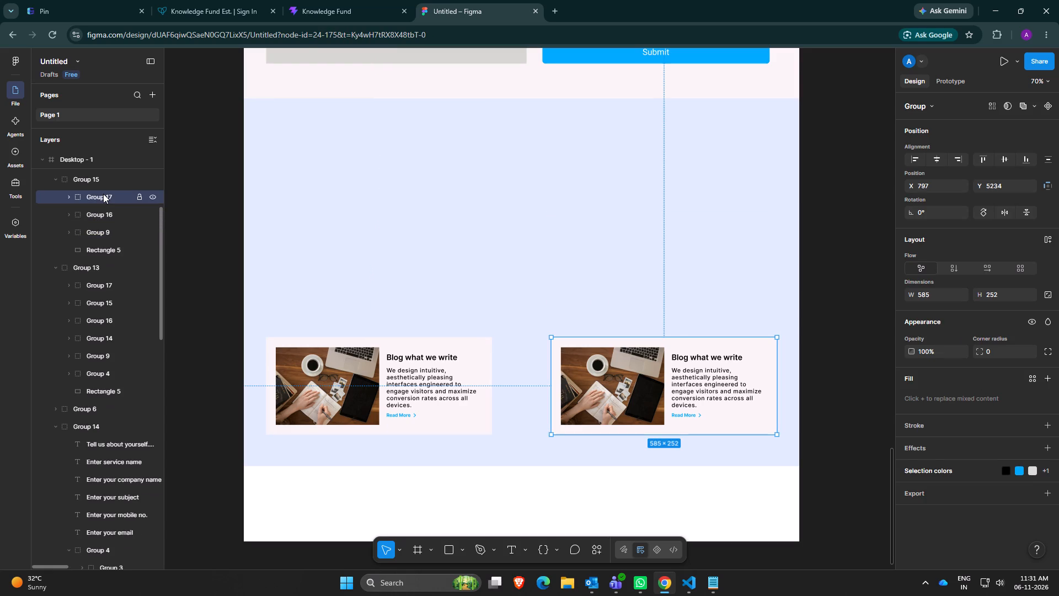
pyautogui.press('Delete')
pyautogui.click(103, 194)
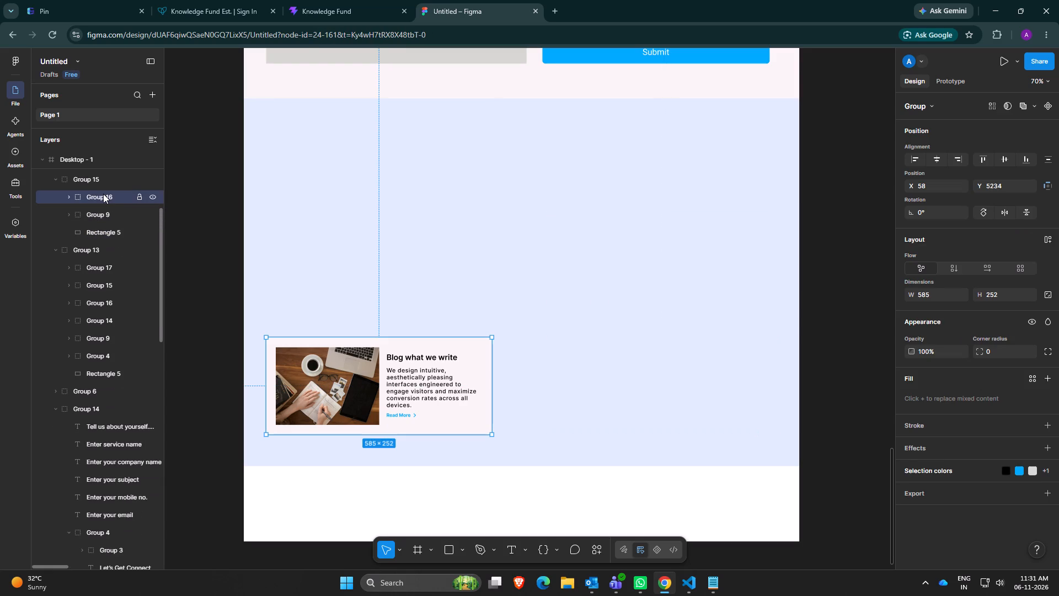
pyautogui.press('Delete')
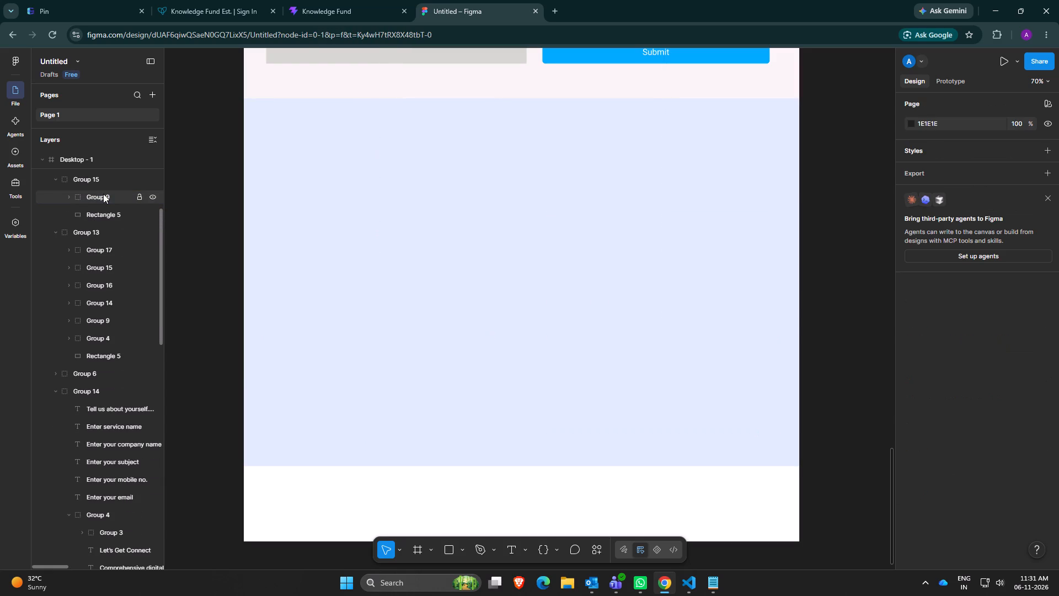
pyautogui.click(103, 194)
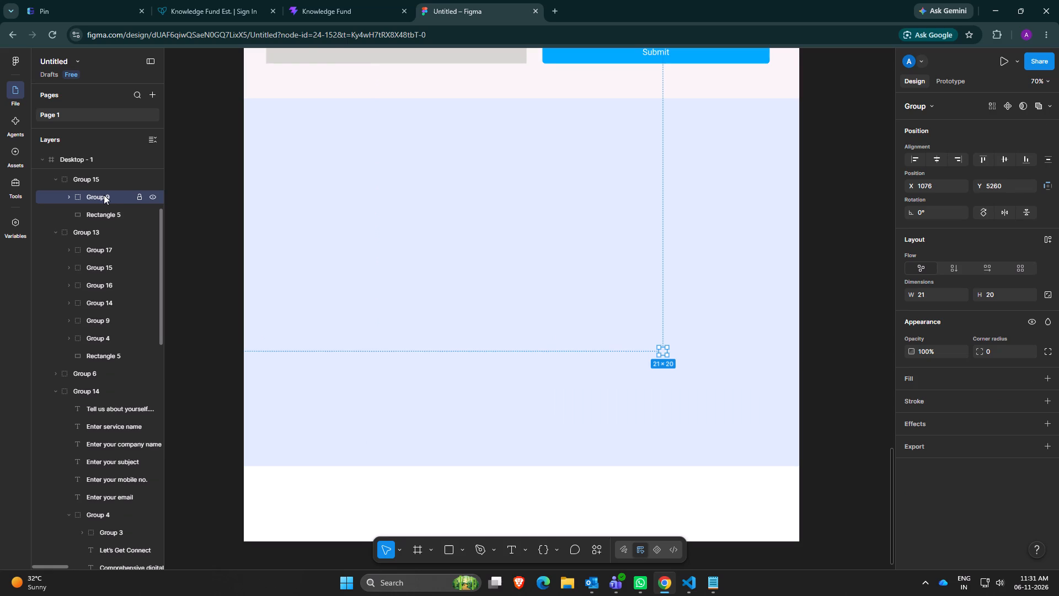
pyautogui.press('Delete')
# Review the page's existing sections from the hero banner down to the emptied section below Contact Us.
pyautogui.scroll(15, 498, 339)
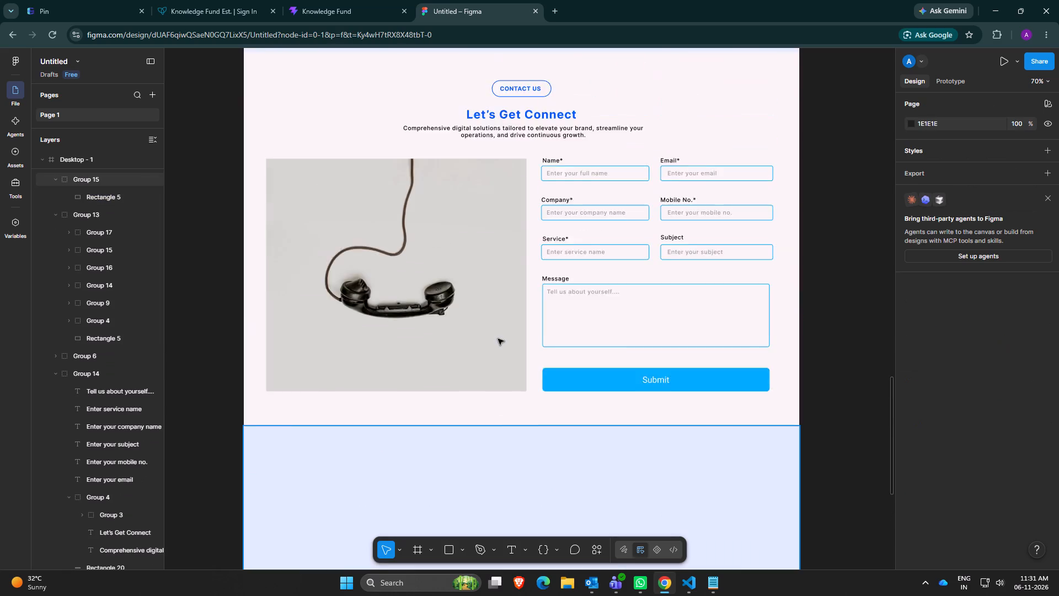
pyautogui.scroll(20, 498, 339)
pyautogui.scroll(12, 498, 339)
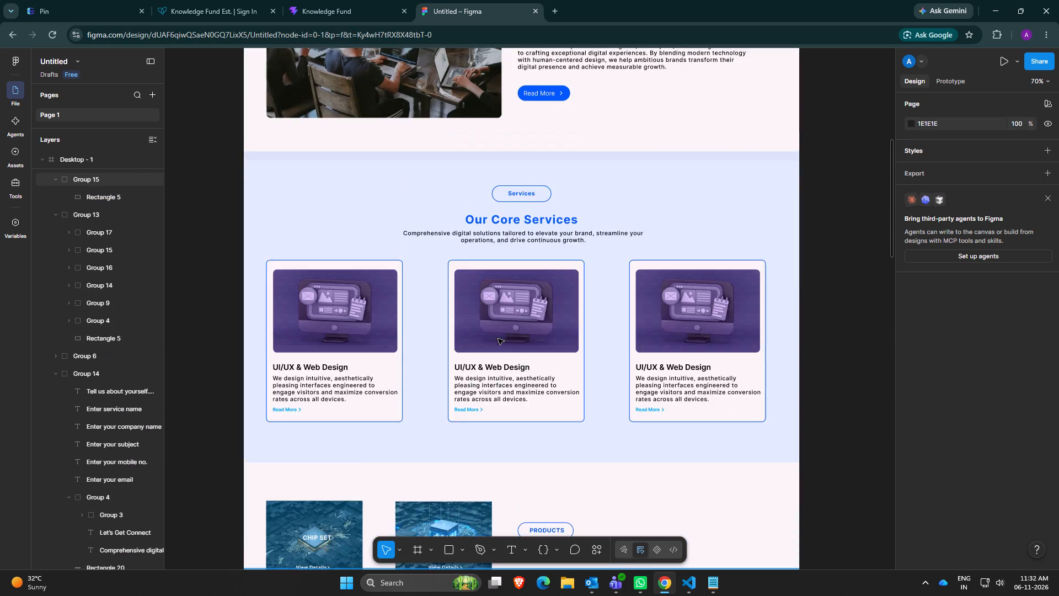
pyautogui.scroll(20, 498, 339)
pyautogui.scroll(2, 498, 339)
pyautogui.scroll(-4, 498, 339)
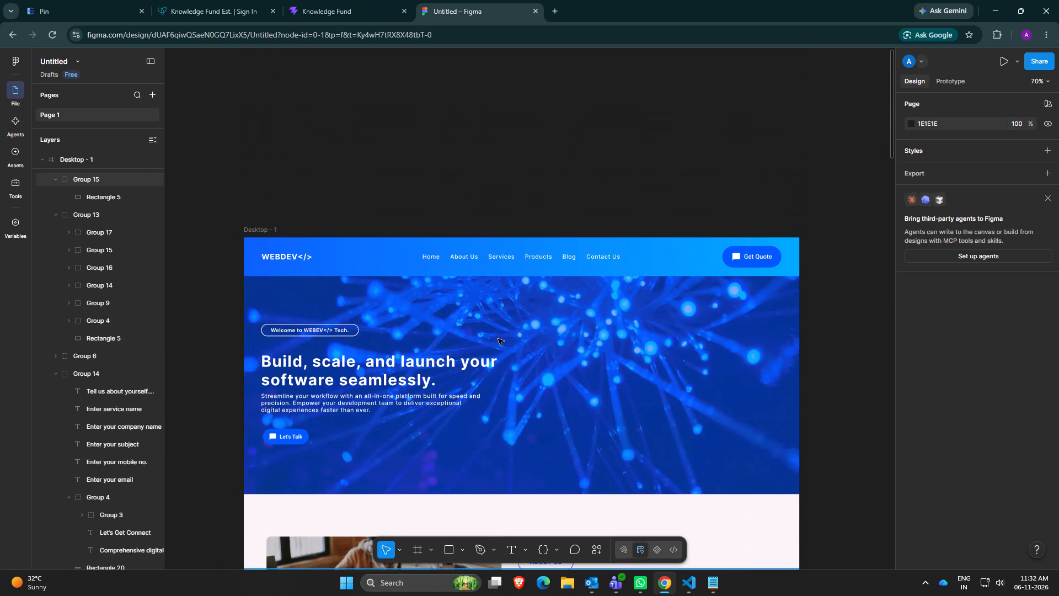
pyautogui.scroll(-20, 498, 339)
pyautogui.scroll(-12, 498, 339)
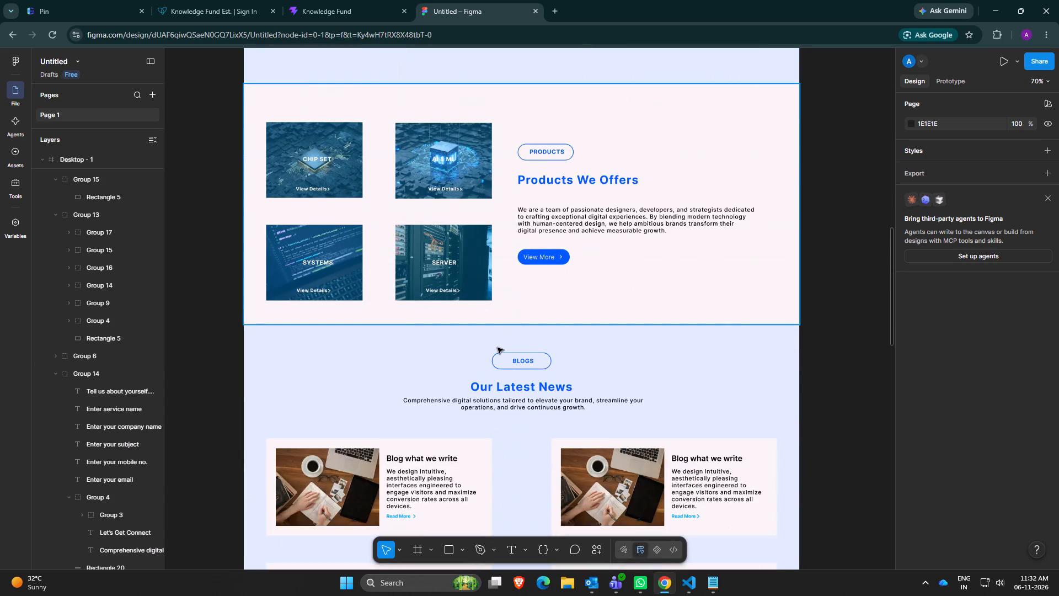
pyautogui.scroll(-7, 498, 348)
pyautogui.scroll(13, 498, 348)
pyautogui.scroll(-10, 497, 352)
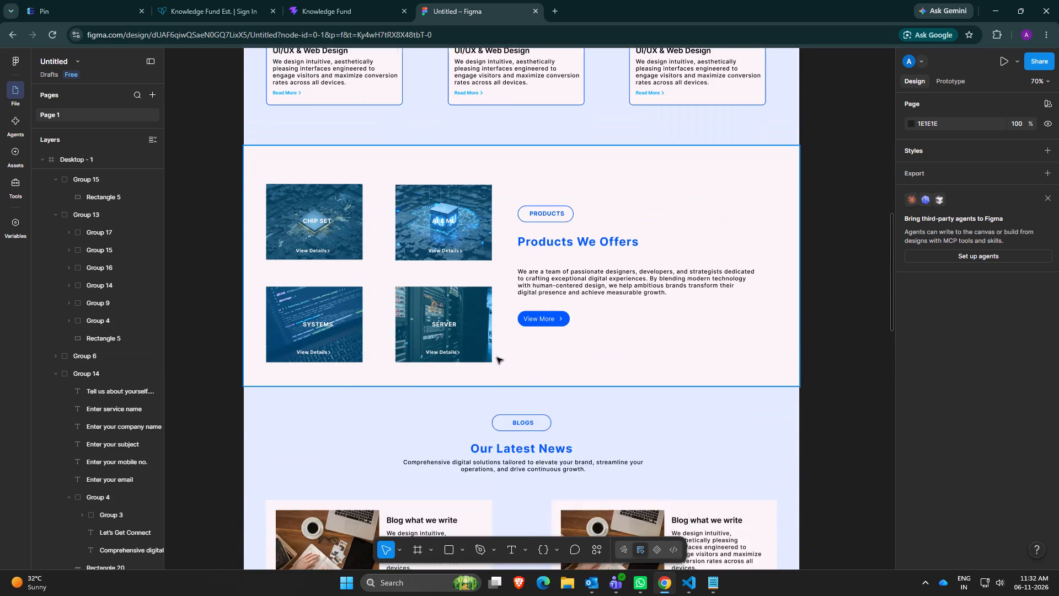
pyautogui.scroll(-6, 497, 358)
pyautogui.scroll(1, 497, 359)
pyautogui.scroll(-20, 497, 359)
pyautogui.scroll(-7, 497, 359)
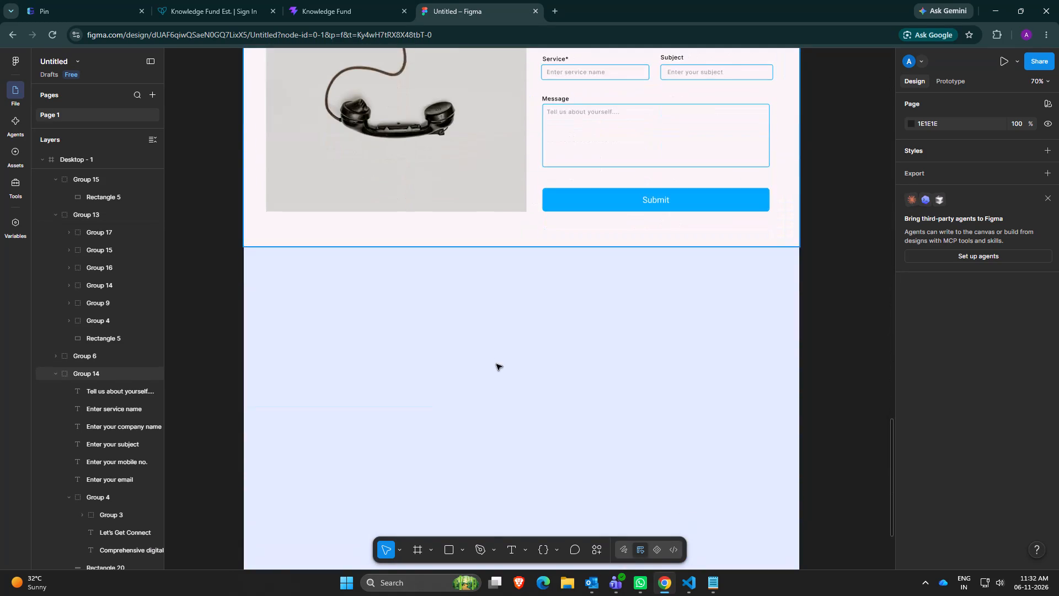
pyautogui.scroll(-3, 496, 364)
# With the emptied section's background Rectangle 5 selected, search the Unsplash plugin for "horizontol tech image".
pyautogui.click(427, 364)
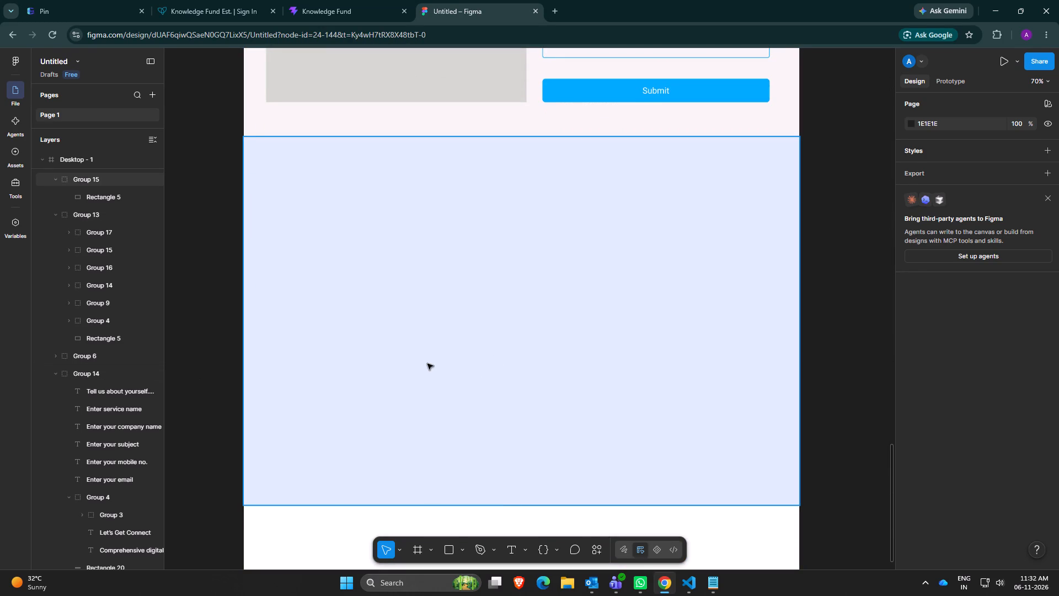
pyautogui.click(99, 193)
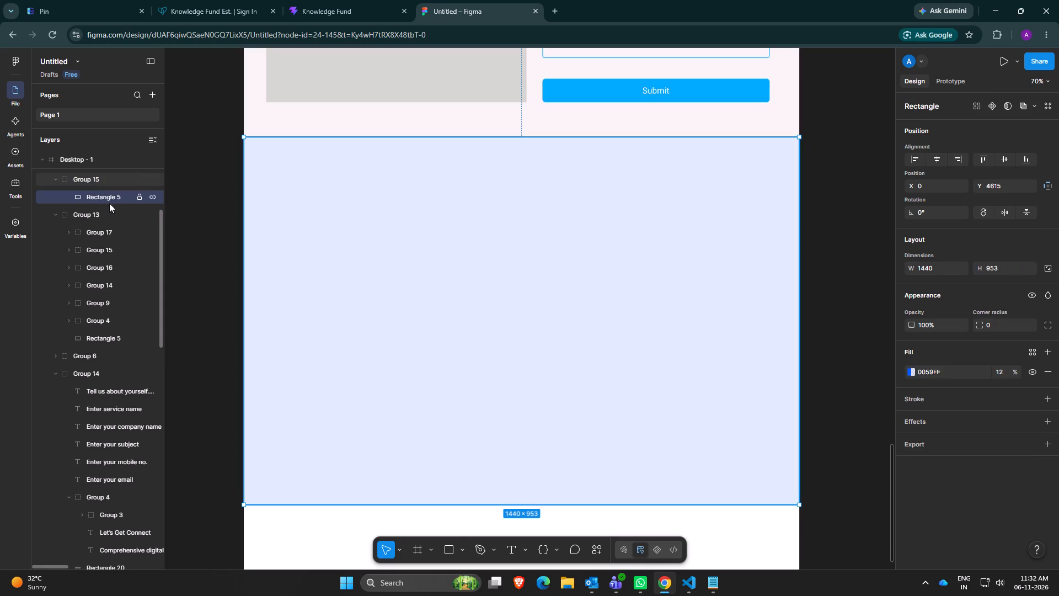
pyautogui.click(594, 547)
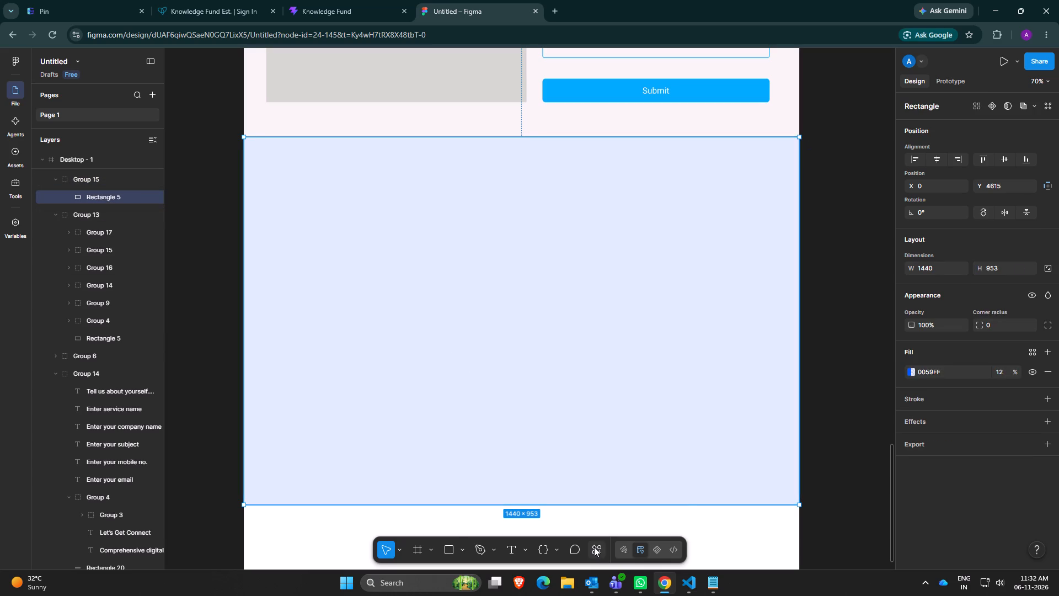
pyautogui.click(436, 406)
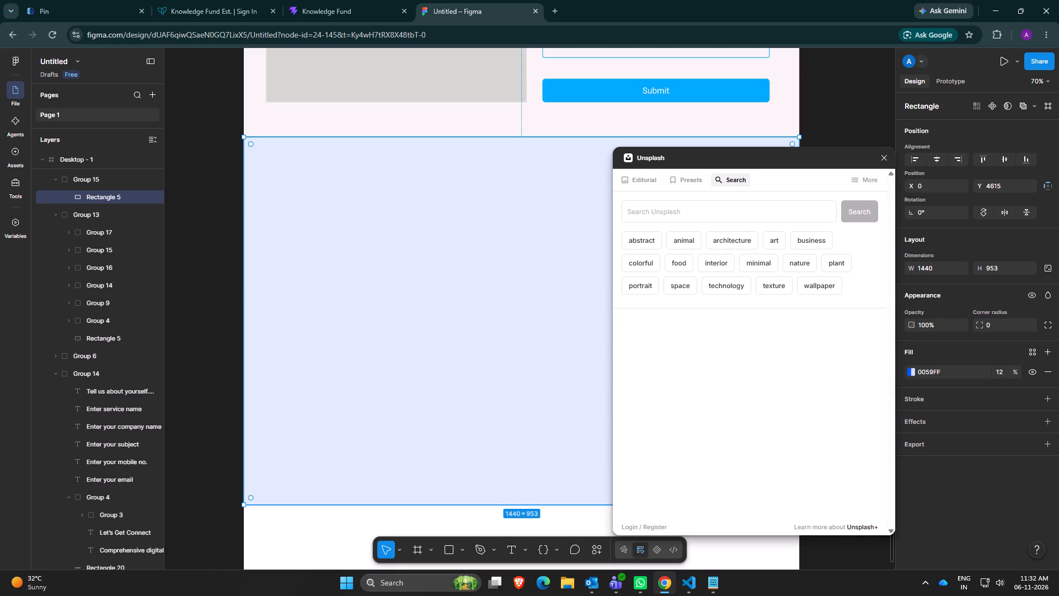
pyautogui.click(707, 210)
pyautogui.write('hori')
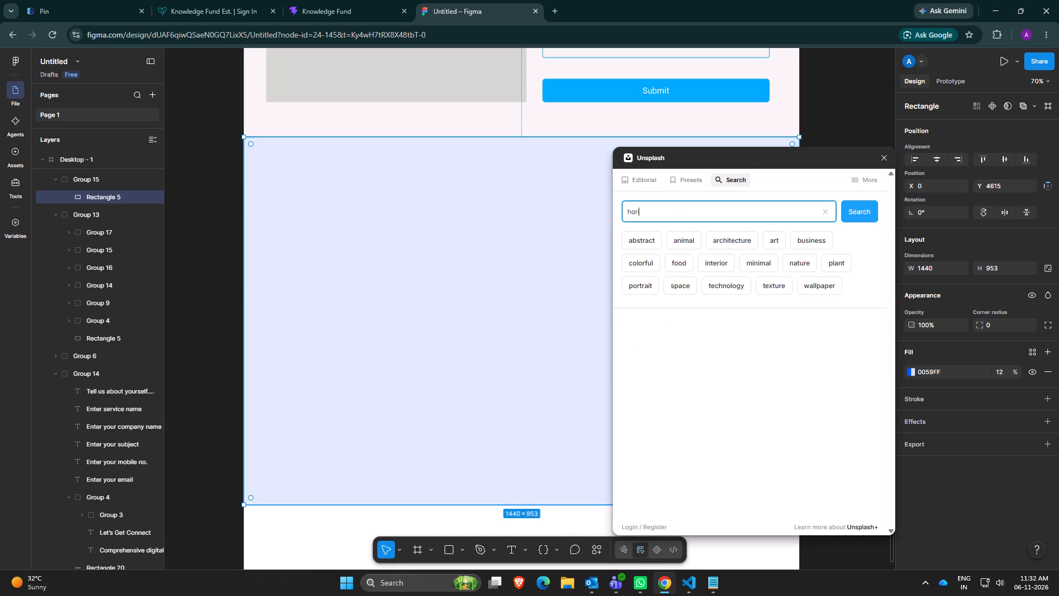
pyautogui.write('zontol i')
pyautogui.press('BackSpace')
pyautogui.write('tech image')
pyautogui.press('Return')
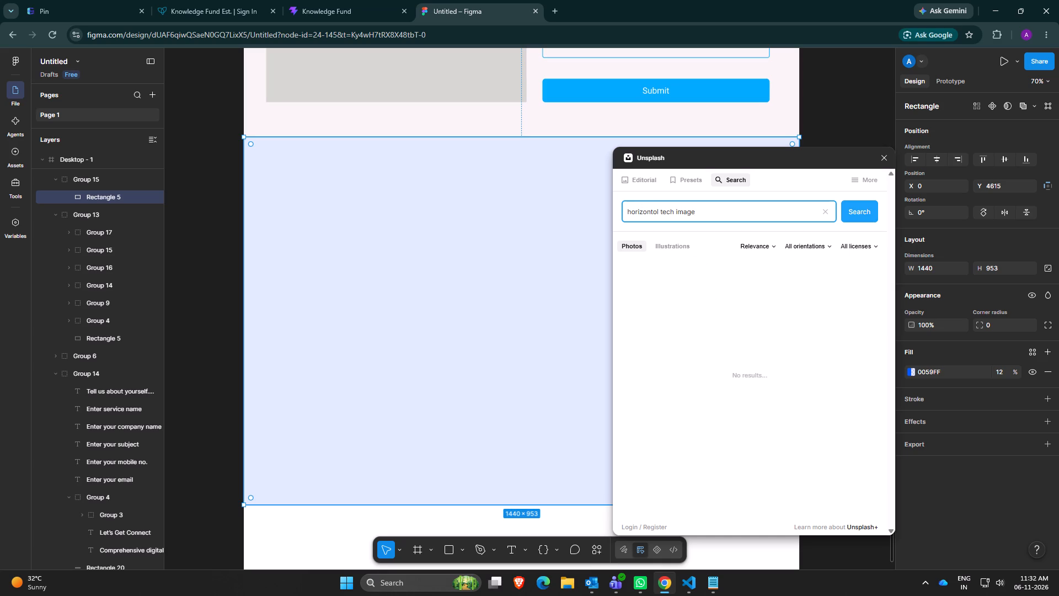
# Replace the Unsplash search term with "tech imaage" and run the photo search.
pyautogui.press('BackSpace')
pyautogui.press('BackSpace')
pyautogui.press('BackSpace')
pyautogui.press('BackSpace')
pyautogui.press('BackSpace')
pyautogui.press('BackSpace')
pyautogui.press('BackSpace')
pyautogui.press('BackSpace')
pyautogui.press('BackSpace')
pyautogui.press('BackSpace')
pyautogui.press('BackSpace')
pyautogui.press('BackSpace')
pyautogui.press('BackSpace')
pyautogui.press('BackSpace')
pyautogui.press('BackSpace')
pyautogui.press('BackSpace')
pyautogui.press('BackSpace')
pyautogui.press('BackSpace')
pyautogui.press('BackSpace')
pyautogui.press('BackSpace')
pyautogui.write('tech imaage')
pyautogui.press('Return')
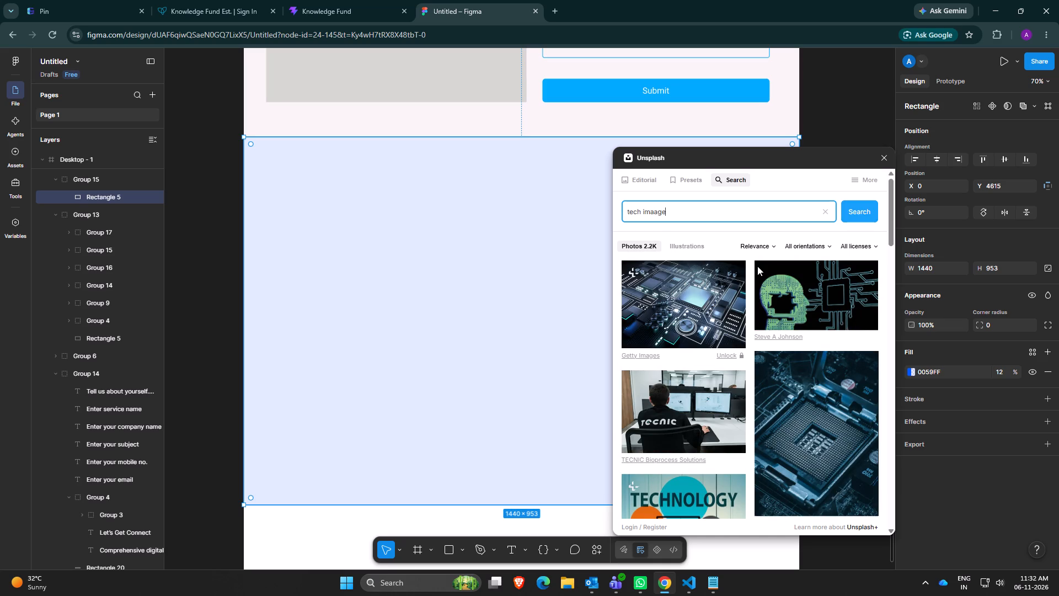
# Browse the Unsplash results for "tech imaage" to find a tech photo suited to the emptied section's background.
pyautogui.scroll(-2, 757, 270)
pyautogui.scroll(-3, 777, 363)
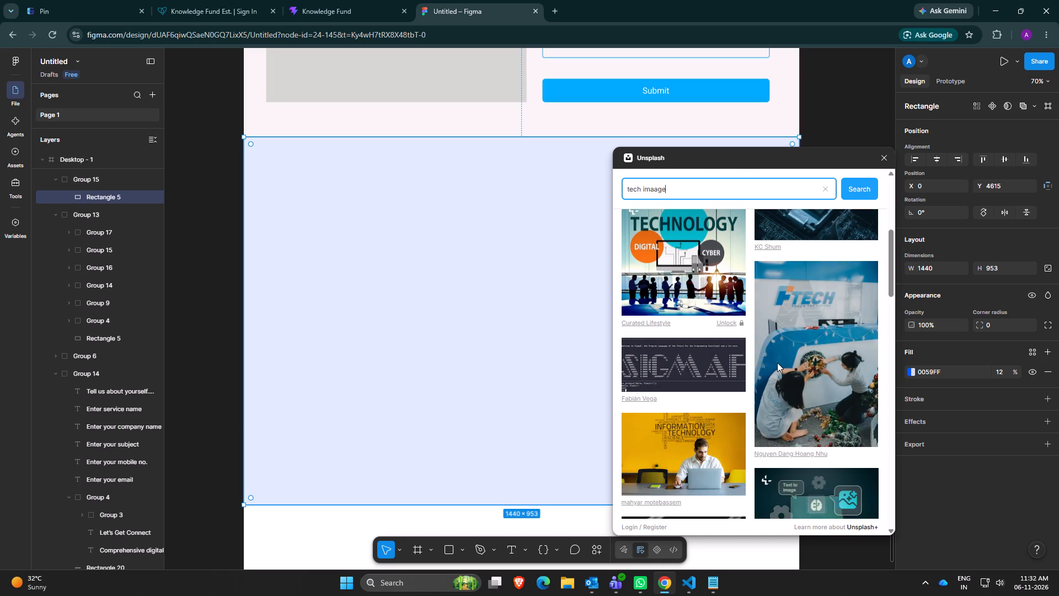
pyautogui.scroll(-3, 777, 363)
pyautogui.scroll(3, 777, 363)
pyautogui.scroll(-7, 777, 363)
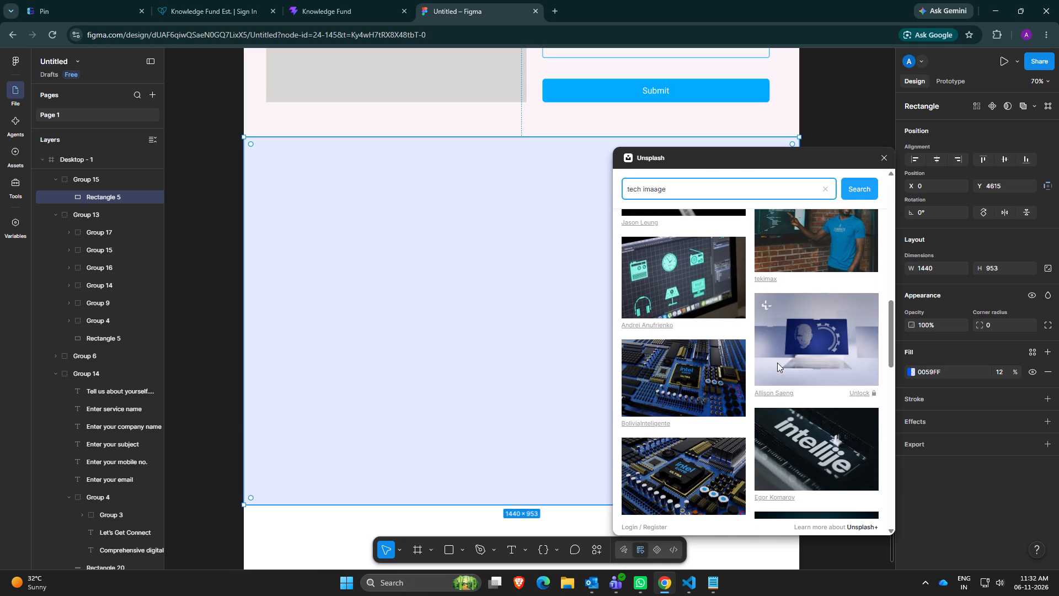
pyautogui.scroll(-8, 777, 363)
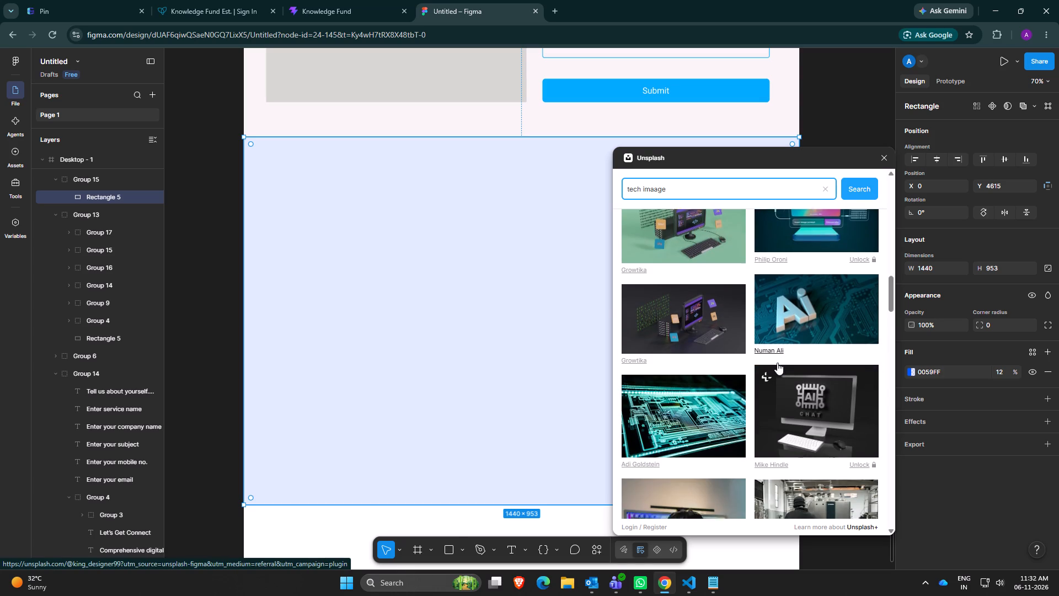
pyautogui.scroll(-4, 777, 363)
pyautogui.scroll(-2, 805, 400)
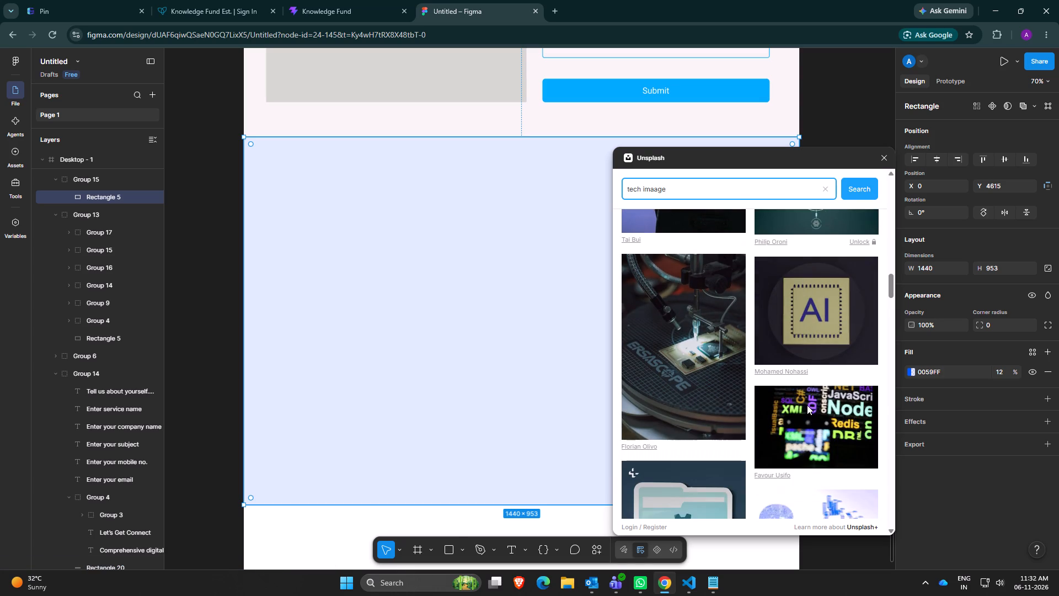
pyautogui.scroll(-8, 807, 407)
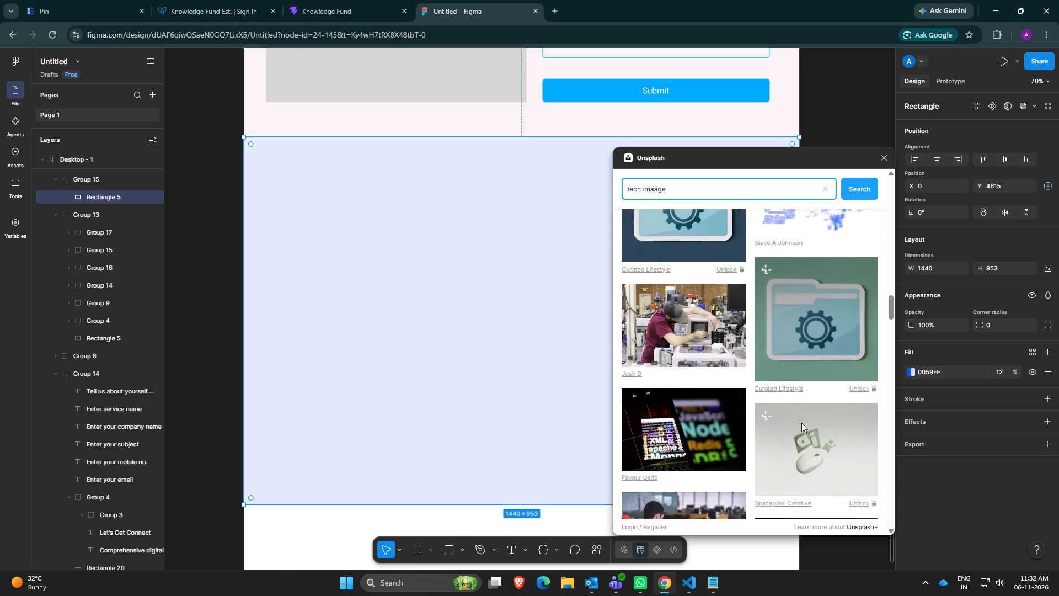
pyautogui.scroll(-5, 801, 423)
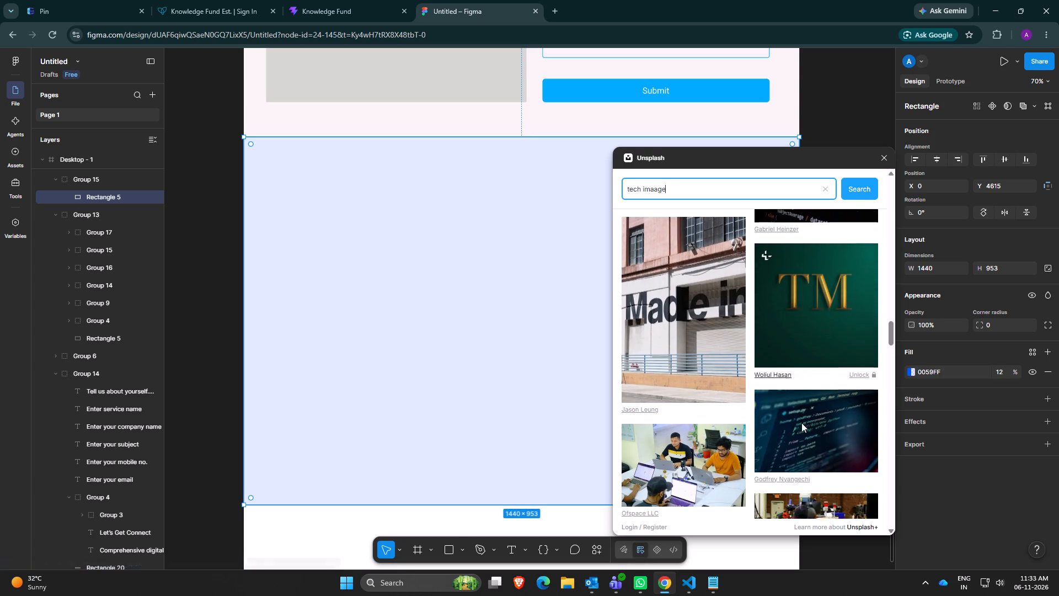
pyautogui.scroll(-7, 801, 423)
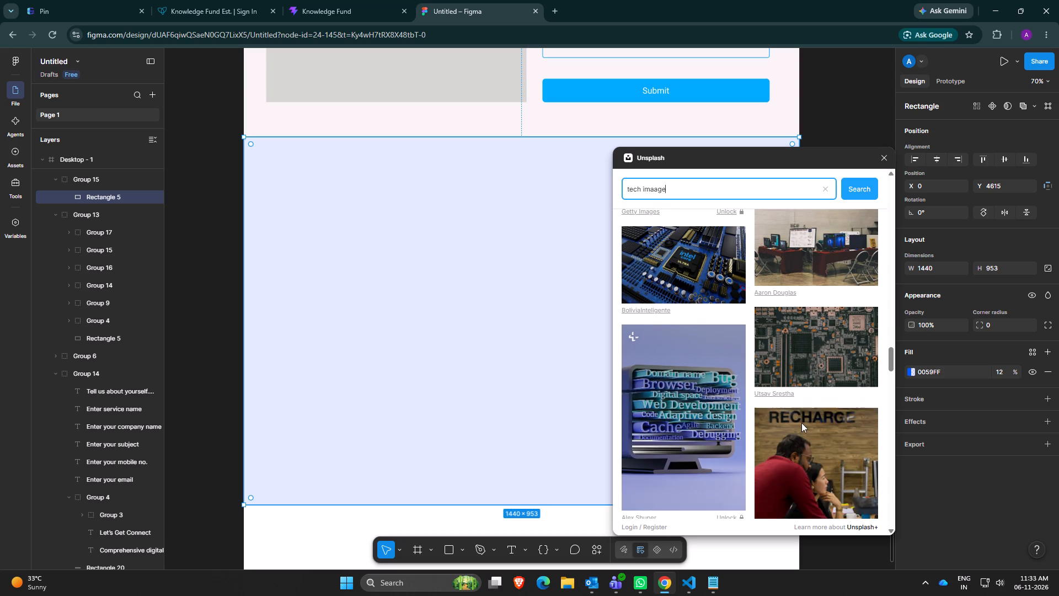
pyautogui.scroll(-7, 801, 423)
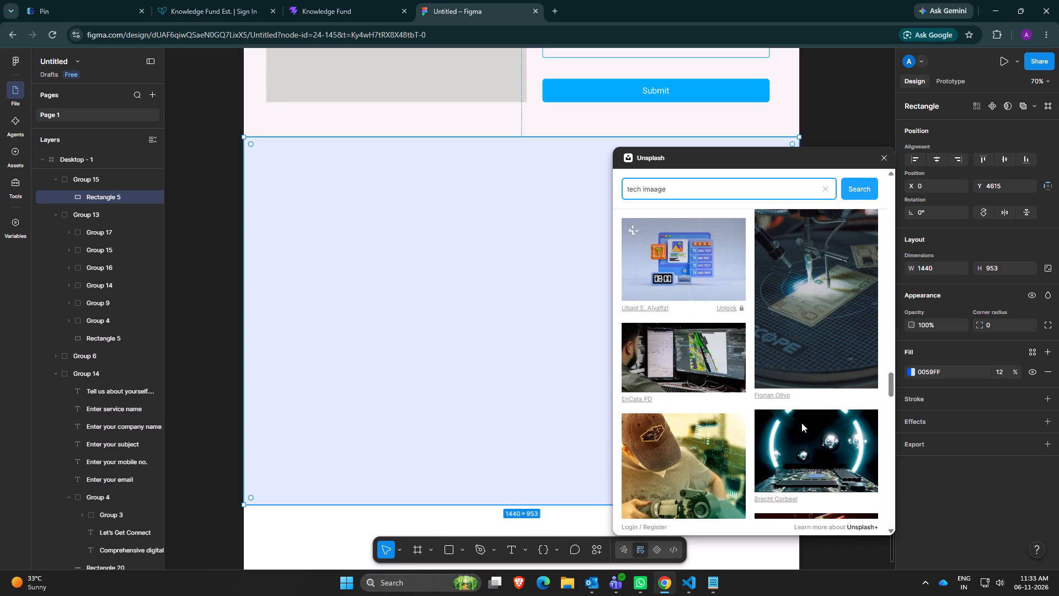
pyautogui.scroll(-6, 801, 423)
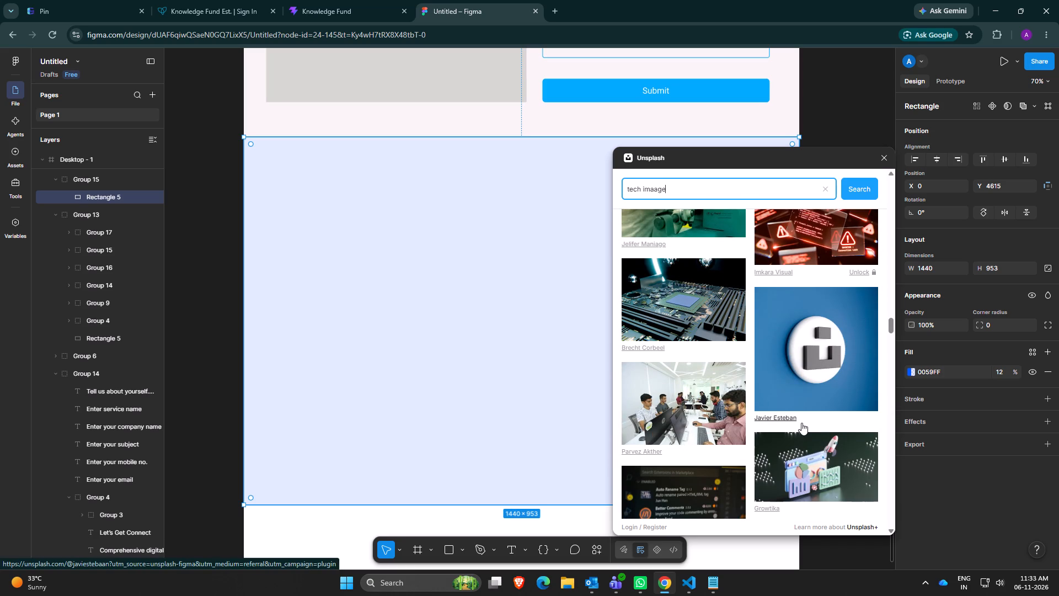
pyautogui.scroll(-4, 801, 423)
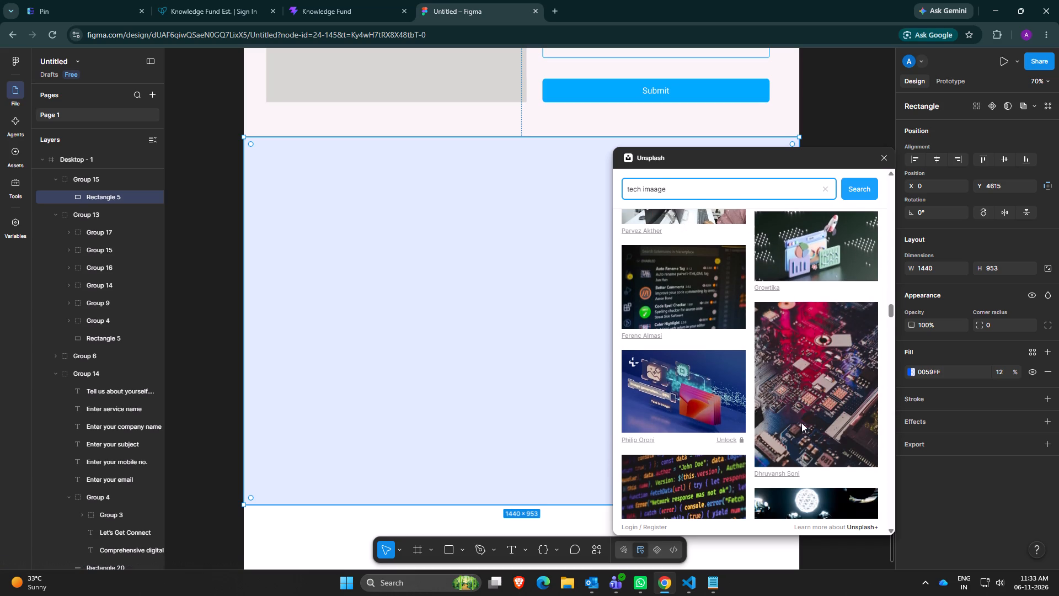
pyautogui.scroll(-6, 801, 423)
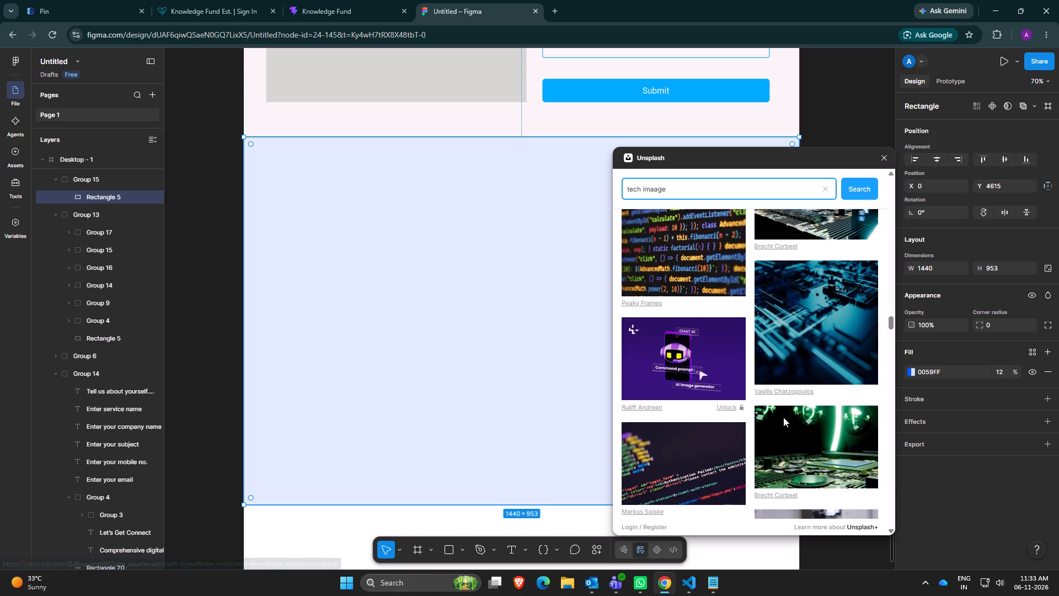
pyautogui.scroll(-9, 783, 417)
pyautogui.scroll(4, 783, 417)
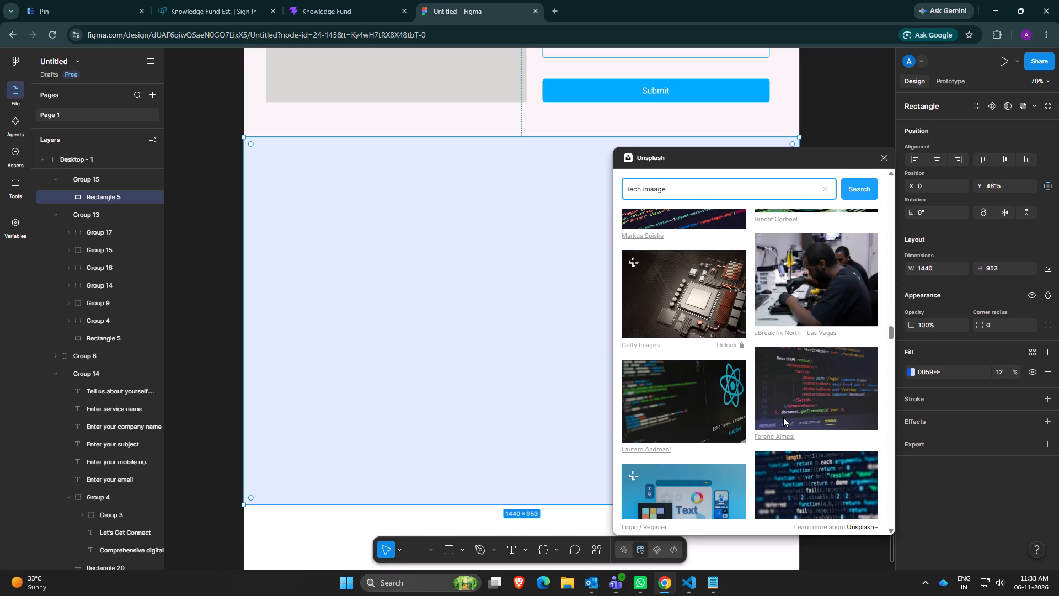
pyautogui.scroll(-3, 781, 437)
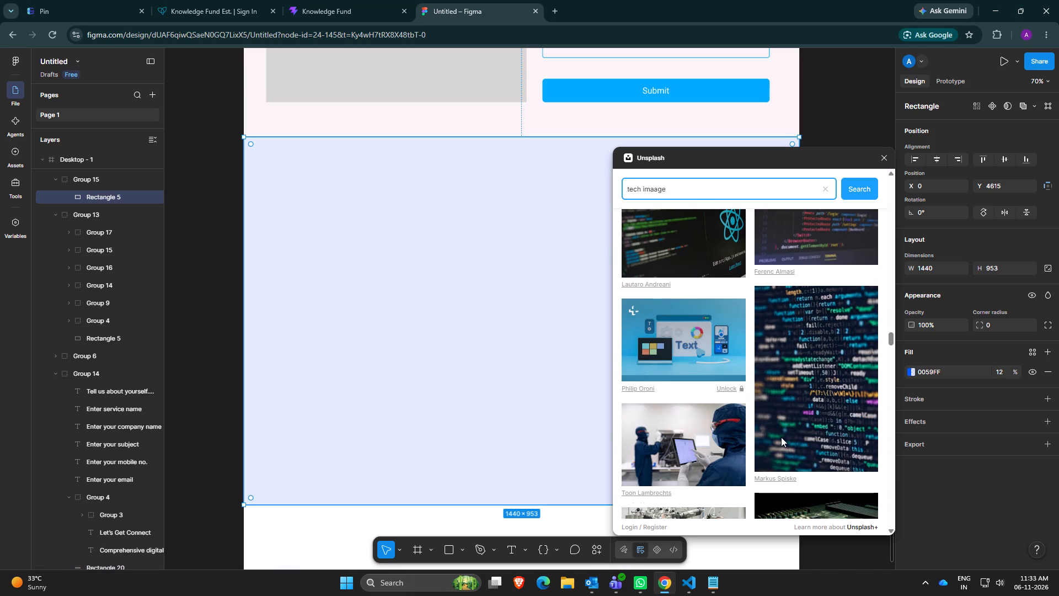
pyautogui.scroll(-3, 790, 417)
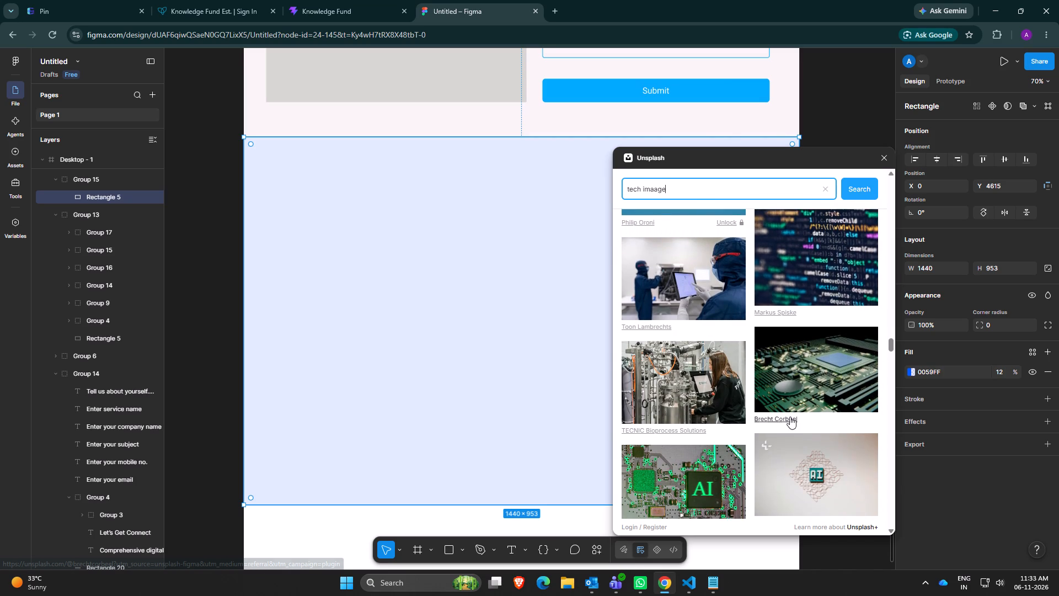
pyautogui.scroll(-4, 790, 417)
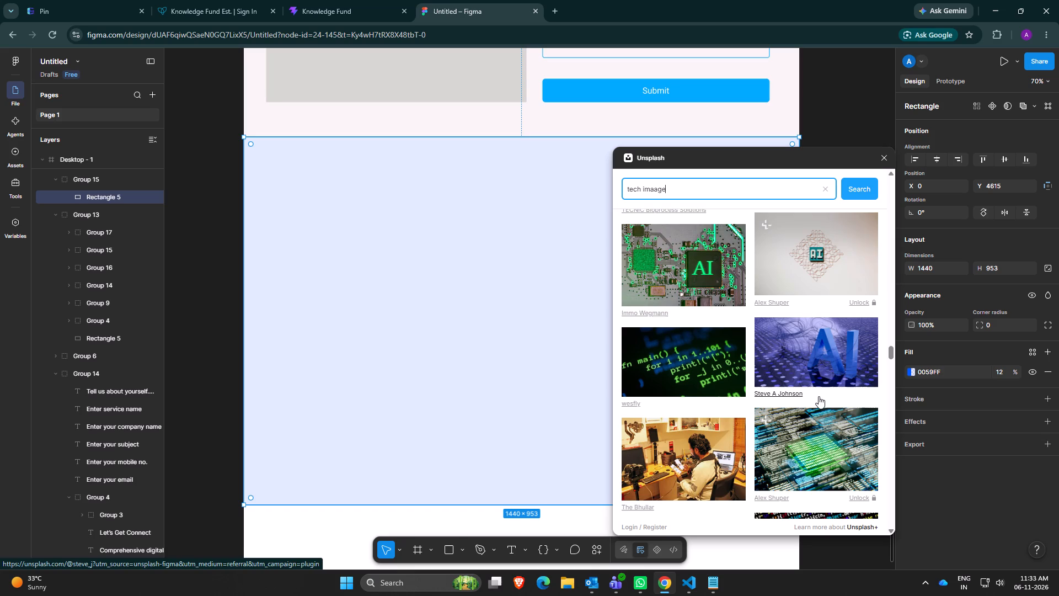
pyautogui.scroll(-2, 819, 396)
pyautogui.scroll(-3, 695, 345)
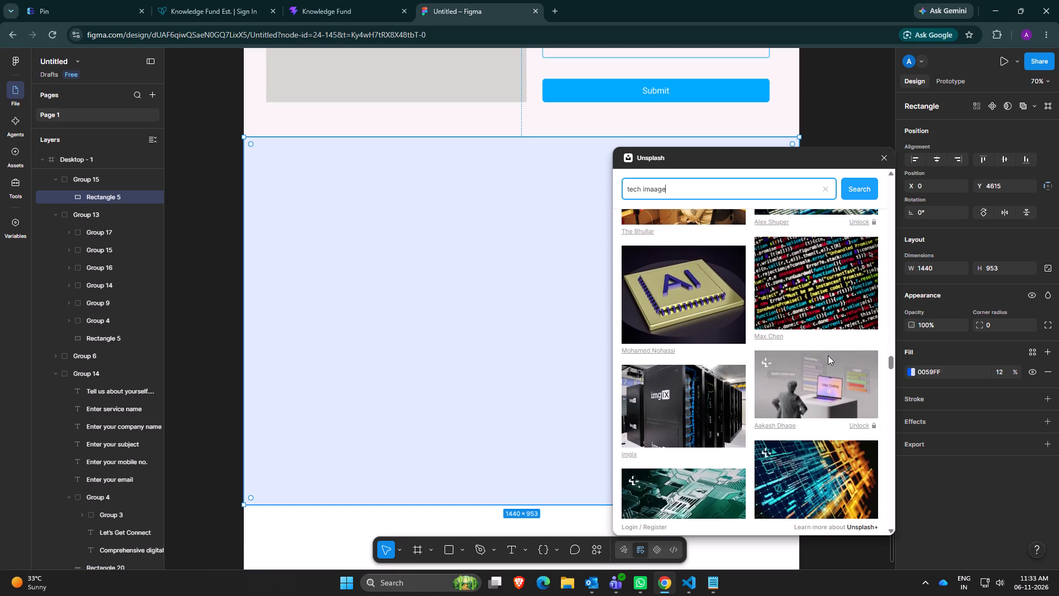
pyautogui.scroll(-4, 823, 382)
pyautogui.scroll(-3, 776, 386)
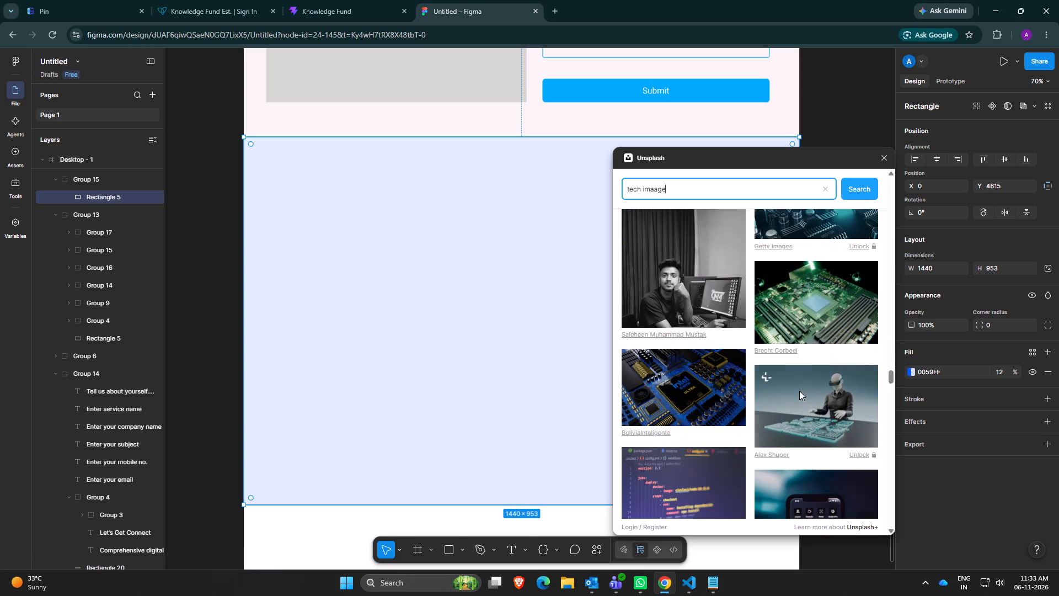
pyautogui.scroll(-5, 799, 391)
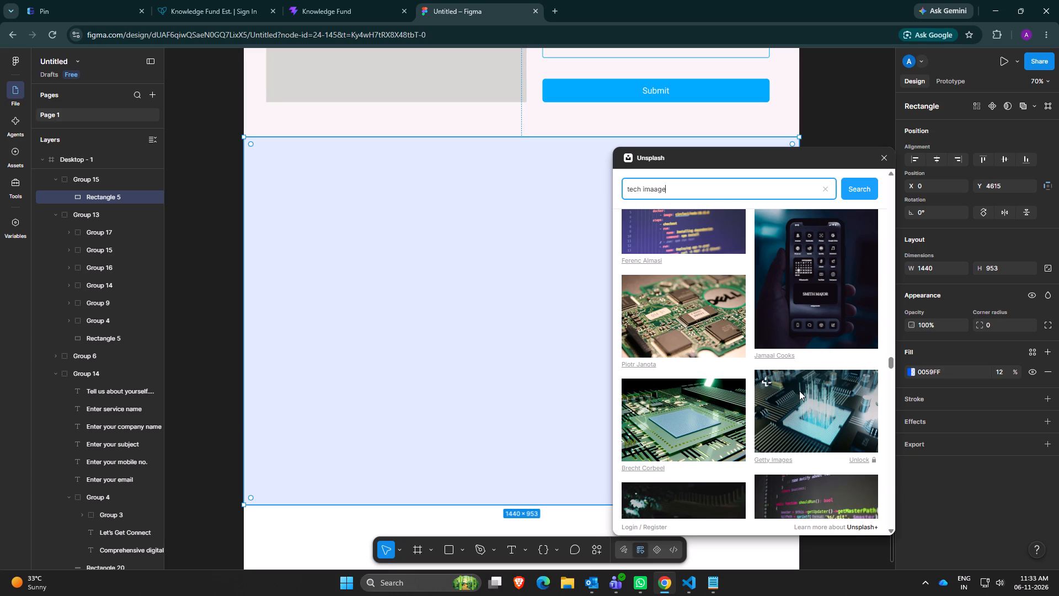
pyautogui.scroll(2, 799, 391)
pyautogui.scroll(-8, 758, 361)
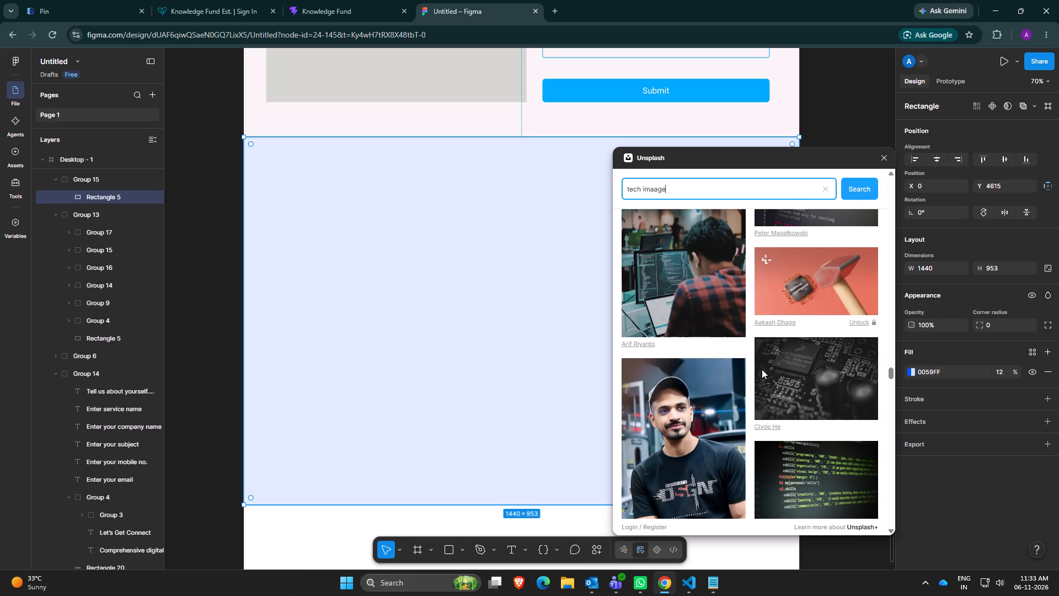
pyautogui.scroll(-8, 762, 369)
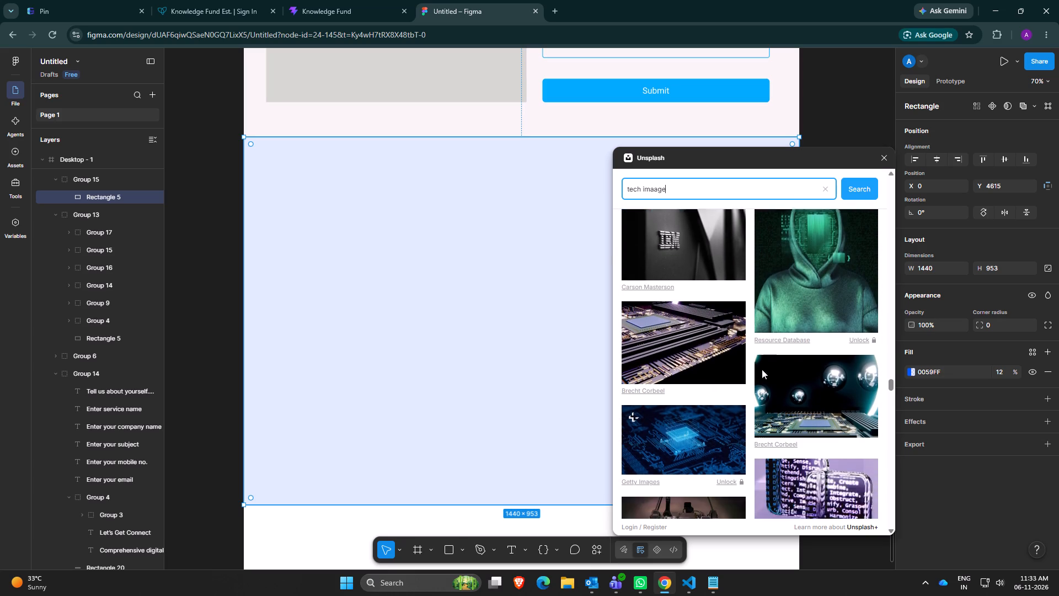
pyautogui.scroll(-5, 734, 391)
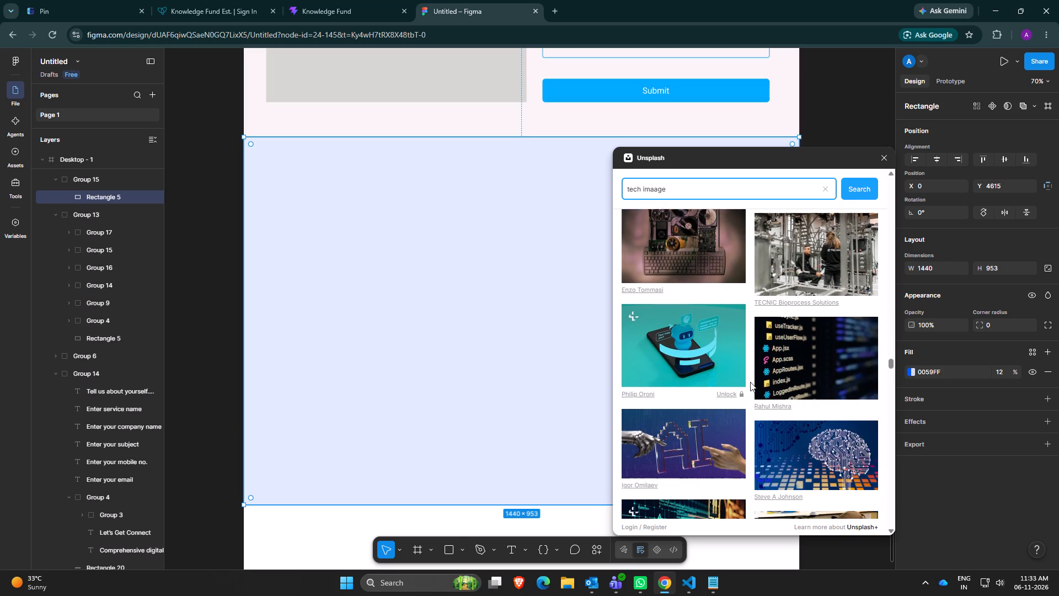
pyautogui.scroll(-2, 750, 382)
pyautogui.scroll(2, 772, 371)
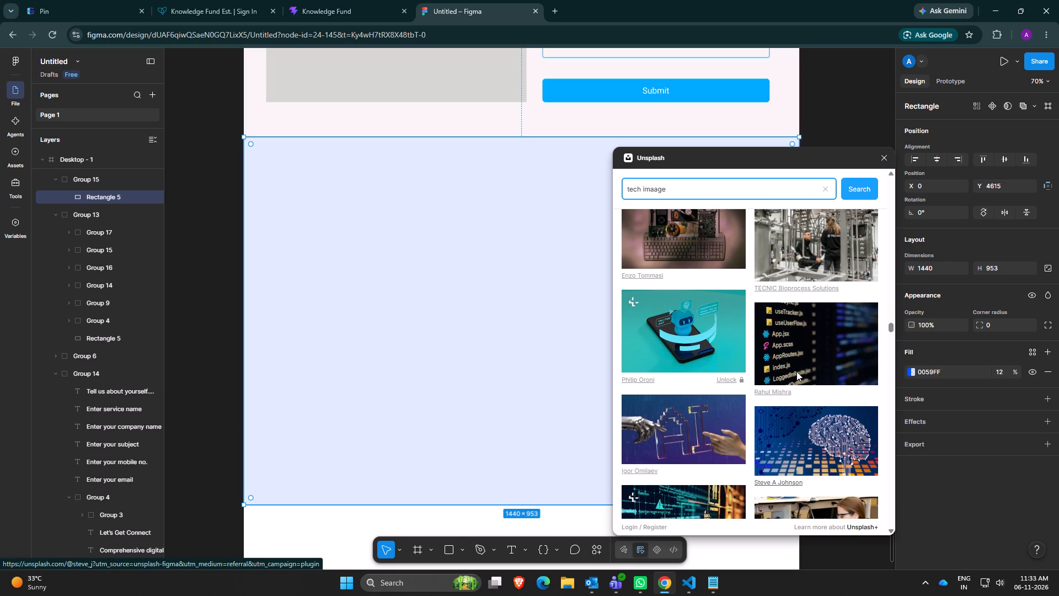
pyautogui.scroll(-5, 796, 371)
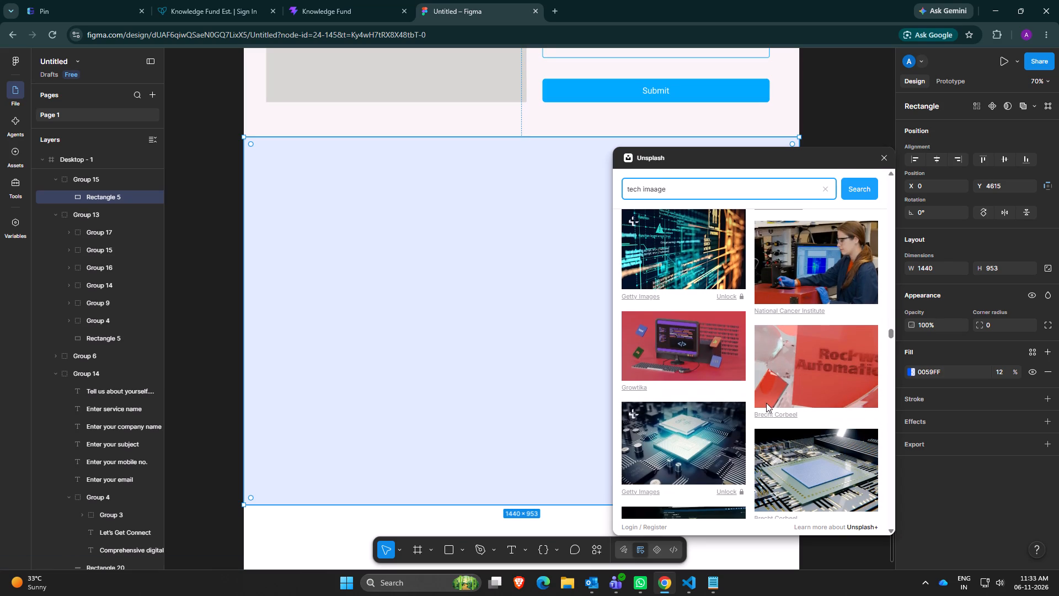
pyautogui.scroll(-4, 766, 403)
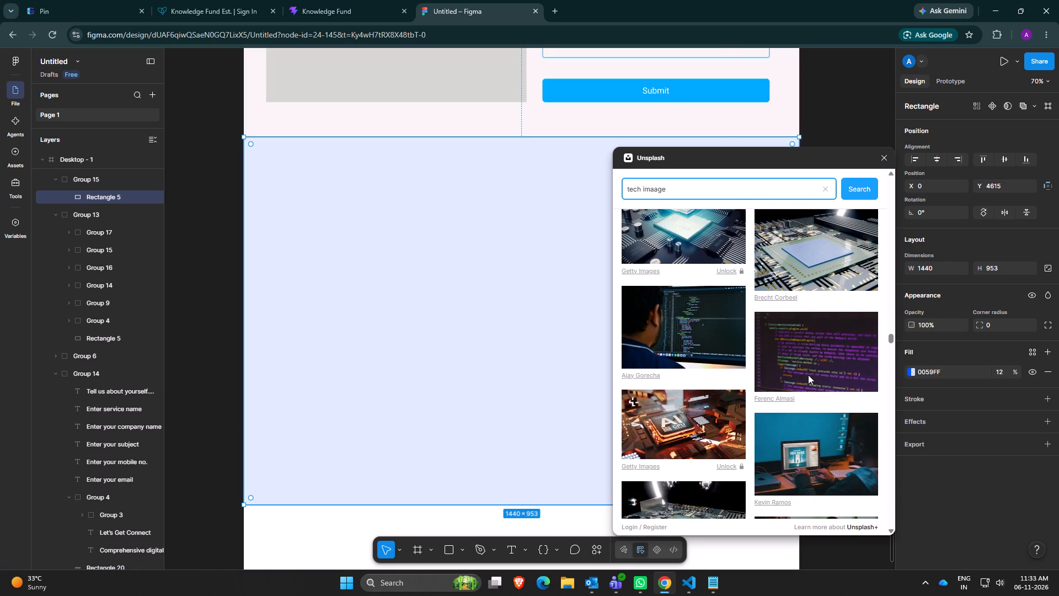
pyautogui.scroll(-3, 807, 375)
pyautogui.scroll(2, 807, 375)
pyautogui.scroll(-1, 681, 375)
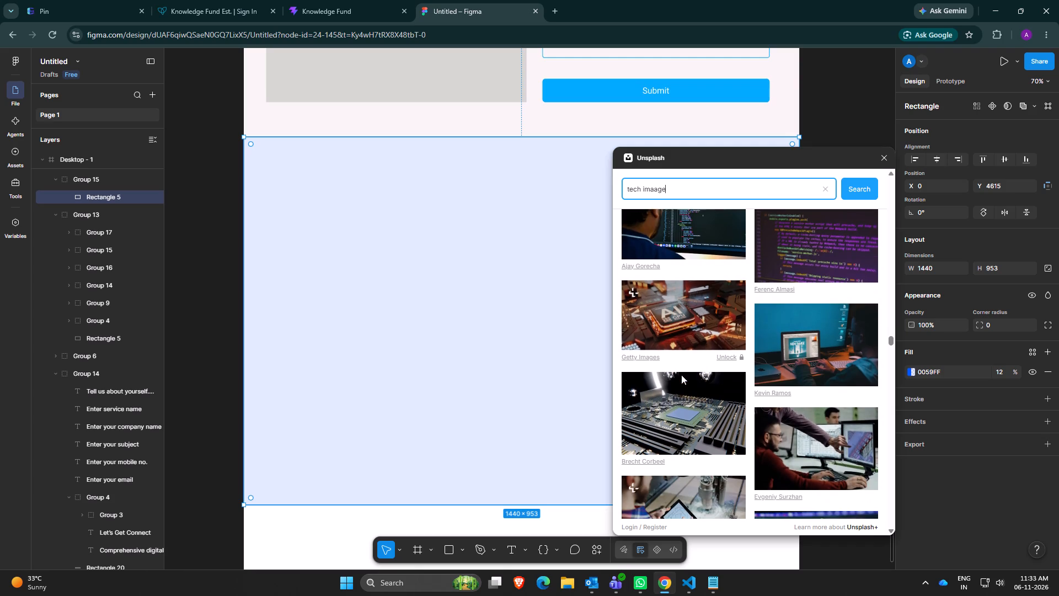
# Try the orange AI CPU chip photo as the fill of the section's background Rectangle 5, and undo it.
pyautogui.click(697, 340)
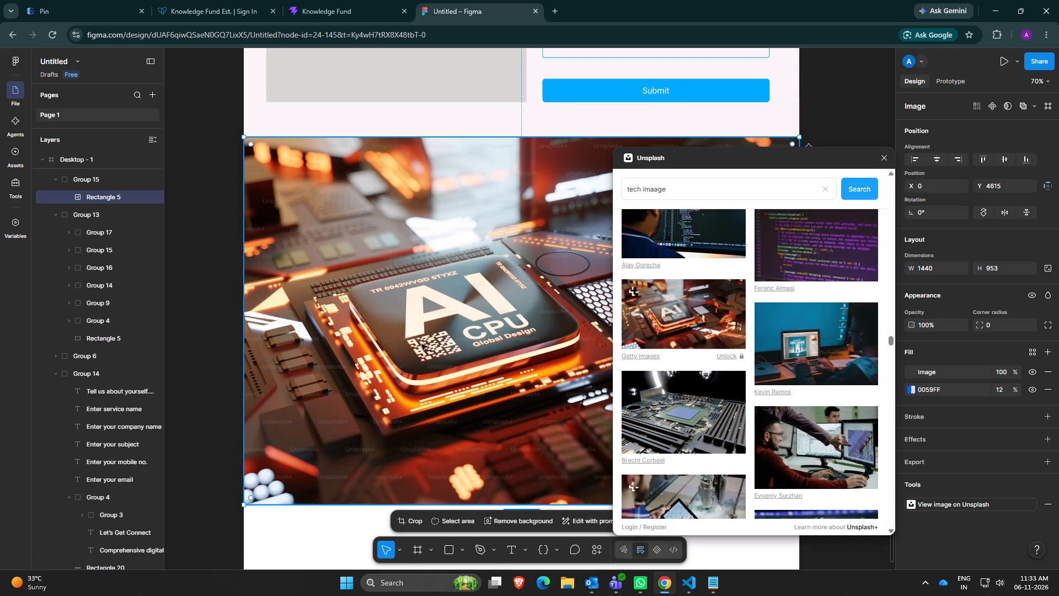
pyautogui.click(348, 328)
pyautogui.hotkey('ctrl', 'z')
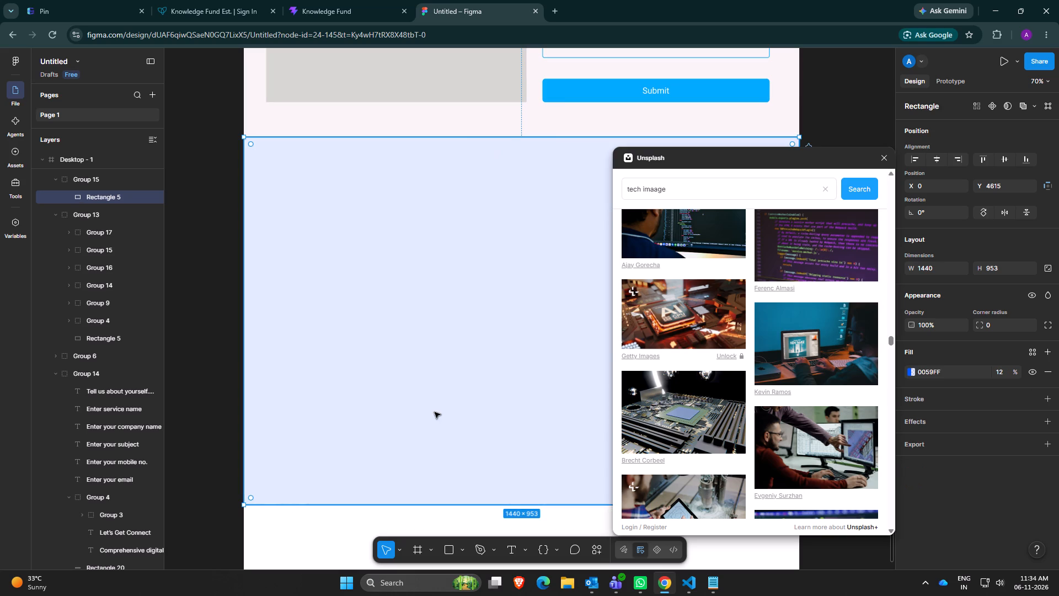
# Insert the AI CPU chip photo as a standalone image and align it to the empty section's top-left corner, at about X 1444, Y 1936.
pyautogui.scroll(-3, 474, 368)
pyautogui.click(368, 480)
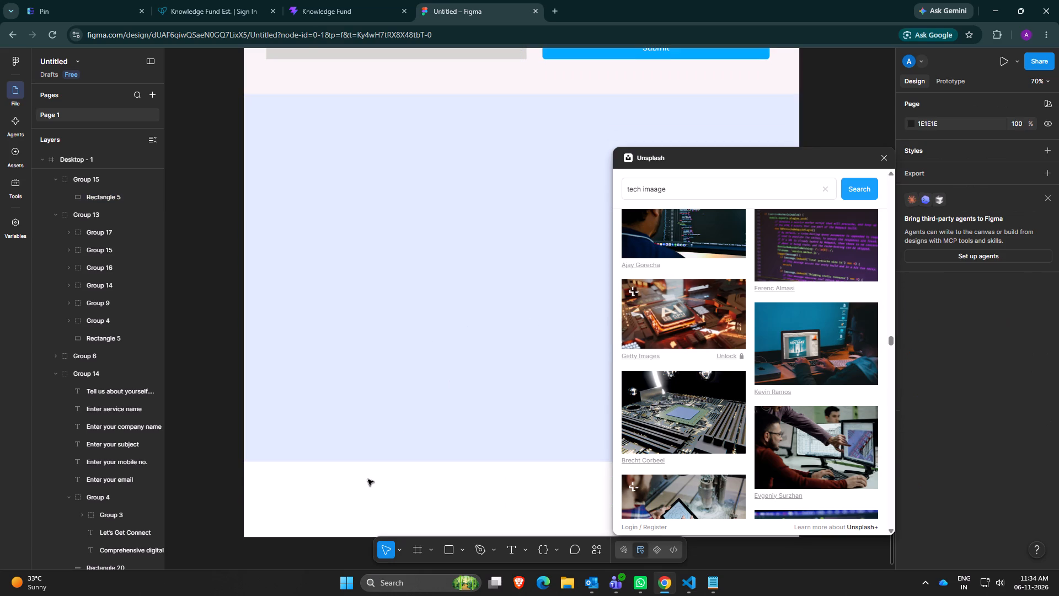
pyautogui.click(716, 330)
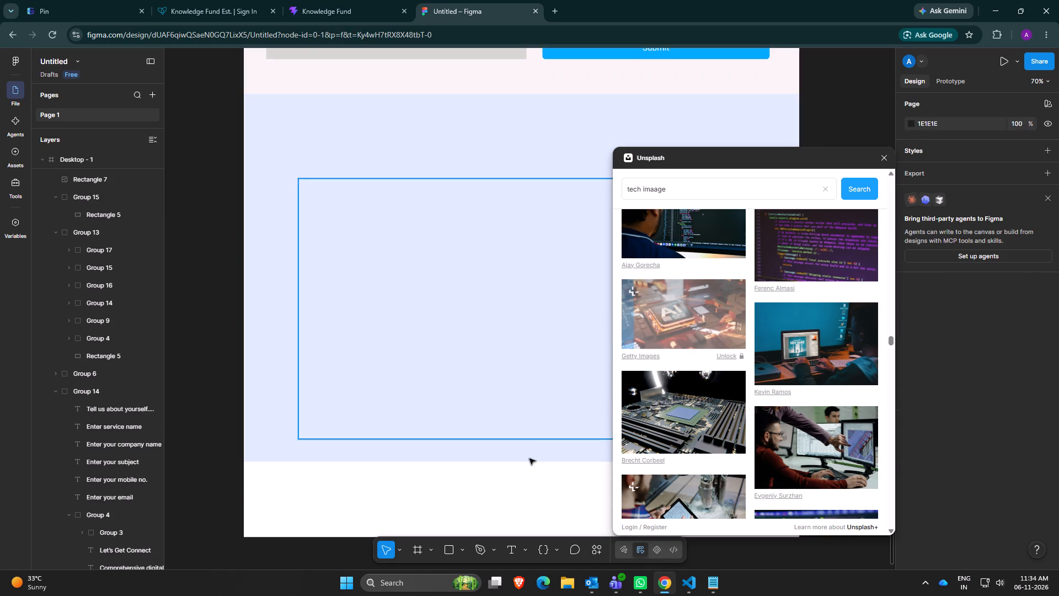
pyautogui.moveTo(474, 354); pyautogui.dragTo(455, 298)
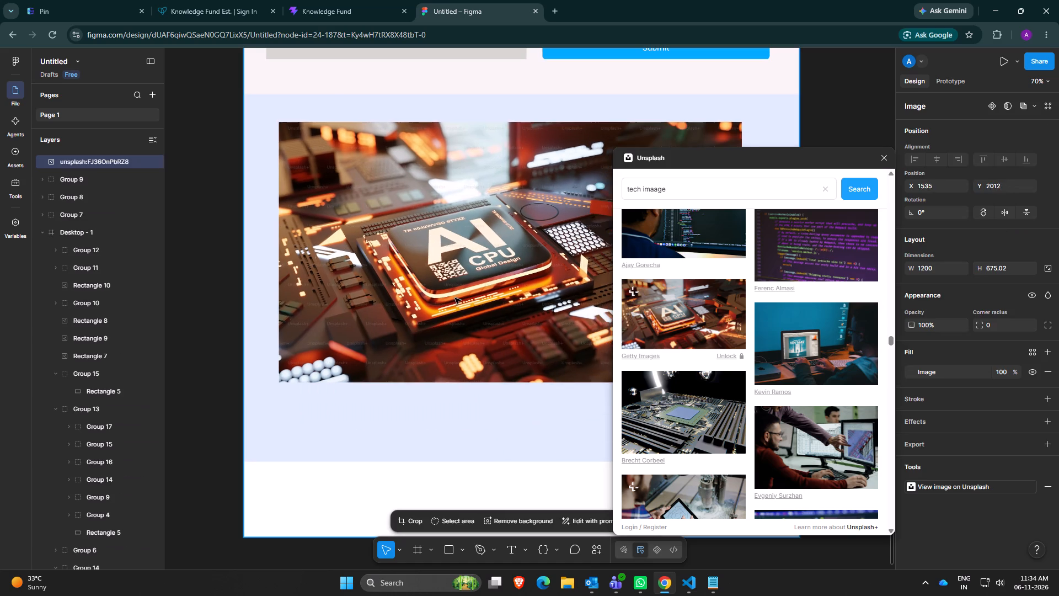
pyautogui.moveTo(455, 298); pyautogui.dragTo(420, 272)
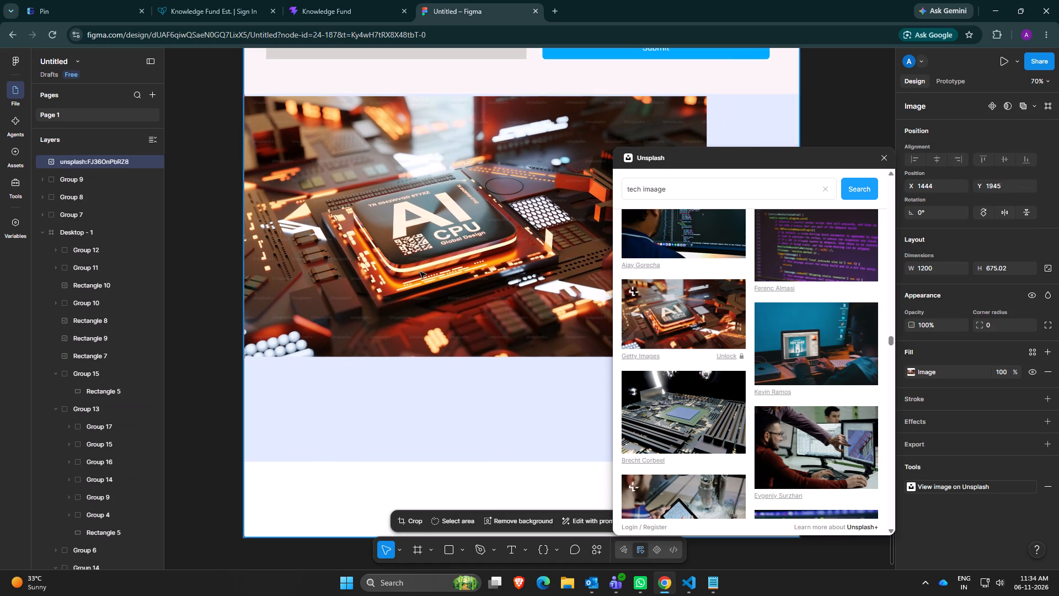
pyautogui.moveTo(420, 272); pyautogui.dragTo(421, 269)
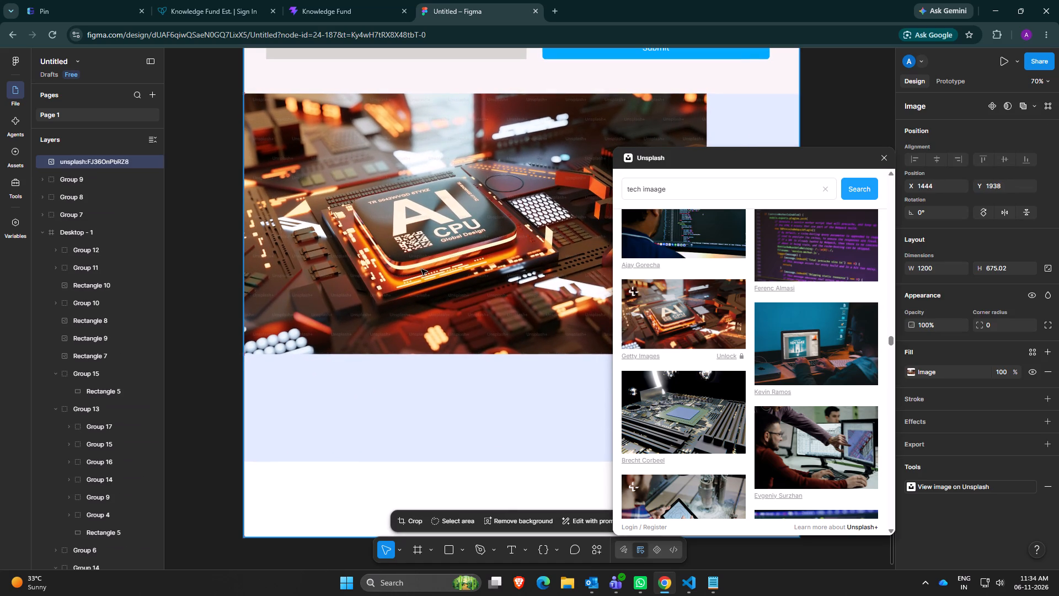
pyautogui.moveTo(421, 269); pyautogui.dragTo(422, 271)
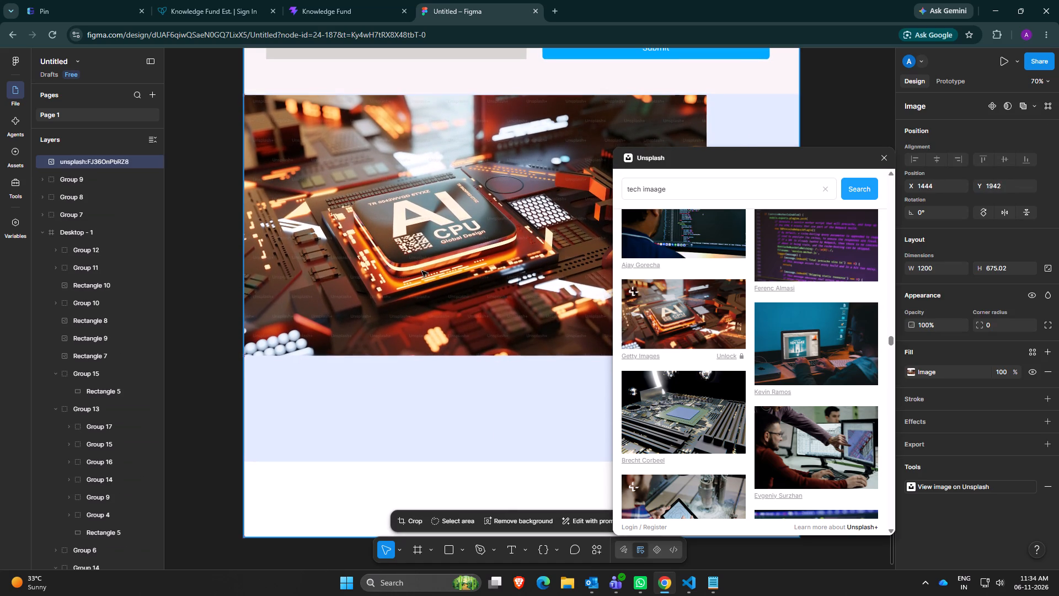
pyautogui.moveTo(422, 271); pyautogui.dragTo(421, 269)
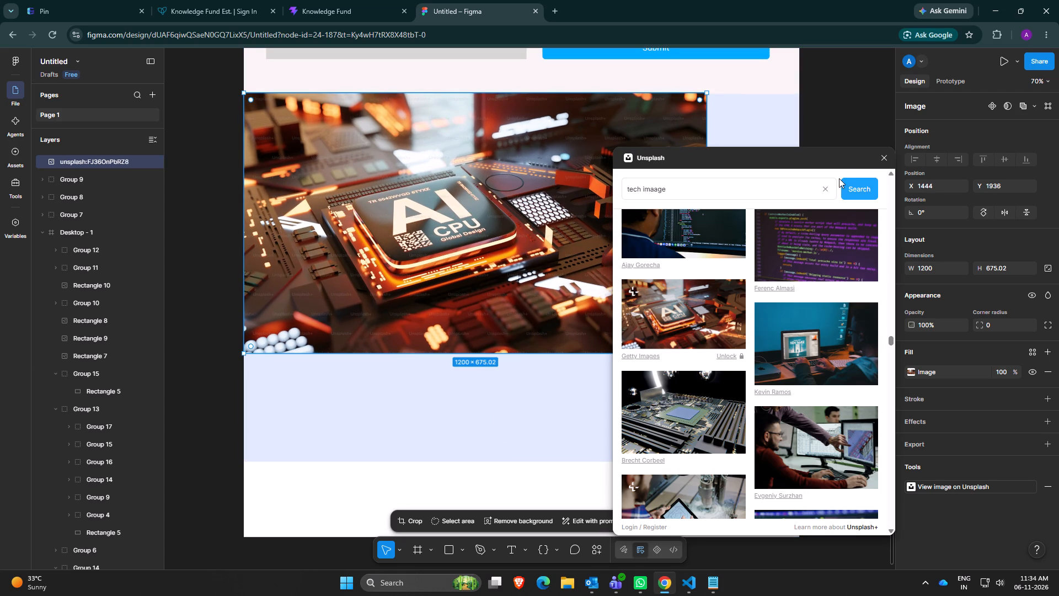
# Close Unsplash and resize the AI CPU photo to the section's full width, about 1440 × 276.
pyautogui.click(881, 159)
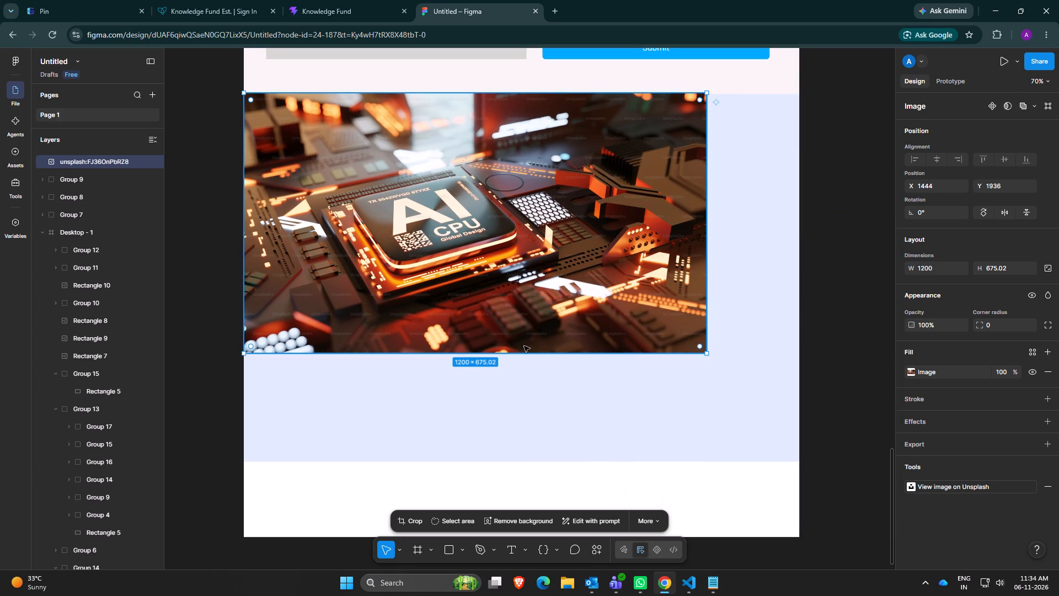
pyautogui.moveTo(707, 259); pyautogui.dragTo(732, 258)
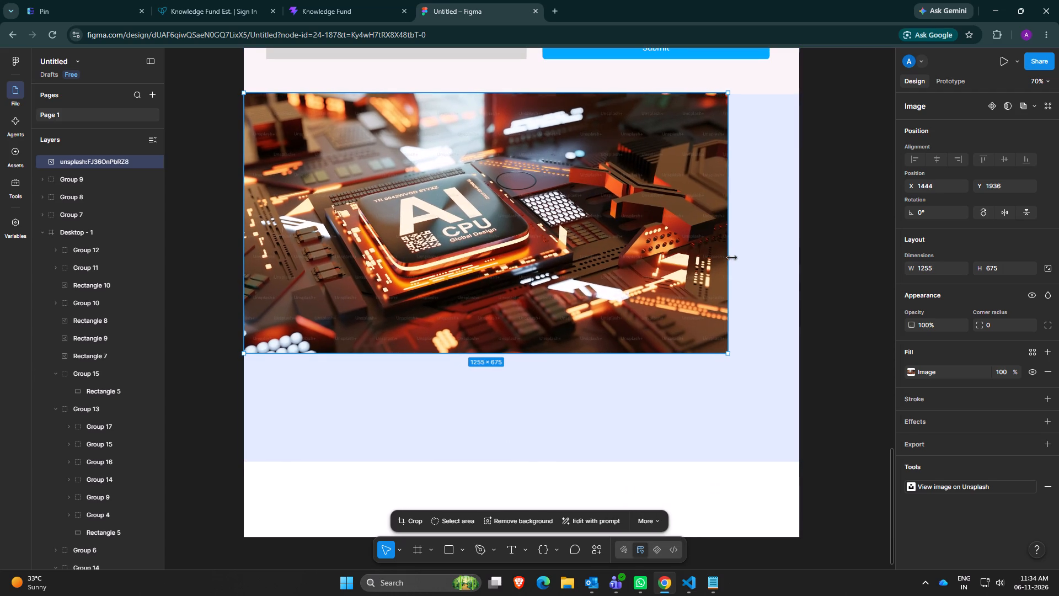
pyautogui.moveTo(732, 258); pyautogui.dragTo(799, 281)
pyautogui.moveTo(554, 353); pyautogui.dragTo(554, 337)
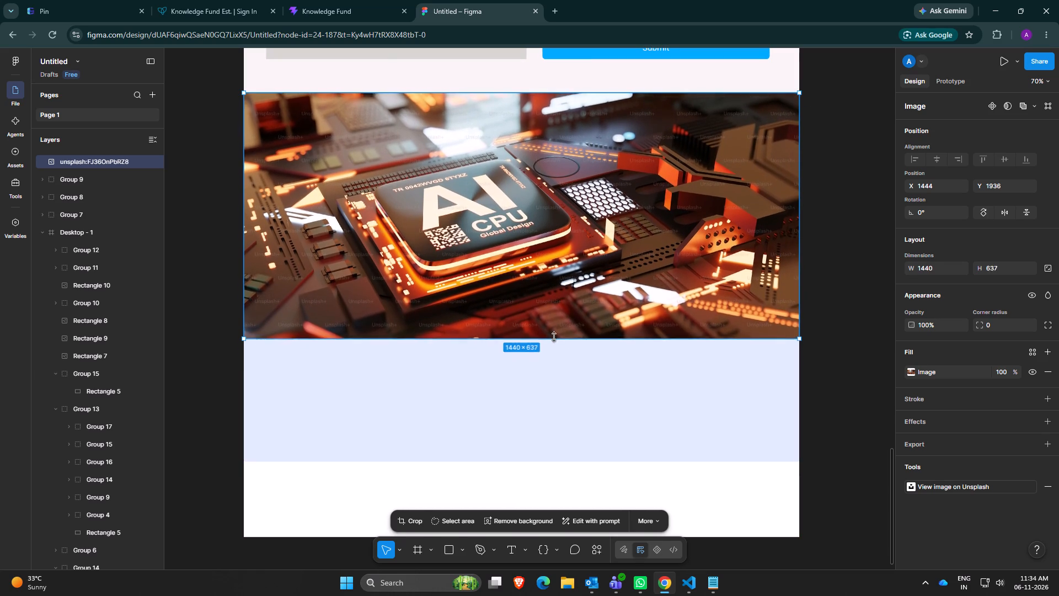
pyautogui.moveTo(554, 337); pyautogui.dragTo(558, 199)
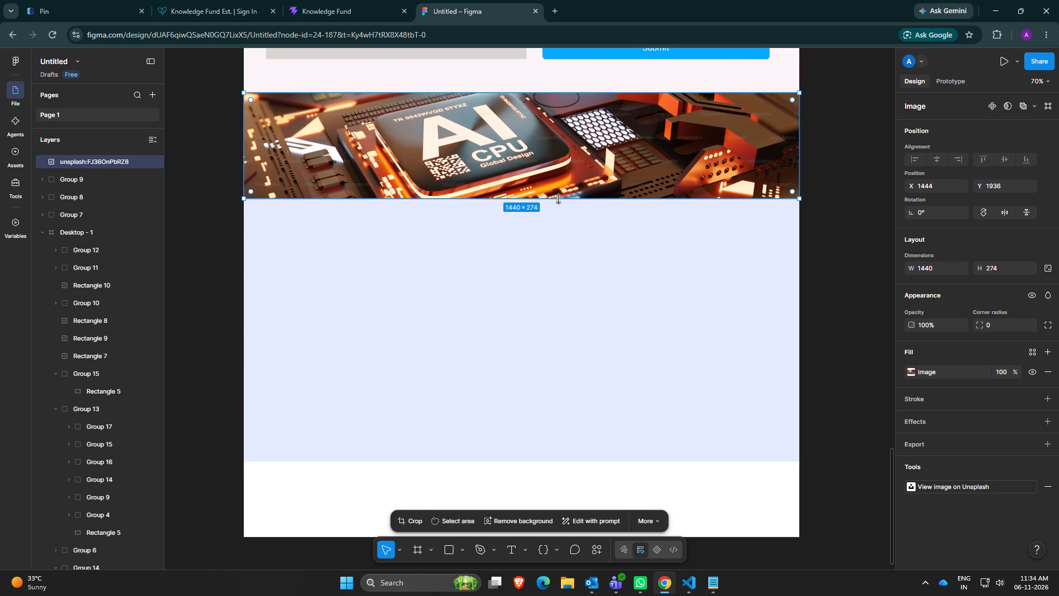
pyautogui.click(534, 171)
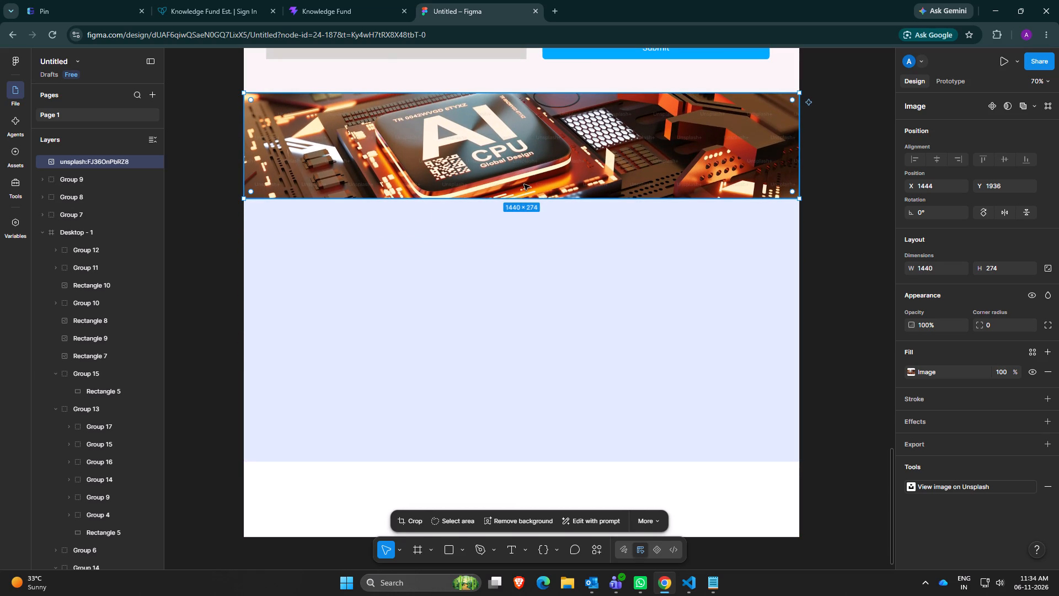
pyautogui.click(516, 201)
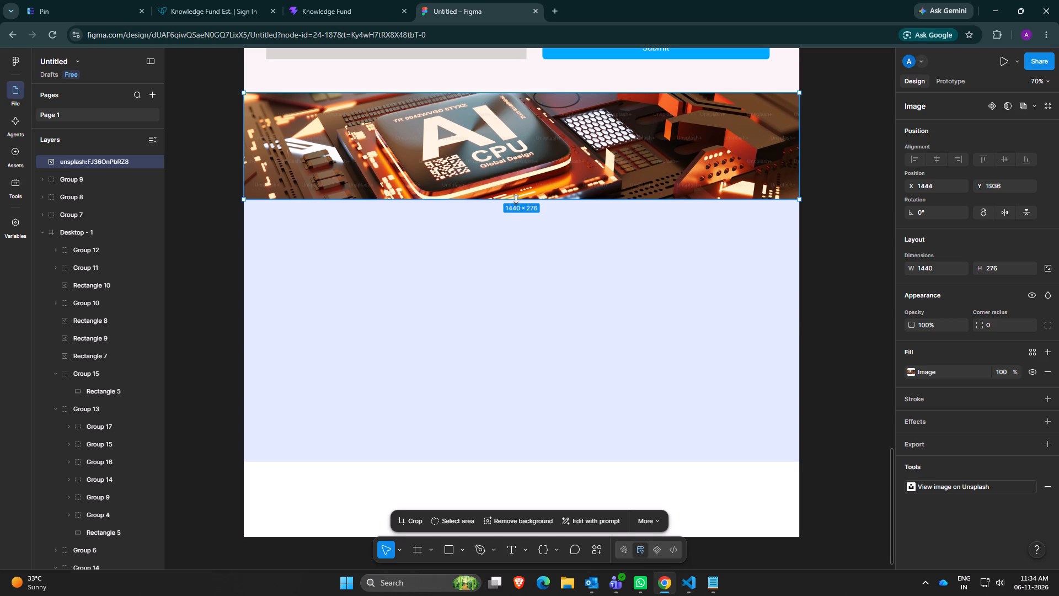
pyautogui.click(519, 184)
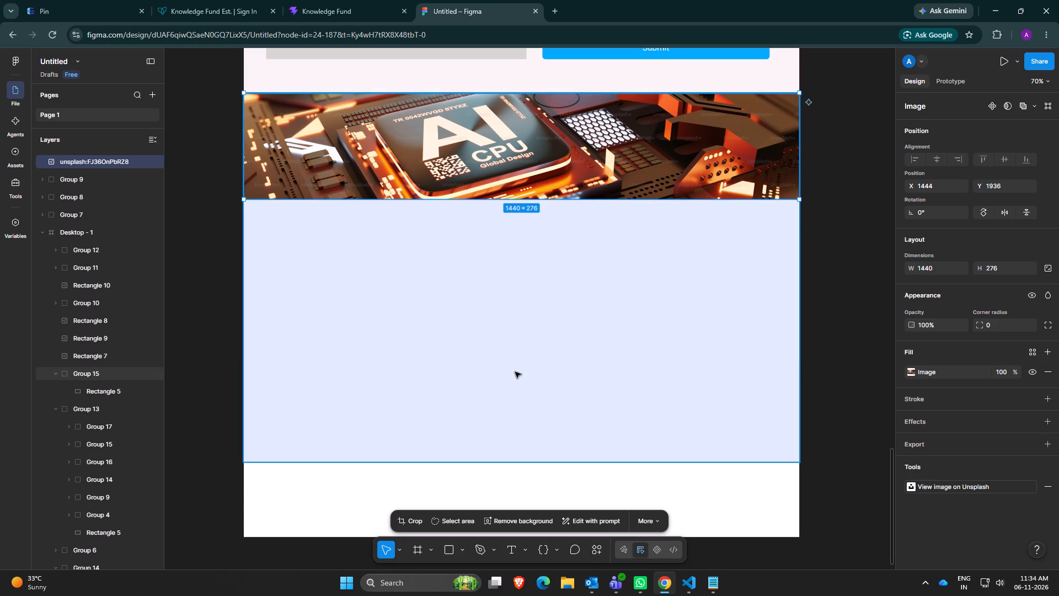
# Draw a rectangle over the photo's area, about 1440 × 271, at X 0, Y 4615 in the Desktop - 1 frame.
pyautogui.click(450, 554)
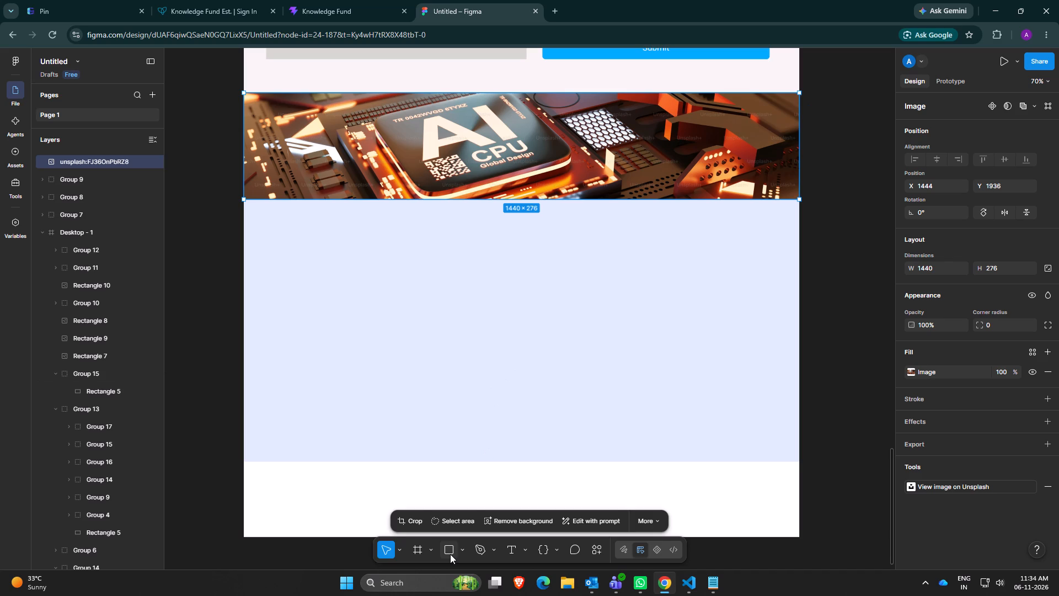
pyautogui.click(435, 134)
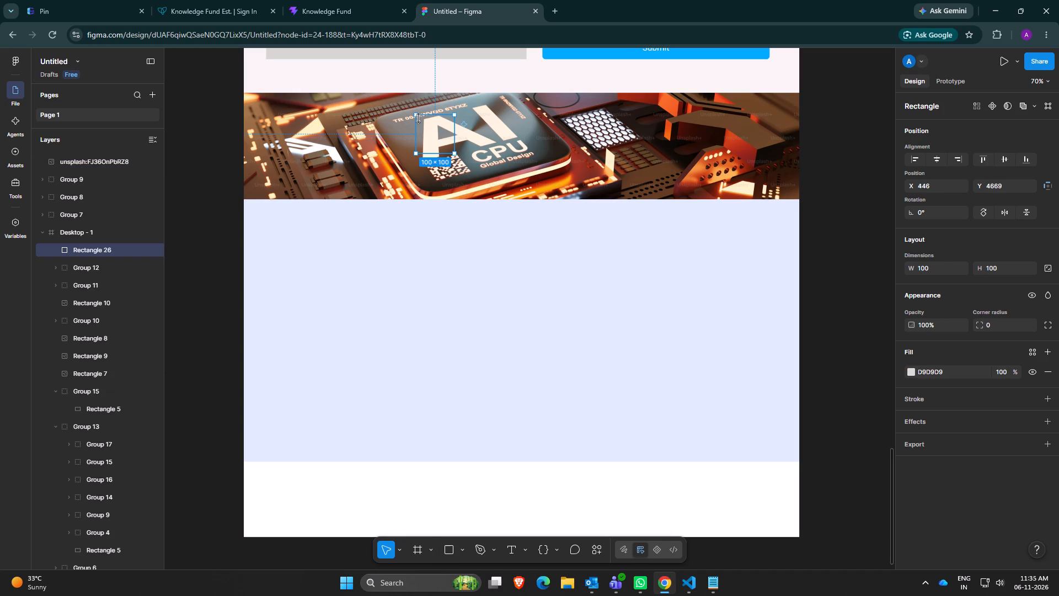
pyautogui.moveTo(415, 115); pyautogui.dragTo(244, 99)
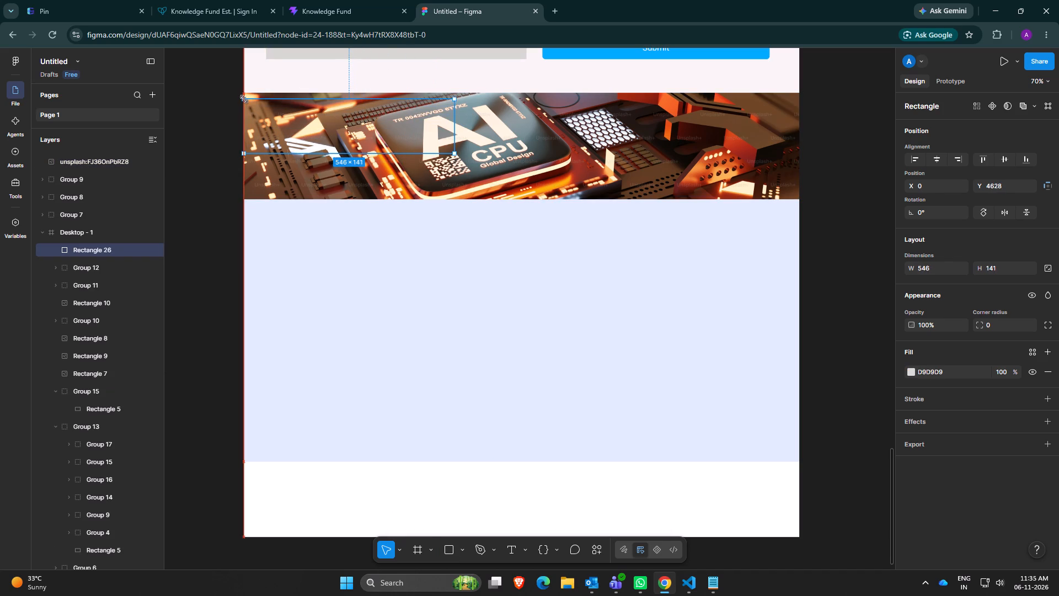
pyautogui.moveTo(244, 99); pyautogui.dragTo(245, 92)
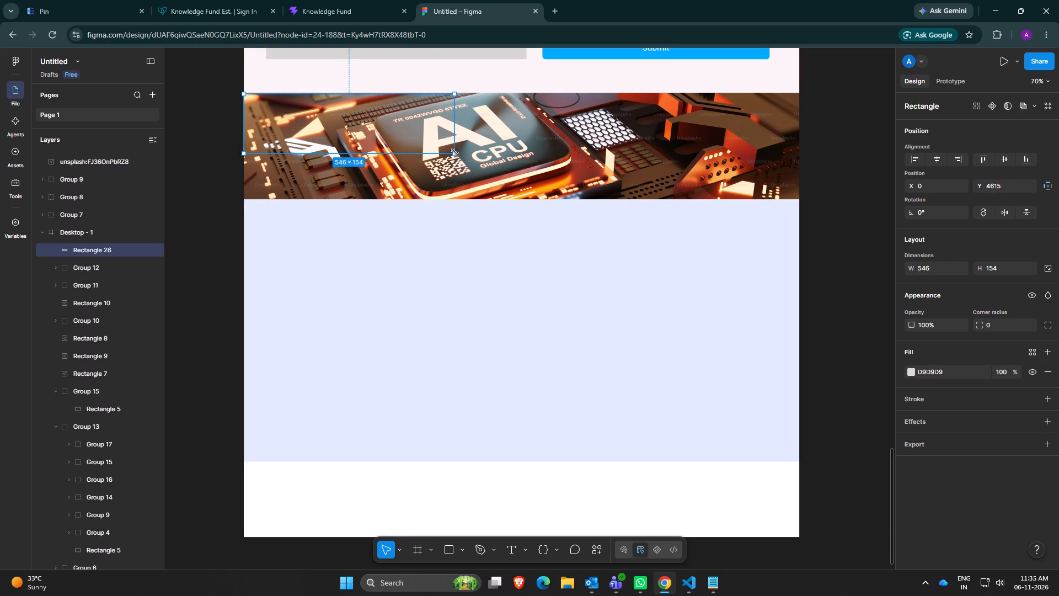
pyautogui.moveTo(452, 129); pyautogui.dragTo(789, 125)
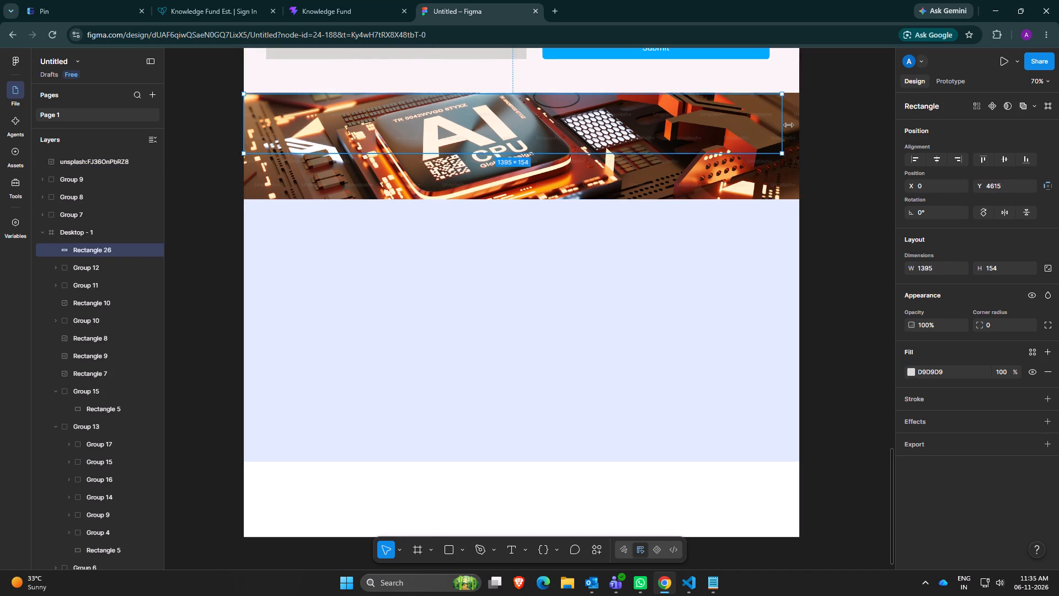
pyautogui.moveTo(789, 125); pyautogui.dragTo(797, 127)
pyautogui.moveTo(526, 152); pyautogui.dragTo(526, 198)
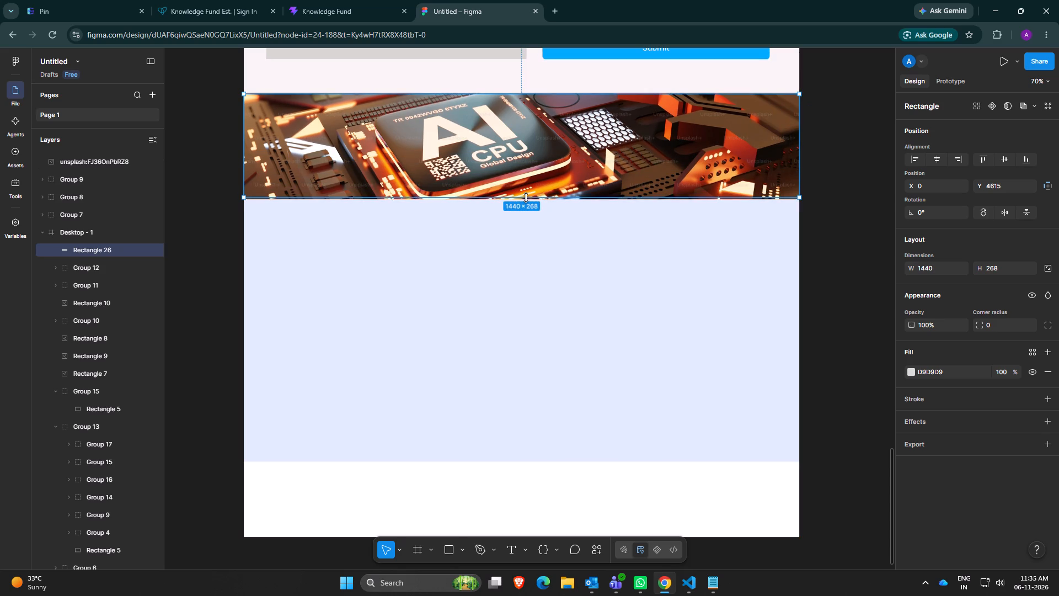
pyautogui.moveTo(526, 198); pyautogui.dragTo(525, 194)
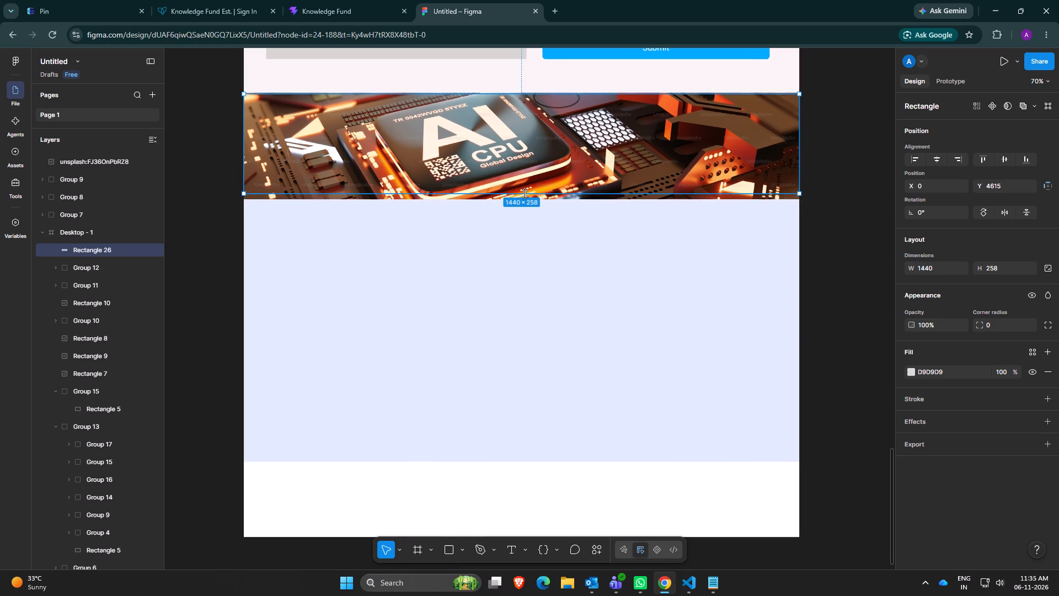
pyautogui.moveTo(525, 194); pyautogui.dragTo(525, 199)
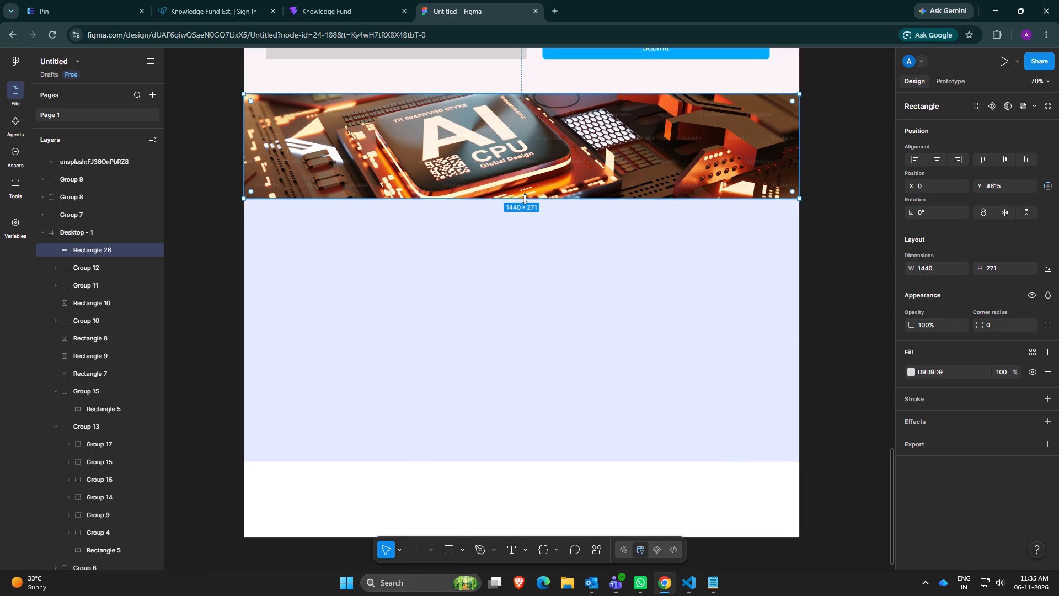
# Fill the new rectangle with the page's light blue, 00AAFF.
pyautogui.click(911, 372)
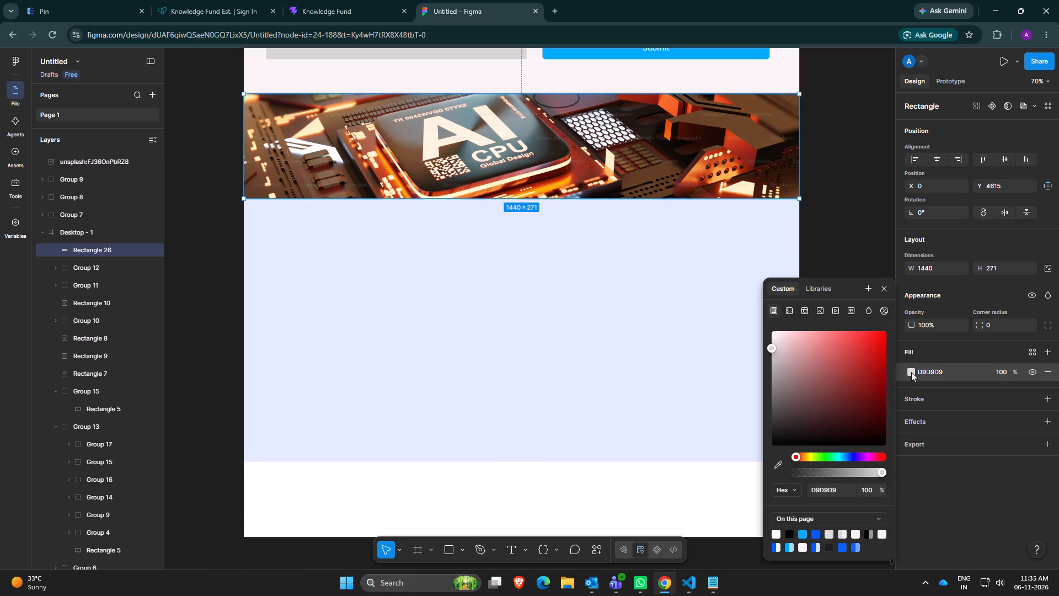
pyautogui.click(803, 532)
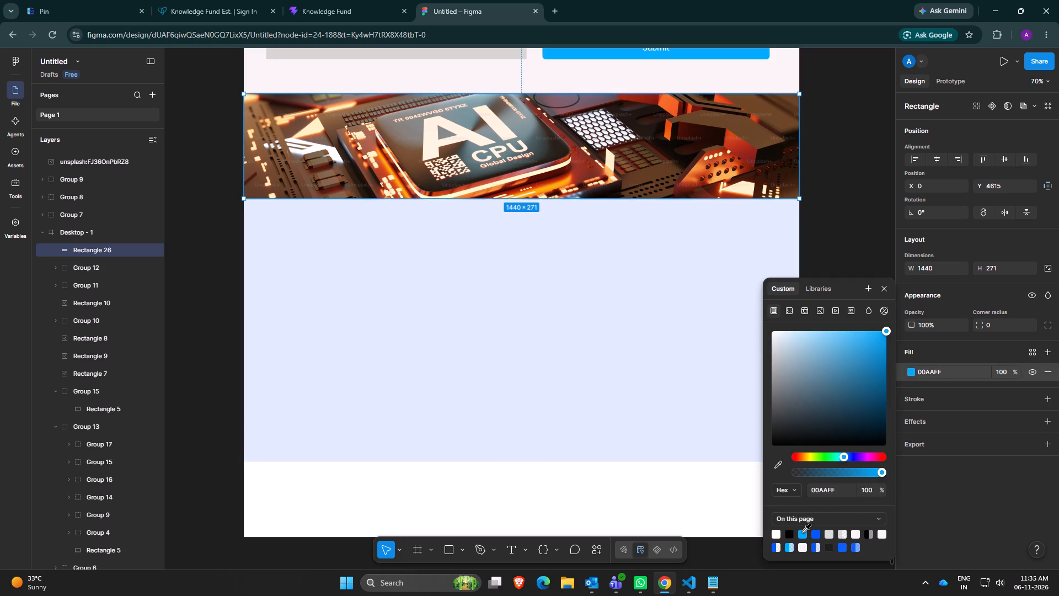
pyautogui.click(958, 528)
# Move the blue rectangle out from behind the photo to about Y 5160, and put the photo back at the section's top.
pyautogui.click(551, 160)
pyautogui.moveTo(551, 160); pyautogui.dragTo(545, 203)
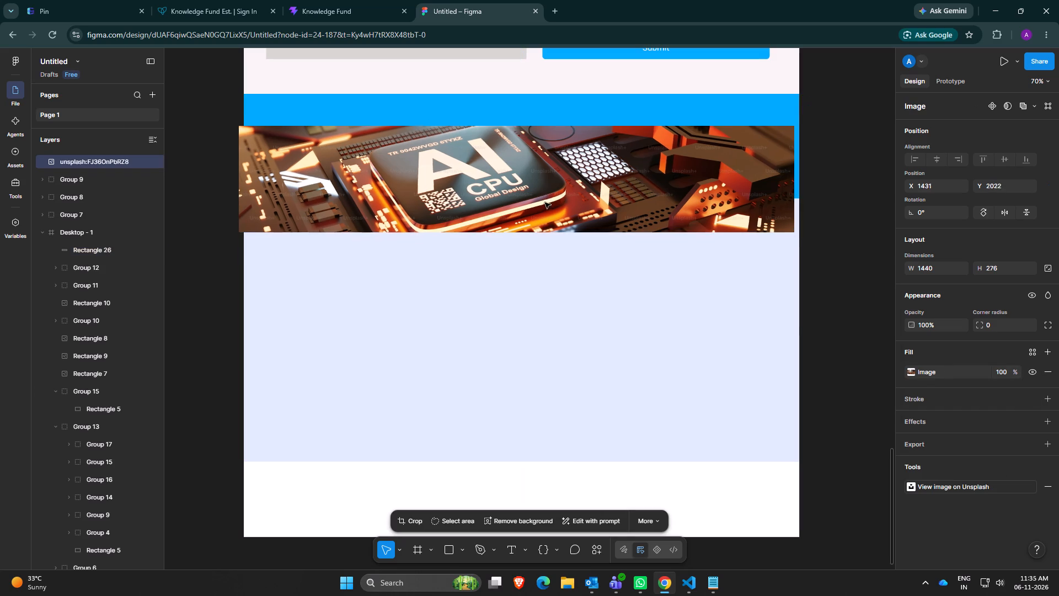
pyautogui.moveTo(545, 203); pyautogui.dragTo(551, 237)
pyautogui.moveTo(539, 130); pyautogui.dragTo(553, 297)
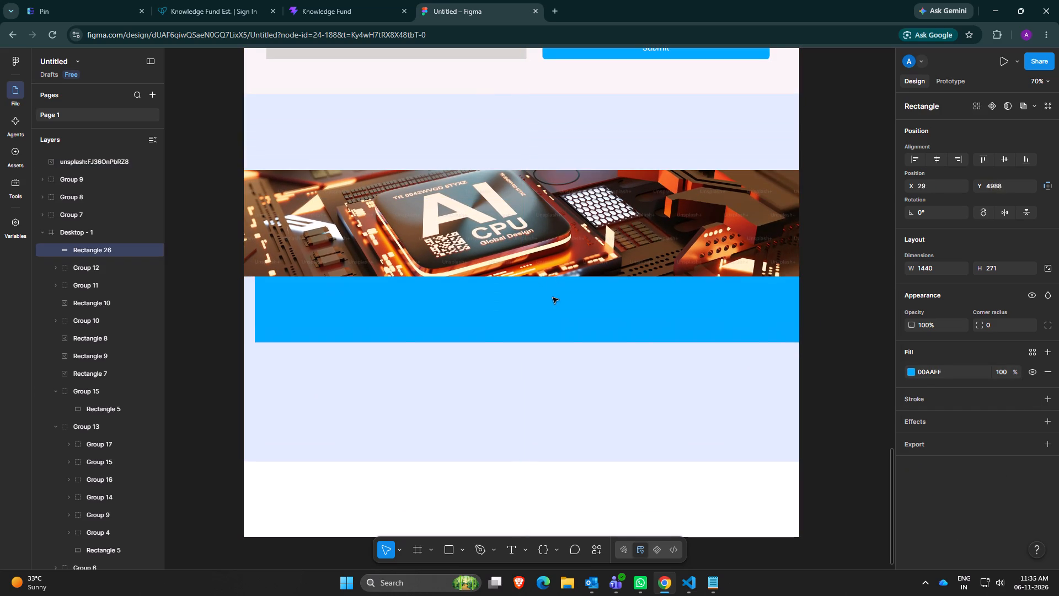
pyautogui.moveTo(553, 297); pyautogui.dragTo(540, 340)
pyautogui.moveTo(531, 231); pyautogui.dragTo(534, 156)
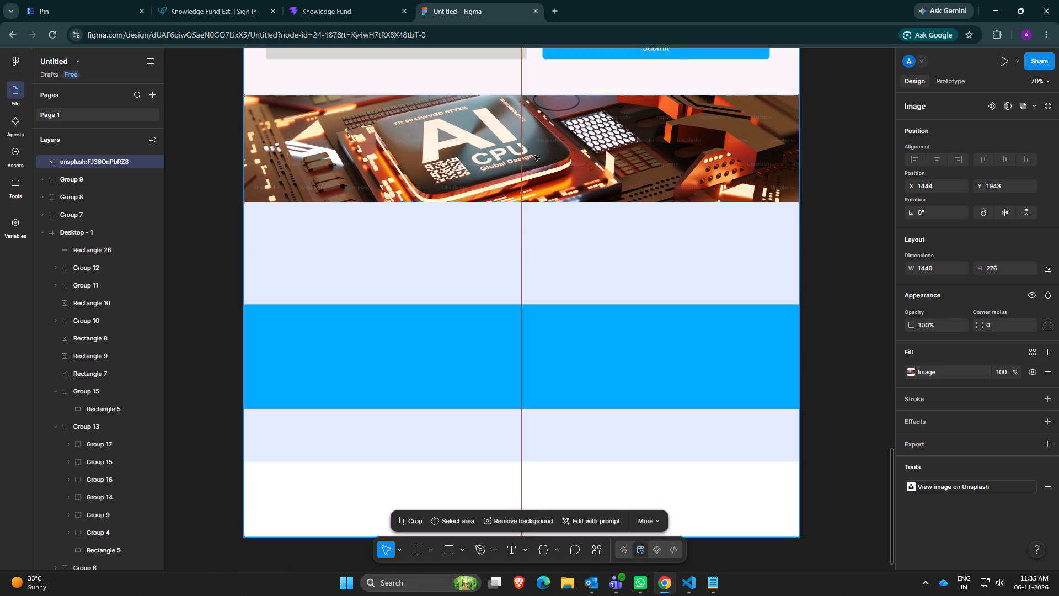
pyautogui.moveTo(534, 156); pyautogui.dragTo(533, 155)
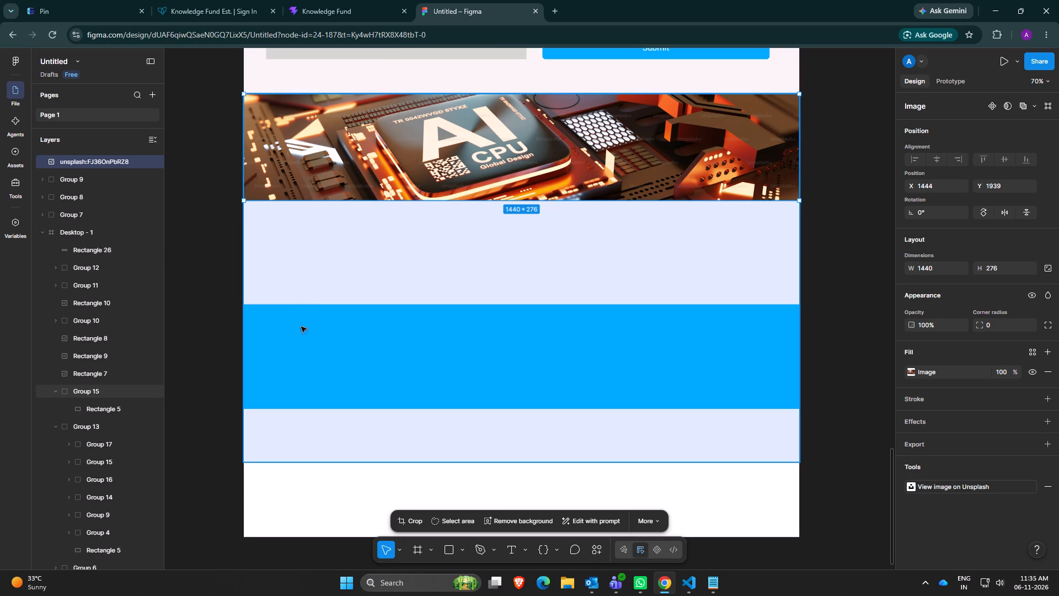
# Move the photo and blue rectangle layers into Group 15, stacking the rectangle between the photo and Rectangle 5.
pyautogui.click(308, 360)
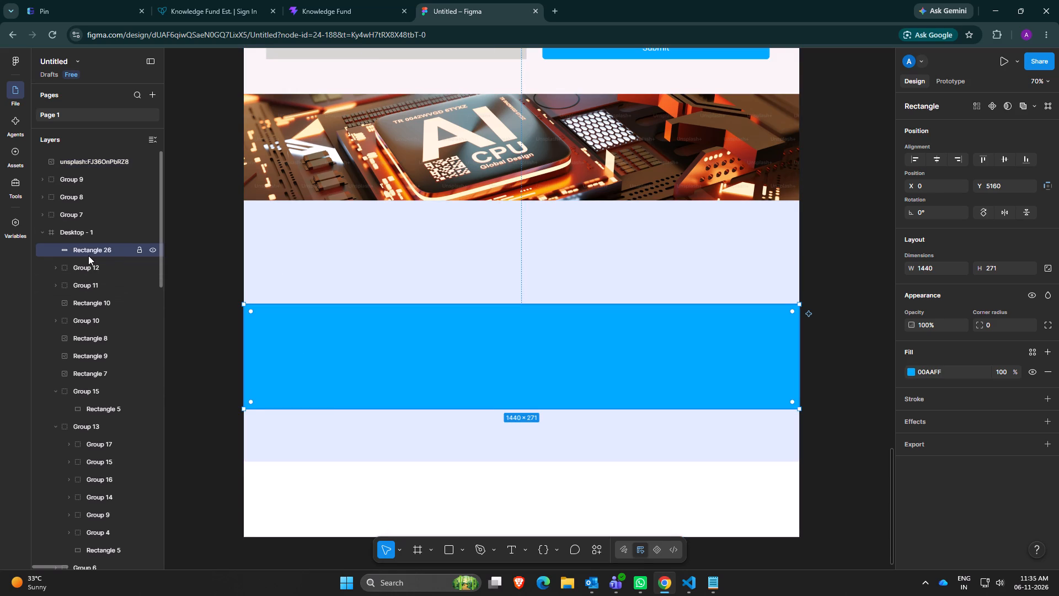
pyautogui.click(291, 446)
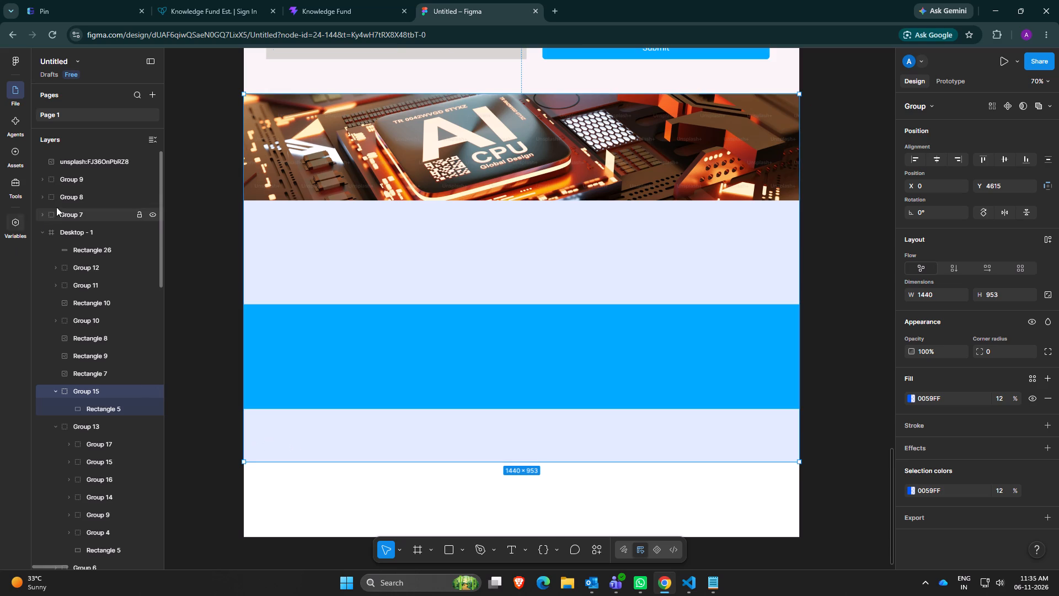
pyautogui.moveTo(79, 164); pyautogui.dragTo(76, 348)
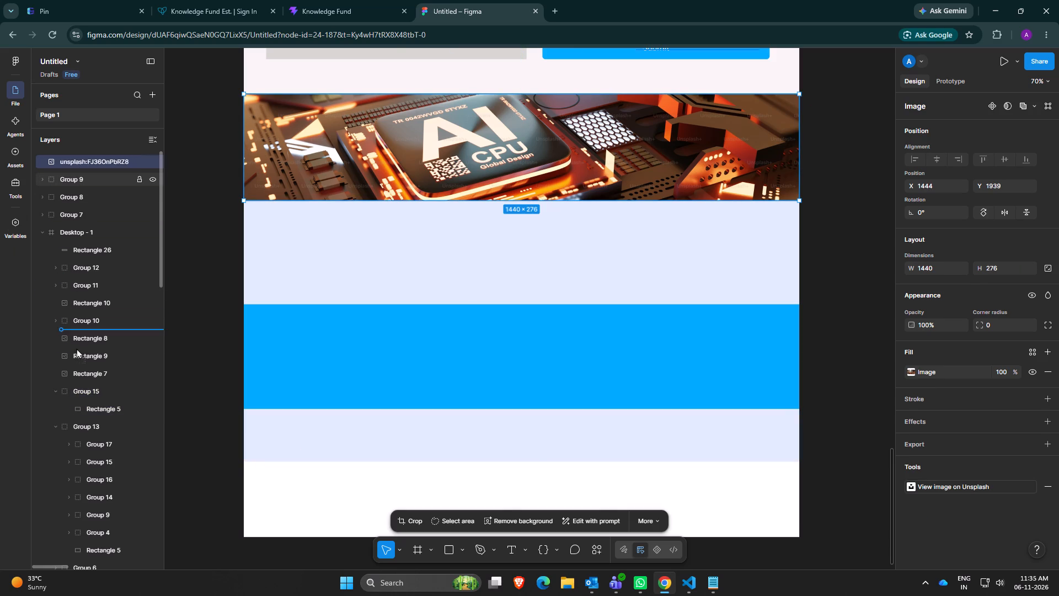
pyautogui.moveTo(76, 348); pyautogui.dragTo(88, 408)
pyautogui.moveTo(88, 408); pyautogui.dragTo(89, 406)
pyautogui.scroll(2, 462, 264)
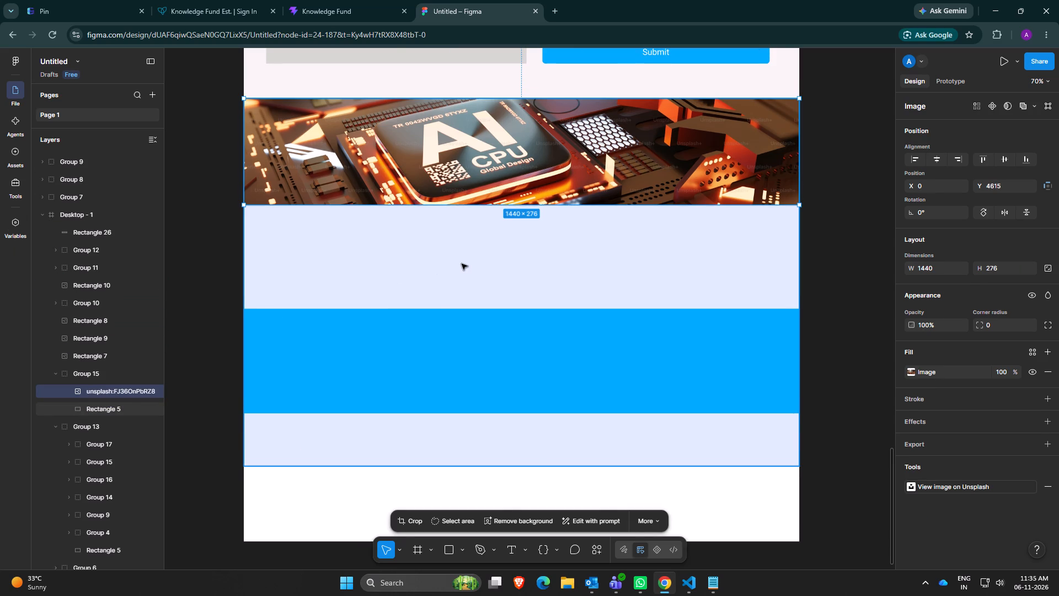
pyautogui.click(81, 231)
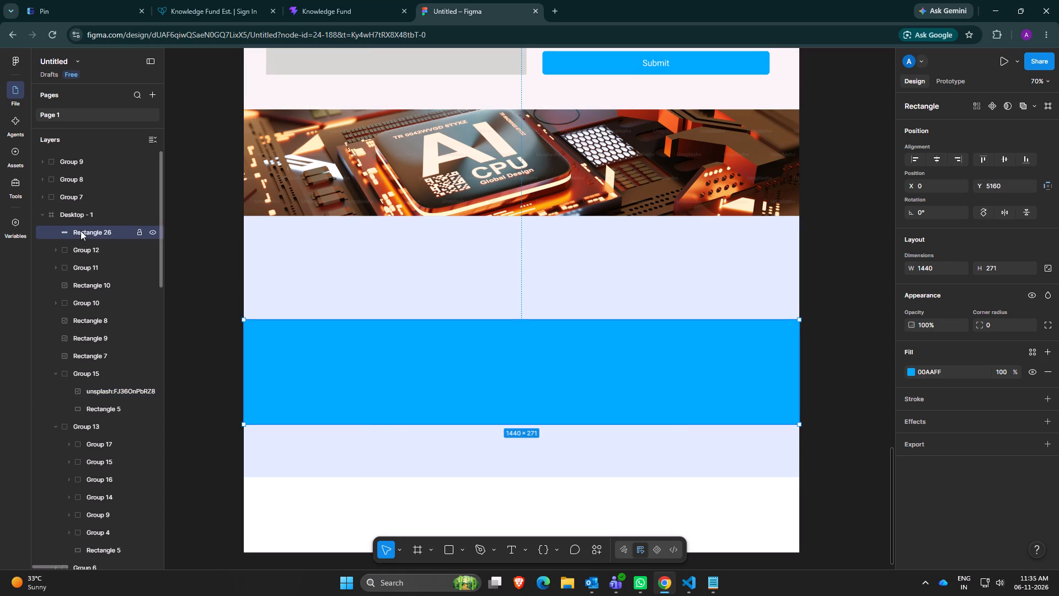
pyautogui.moveTo(81, 231); pyautogui.dragTo(101, 398)
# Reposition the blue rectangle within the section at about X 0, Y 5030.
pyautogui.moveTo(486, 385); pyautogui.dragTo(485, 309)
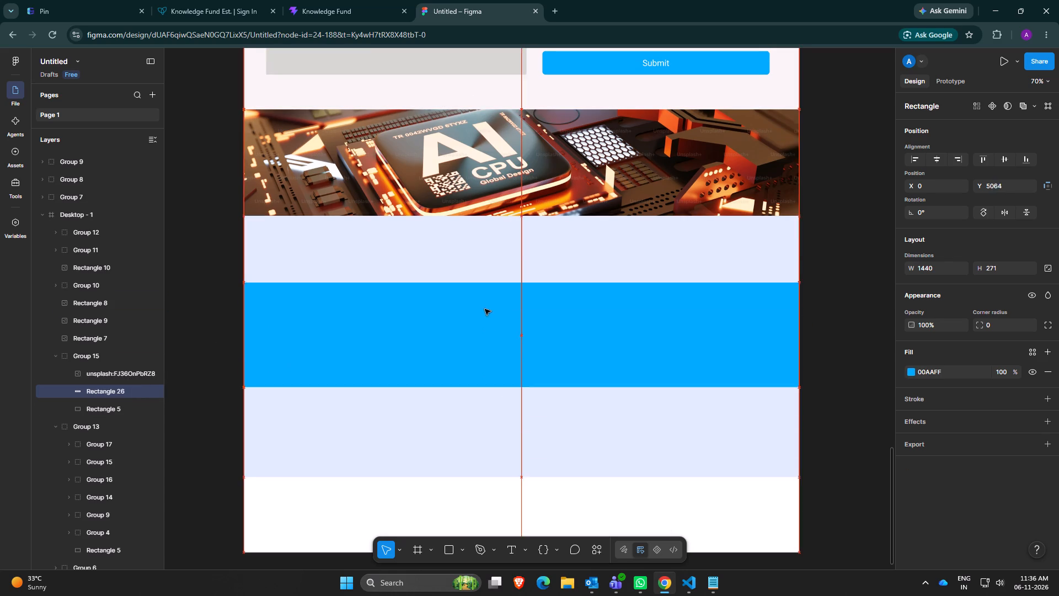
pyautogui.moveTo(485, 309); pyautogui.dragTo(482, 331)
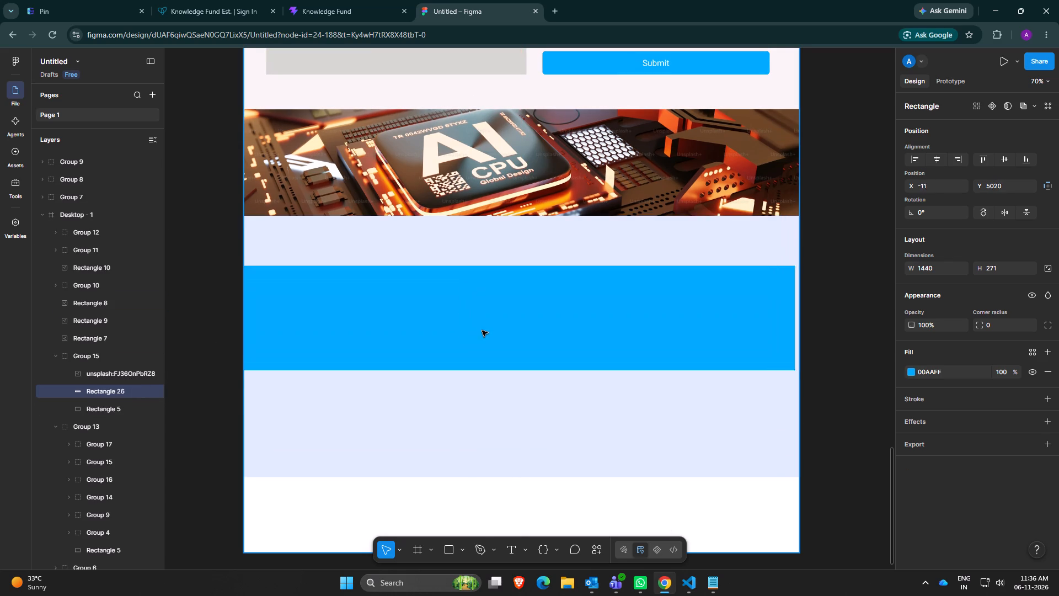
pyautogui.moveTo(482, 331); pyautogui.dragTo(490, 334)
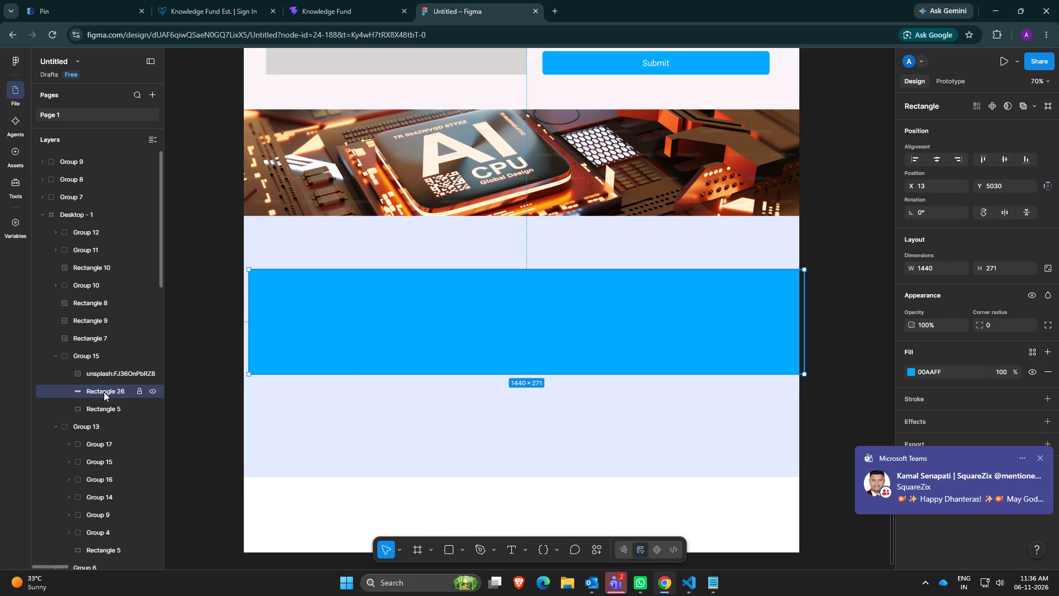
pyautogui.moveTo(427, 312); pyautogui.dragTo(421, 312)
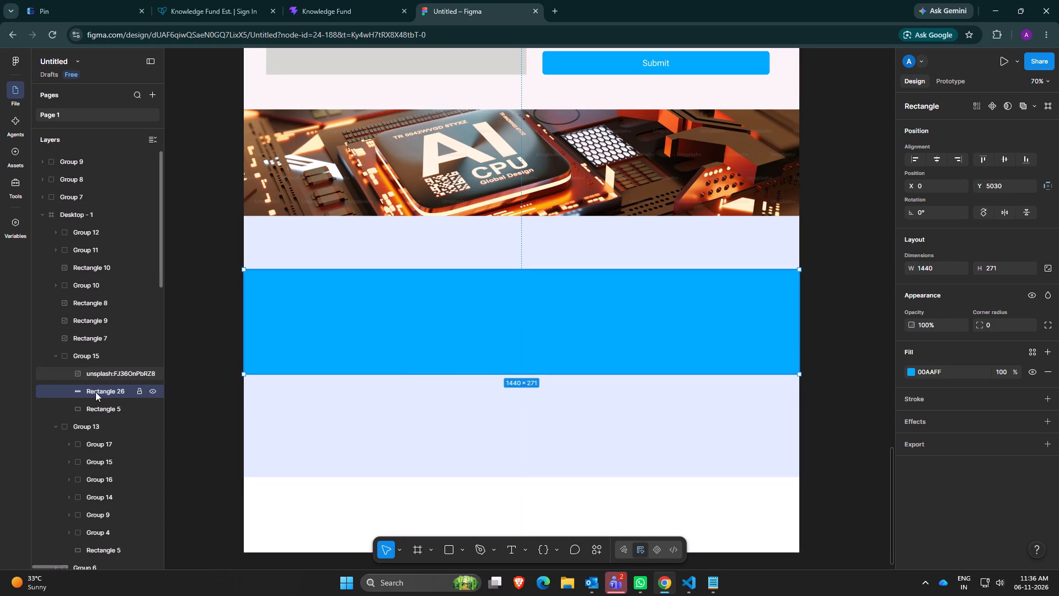
# Bring the blue rectangle above the photo in Group 15 and place it over the photo at about X 0, Y 4620.
pyautogui.moveTo(99, 390); pyautogui.dragTo(101, 370)
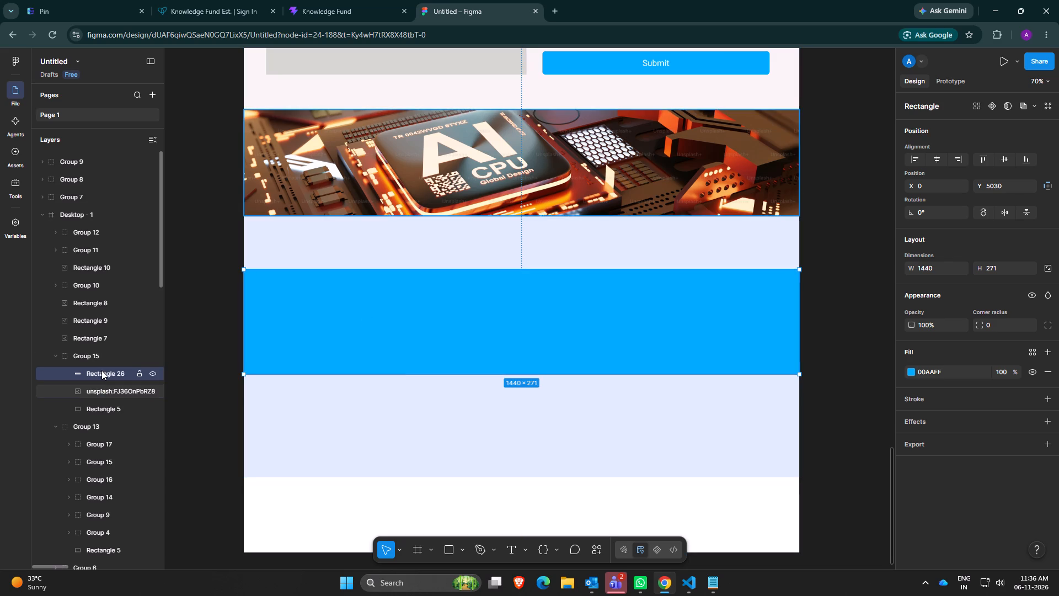
pyautogui.moveTo(472, 303); pyautogui.dragTo(473, 162)
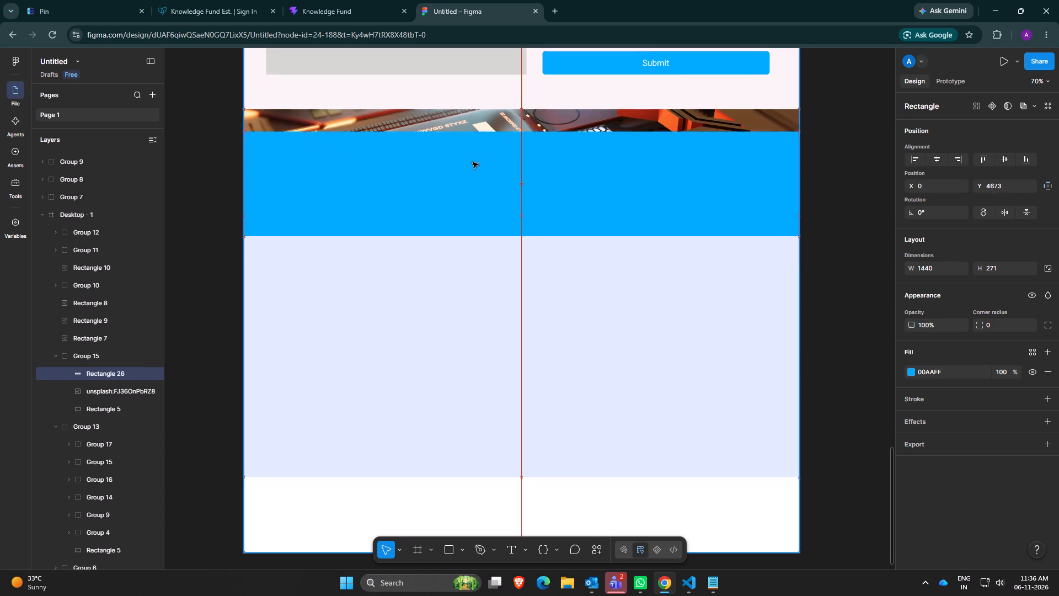
pyautogui.moveTo(473, 162); pyautogui.dragTo(473, 142)
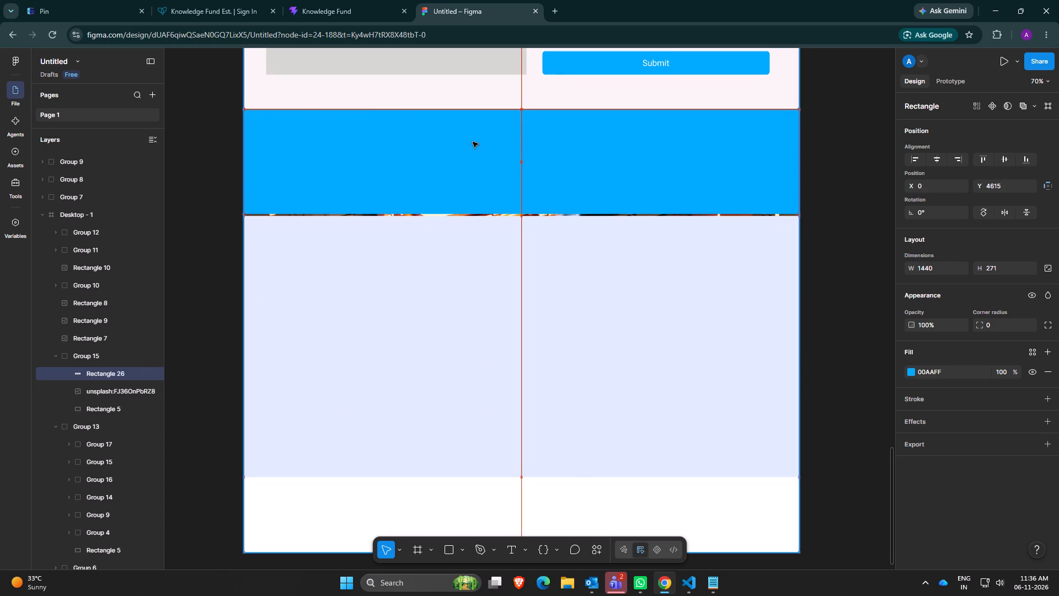
pyautogui.moveTo(473, 142); pyautogui.dragTo(474, 146)
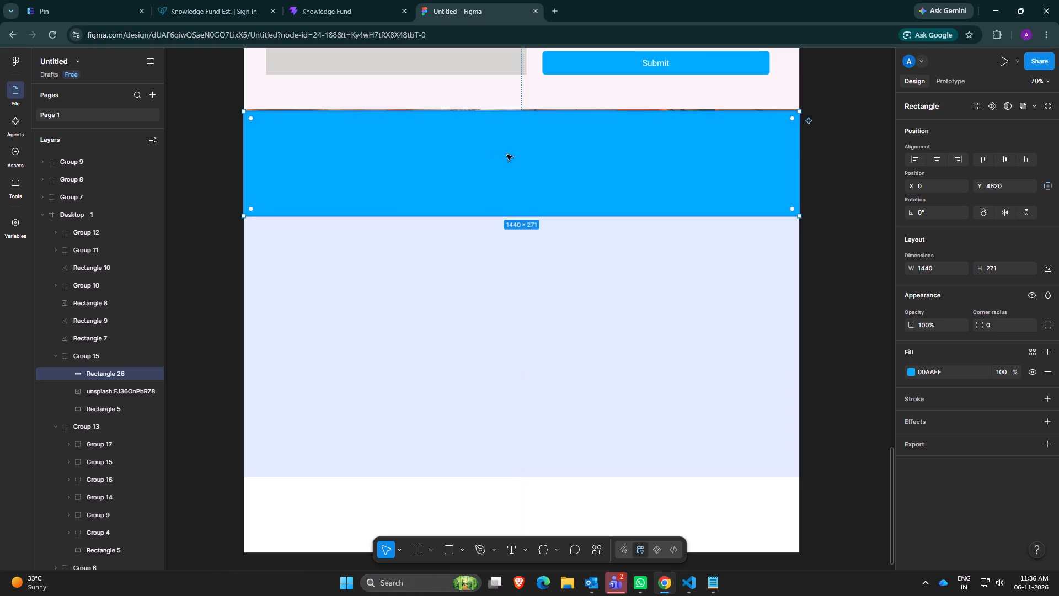
# Move the blue rectangle down off the photo and align the photo with the section's top at X 0, Y 4615.
pyautogui.moveTo(507, 155); pyautogui.dragTo(505, 378)
pyautogui.click(504, 177)
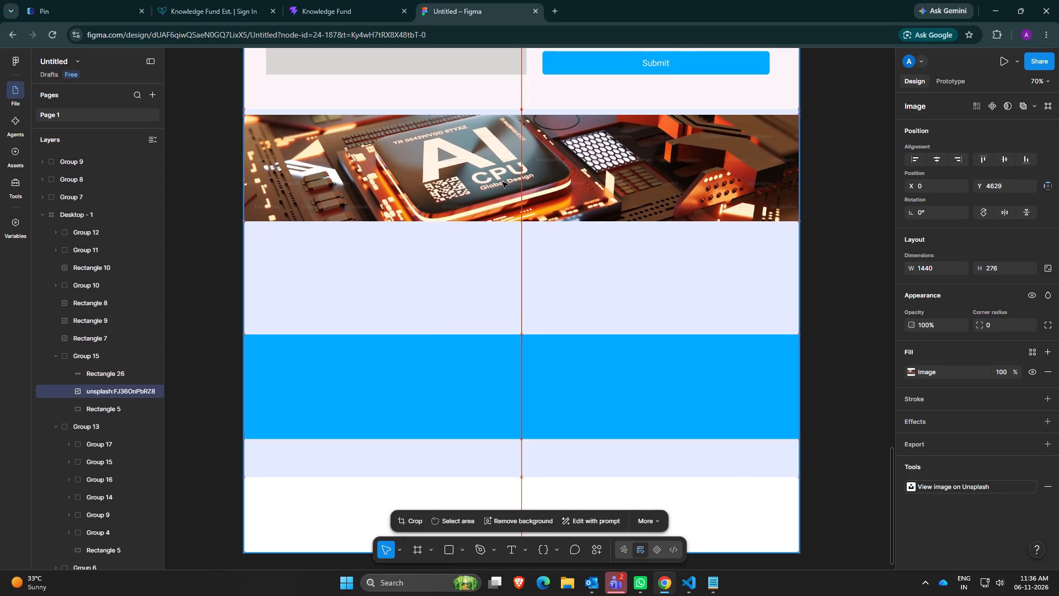
pyautogui.moveTo(512, 379); pyautogui.dragTo(518, 352)
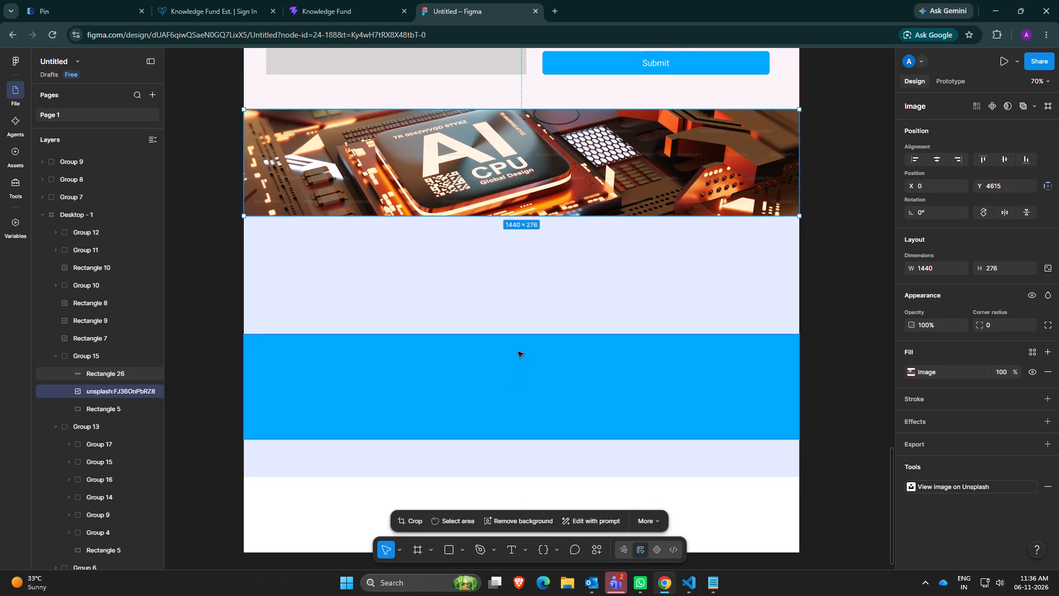
# Place the blue rectangle over the photo at X 0, Y 4615 and stretch its height to 276 to cover the photo.
pyautogui.moveTo(518, 352); pyautogui.dragTo(511, 160)
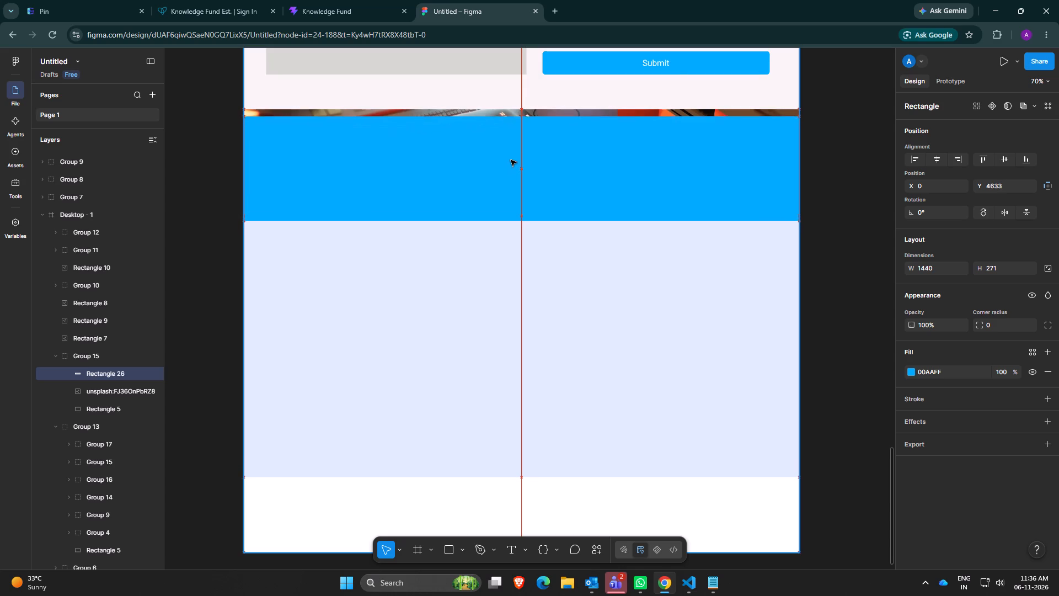
pyautogui.moveTo(511, 160); pyautogui.dragTo(512, 153)
pyautogui.click(520, 187)
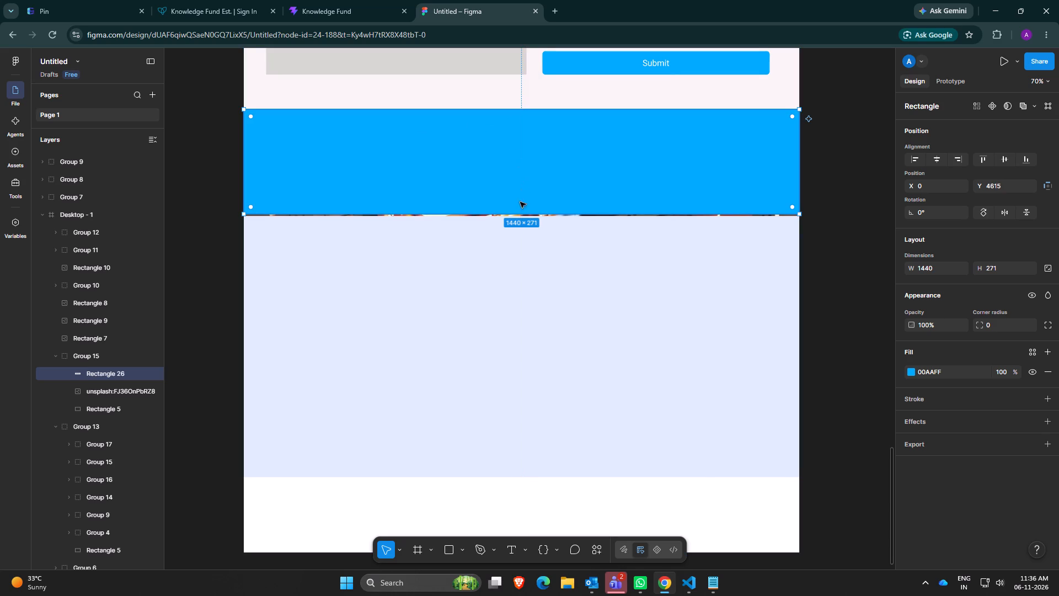
pyautogui.click(527, 214)
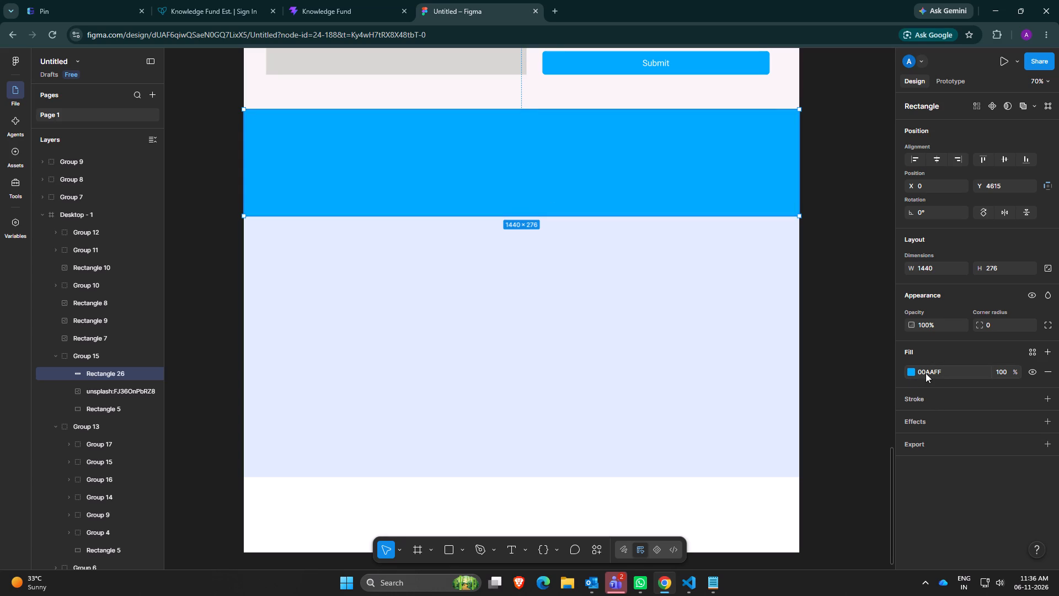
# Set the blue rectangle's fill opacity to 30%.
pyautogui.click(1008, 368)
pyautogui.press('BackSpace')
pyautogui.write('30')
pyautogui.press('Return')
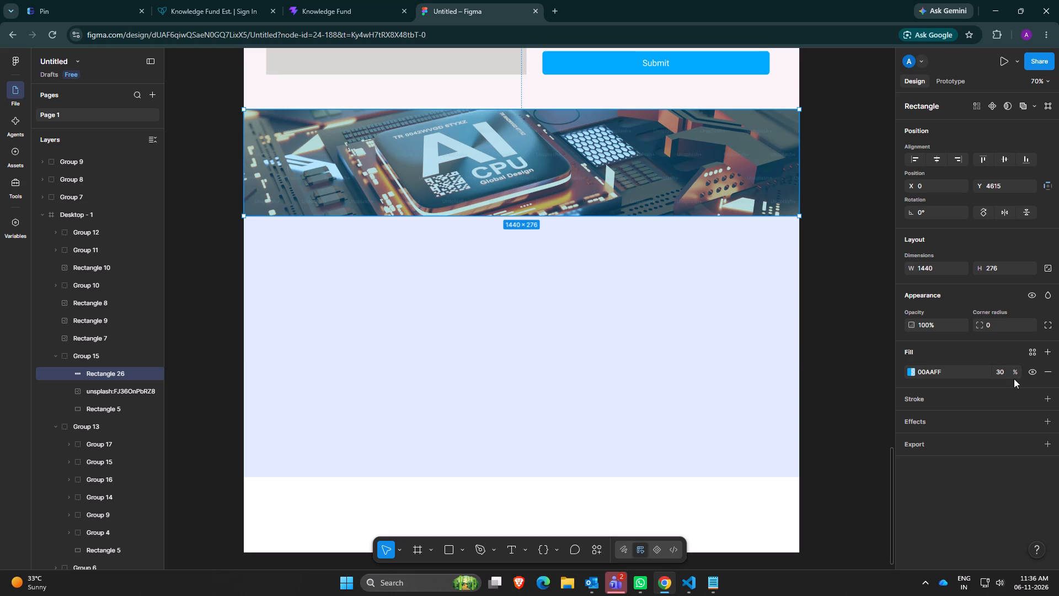
# Set the fill opacity of the blue rectangle over the AI CPU photo to 50%.
pyautogui.scroll(6, 545, 341)
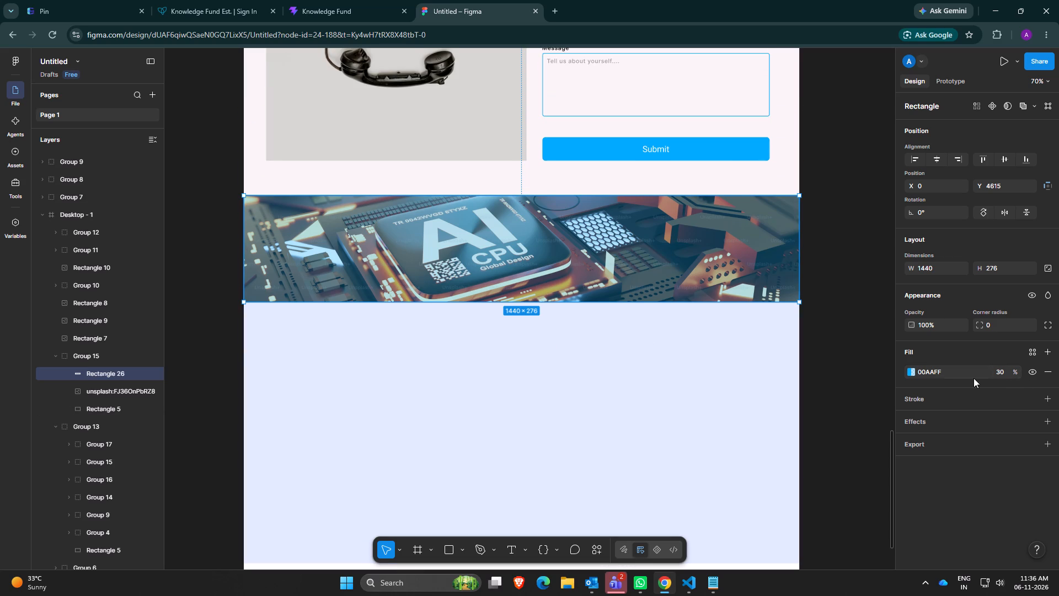
pyautogui.click(1001, 369)
pyautogui.press('BackSpace')
pyautogui.write('50')
pyautogui.press('Return')
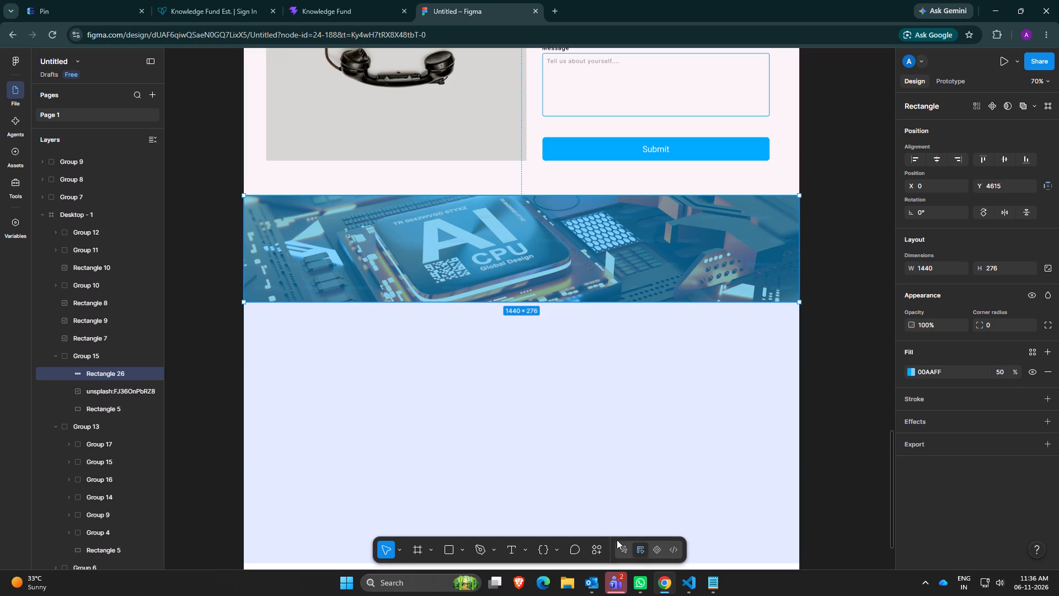
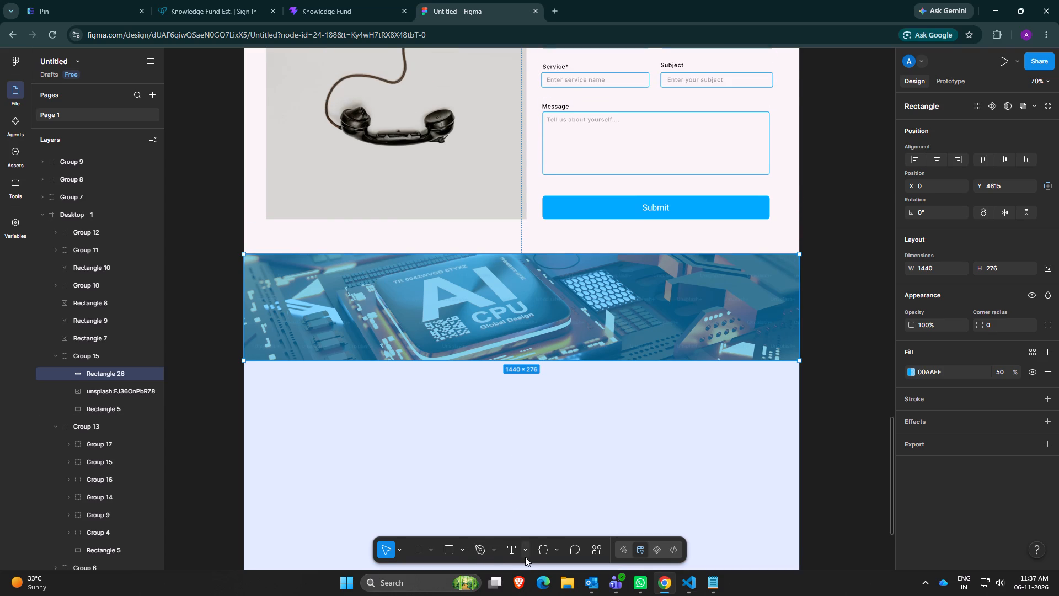
# Add a grey rectangle on the AI CPU banner at X 58, Y 4653 and widen it to 675, keeping its height at 100.
pyautogui.moveTo(445, 549); pyautogui.dragTo(355, 276)
pyautogui.click(355, 276)
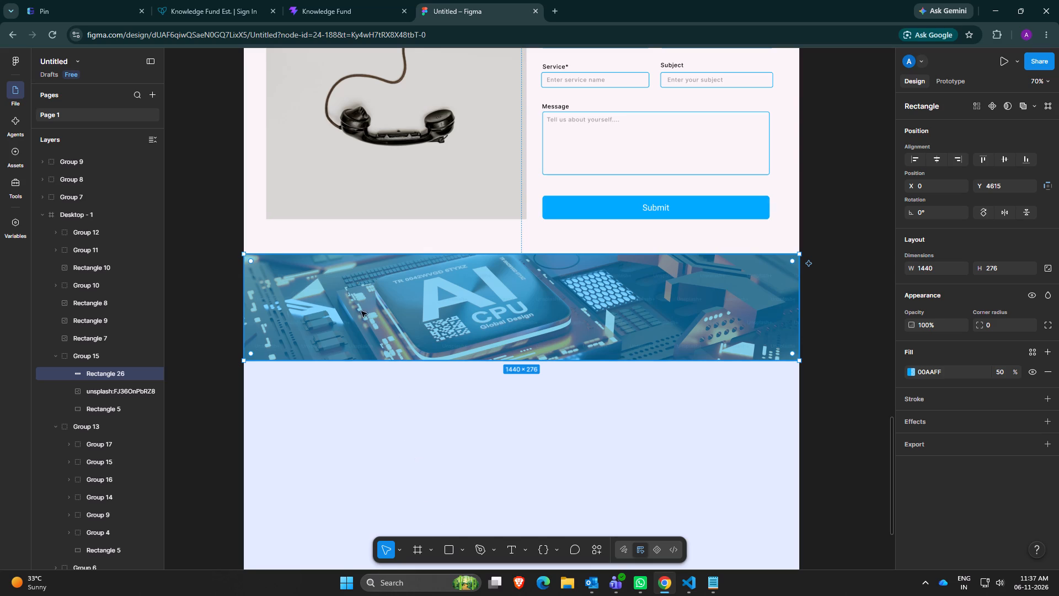
pyautogui.click(451, 549)
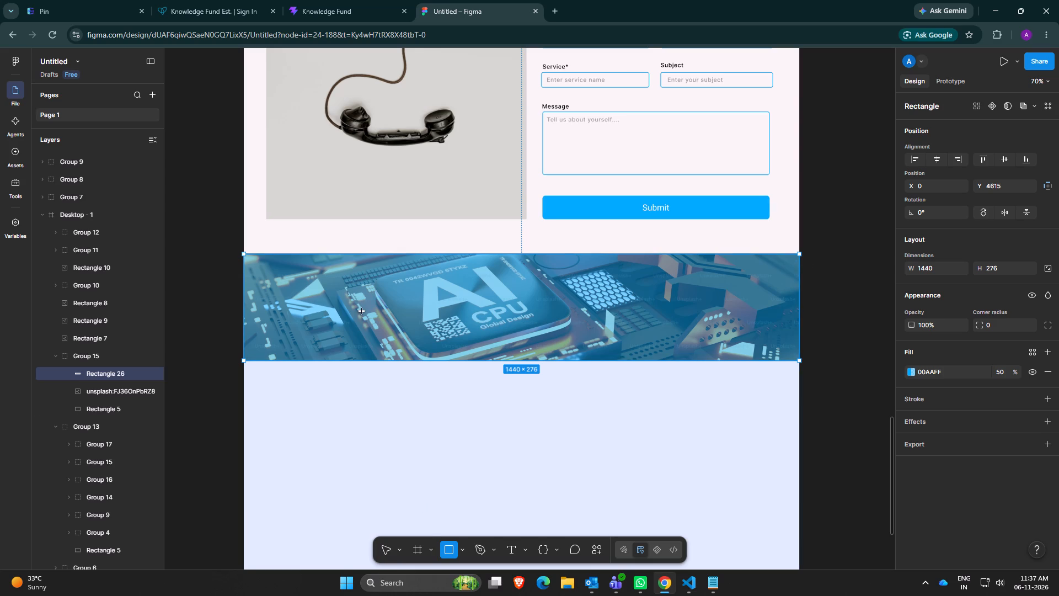
pyautogui.click(341, 298)
pyautogui.moveTo(336, 305); pyautogui.dragTo(335, 302)
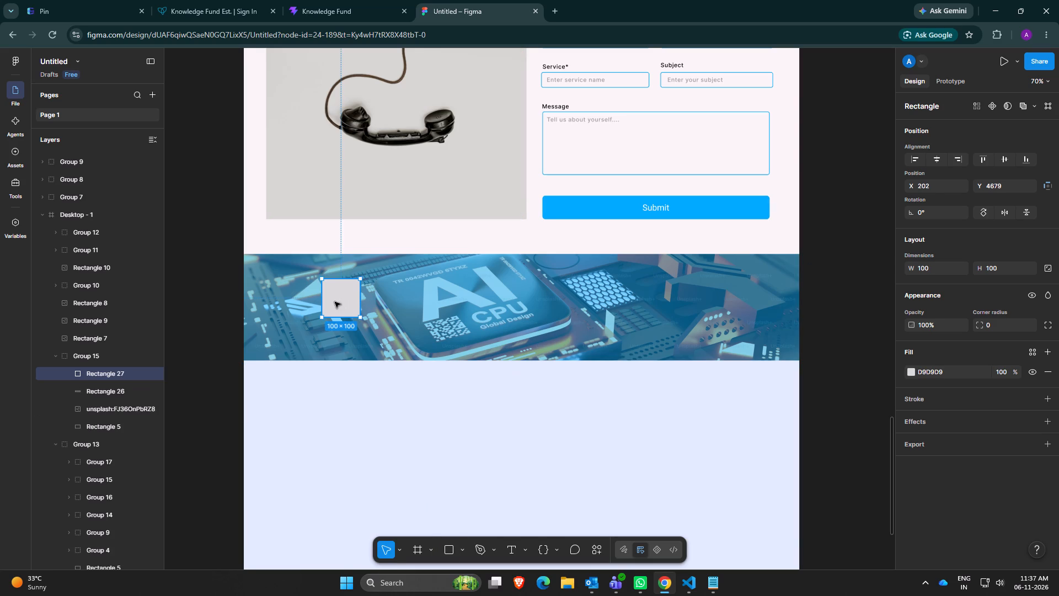
pyautogui.moveTo(335, 302); pyautogui.dragTo(282, 296)
pyautogui.moveTo(306, 289); pyautogui.dragTo(414, 296)
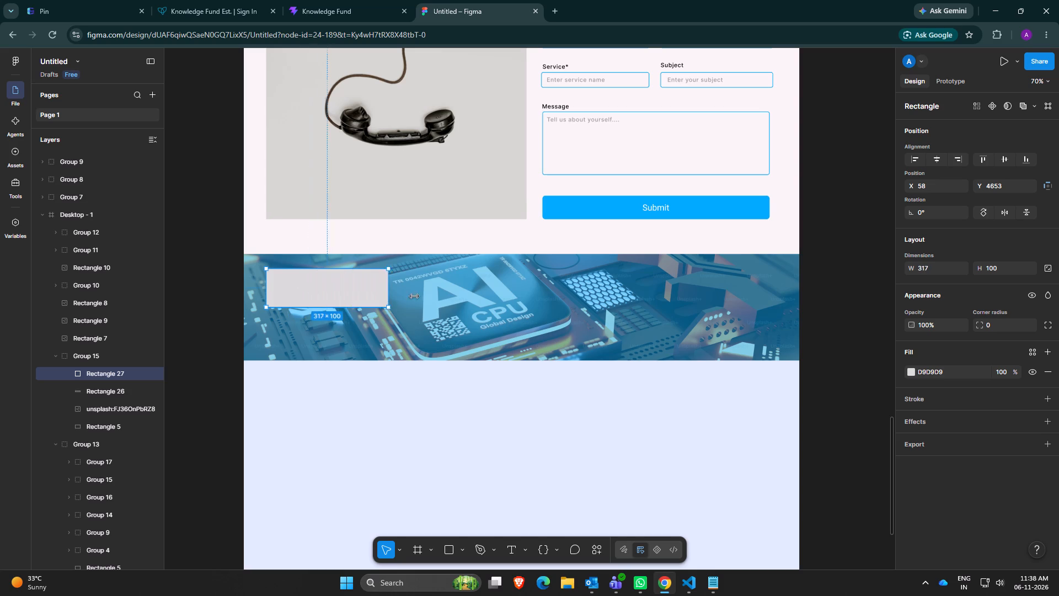
pyautogui.moveTo(414, 296); pyautogui.dragTo(529, 294)
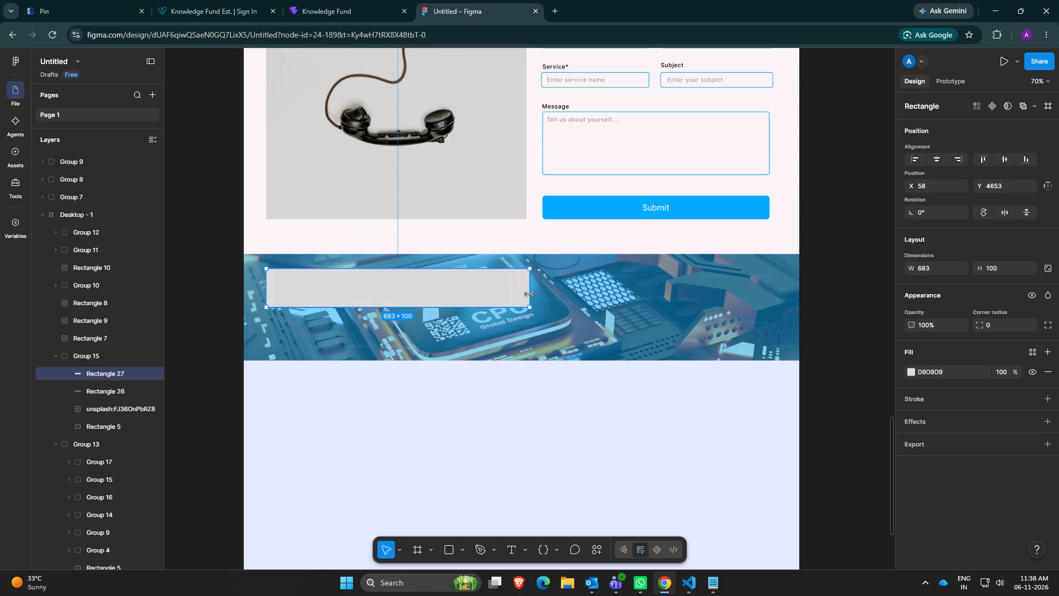
pyautogui.moveTo(529, 294); pyautogui.dragTo(529, 294)
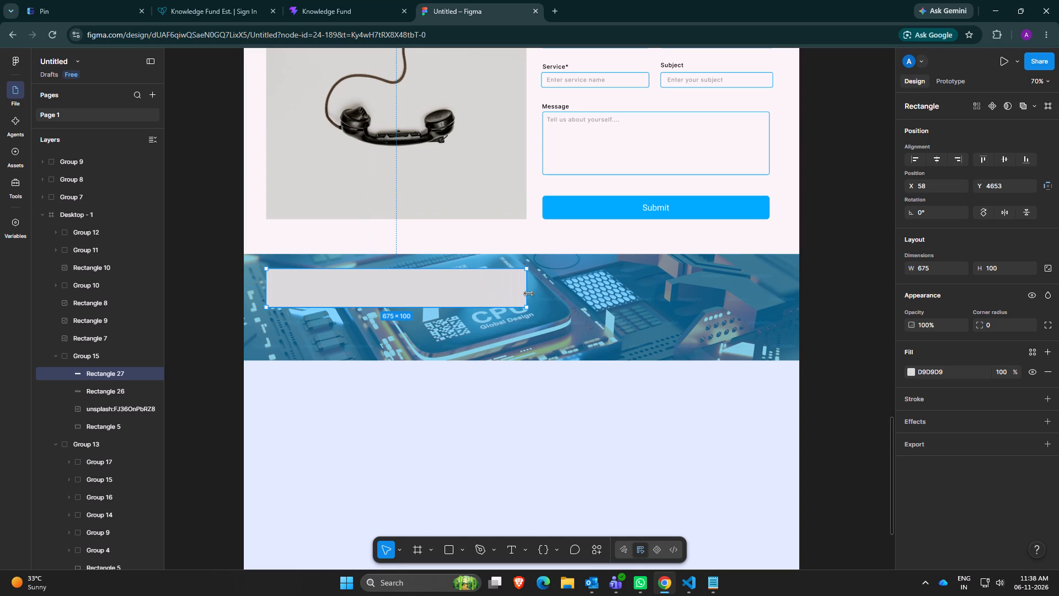
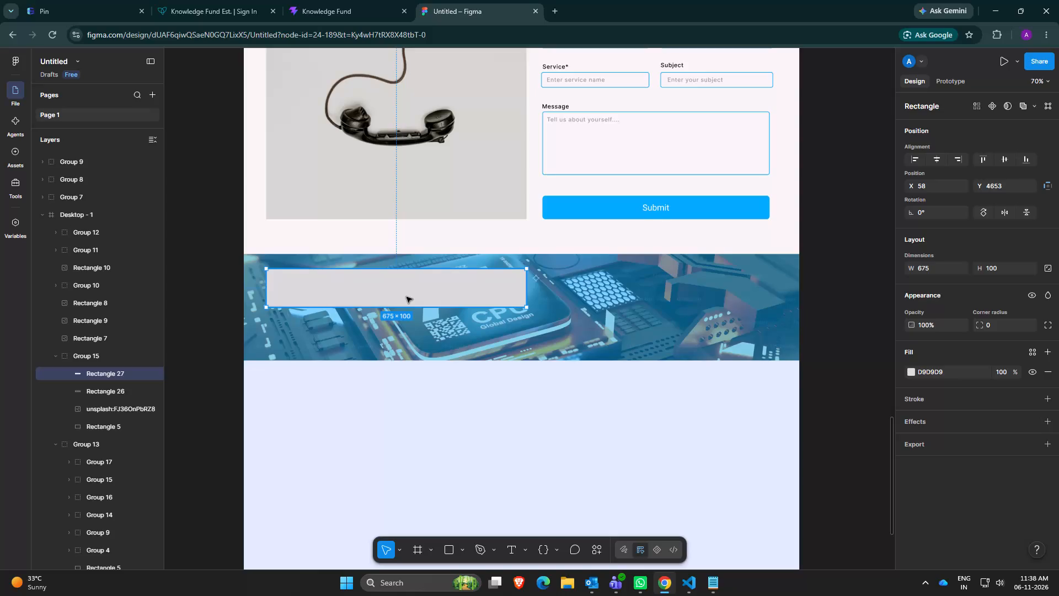
# Copy the WEBDEV</> logo text from the page header.
pyautogui.scroll(20, 405, 301)
pyautogui.scroll(3, 405, 301)
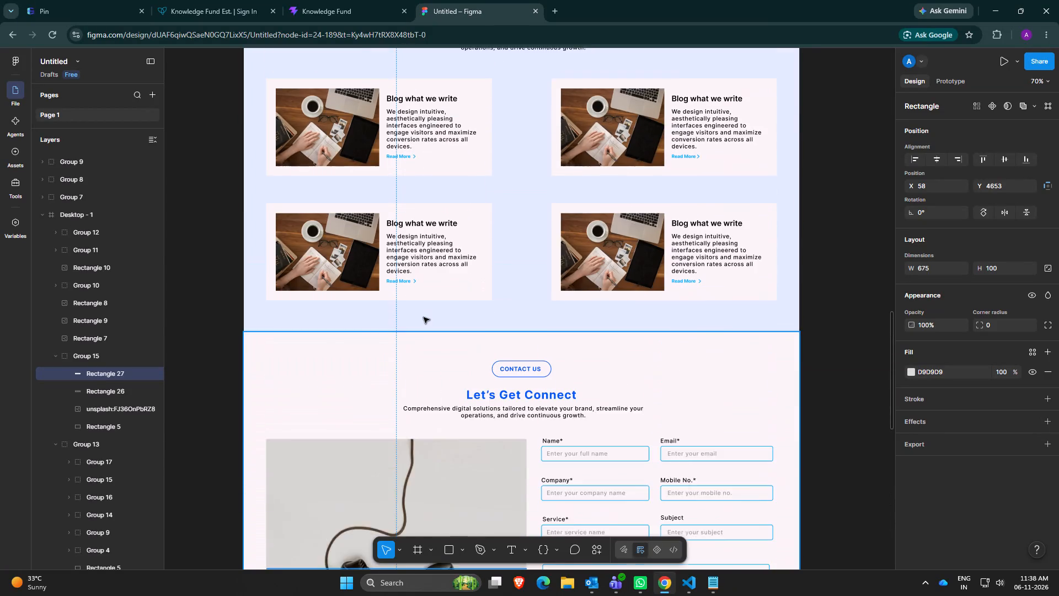
pyautogui.scroll(20, 424, 317)
pyautogui.scroll(13, 424, 317)
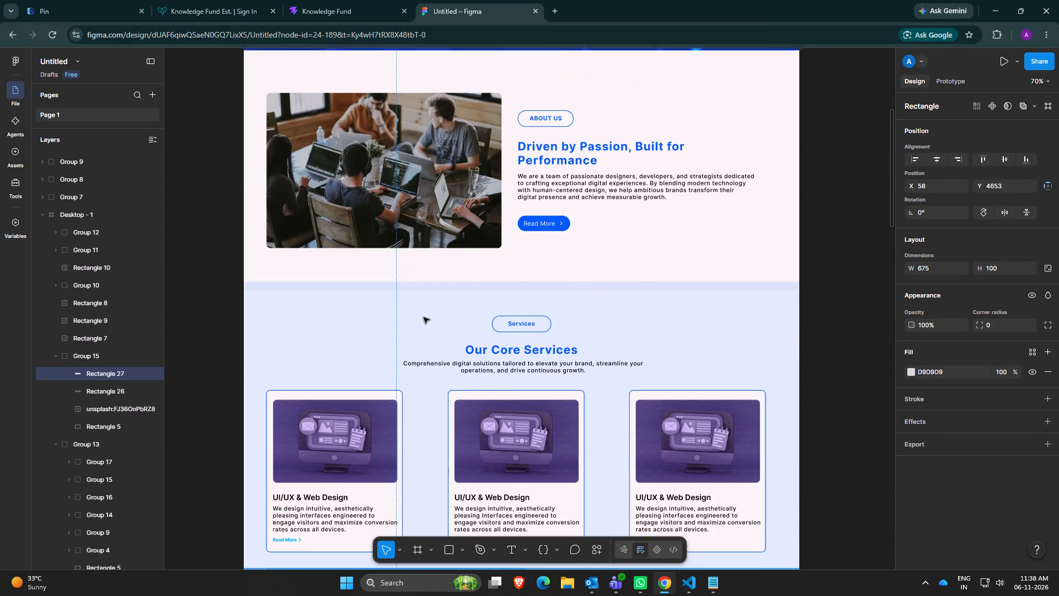
pyautogui.scroll(15, 424, 317)
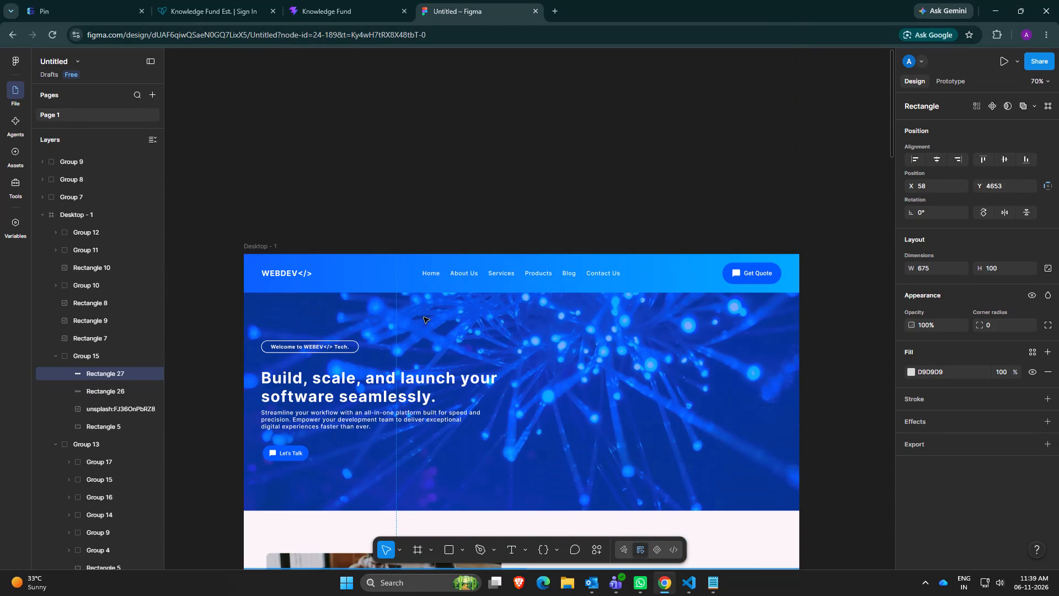
pyautogui.click(286, 275)
pyautogui.rightClick(286, 275)
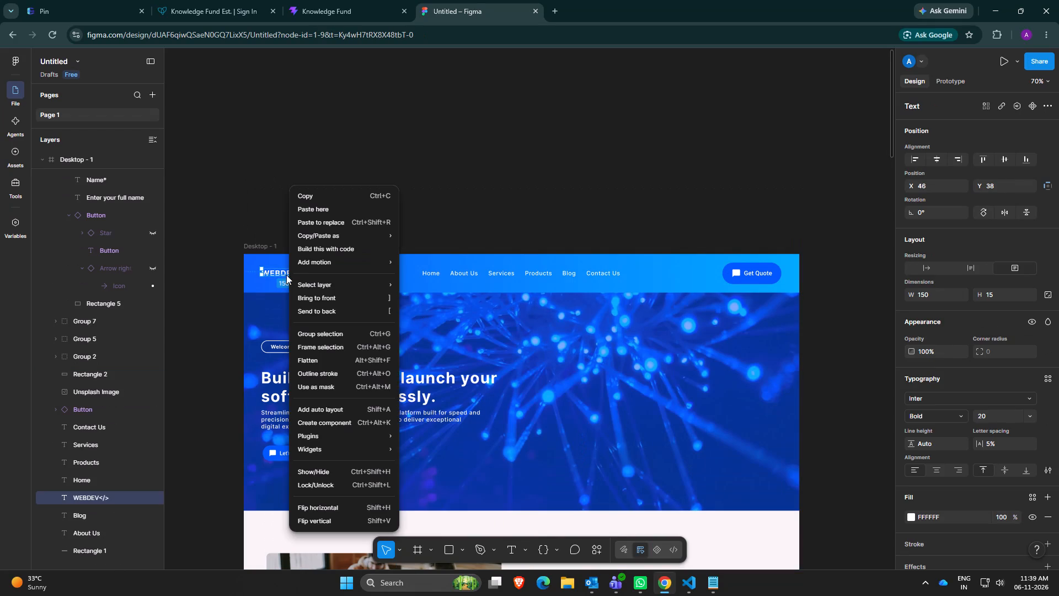
pyautogui.click(301, 191)
# Paste the WEBDEV</> text onto the grey rectangle on the AI CPU banner.
pyautogui.scroll(-3, 321, 356)
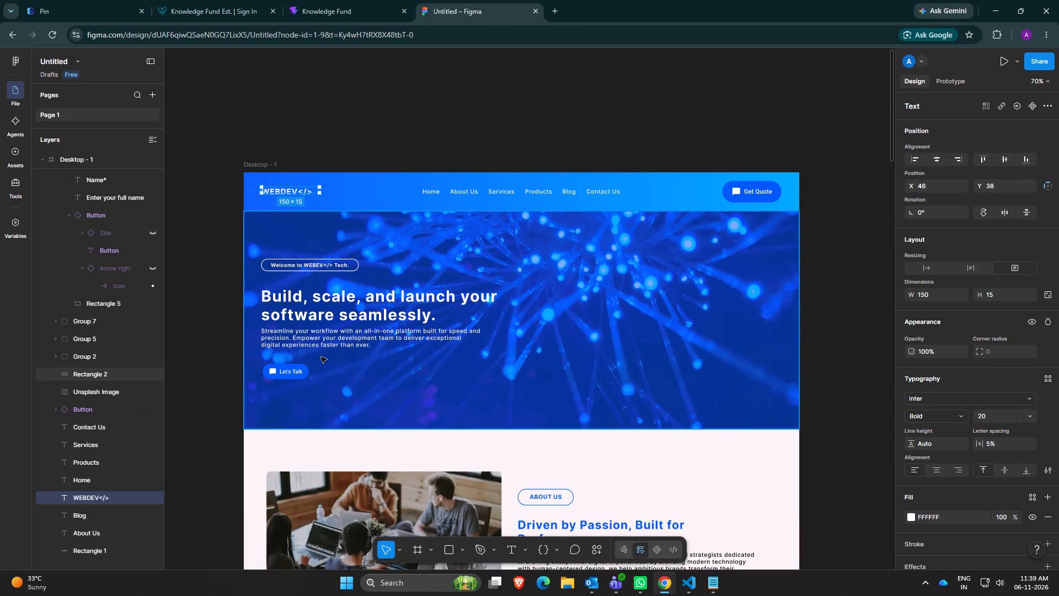
pyautogui.scroll(-20, 321, 357)
pyautogui.scroll(-16, 321, 357)
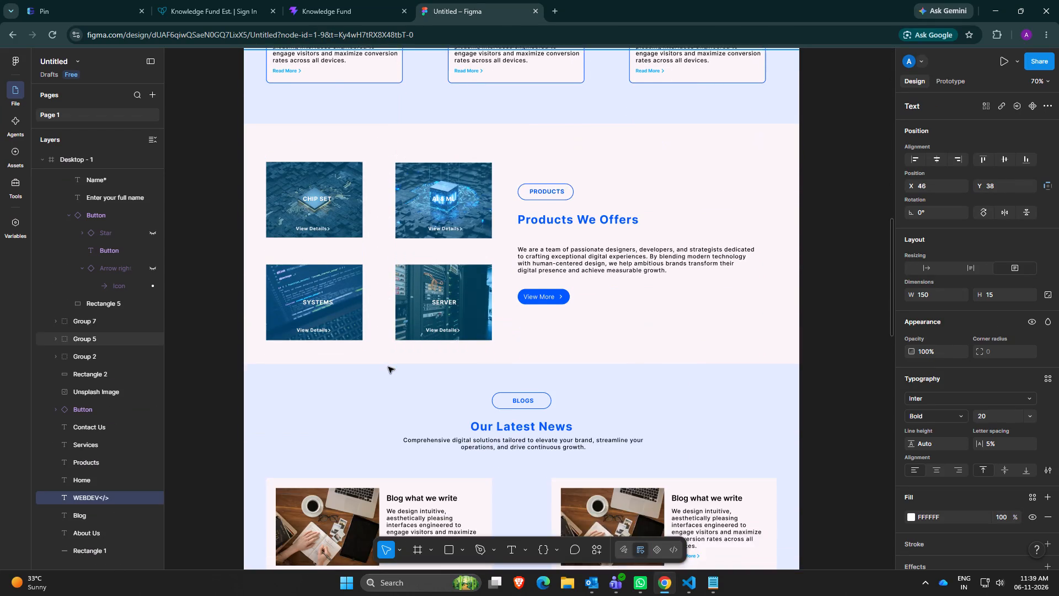
pyautogui.scroll(-20, 388, 367)
pyautogui.scroll(-16, 388, 367)
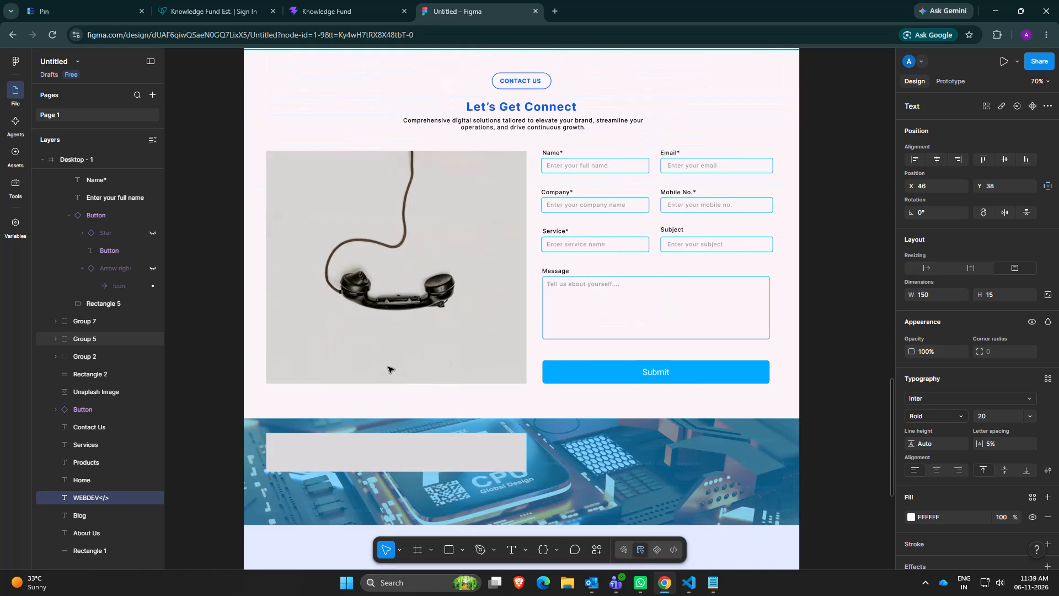
pyautogui.scroll(-2, 388, 367)
pyautogui.click(369, 379)
pyautogui.click(371, 396)
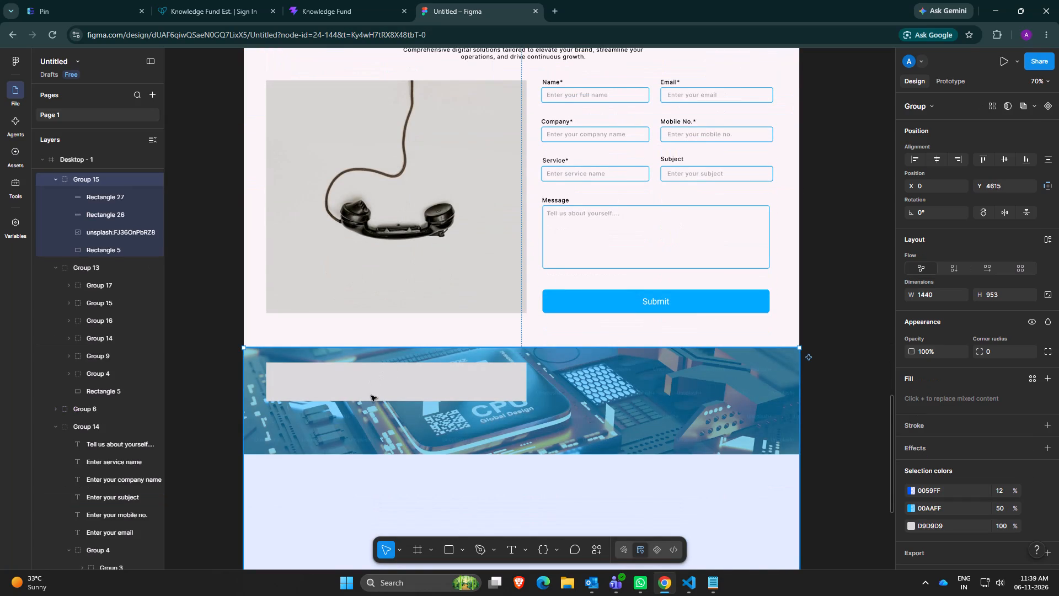
pyautogui.rightClick(371, 396)
pyautogui.click(333, 390)
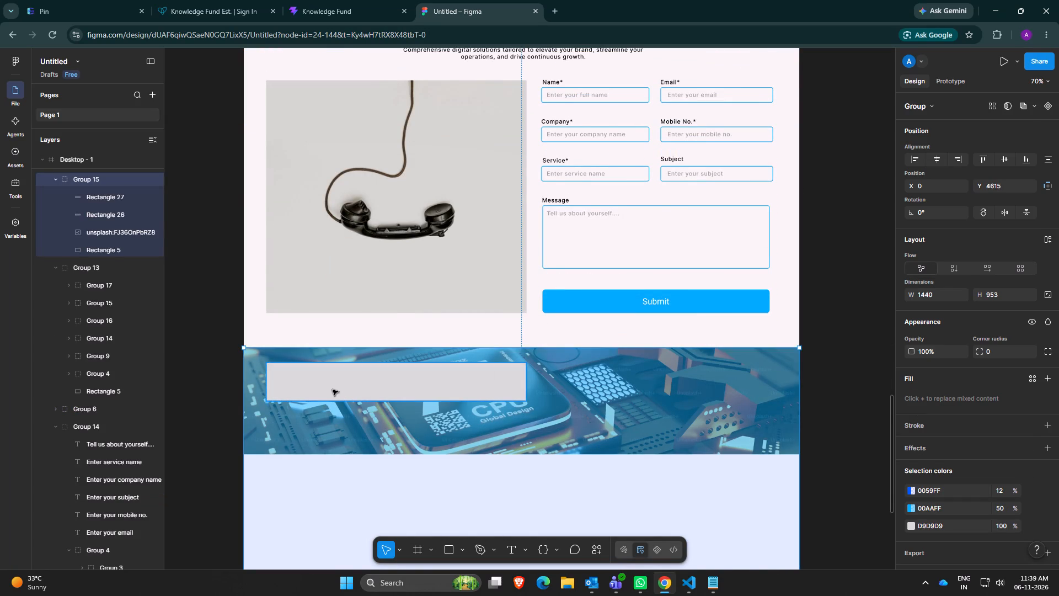
pyautogui.keyDown('ctrl'); pyautogui.click(333, 390); pyautogui.keyUp('ctrl')
pyautogui.rightClick(379, 378)
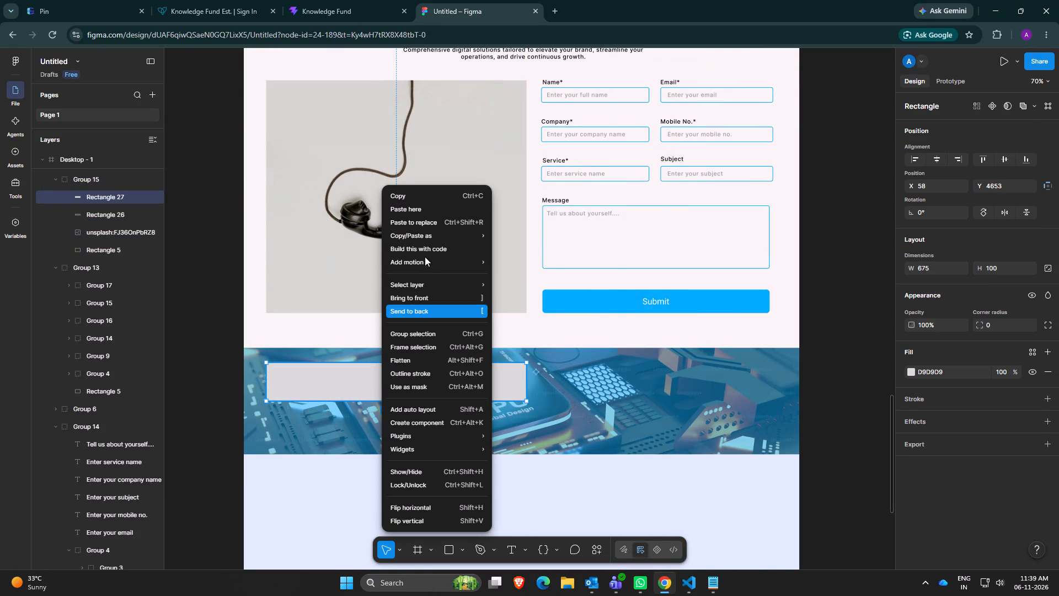
pyautogui.click(403, 212)
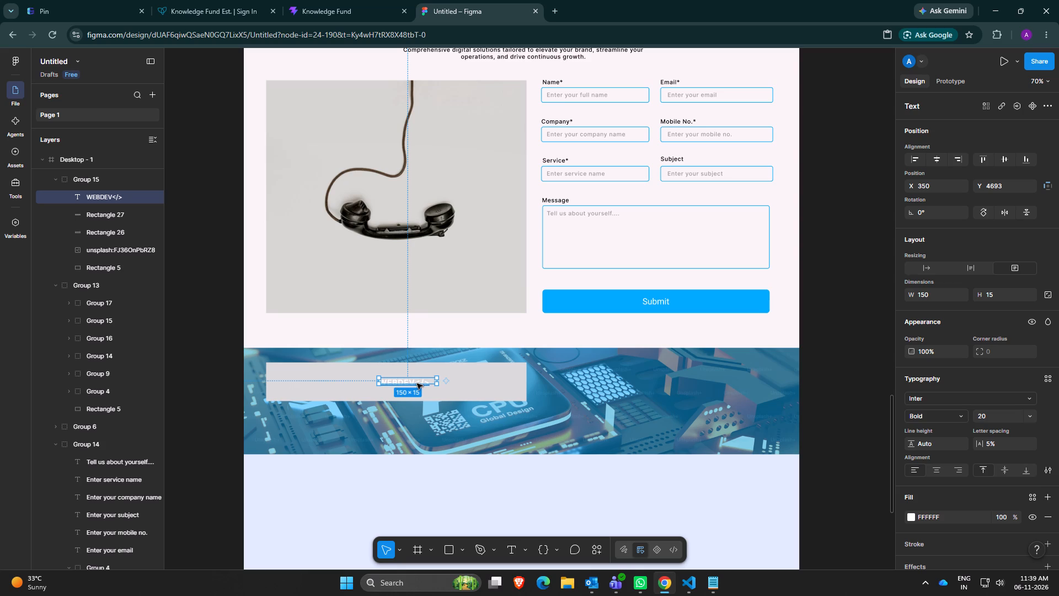
# Widen the pasted WEBDEV</> text box to 675 with its X at 58, spanning the grey rectangle.
pyautogui.moveTo(438, 381); pyautogui.dragTo(521, 384)
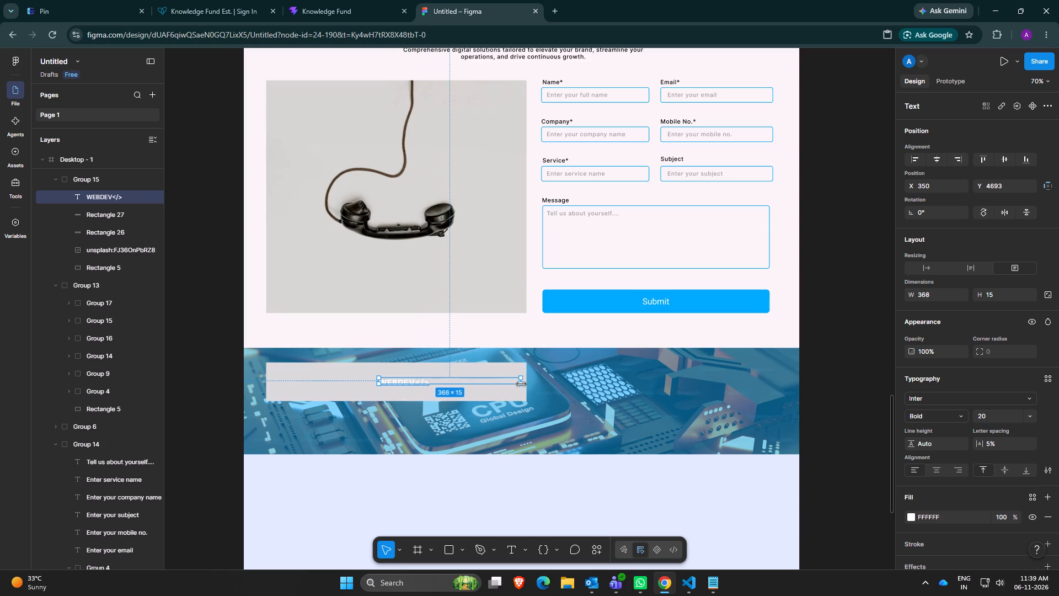
pyautogui.moveTo(521, 384); pyautogui.dragTo(525, 384)
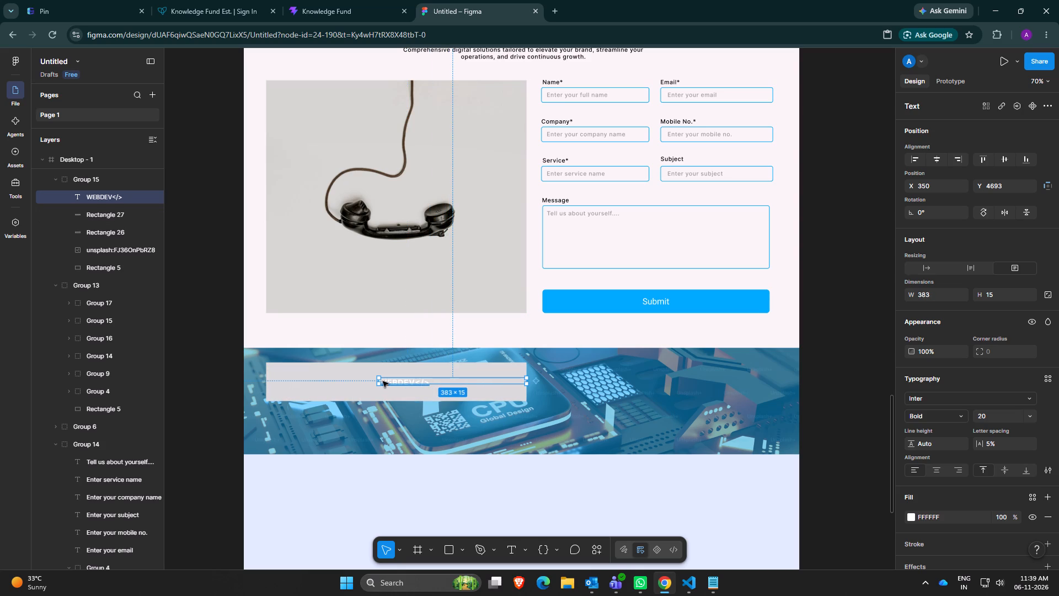
pyautogui.moveTo(377, 381); pyautogui.dragTo(266, 385)
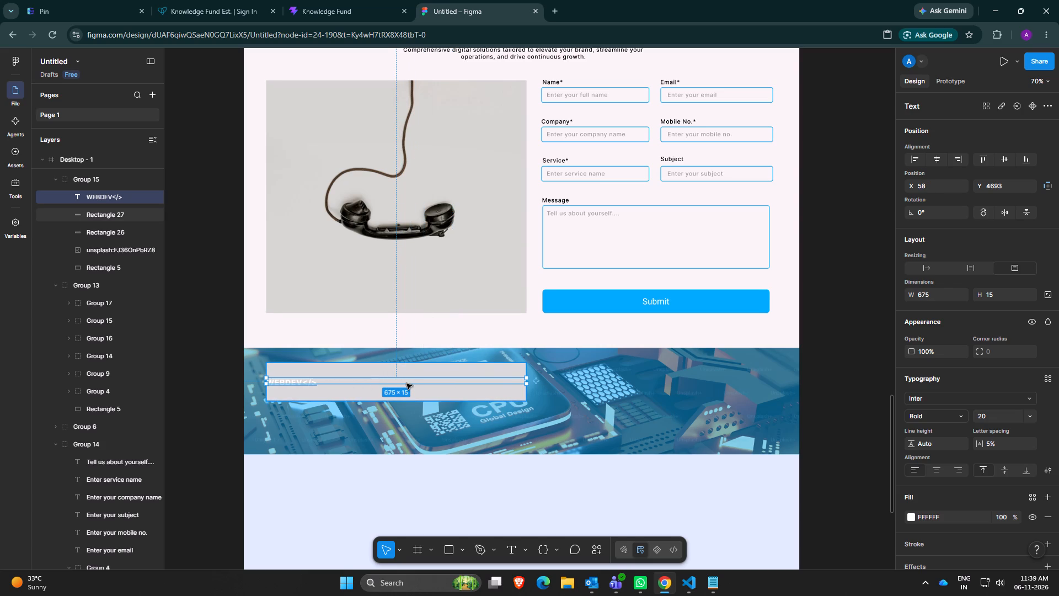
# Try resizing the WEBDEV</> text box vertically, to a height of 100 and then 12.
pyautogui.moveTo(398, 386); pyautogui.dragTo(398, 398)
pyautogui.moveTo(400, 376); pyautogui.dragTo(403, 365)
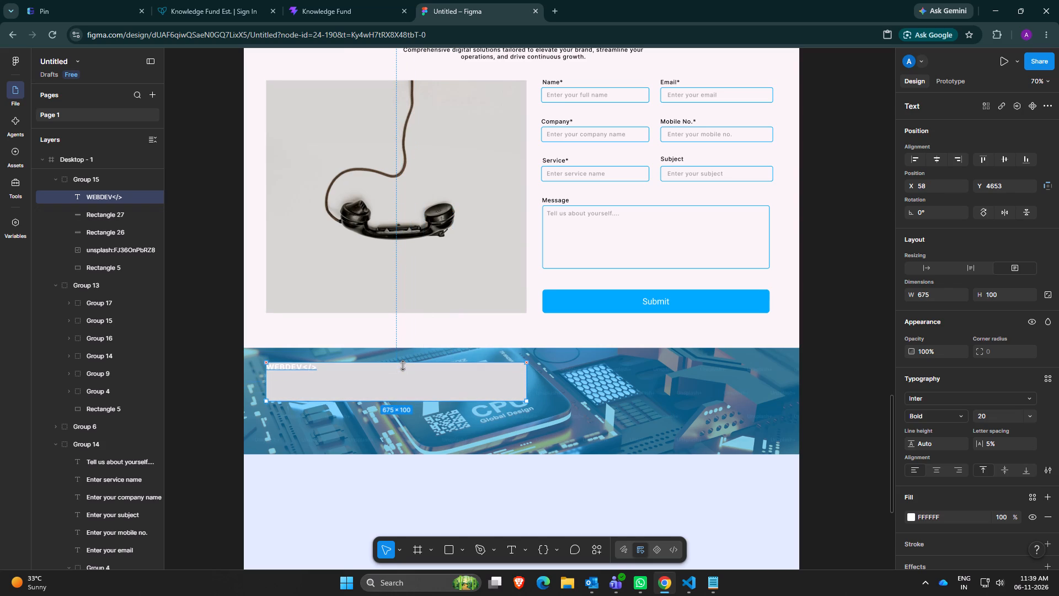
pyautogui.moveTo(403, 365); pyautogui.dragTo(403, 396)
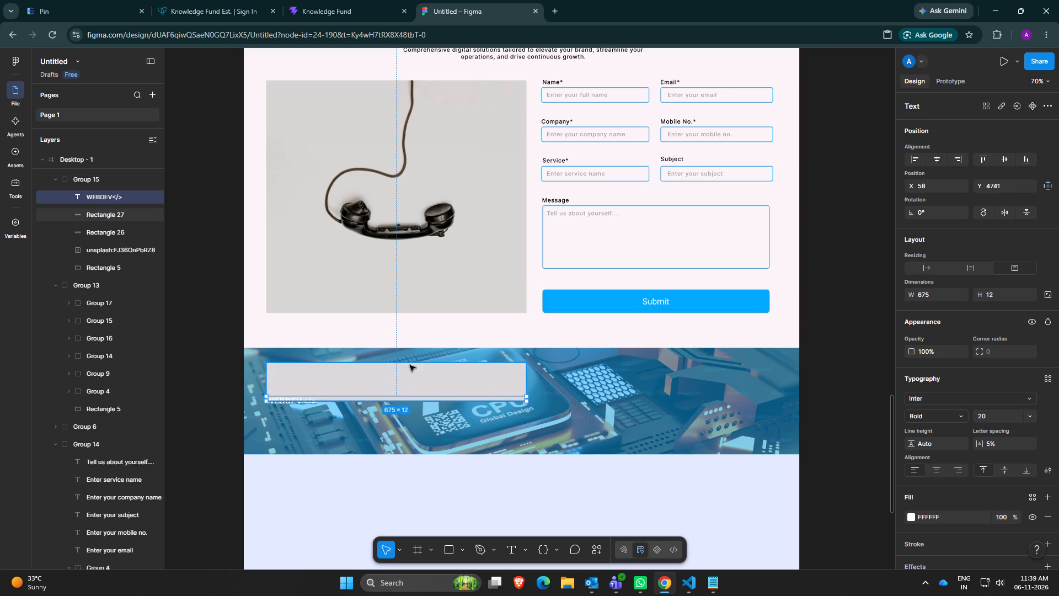
# Delete the grey rectangle from the AI CPU banner.
pyautogui.click(410, 365)
pyautogui.click(411, 374)
pyautogui.rightClick(411, 374)
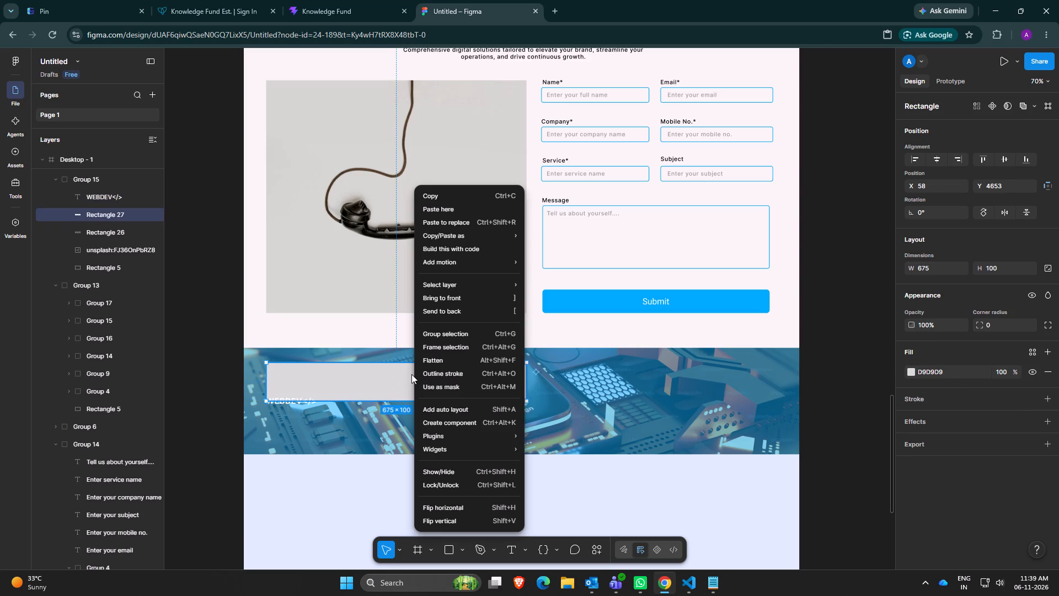
pyautogui.click(376, 376)
pyautogui.press('Delete')
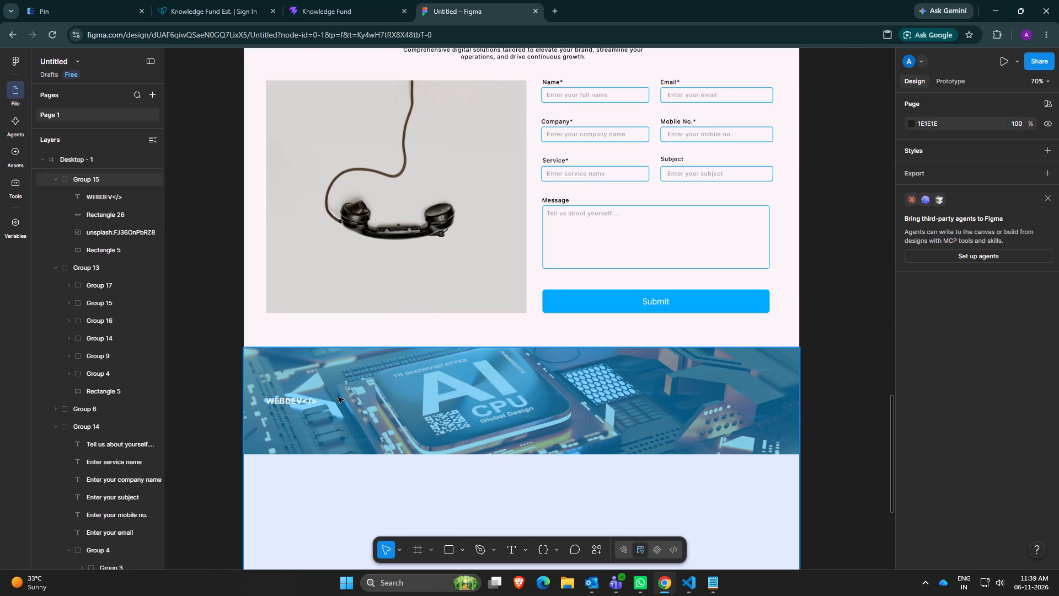
# Resize the WEBDEV</> text box on the banner to a height of about 75, keeping the text upright.
pyautogui.click(288, 398)
pyautogui.click(290, 402)
pyautogui.click(297, 401)
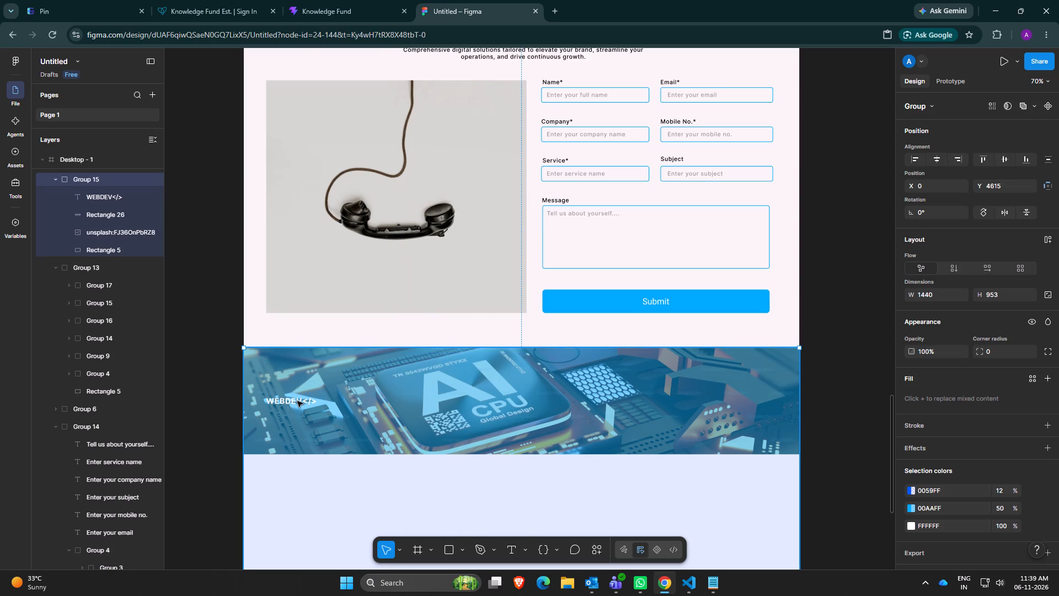
pyautogui.keyDown('ctrl'); pyautogui.click(297, 401); pyautogui.keyUp('ctrl')
pyautogui.moveTo(297, 401); pyautogui.dragTo(329, 385)
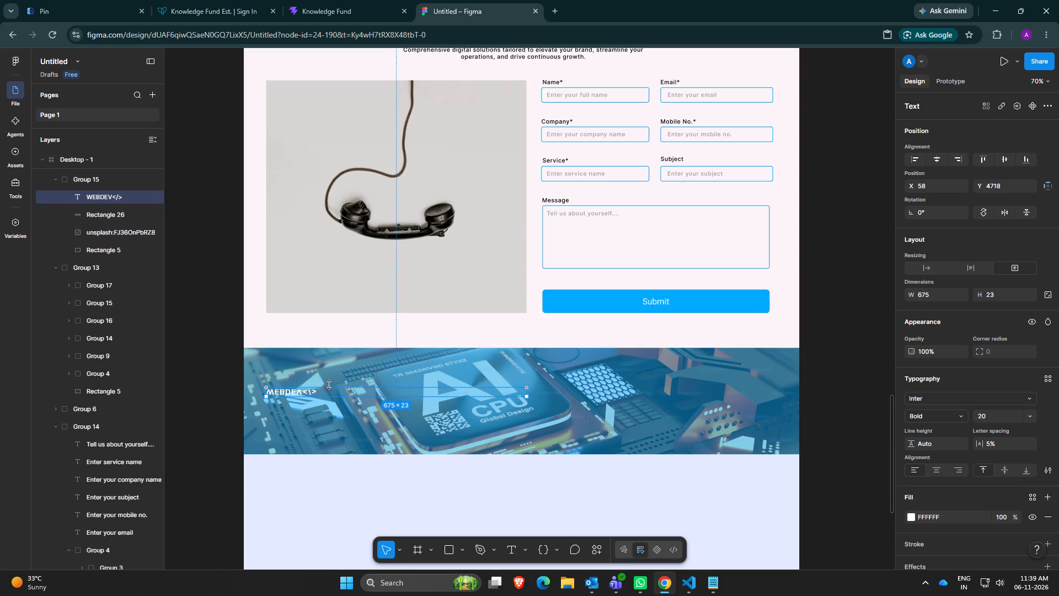
pyautogui.moveTo(329, 385); pyautogui.dragTo(371, 352)
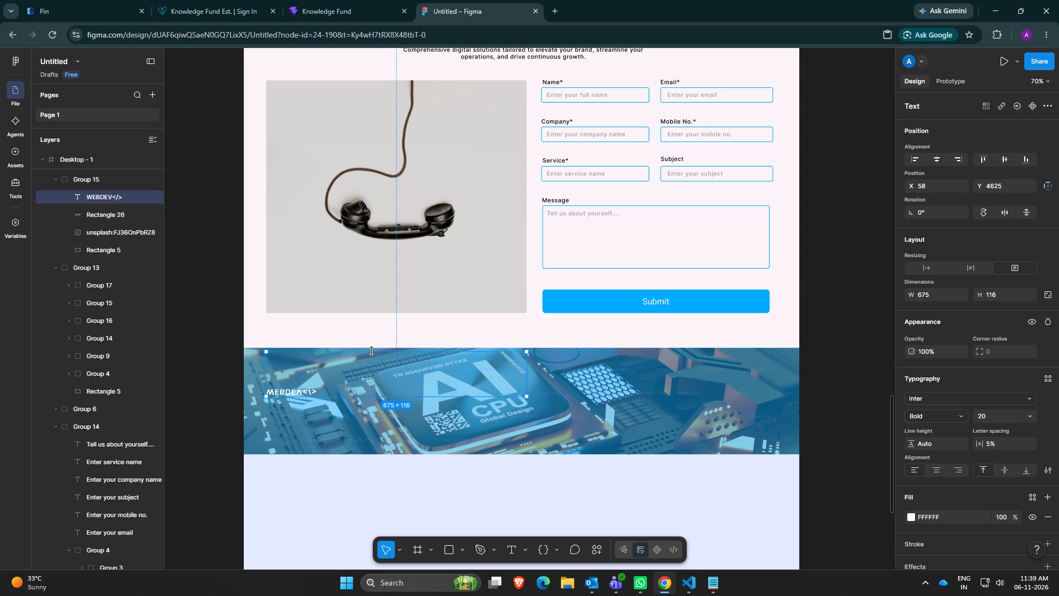
pyautogui.moveTo(371, 352); pyautogui.dragTo(368, 414)
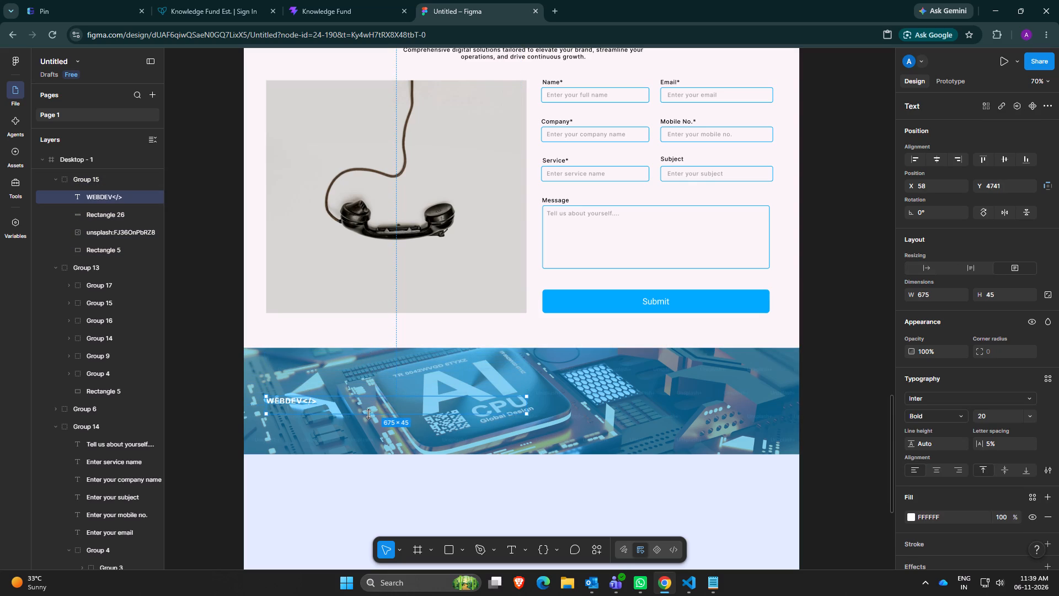
pyautogui.moveTo(368, 414); pyautogui.dragTo(368, 425)
# Move the WEBDEV</> text box on the banner to about X 75, Y 4691.
pyautogui.moveTo(387, 408); pyautogui.dragTo(410, 393)
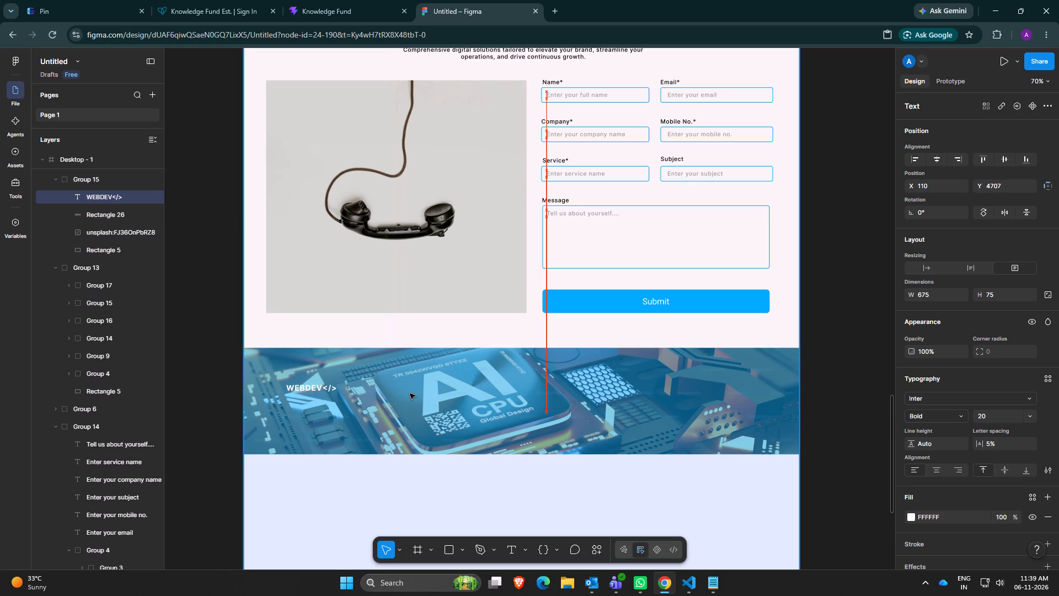
pyautogui.moveTo(410, 393); pyautogui.dragTo(393, 389)
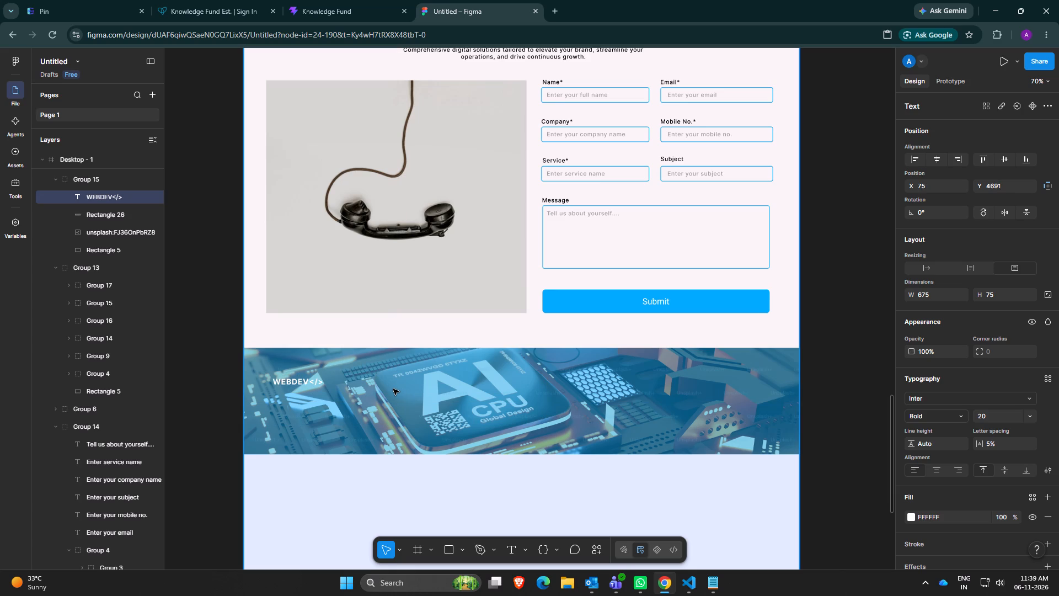
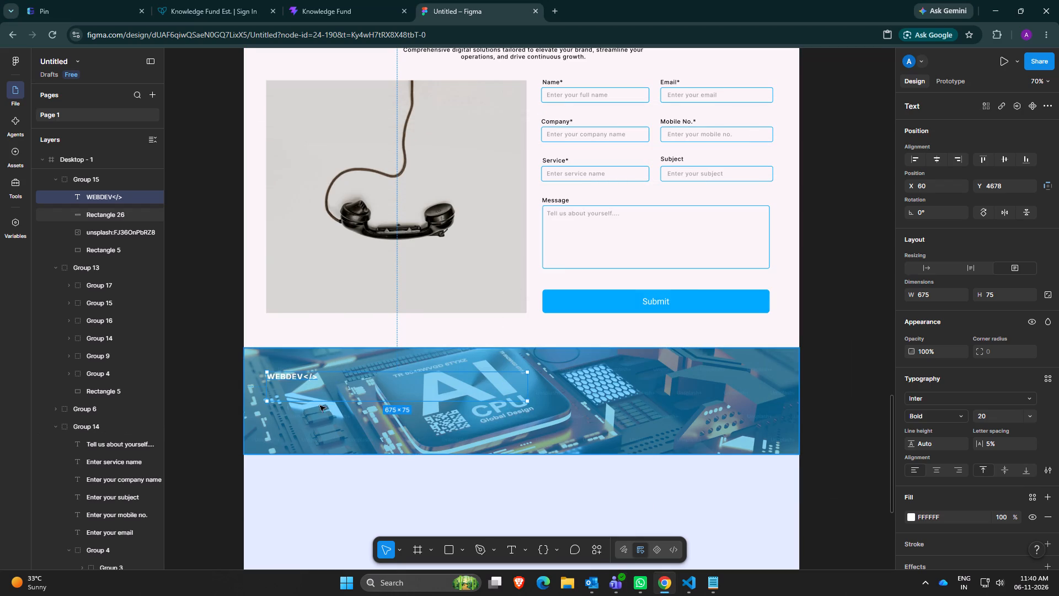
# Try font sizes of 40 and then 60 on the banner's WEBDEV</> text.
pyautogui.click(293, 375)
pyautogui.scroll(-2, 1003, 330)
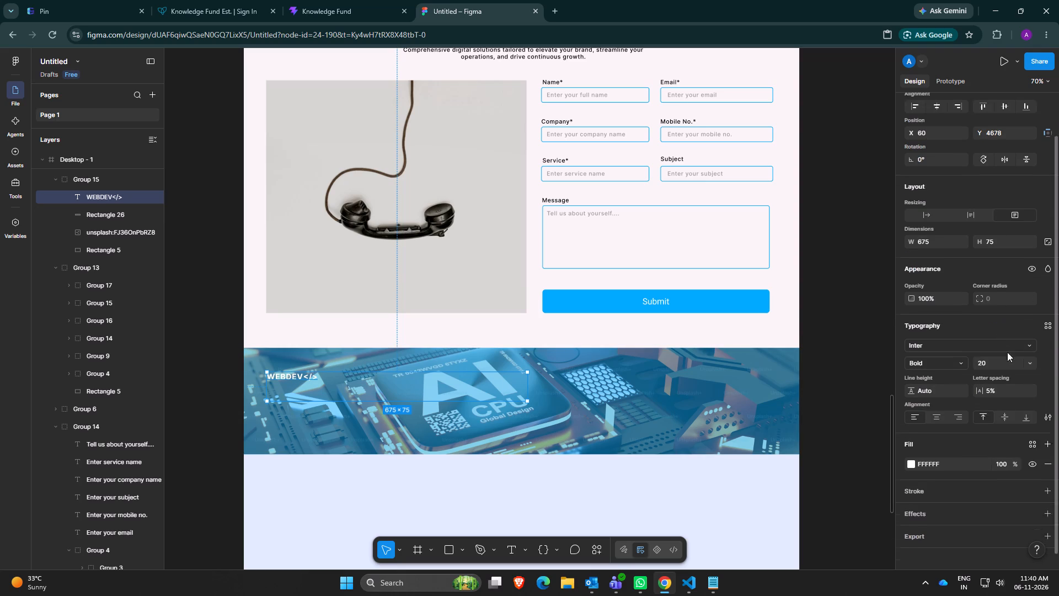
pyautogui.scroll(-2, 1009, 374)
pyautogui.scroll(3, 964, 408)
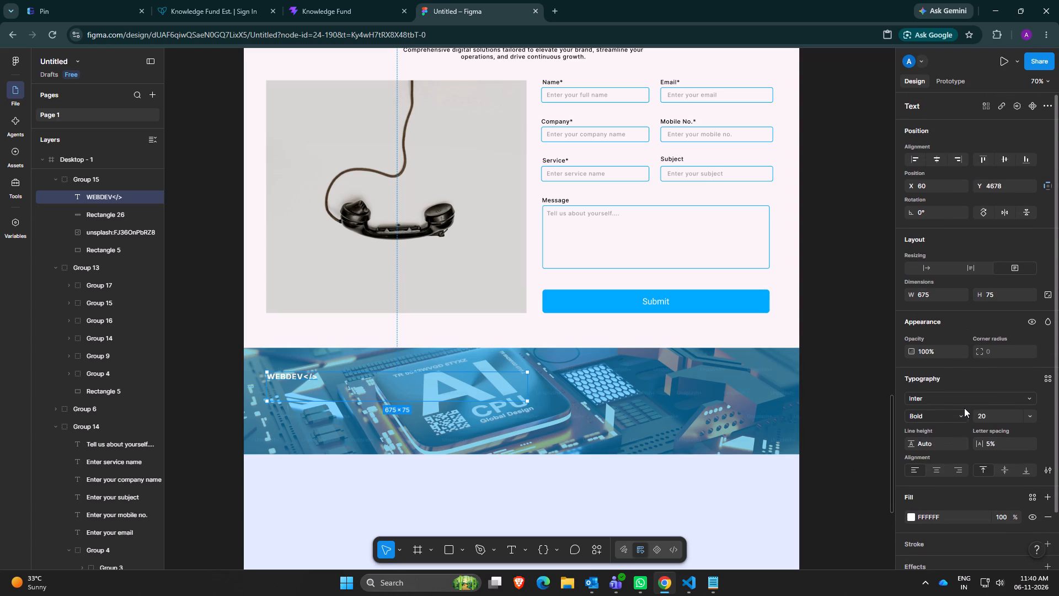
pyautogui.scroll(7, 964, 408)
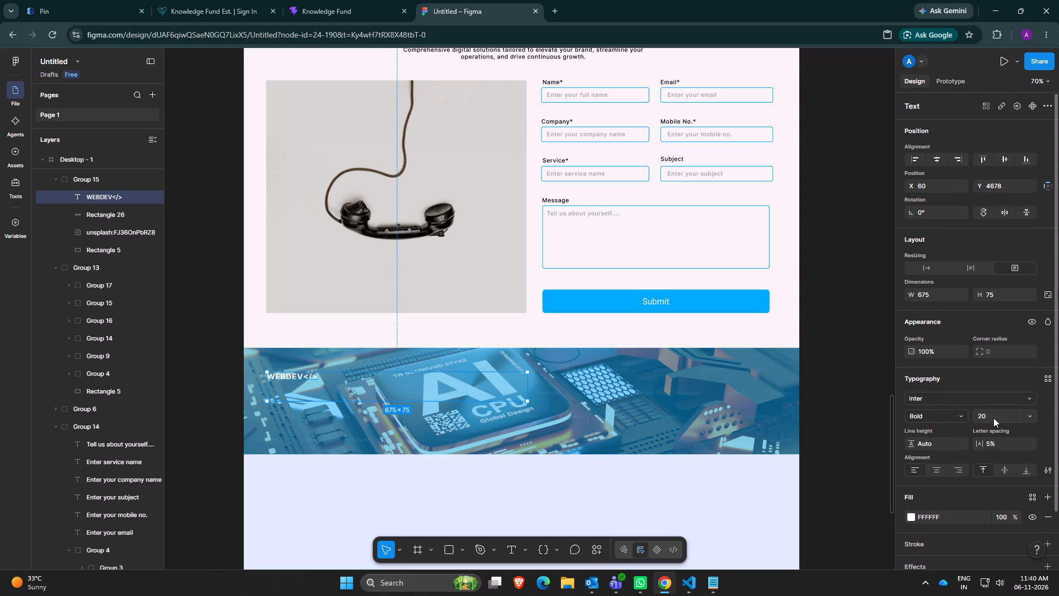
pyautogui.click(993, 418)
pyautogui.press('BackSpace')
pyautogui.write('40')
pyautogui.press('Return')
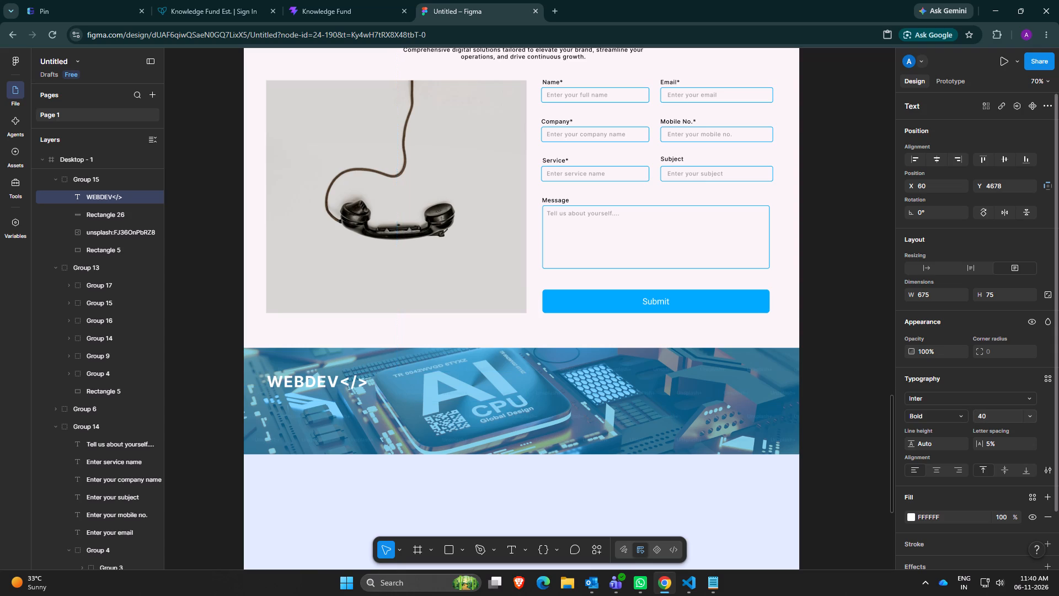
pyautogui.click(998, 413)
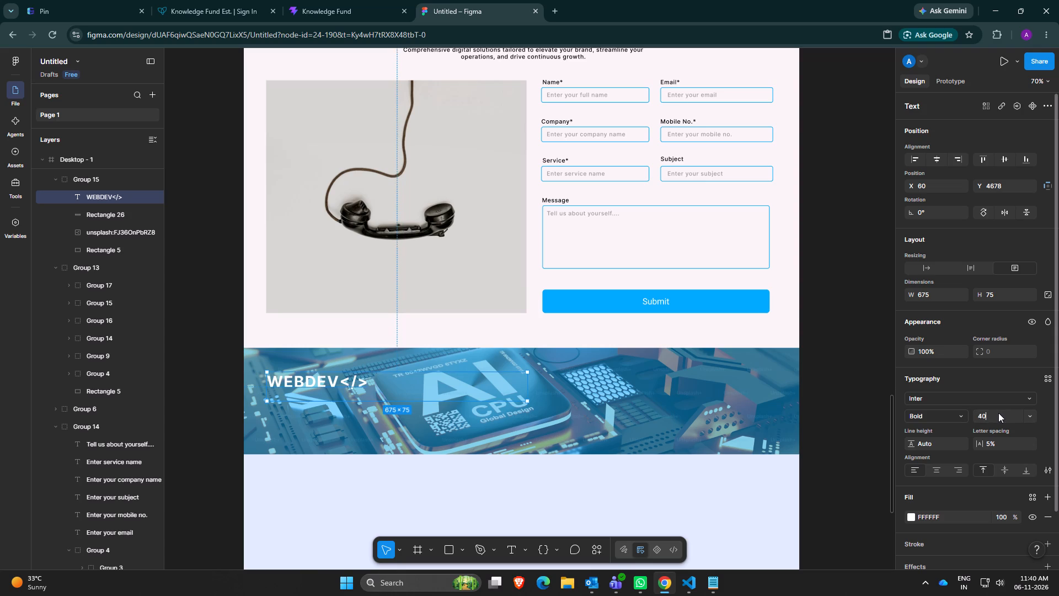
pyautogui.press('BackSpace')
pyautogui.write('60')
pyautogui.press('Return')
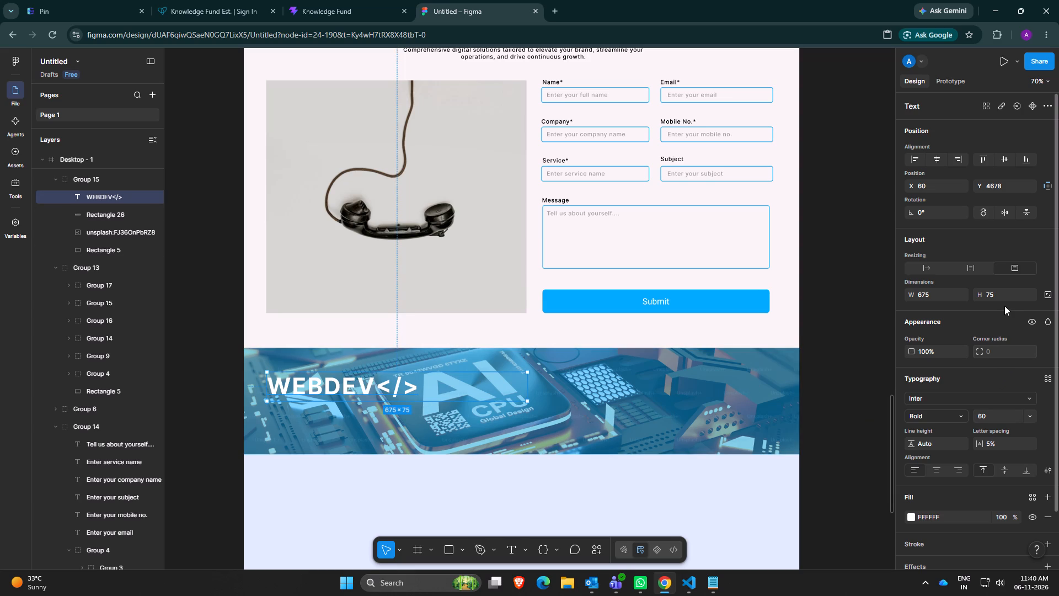
# Set the WEBDEV</> text's font size to 80.
pyautogui.click(989, 416)
pyautogui.press('BackSpace')
pyautogui.write('80')
pyautogui.press('Return')
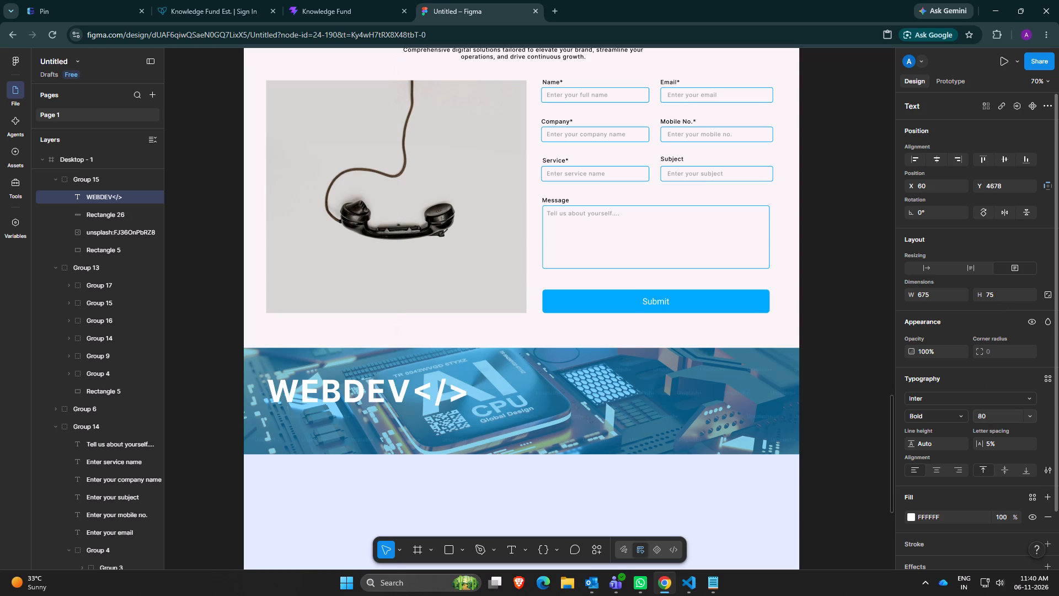
# Move the WEBDEV</> text on the banner to about X 126, Y 4701.
pyautogui.click(396, 394)
pyautogui.moveTo(388, 392); pyautogui.dragTo(416, 392)
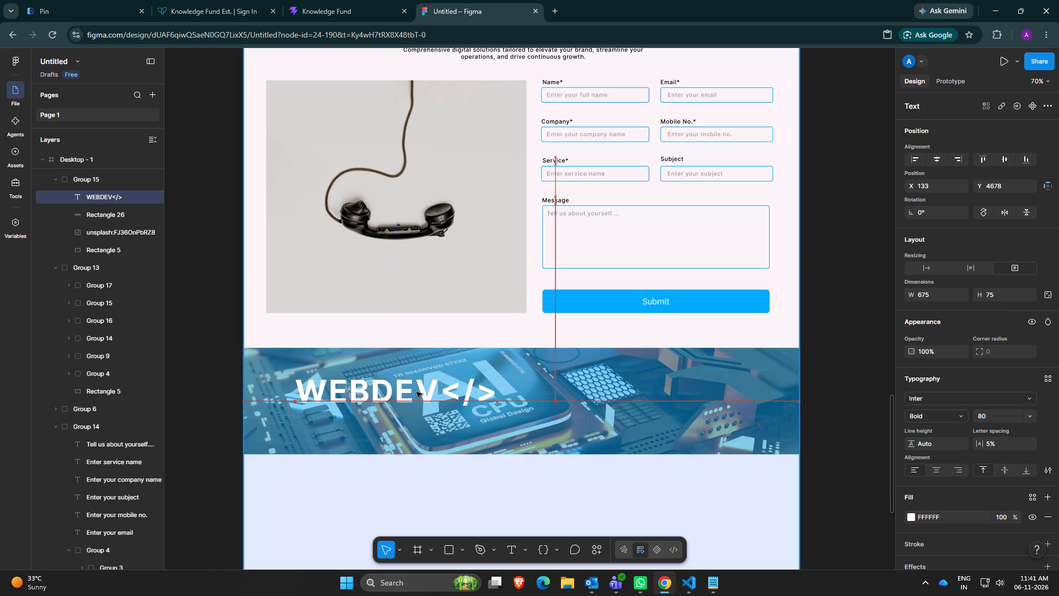
pyautogui.moveTo(416, 392); pyautogui.dragTo(408, 401)
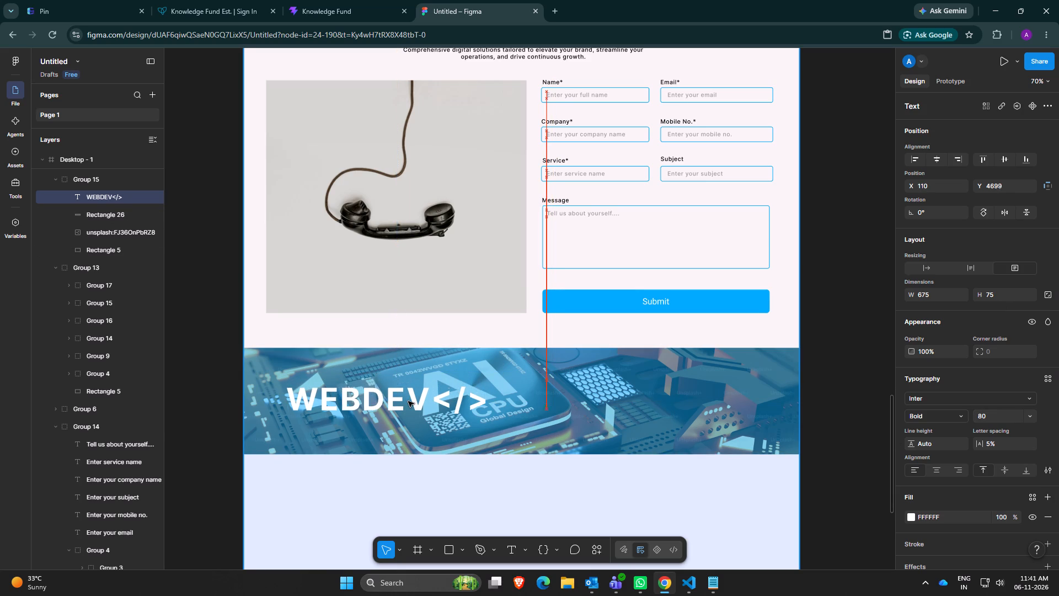
pyautogui.moveTo(408, 401); pyautogui.dragTo(413, 401)
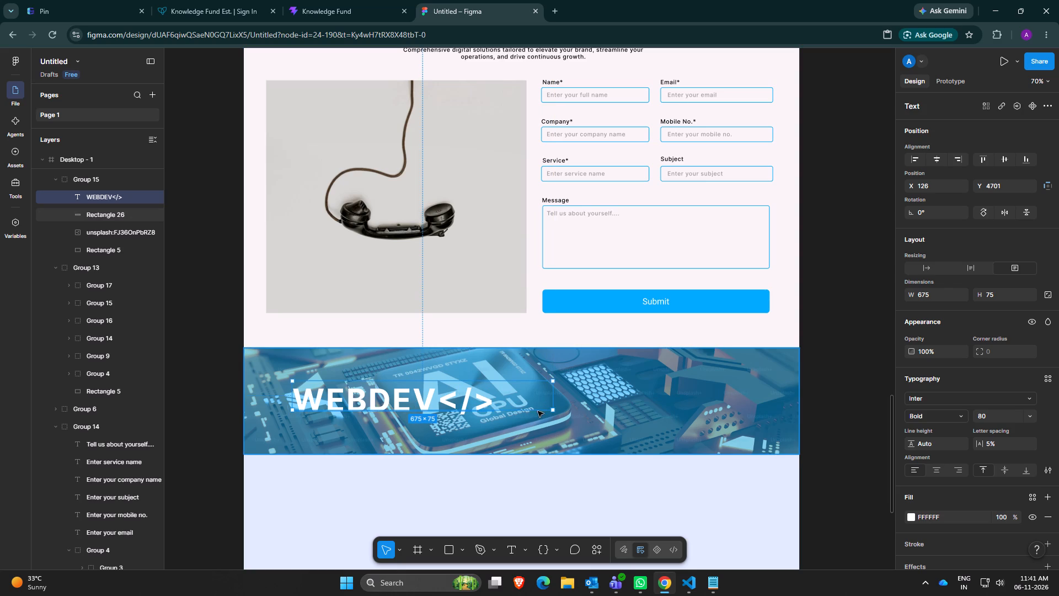
# Narrow the WEBDEV</> text box to a width of about 530 so it fits the lettering.
pyautogui.moveTo(555, 395); pyautogui.dragTo(498, 398)
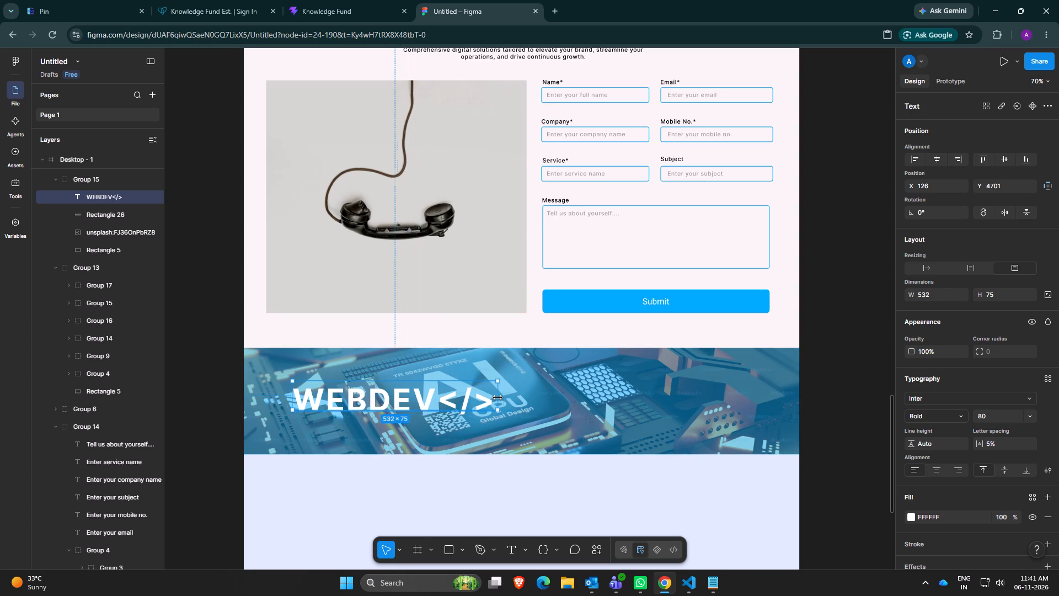
pyautogui.moveTo(498, 398); pyautogui.dragTo(495, 398)
pyautogui.click(581, 399)
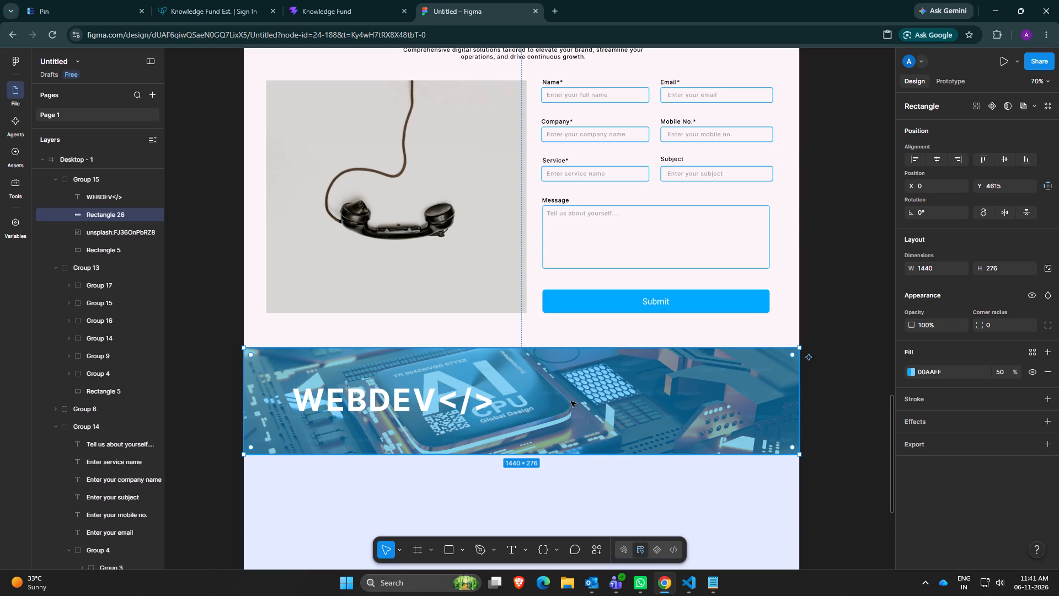
# Add the text "Subscribe To OurNews Letter" to the banner beside WEBDEV</>, starting at about X 769, Y 4675.
pyautogui.click(509, 552)
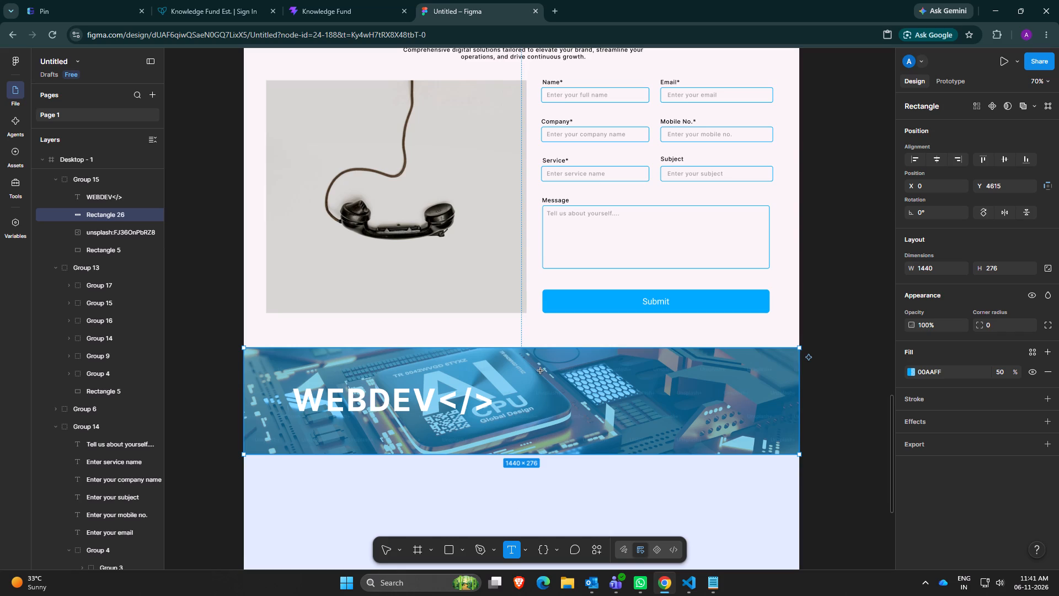
pyautogui.click(541, 371)
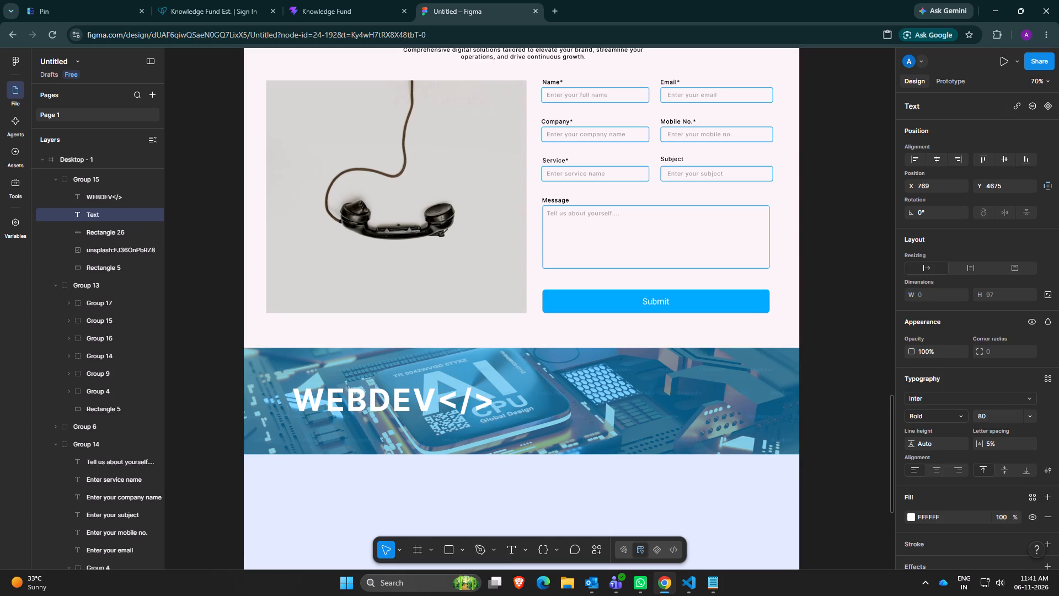
pyautogui.write('News')
pyautogui.press('space')
pyautogui.write('Letter')
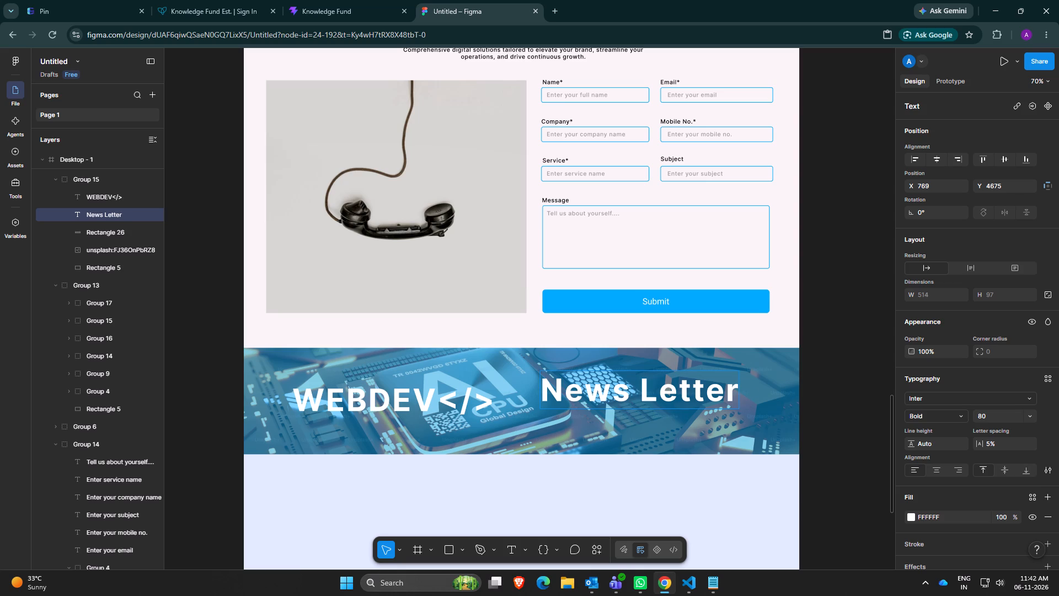
pyautogui.click(543, 391)
pyautogui.write('Subscribe')
pyautogui.press('space')
pyautogui.write('To Our')
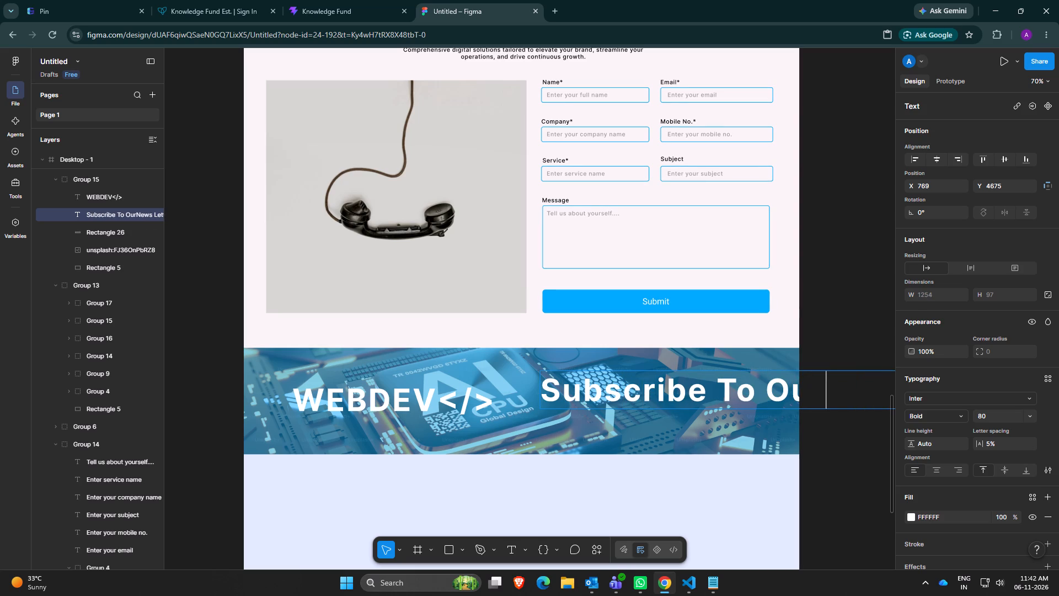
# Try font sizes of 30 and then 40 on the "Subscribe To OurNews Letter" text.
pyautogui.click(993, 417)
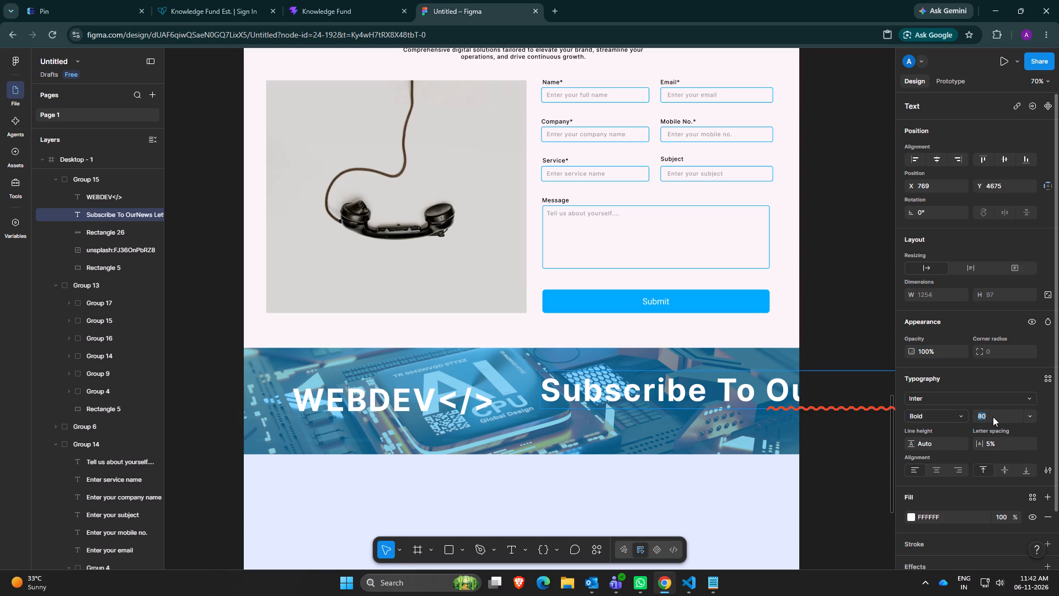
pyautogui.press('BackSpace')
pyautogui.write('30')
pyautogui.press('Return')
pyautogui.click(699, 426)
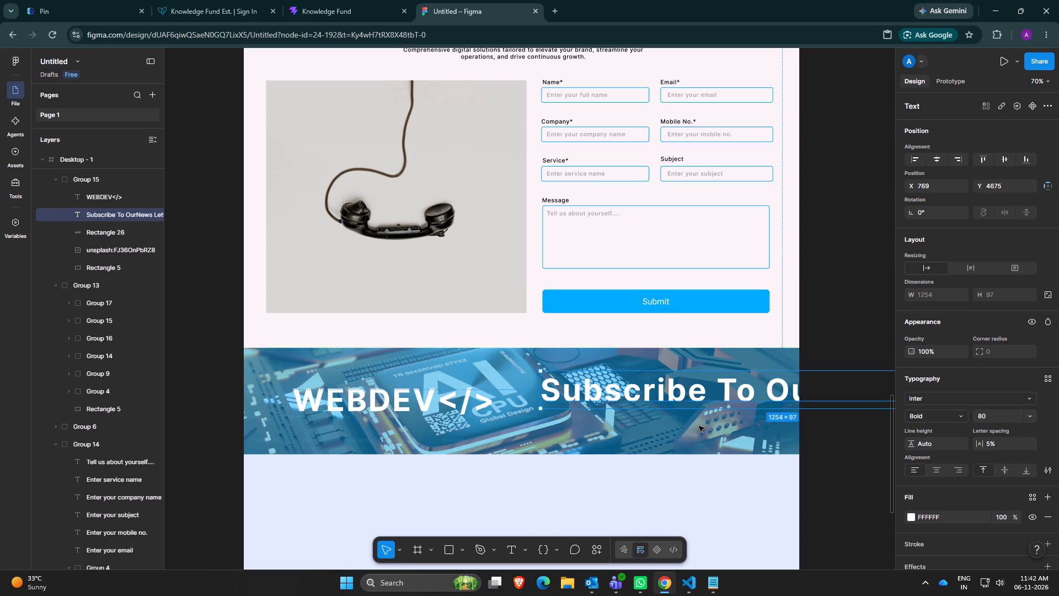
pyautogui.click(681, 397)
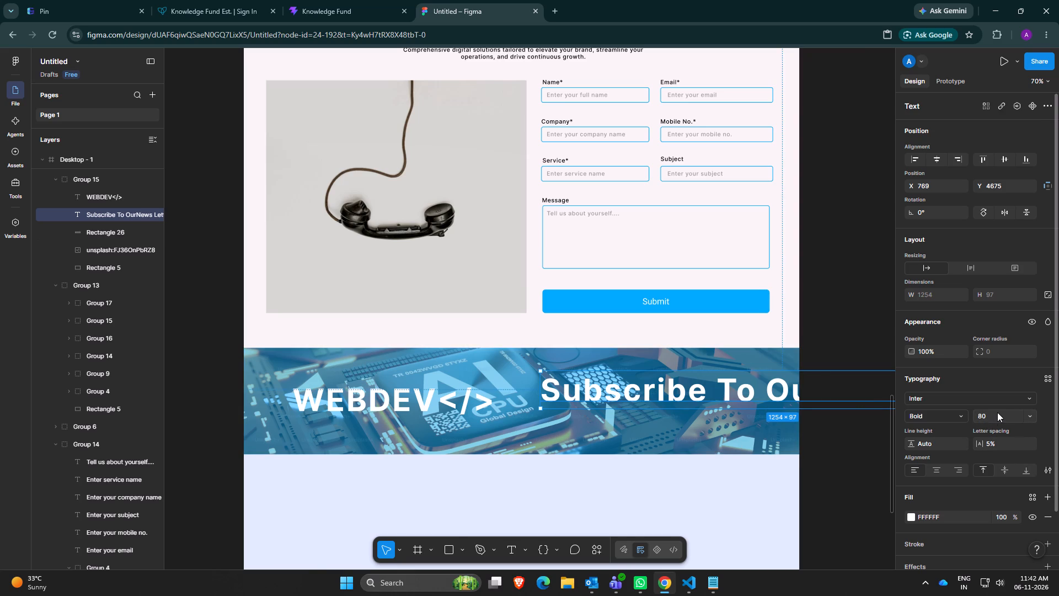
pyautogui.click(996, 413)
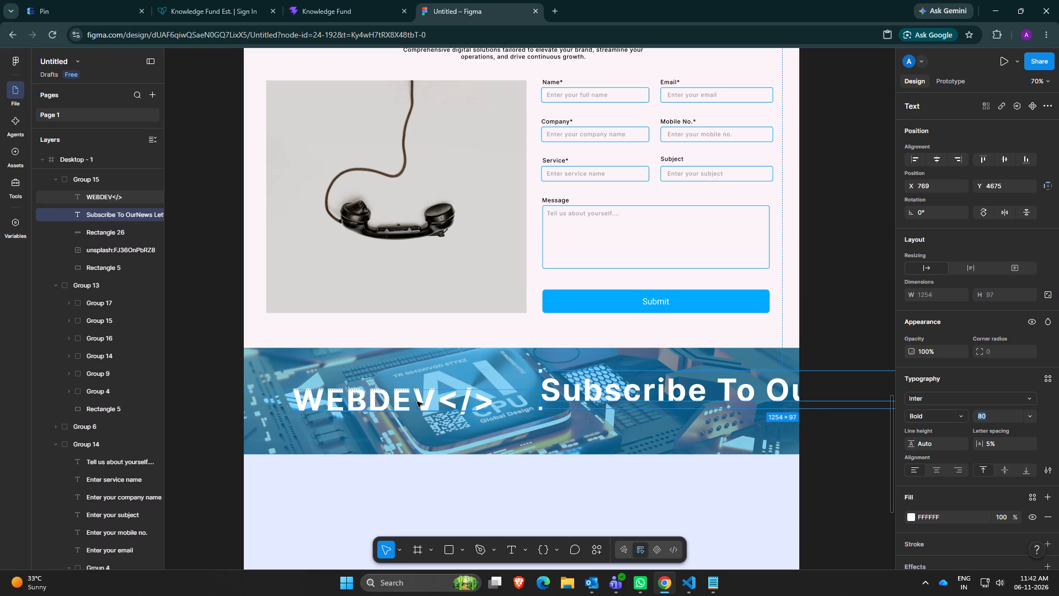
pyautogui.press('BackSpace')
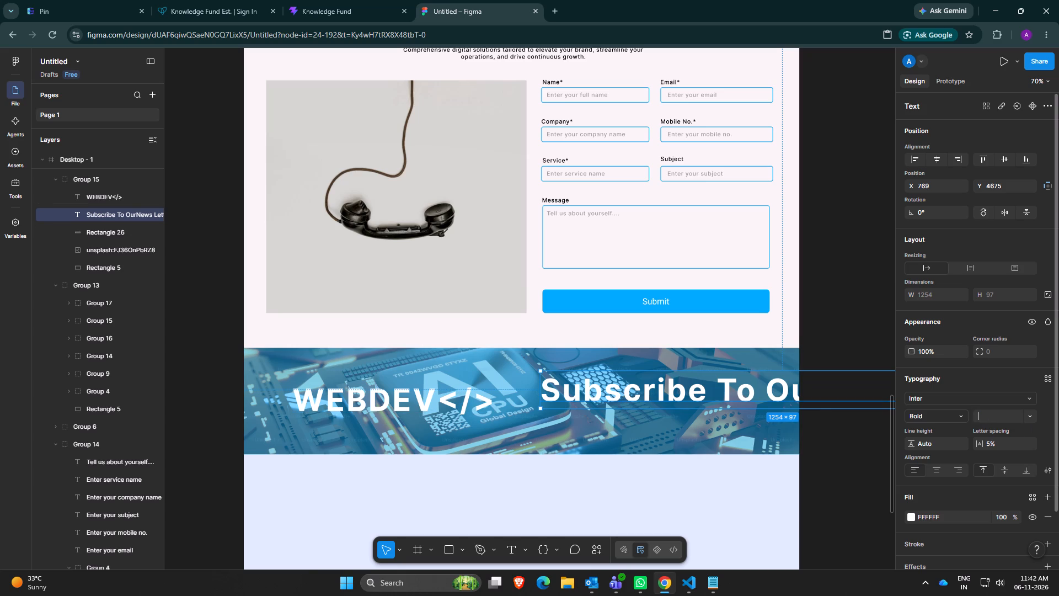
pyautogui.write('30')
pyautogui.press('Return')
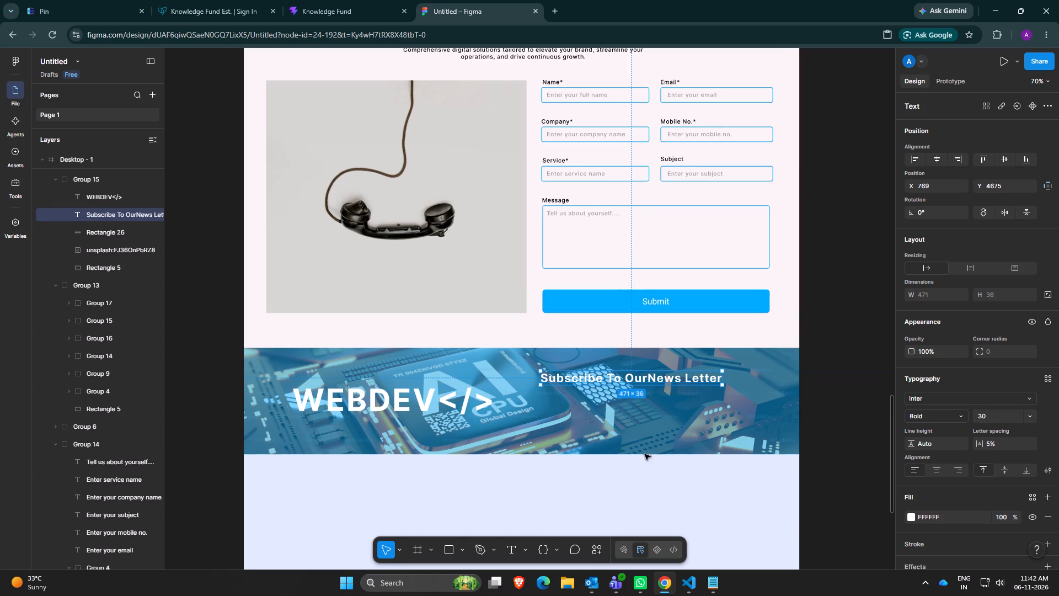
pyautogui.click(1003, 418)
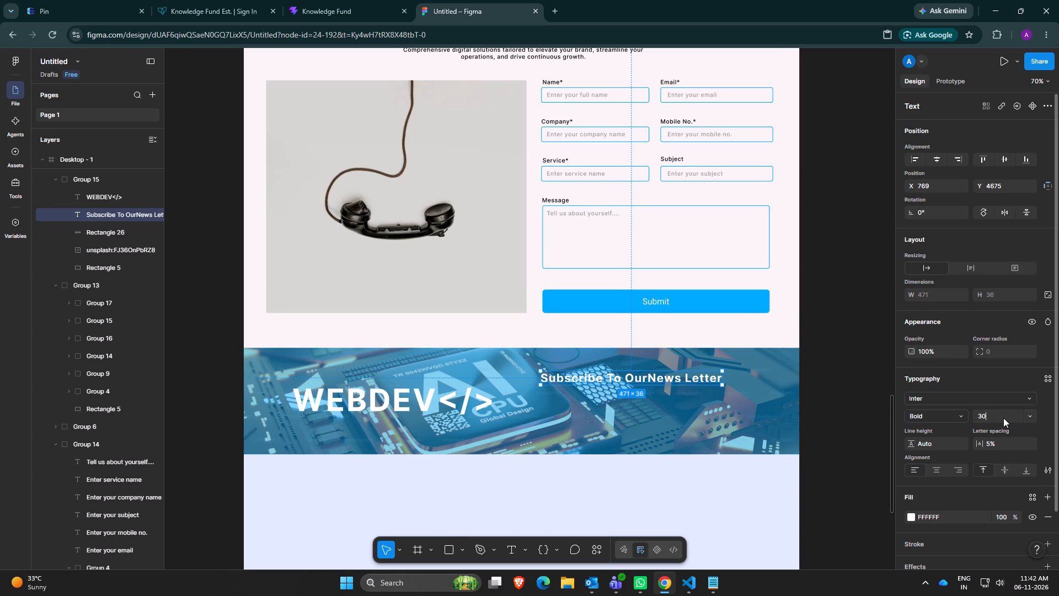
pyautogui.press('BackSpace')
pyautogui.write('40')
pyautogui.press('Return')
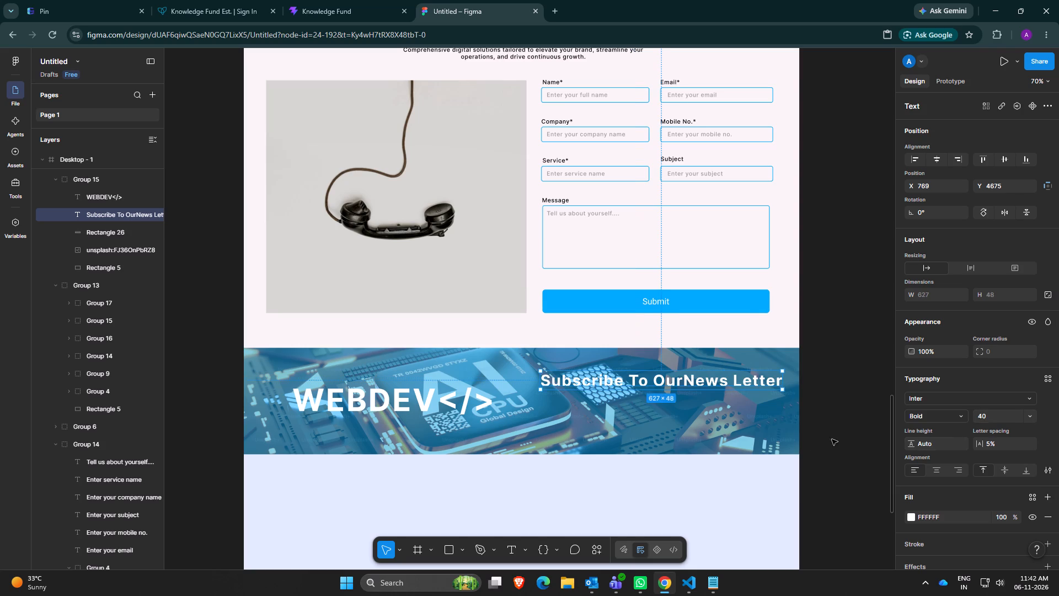
# Set the font size of the "Subscribe To OurNews Letter" text to 35.
pyautogui.click(991, 411)
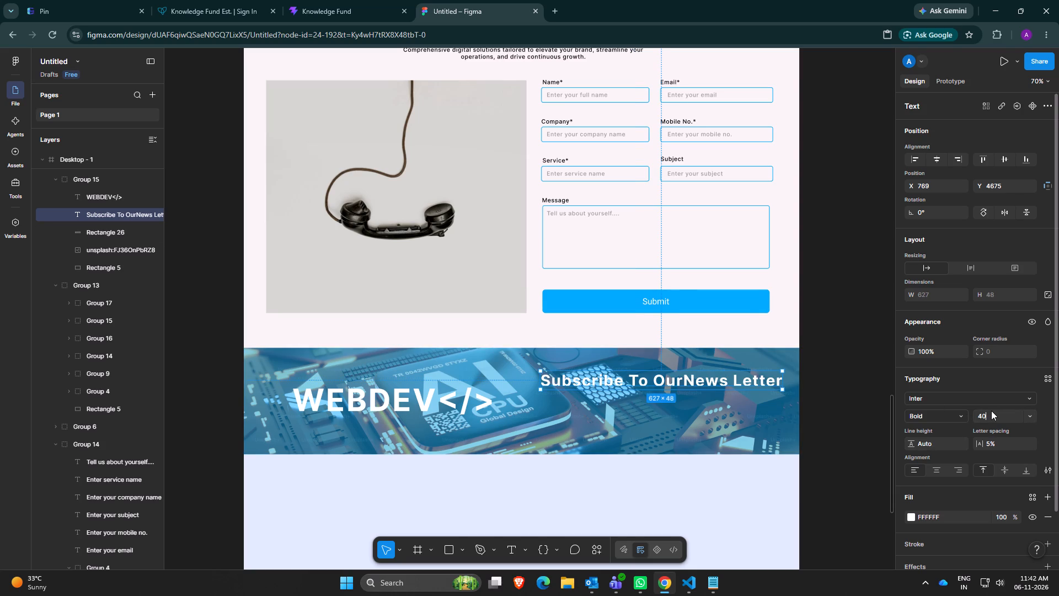
pyautogui.press('BackSpace')
pyautogui.write('35')
pyautogui.press('Return')
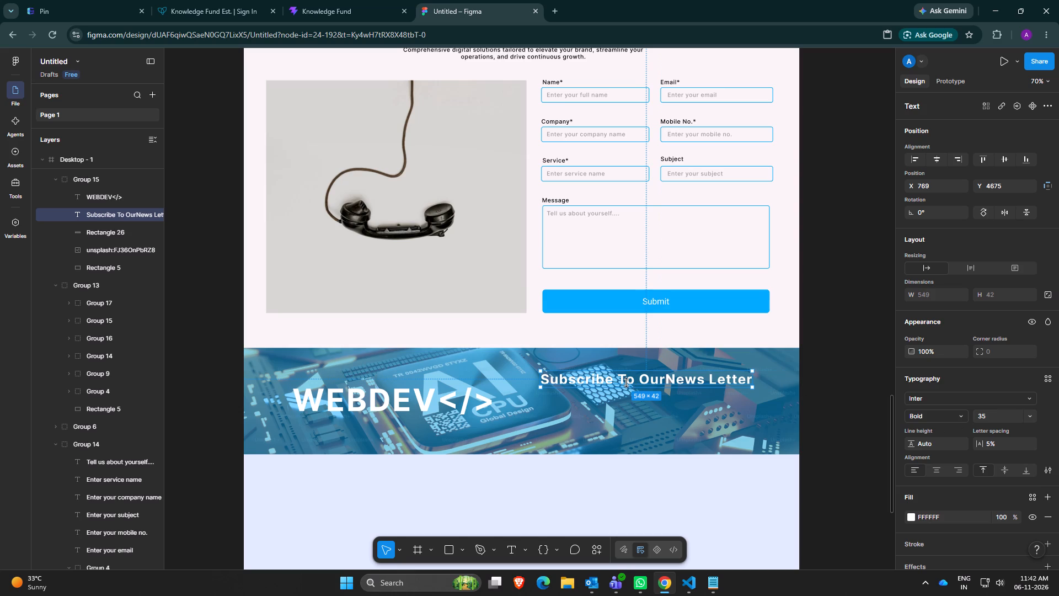
# Move the "Subscribe To OurNews Letter" text up on the banner to about X 759, Y 4659.
pyautogui.moveTo(606, 381); pyautogui.dragTo(603, 370)
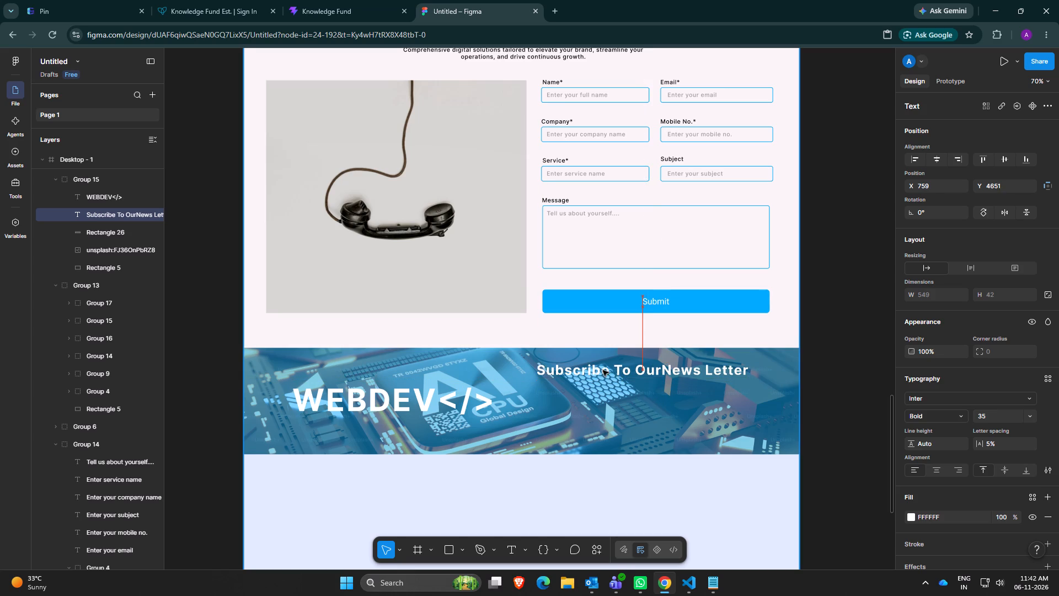
pyautogui.moveTo(603, 370); pyautogui.dragTo(603, 372)
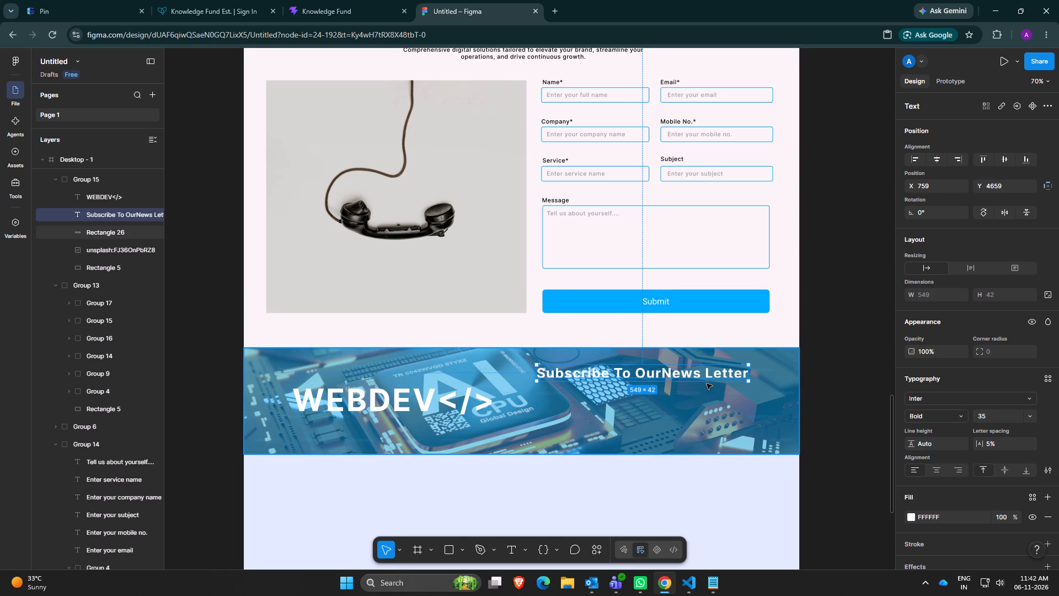
# Widen the "Subscribe To OurNews Letter" text box to a width of about 604.
pyautogui.moveTo(747, 375); pyautogui.dragTo(778, 375)
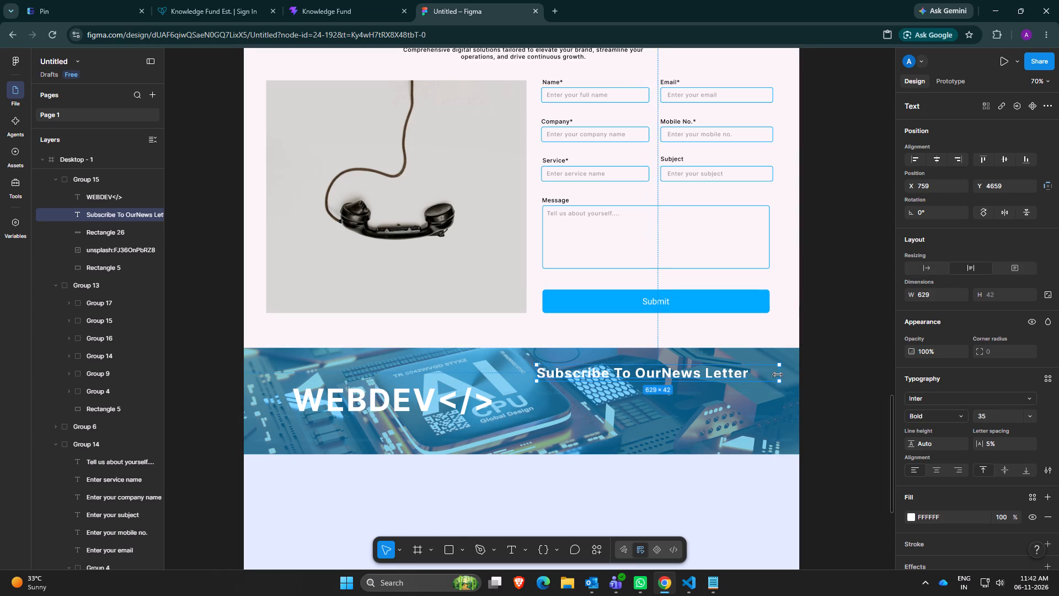
pyautogui.moveTo(778, 375); pyautogui.dragTo(769, 375)
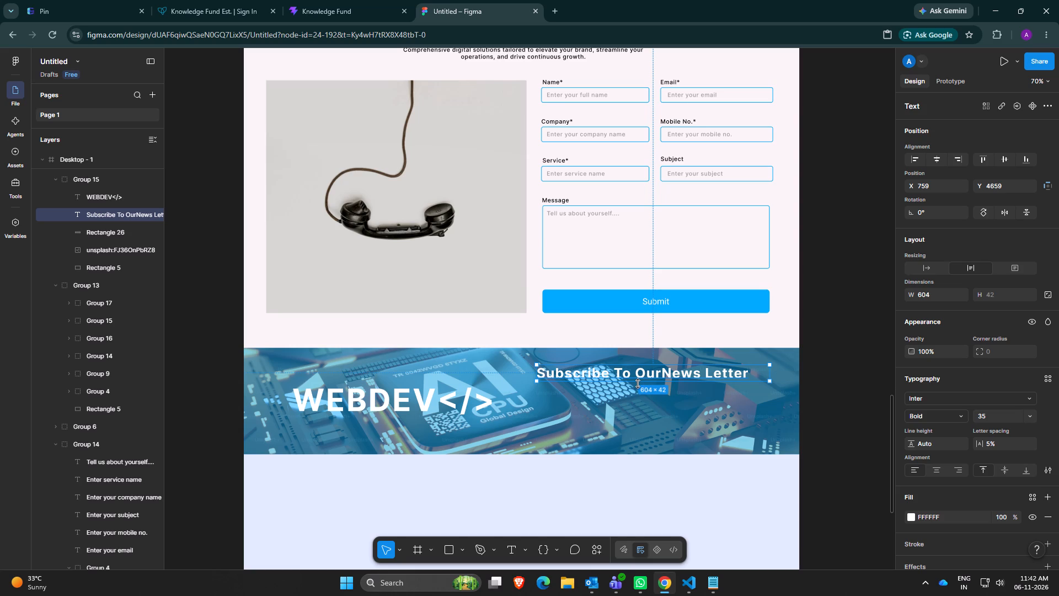
pyautogui.click(590, 443)
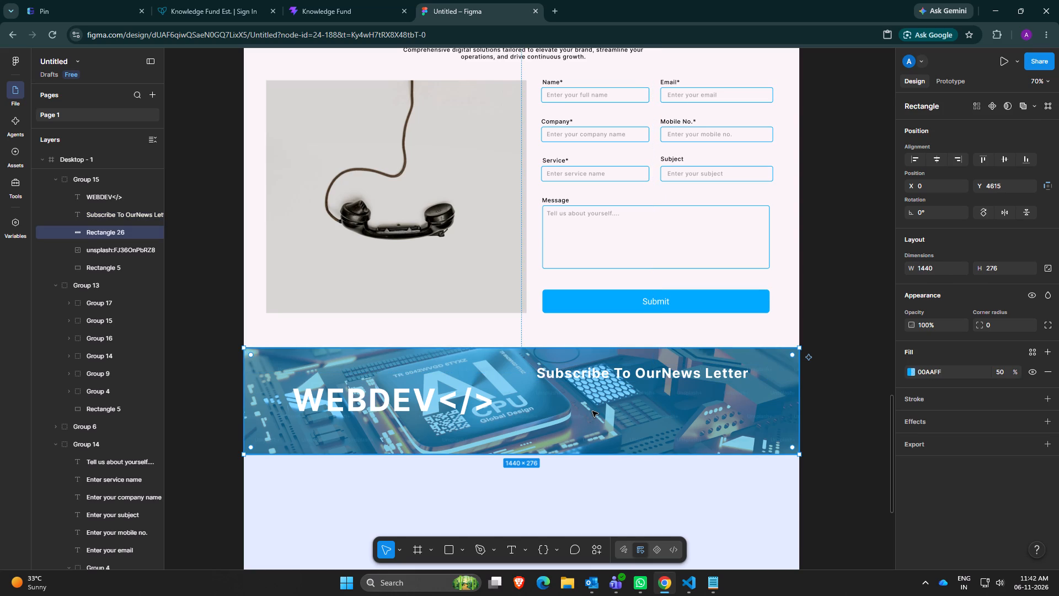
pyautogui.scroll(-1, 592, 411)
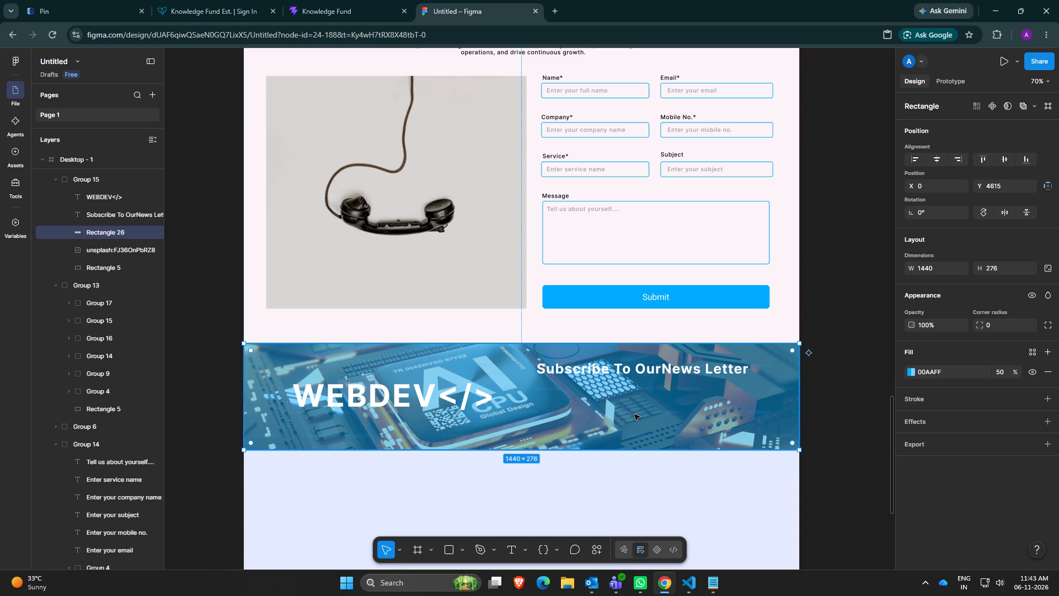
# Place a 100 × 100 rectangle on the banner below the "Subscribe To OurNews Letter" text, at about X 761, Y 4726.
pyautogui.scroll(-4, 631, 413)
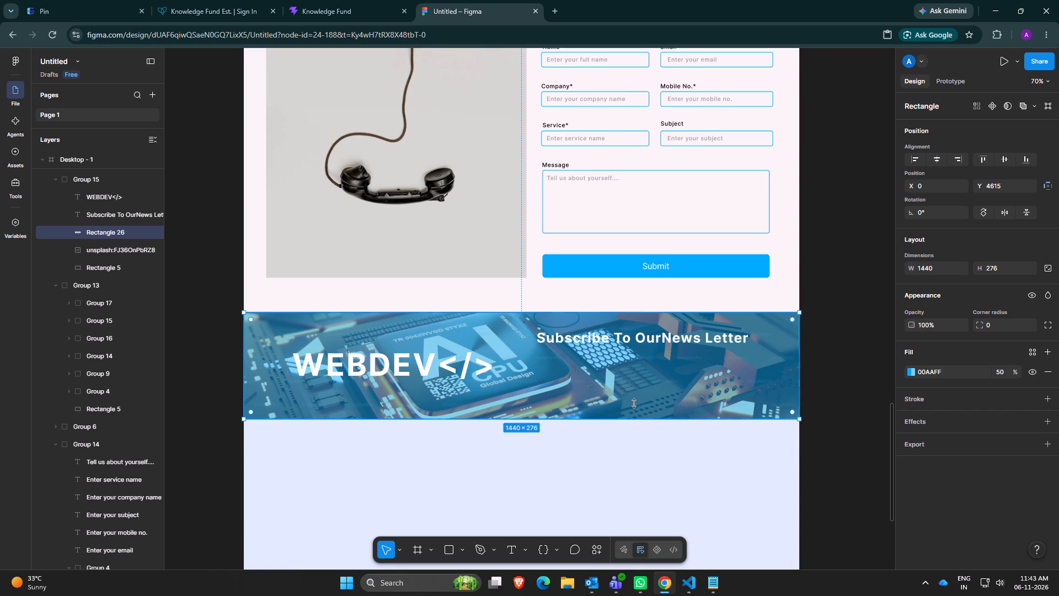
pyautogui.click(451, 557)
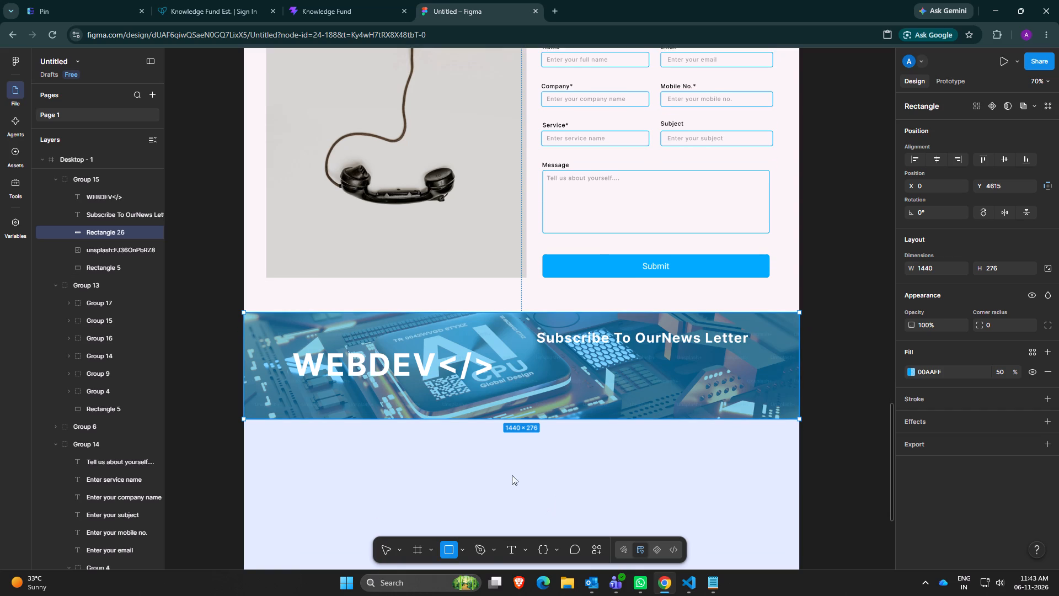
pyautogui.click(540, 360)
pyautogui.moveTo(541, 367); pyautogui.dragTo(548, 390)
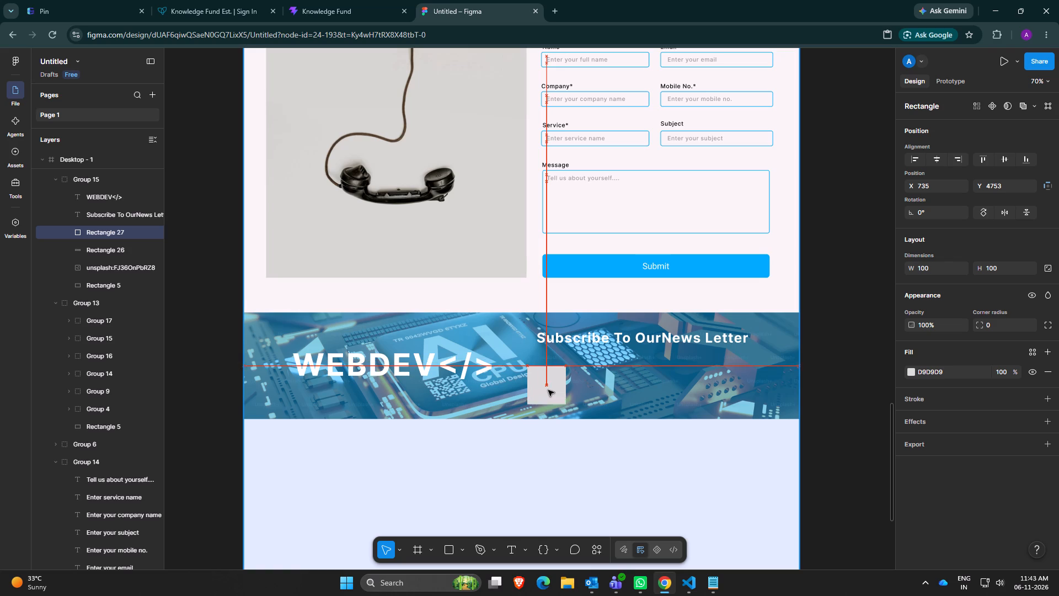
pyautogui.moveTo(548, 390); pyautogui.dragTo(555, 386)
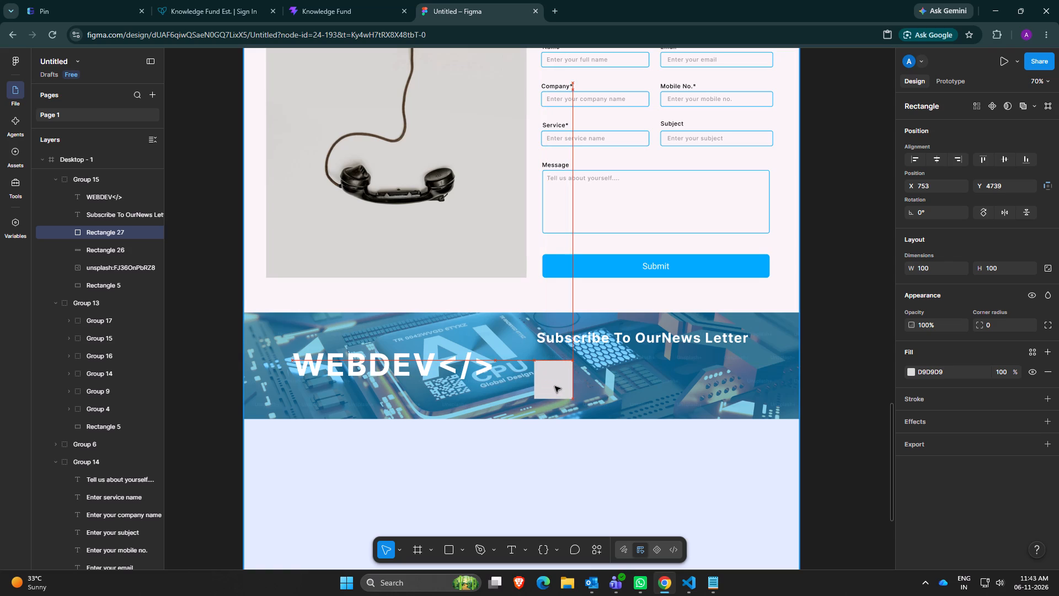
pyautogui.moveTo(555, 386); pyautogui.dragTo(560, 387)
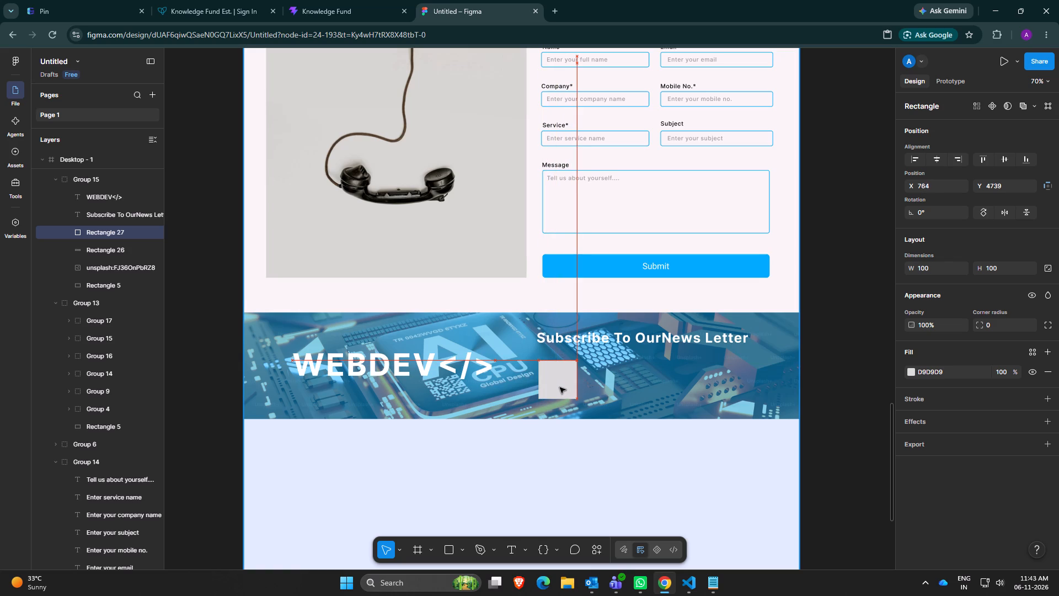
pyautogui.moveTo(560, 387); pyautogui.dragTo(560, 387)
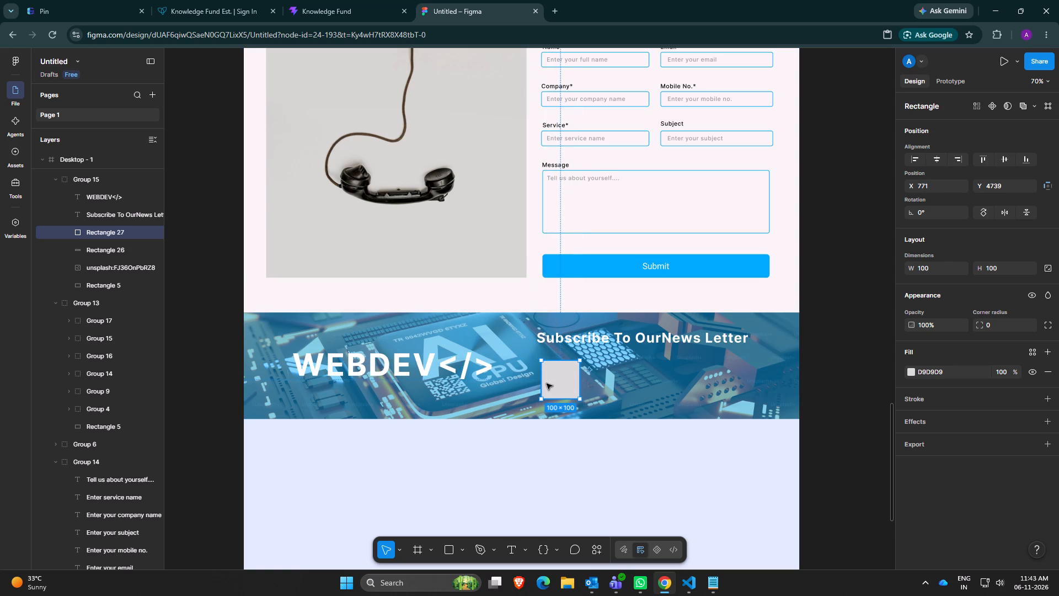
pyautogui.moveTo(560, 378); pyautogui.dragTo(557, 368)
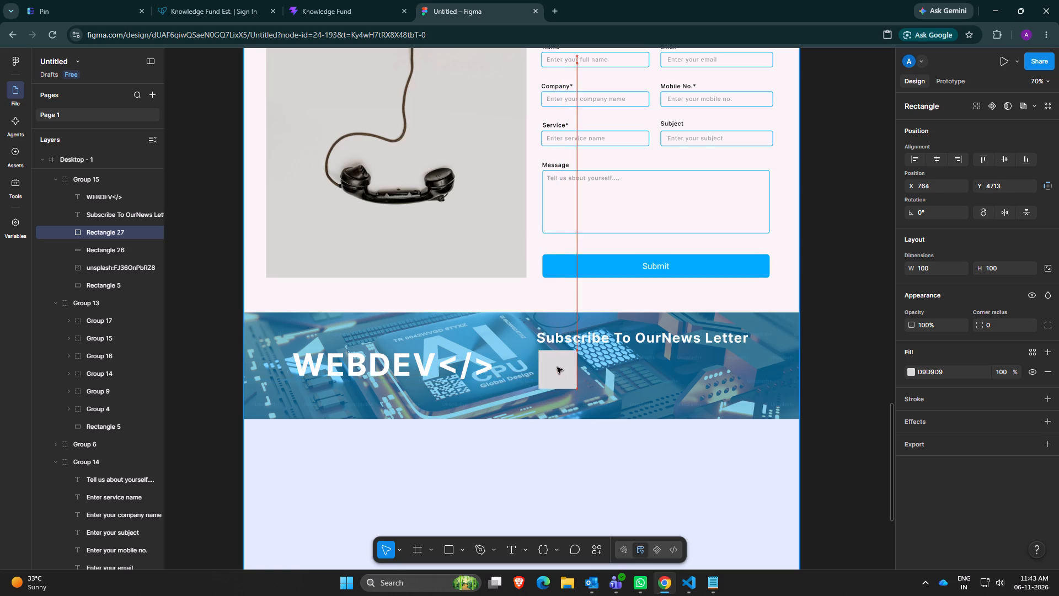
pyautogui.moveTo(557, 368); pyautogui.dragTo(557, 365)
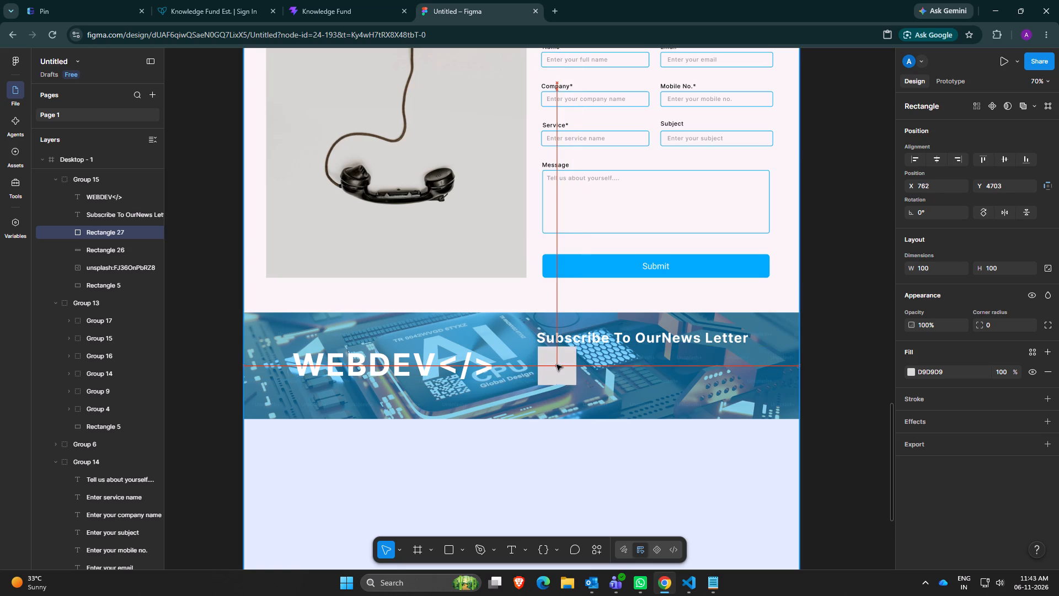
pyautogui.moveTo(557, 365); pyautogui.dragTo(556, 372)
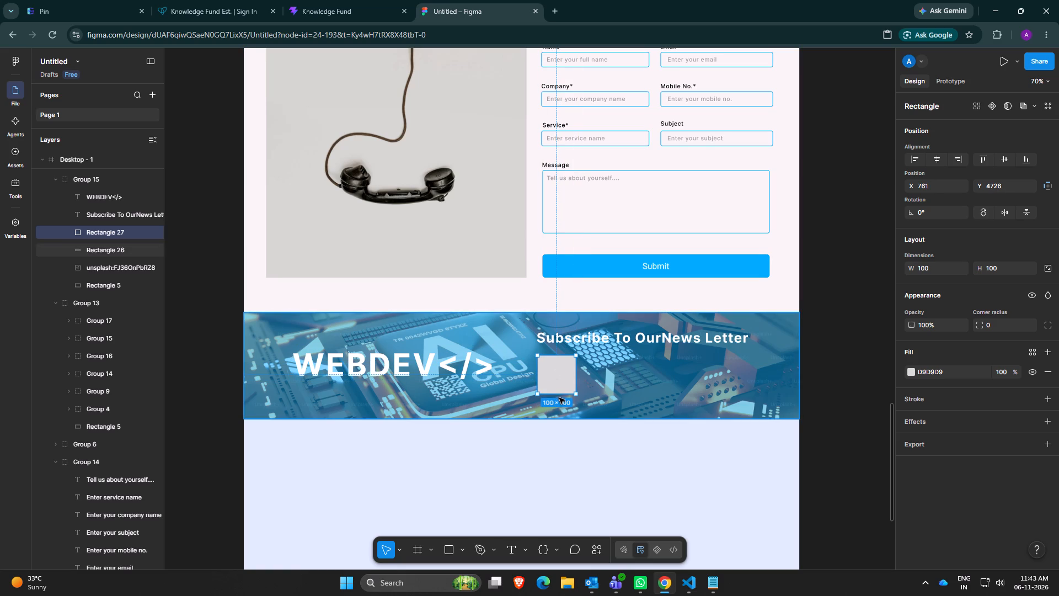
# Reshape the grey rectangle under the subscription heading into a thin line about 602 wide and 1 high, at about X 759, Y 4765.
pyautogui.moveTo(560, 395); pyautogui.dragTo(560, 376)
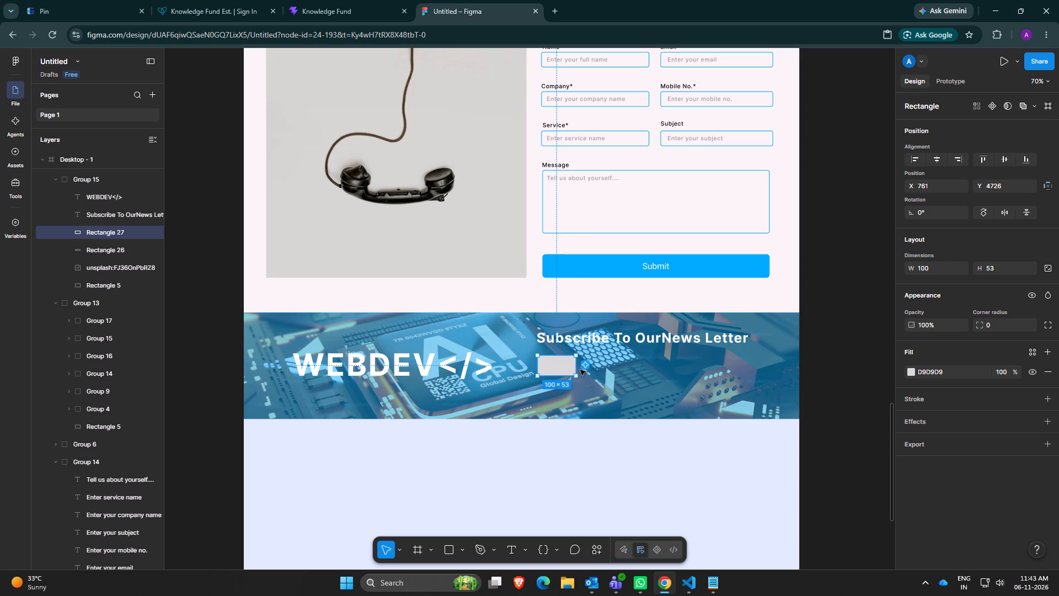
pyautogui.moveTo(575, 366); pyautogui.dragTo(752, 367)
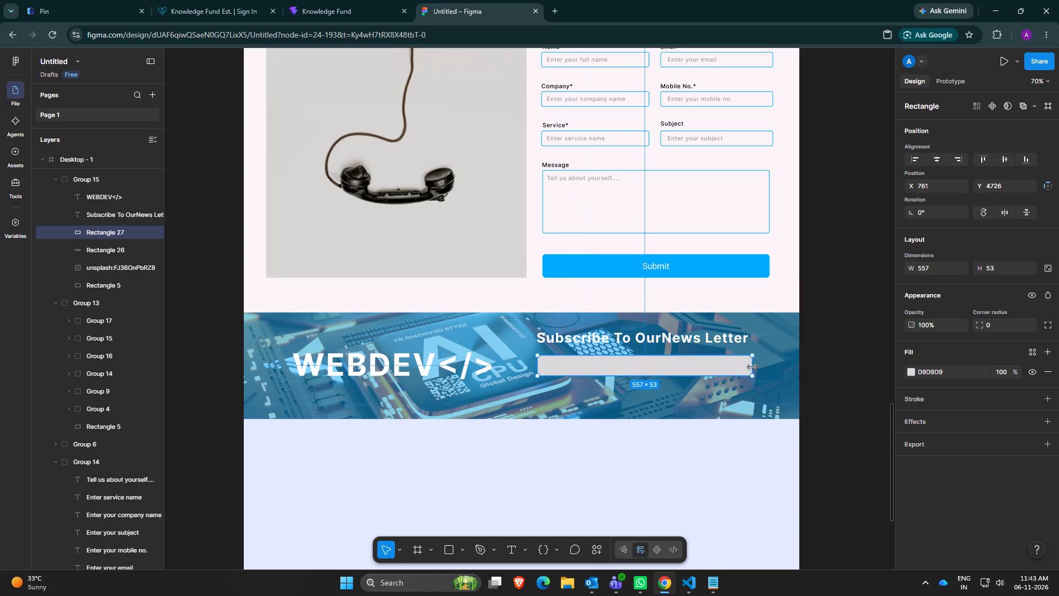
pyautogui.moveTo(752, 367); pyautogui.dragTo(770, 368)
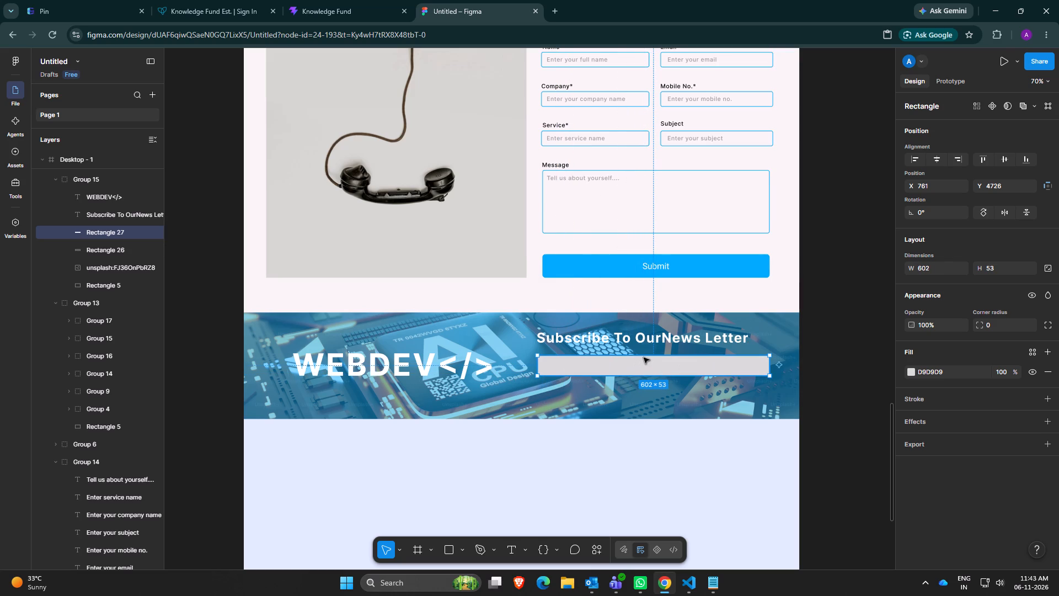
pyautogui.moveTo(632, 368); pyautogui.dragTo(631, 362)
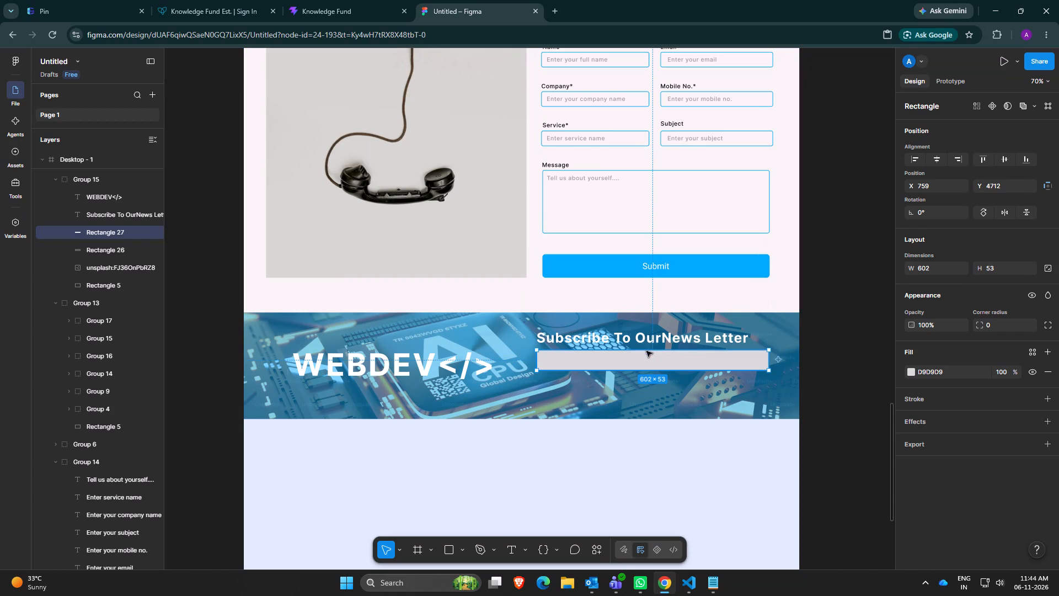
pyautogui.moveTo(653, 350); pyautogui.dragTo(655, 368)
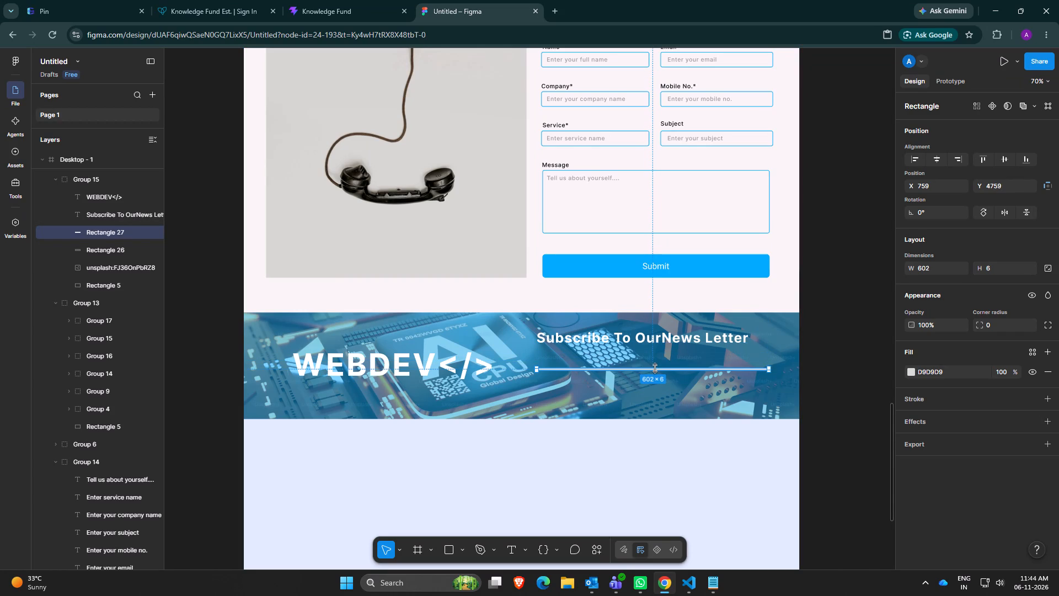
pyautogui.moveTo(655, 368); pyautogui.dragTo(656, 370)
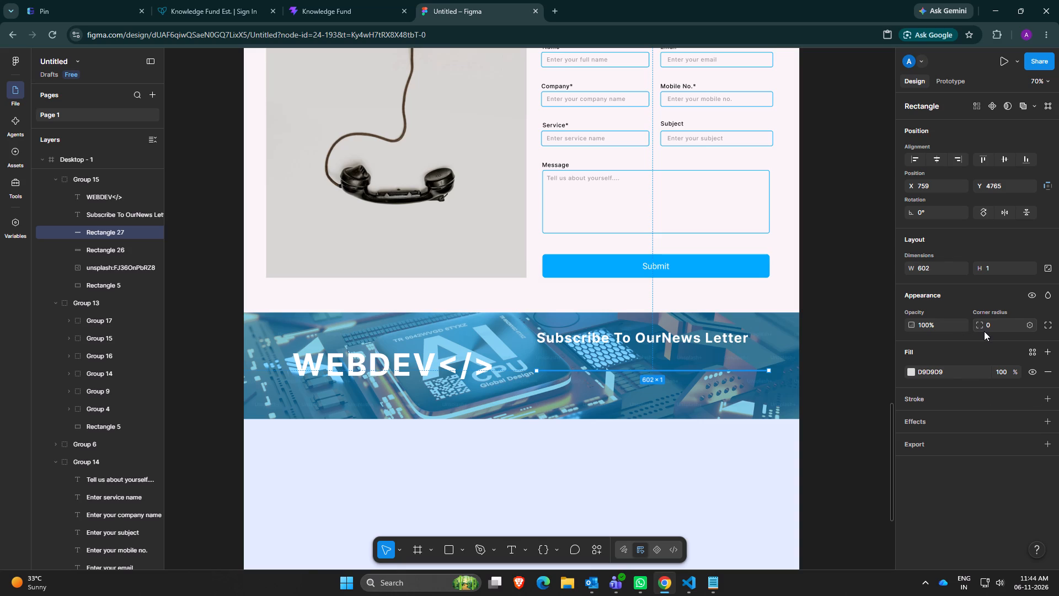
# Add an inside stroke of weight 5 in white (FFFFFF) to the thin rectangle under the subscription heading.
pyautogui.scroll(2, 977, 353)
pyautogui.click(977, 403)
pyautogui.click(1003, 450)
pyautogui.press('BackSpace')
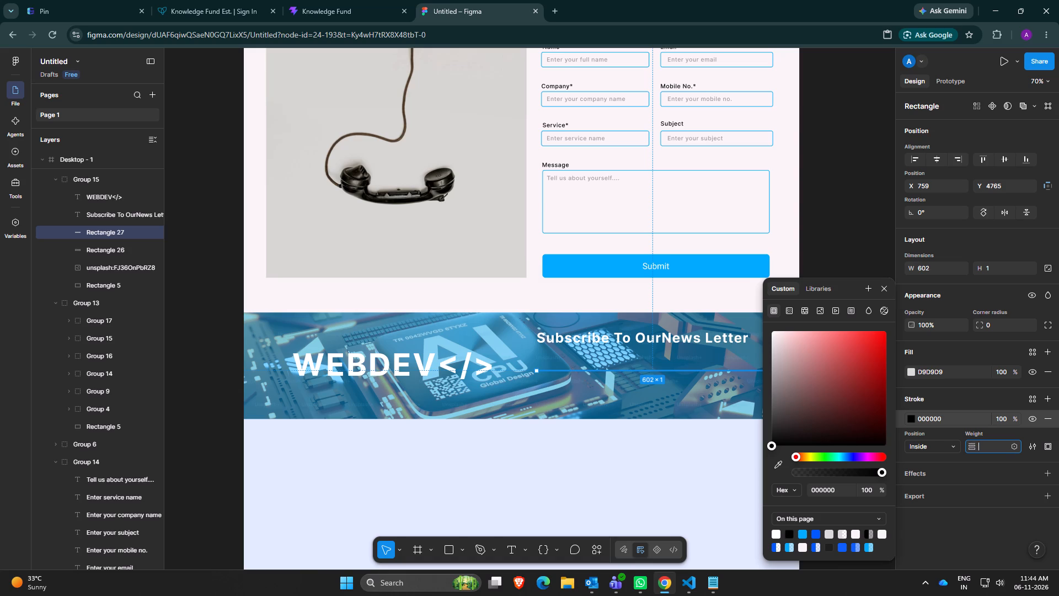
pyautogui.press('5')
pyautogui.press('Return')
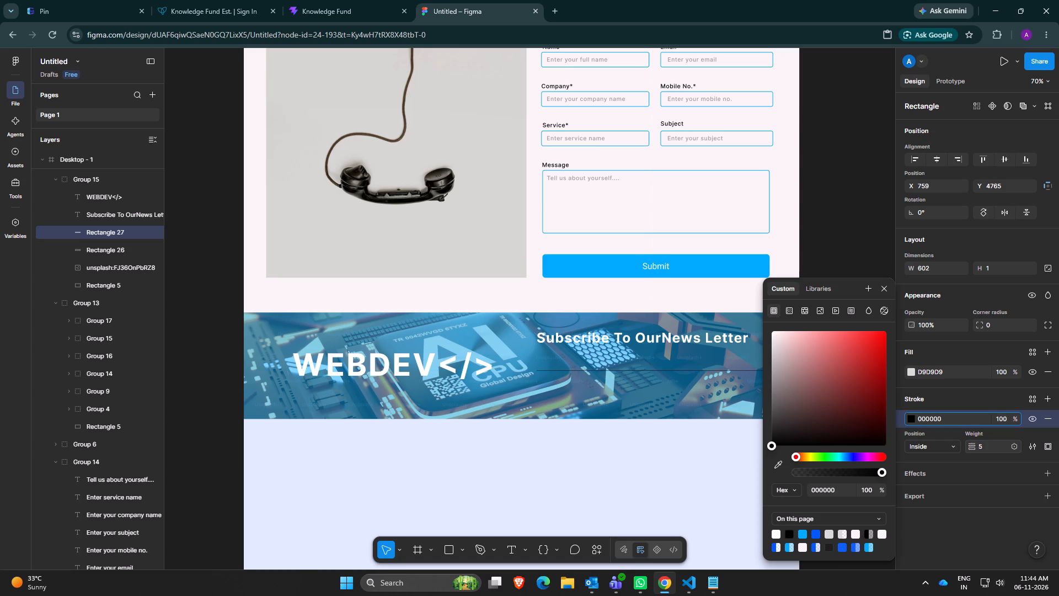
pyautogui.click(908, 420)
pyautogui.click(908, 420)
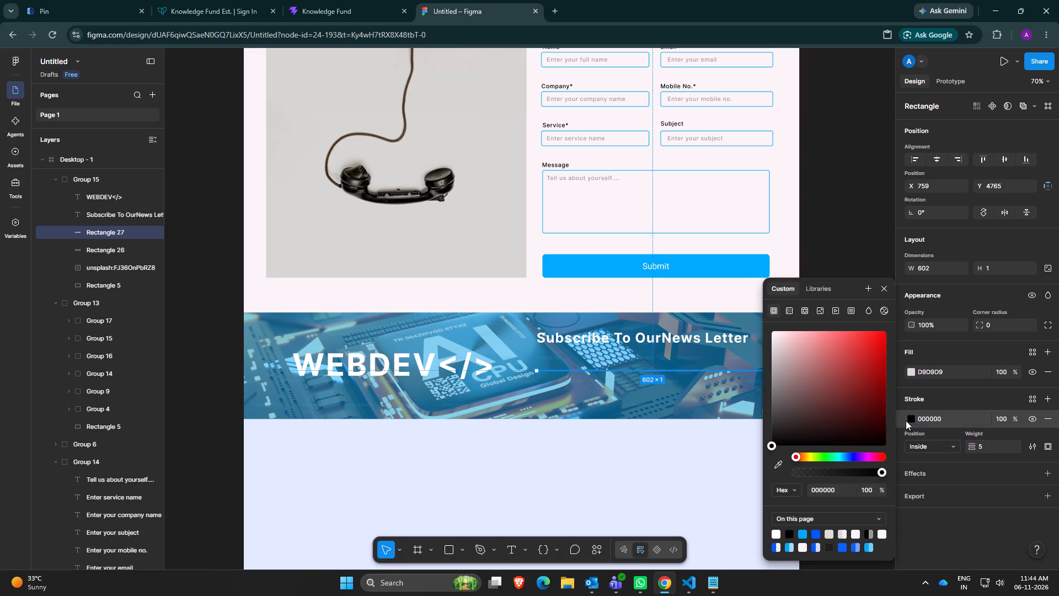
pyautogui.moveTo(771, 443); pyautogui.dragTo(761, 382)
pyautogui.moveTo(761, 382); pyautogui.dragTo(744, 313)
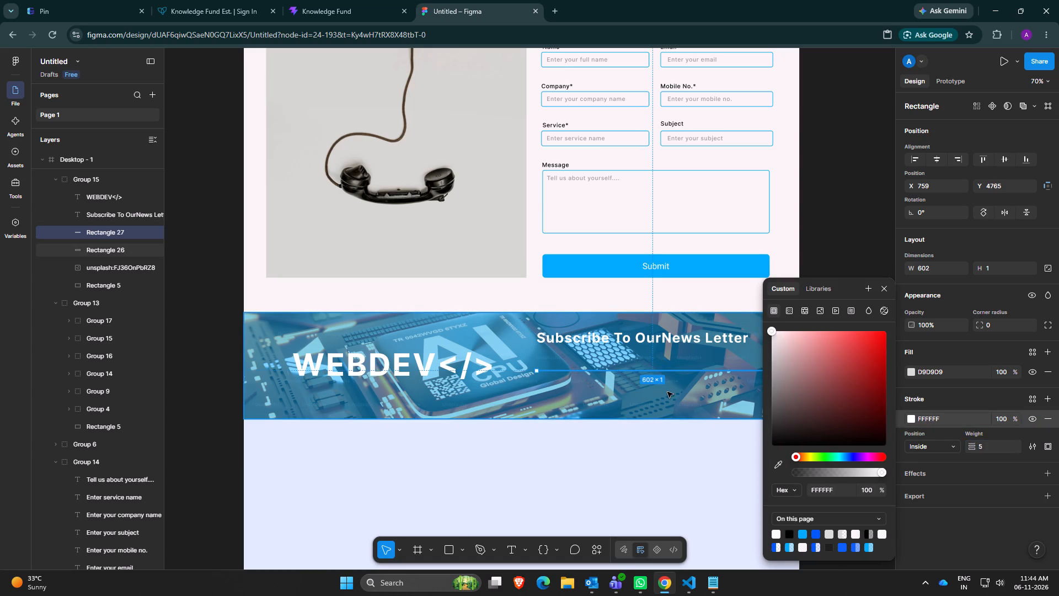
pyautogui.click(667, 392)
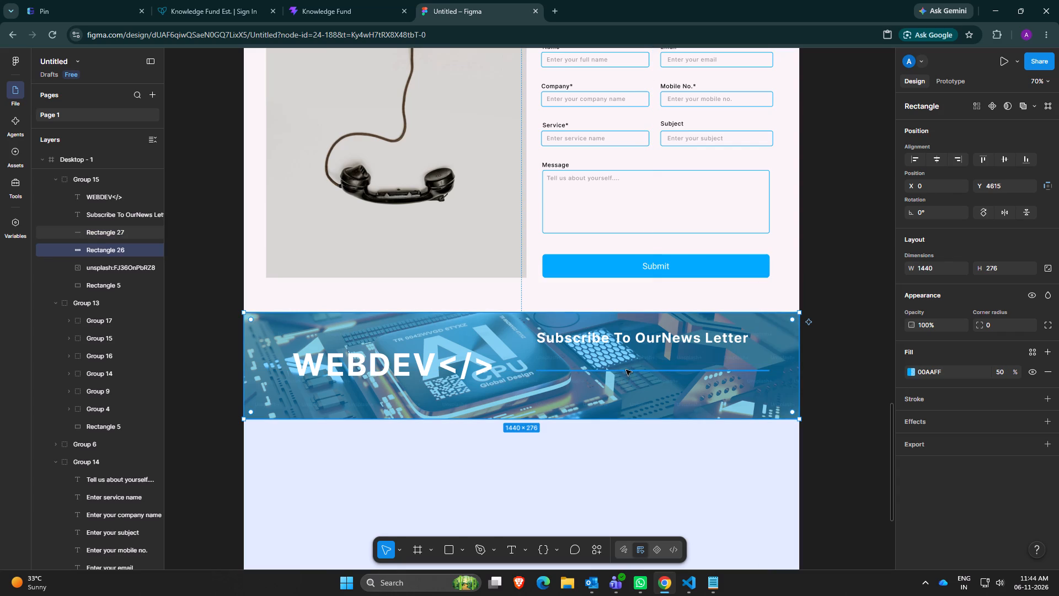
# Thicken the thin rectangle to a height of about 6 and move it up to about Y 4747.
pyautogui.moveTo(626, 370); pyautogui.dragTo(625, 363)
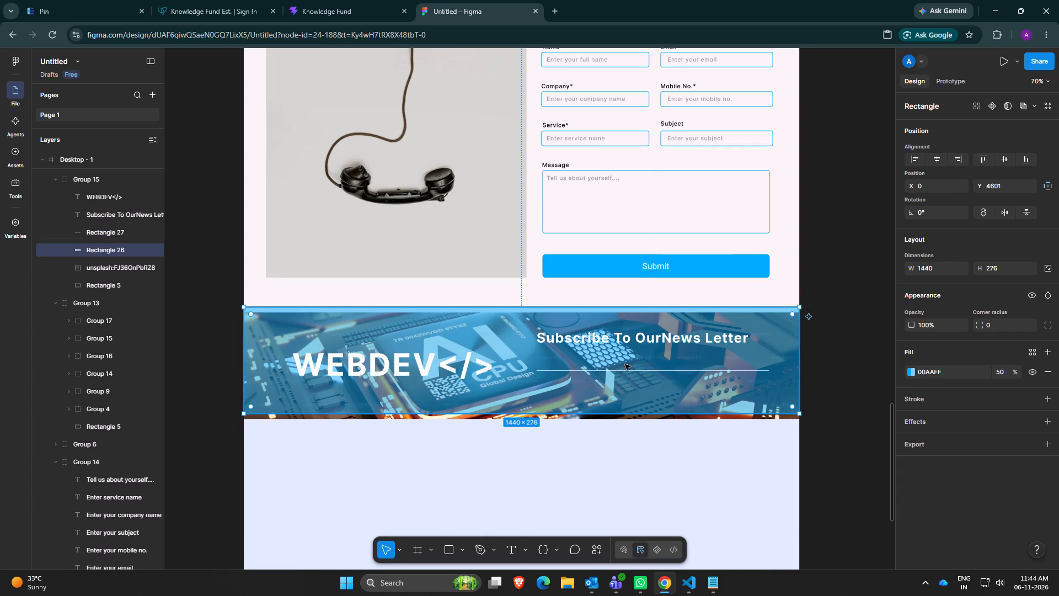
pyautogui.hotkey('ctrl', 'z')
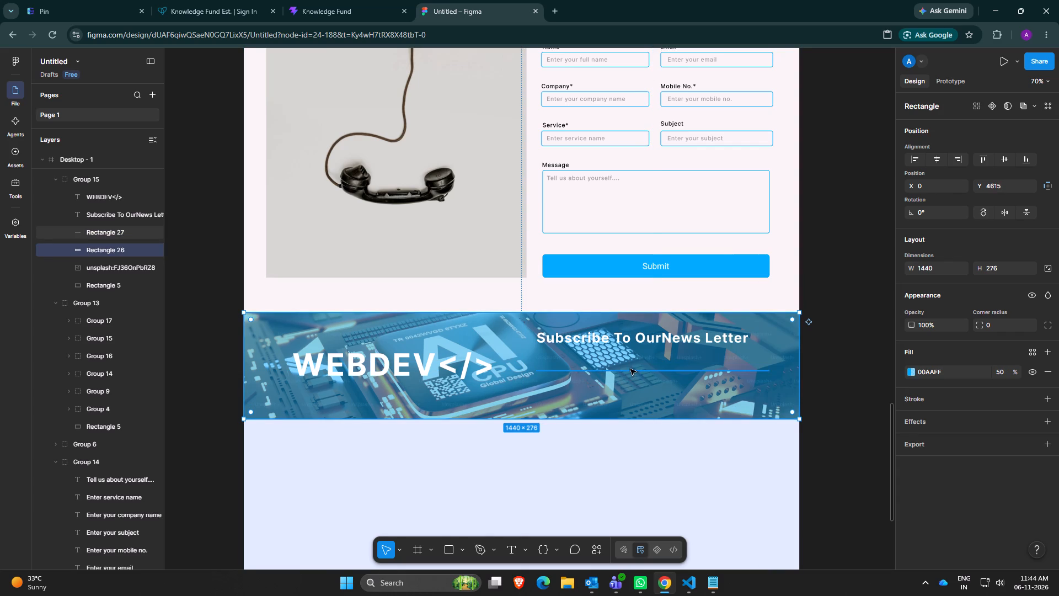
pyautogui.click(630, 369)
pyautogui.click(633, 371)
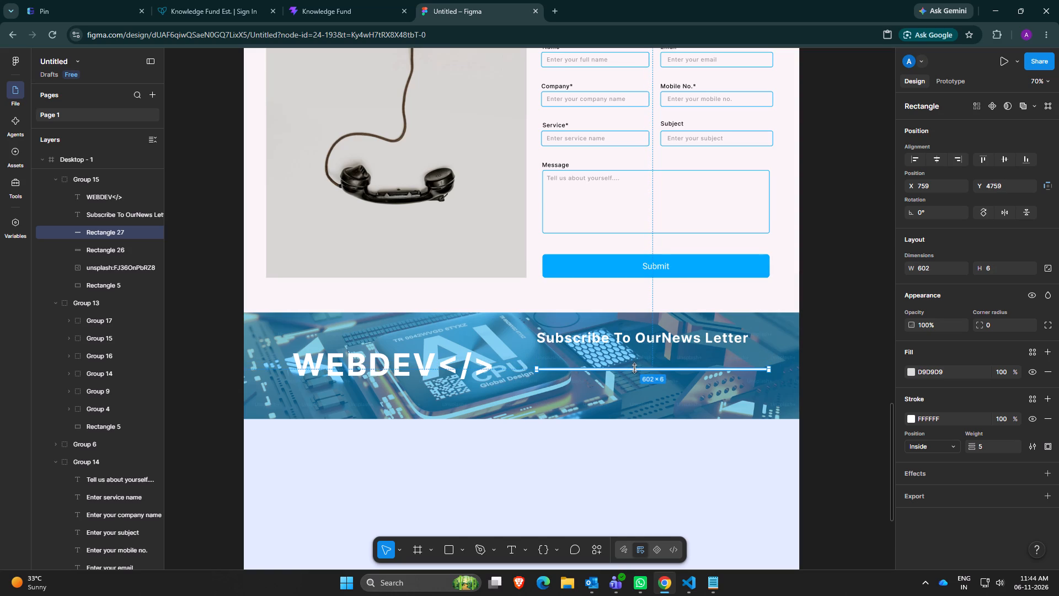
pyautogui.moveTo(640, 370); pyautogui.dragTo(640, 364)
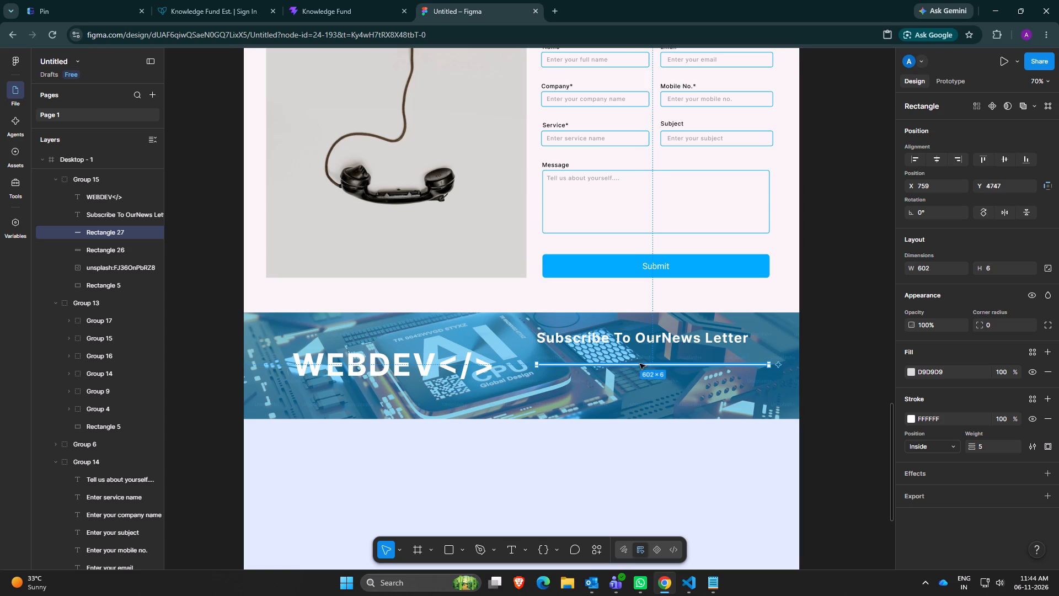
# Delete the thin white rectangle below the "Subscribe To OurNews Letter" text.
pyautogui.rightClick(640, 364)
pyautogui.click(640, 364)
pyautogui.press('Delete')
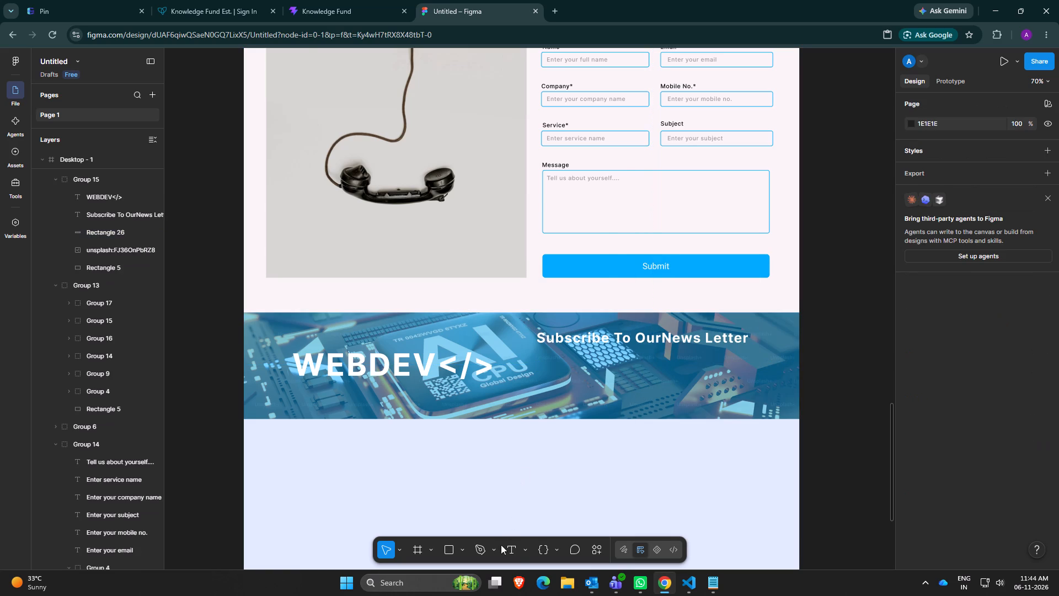
# Draw a nearly horizontal line about 602 long below the "Subscribe To OurNews Letter" text, starting at about X 761, Y 4763.
pyautogui.click(462, 549)
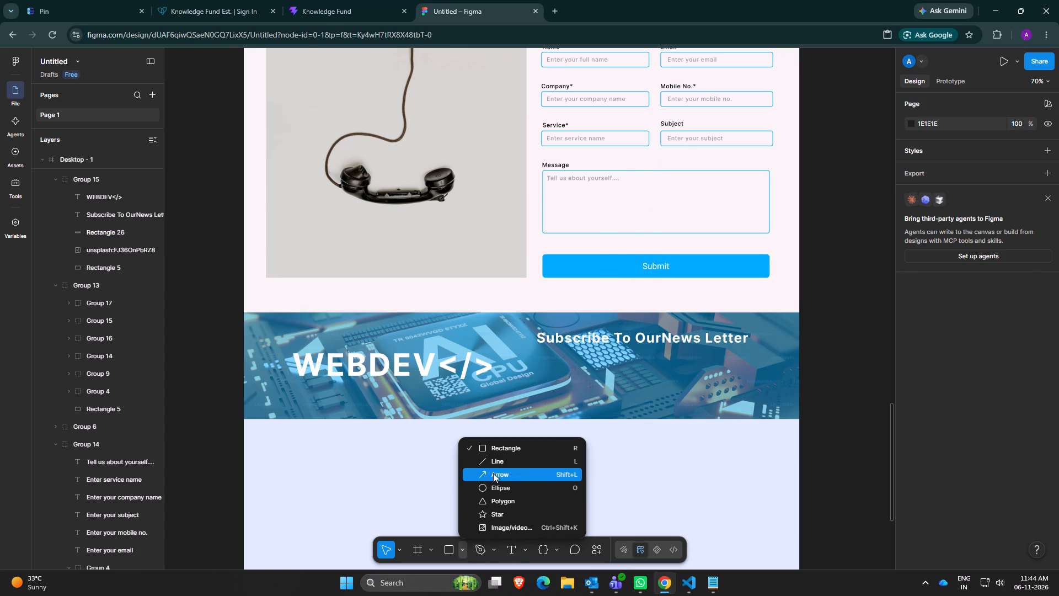
pyautogui.click(499, 466)
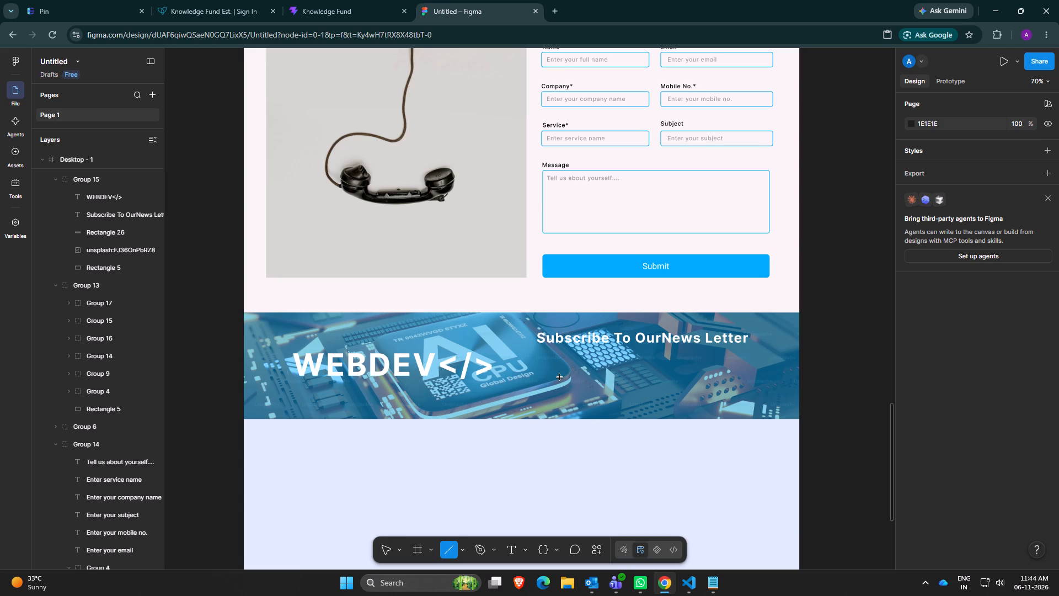
pyautogui.click(547, 370)
pyautogui.moveTo(537, 370); pyautogui.dragTo(721, 372)
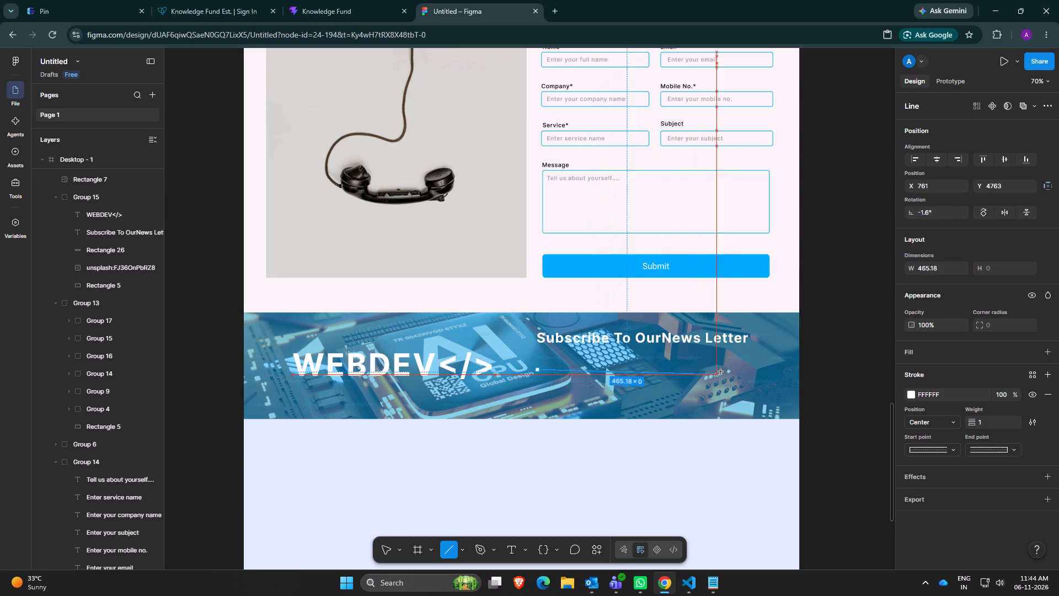
pyautogui.moveTo(721, 372); pyautogui.dragTo(782, 369)
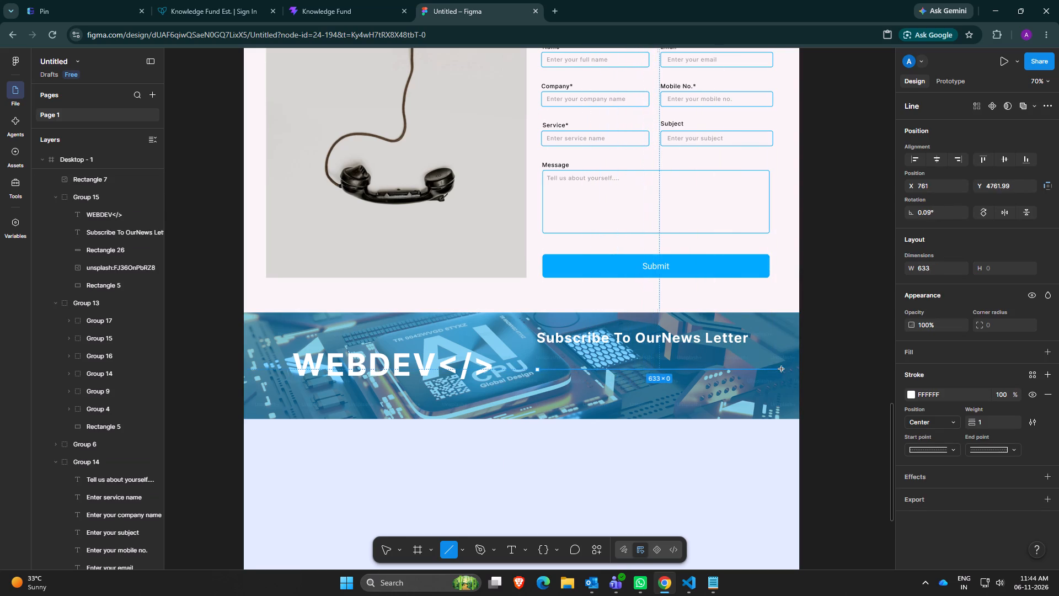
pyautogui.moveTo(782, 369); pyautogui.dragTo(770, 369)
# Set the stroke weight of the line under the subscription heading to 3.
pyautogui.click(985, 422)
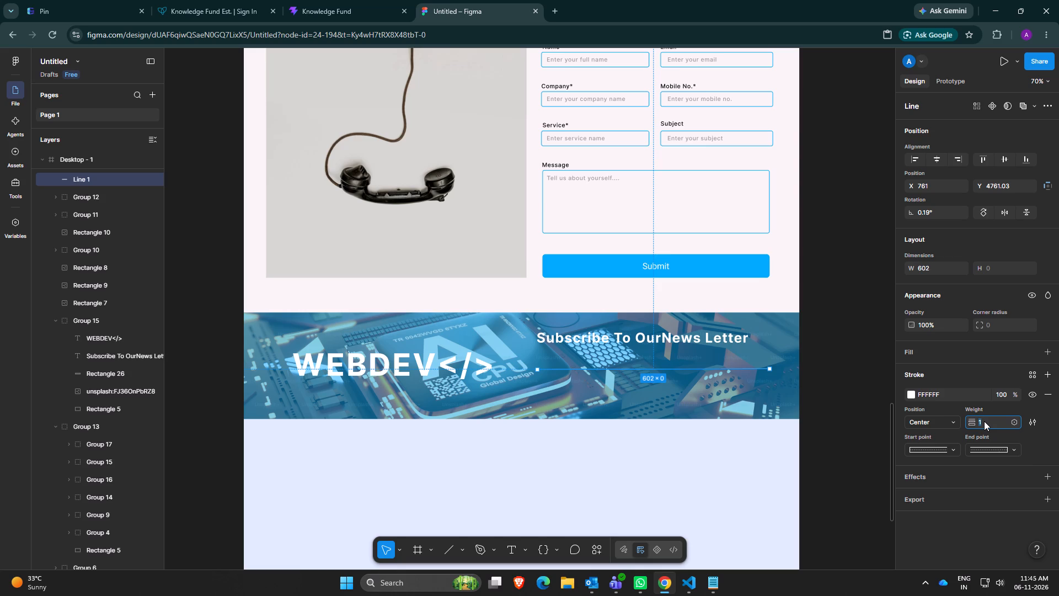
pyautogui.press('BackSpace')
pyautogui.press('3')
pyautogui.press('Return')
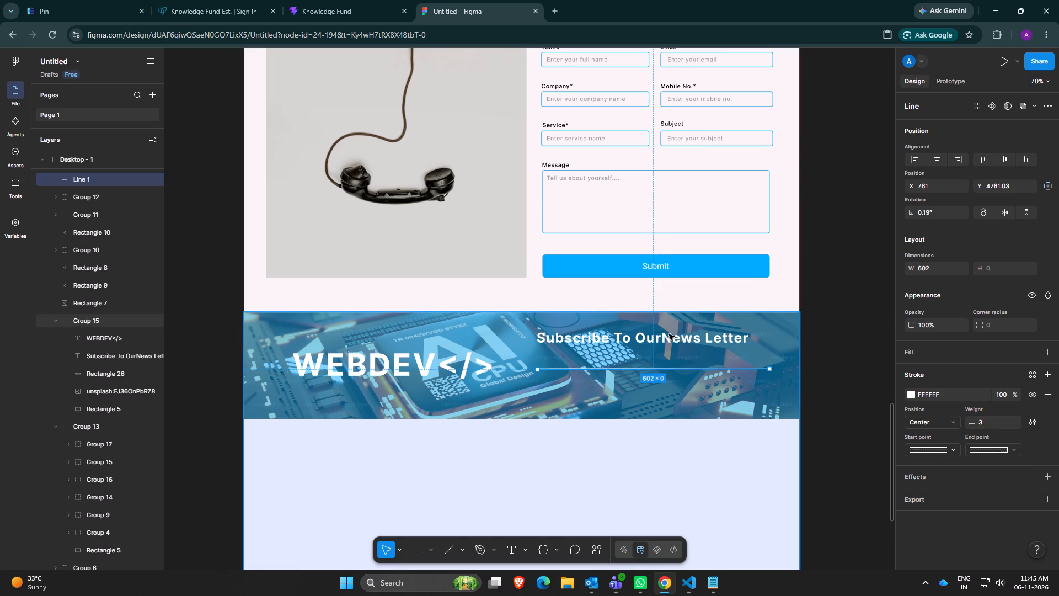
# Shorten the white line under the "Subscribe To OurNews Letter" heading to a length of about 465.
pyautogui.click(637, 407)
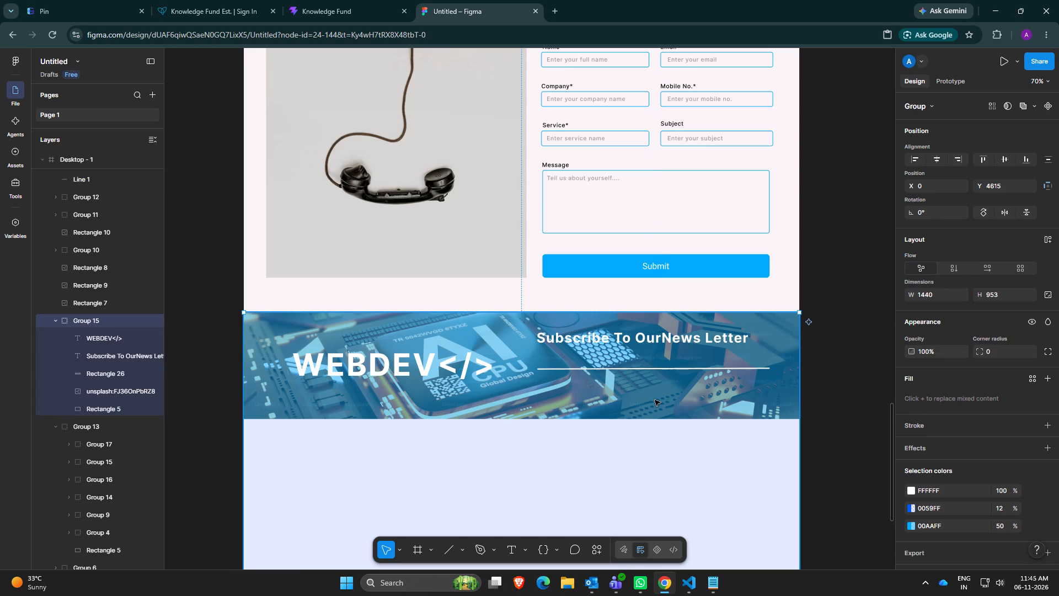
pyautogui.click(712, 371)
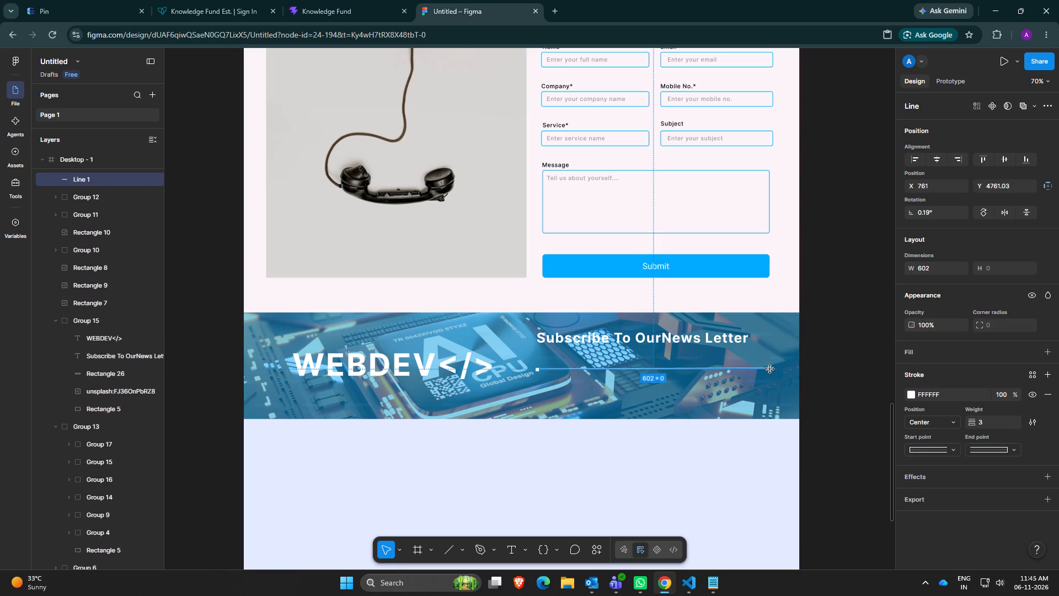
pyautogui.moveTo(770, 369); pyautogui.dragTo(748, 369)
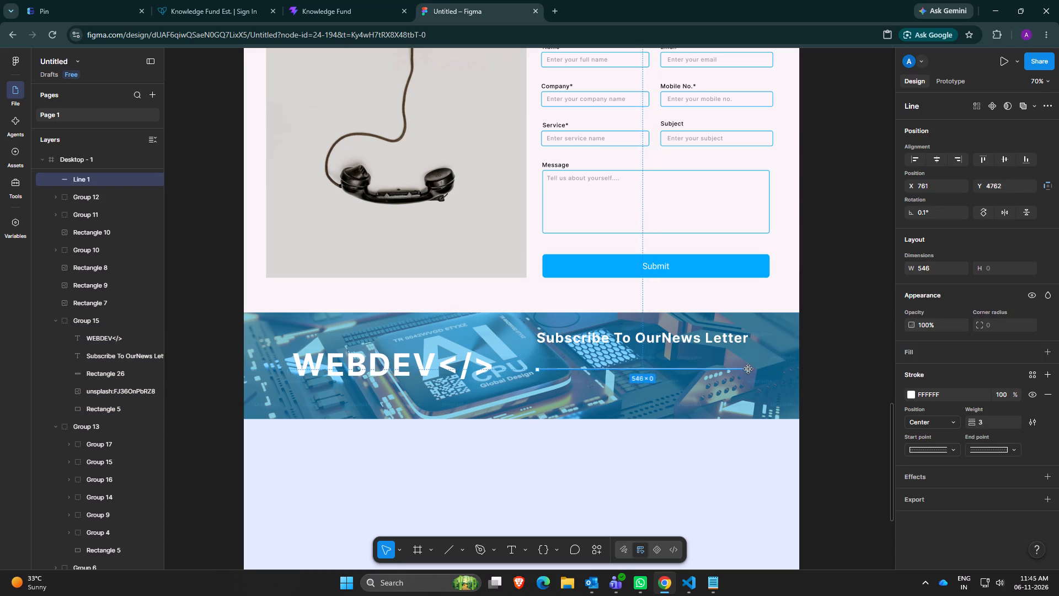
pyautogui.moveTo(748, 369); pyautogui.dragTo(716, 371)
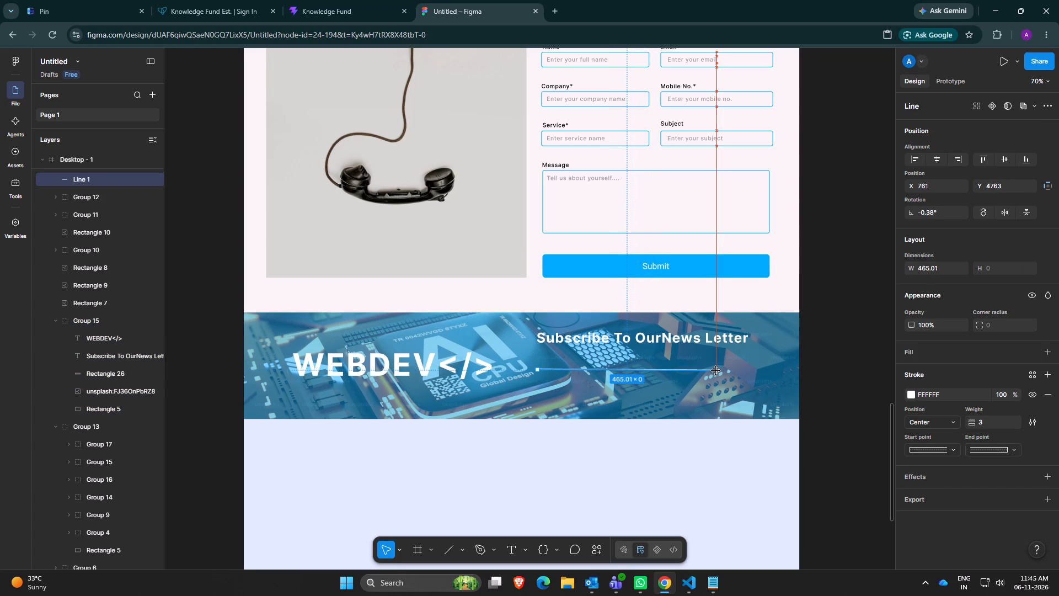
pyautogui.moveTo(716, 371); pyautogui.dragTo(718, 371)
# Add the text "Enter email to get notified" below the subscription heading, starting at about X 772, Y 4739.
pyautogui.click(562, 360)
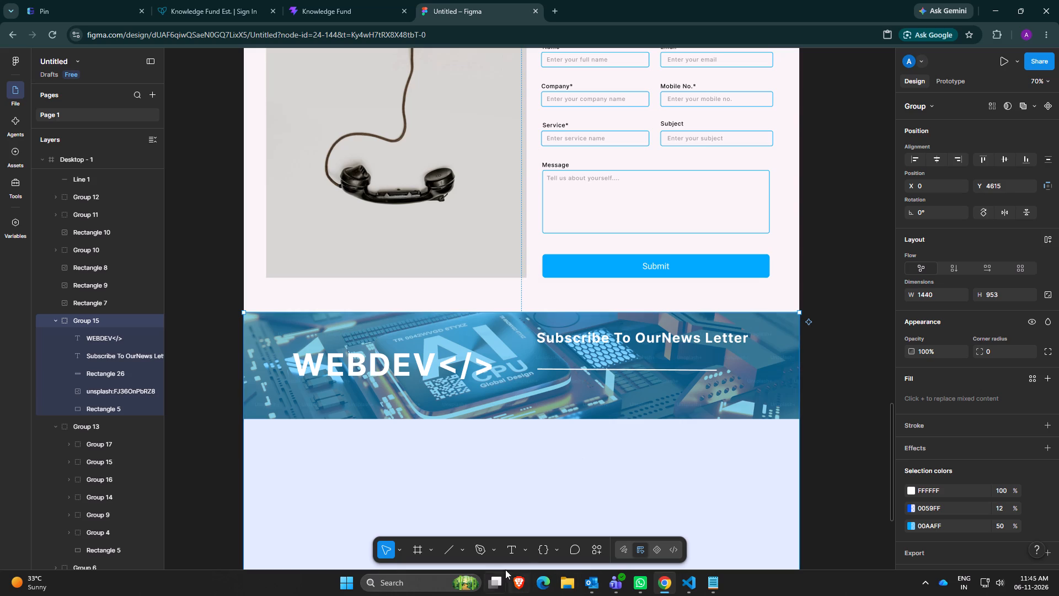
pyautogui.click(513, 552)
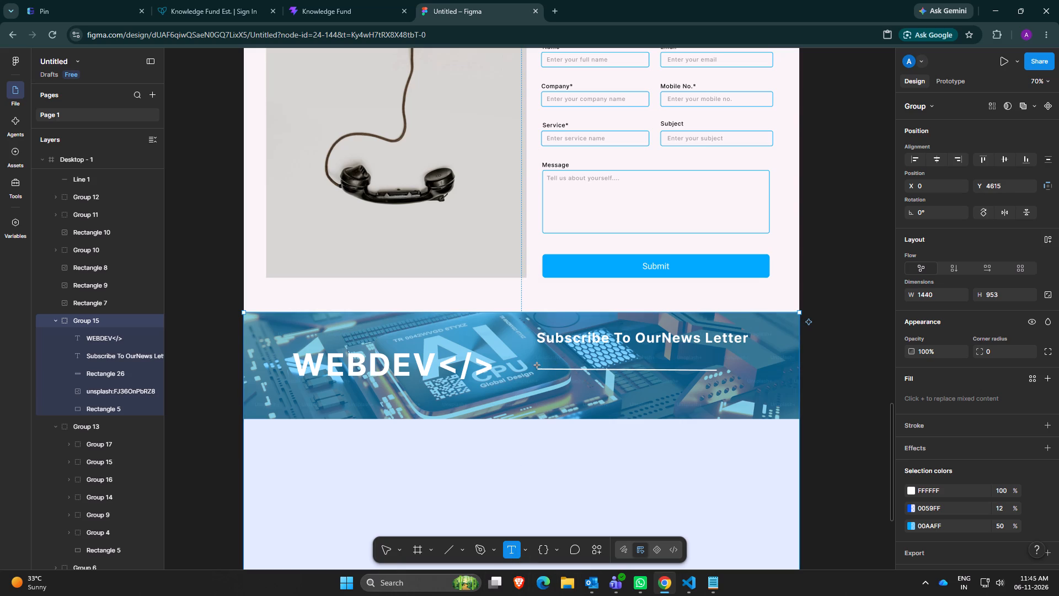
pyautogui.click(542, 361)
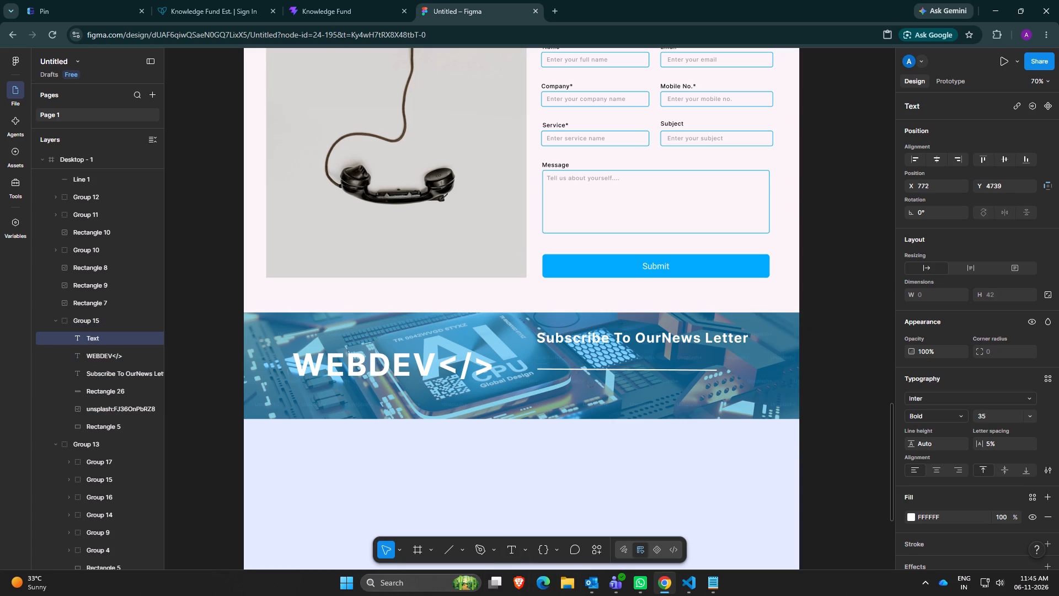
pyautogui.write('Enter en')
pyautogui.press('BackSpace')
pyautogui.write('mail to get notified')
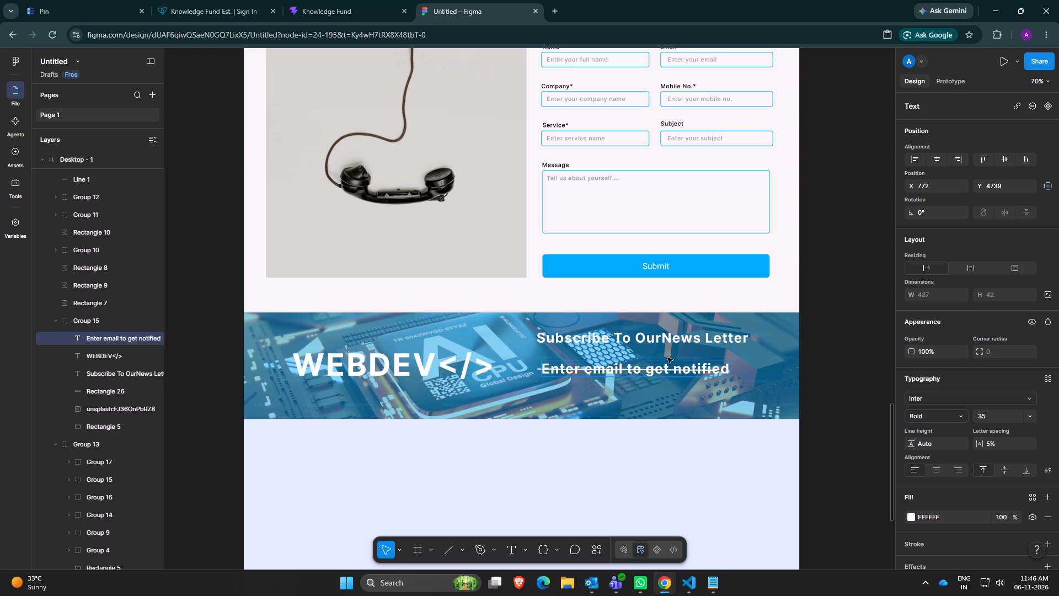
# Set the font size of the "Enter email to get notified" text to 15.
pyautogui.hotkey('ctrl', 'a')
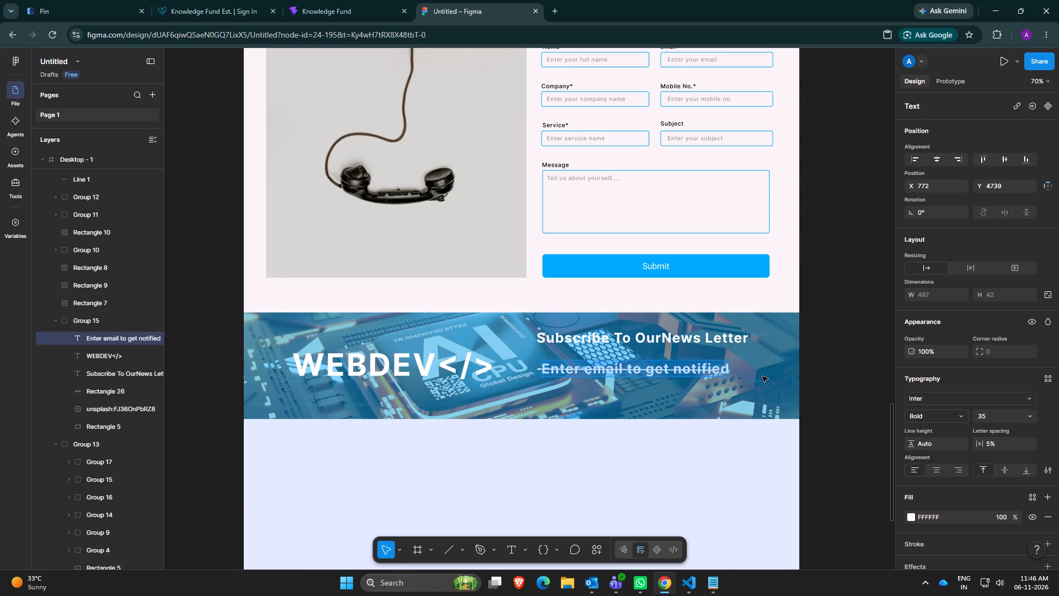
pyautogui.click(1011, 416)
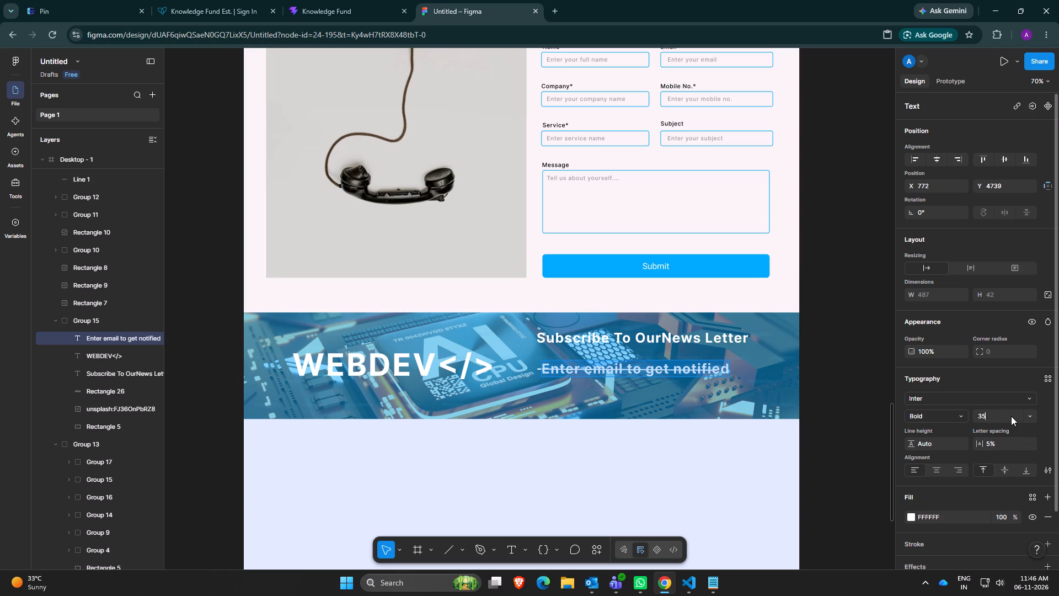
pyautogui.press('BackSpace')
pyautogui.write('13')
pyautogui.press('Return')
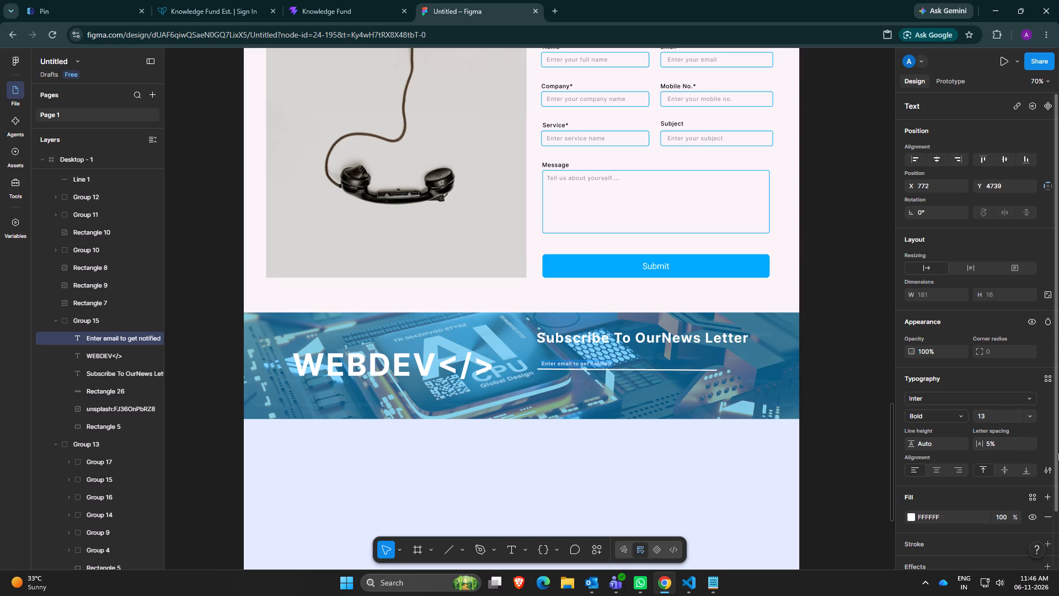
pyautogui.click(984, 417)
pyautogui.press('BackSpace')
pyautogui.write('15')
pyautogui.press('Return')
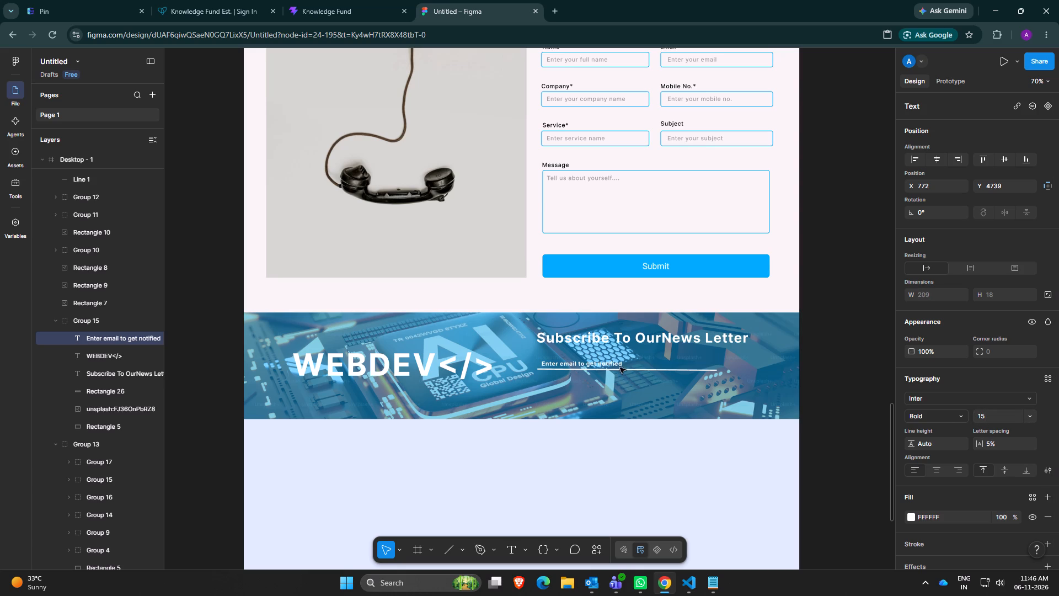
pyautogui.click(565, 380)
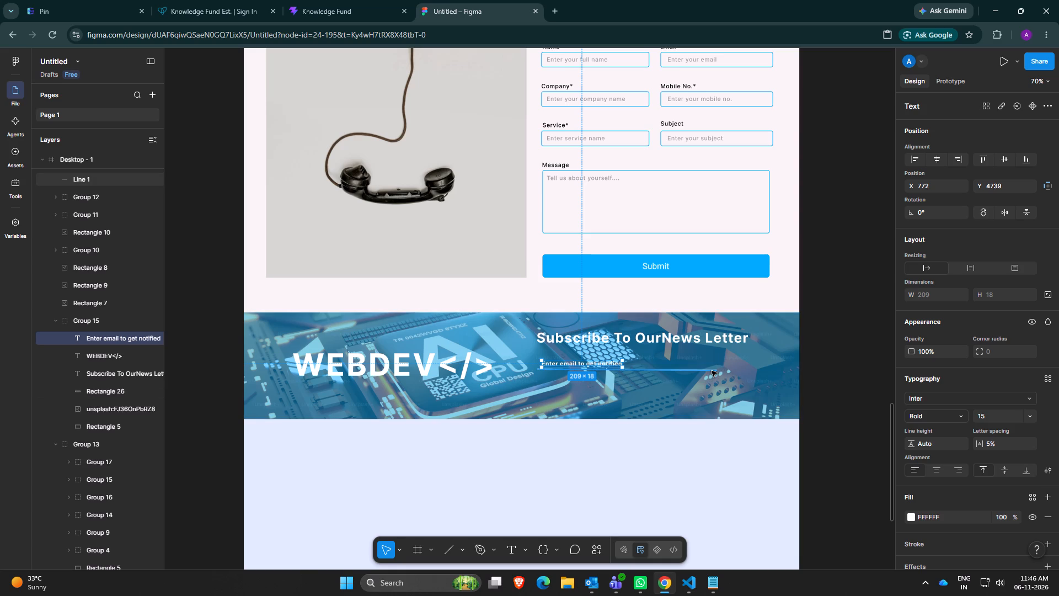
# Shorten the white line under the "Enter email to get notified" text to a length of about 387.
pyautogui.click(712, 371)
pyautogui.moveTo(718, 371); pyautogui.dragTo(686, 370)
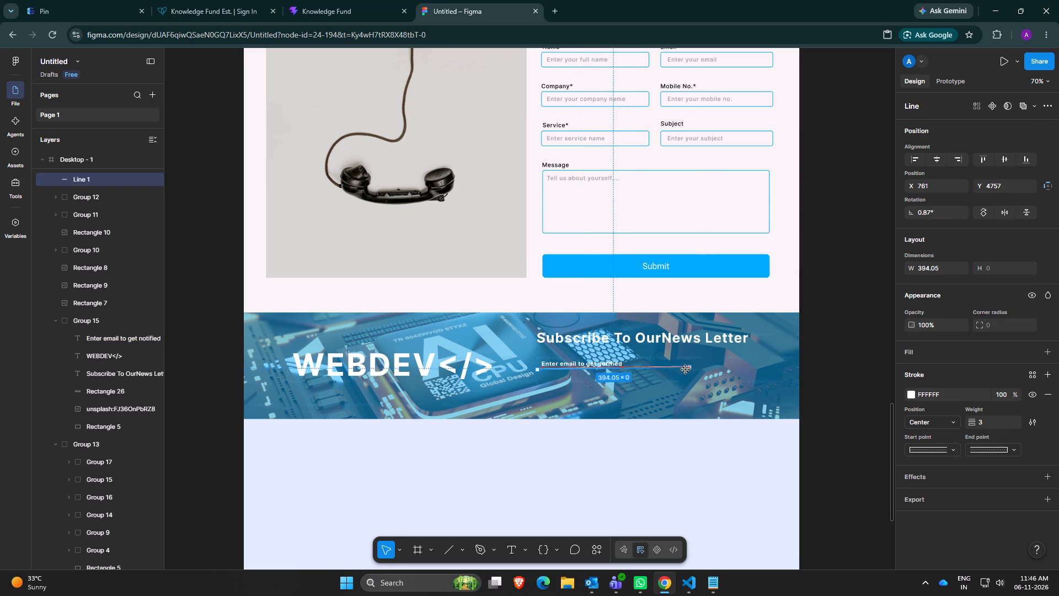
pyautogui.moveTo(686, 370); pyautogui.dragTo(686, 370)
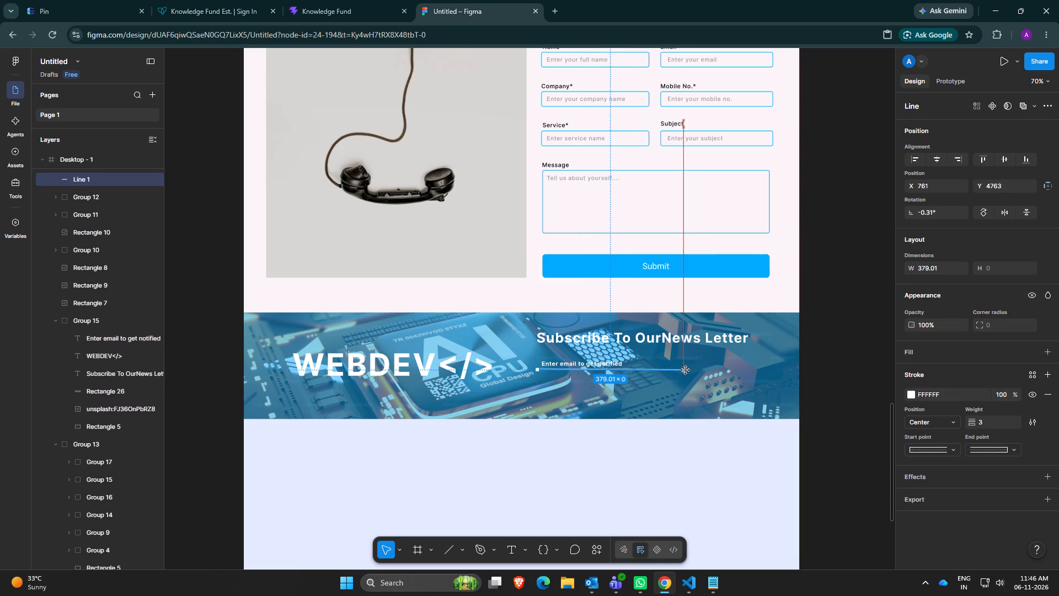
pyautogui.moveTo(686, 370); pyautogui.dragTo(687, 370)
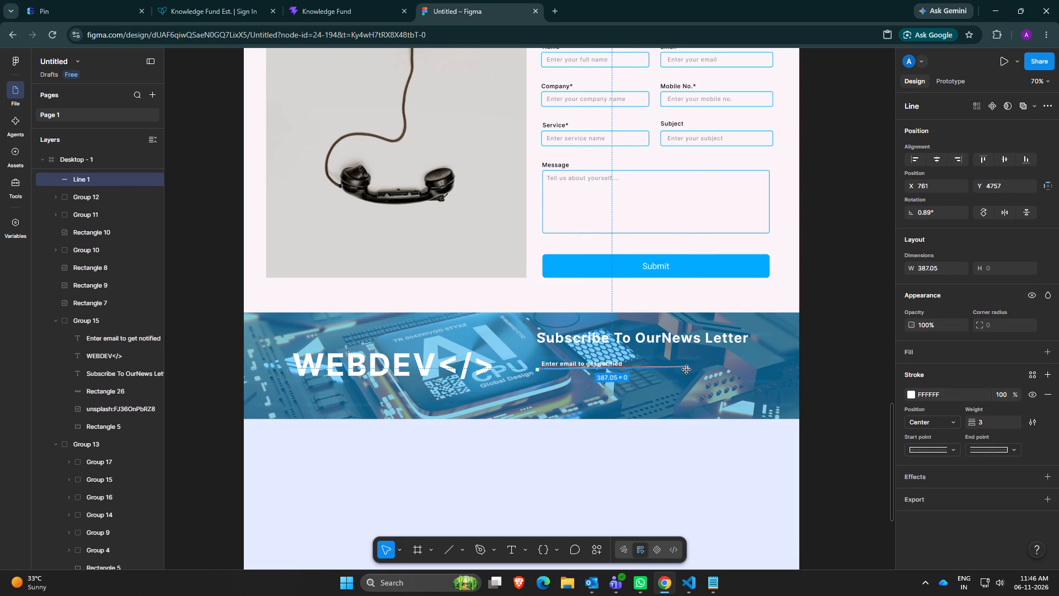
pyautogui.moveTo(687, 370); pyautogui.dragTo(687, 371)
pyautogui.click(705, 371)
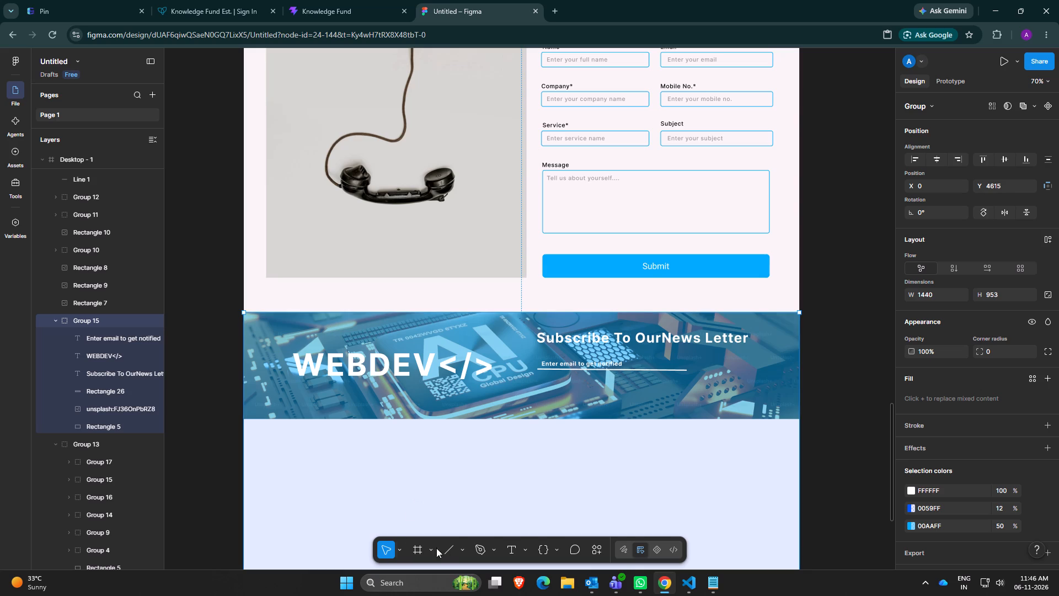
# Copy the contact form's Submit button into the banner and place it just below the email line at about X 756, Y 4779.
pyautogui.click(662, 267)
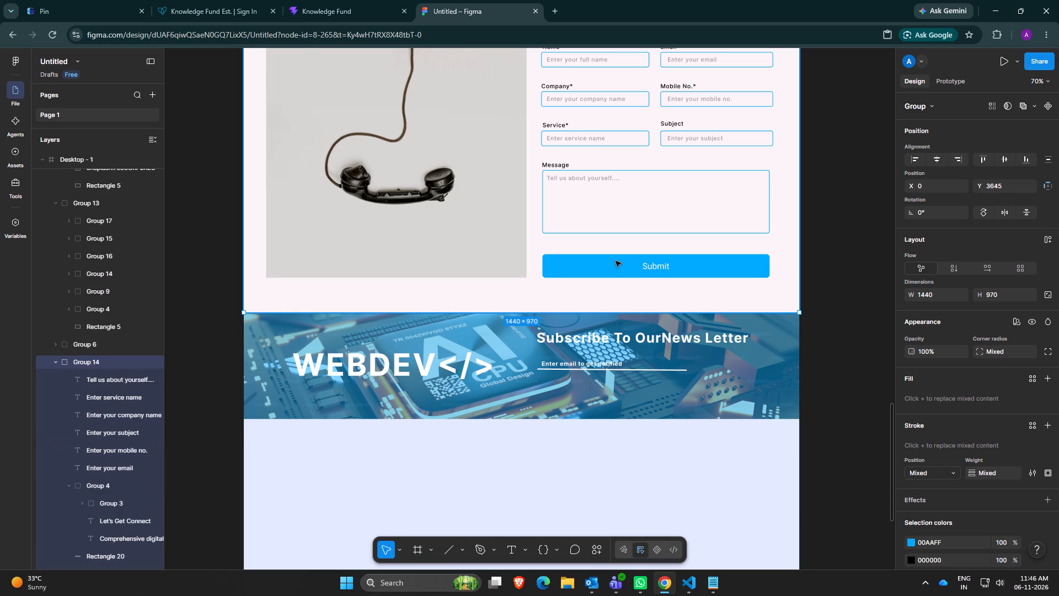
pyautogui.keyDown('ctrl'); pyautogui.click(616, 261); pyautogui.keyUp('ctrl')
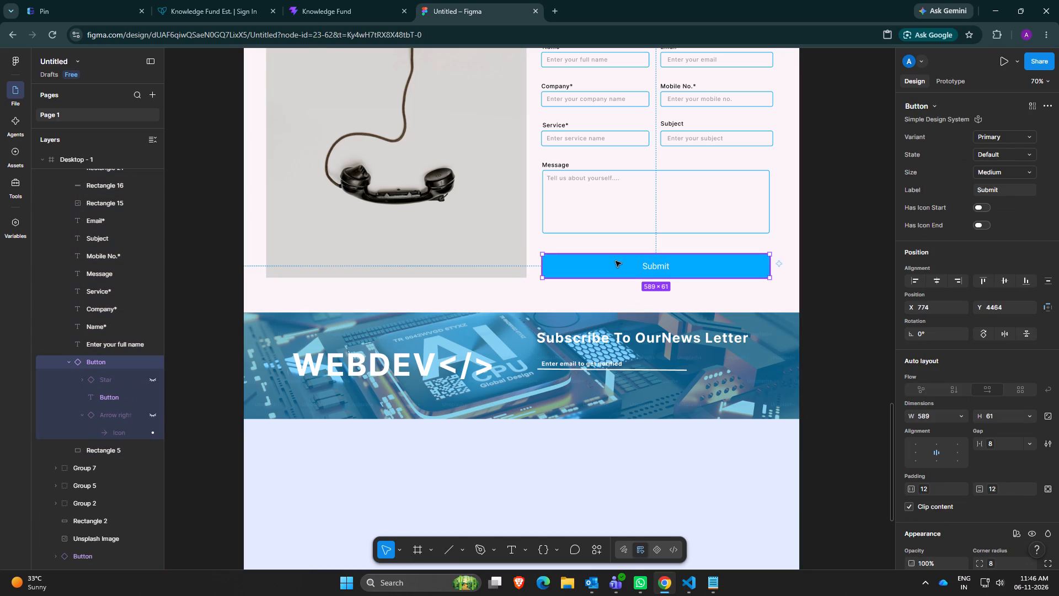
pyautogui.rightClick(616, 261)
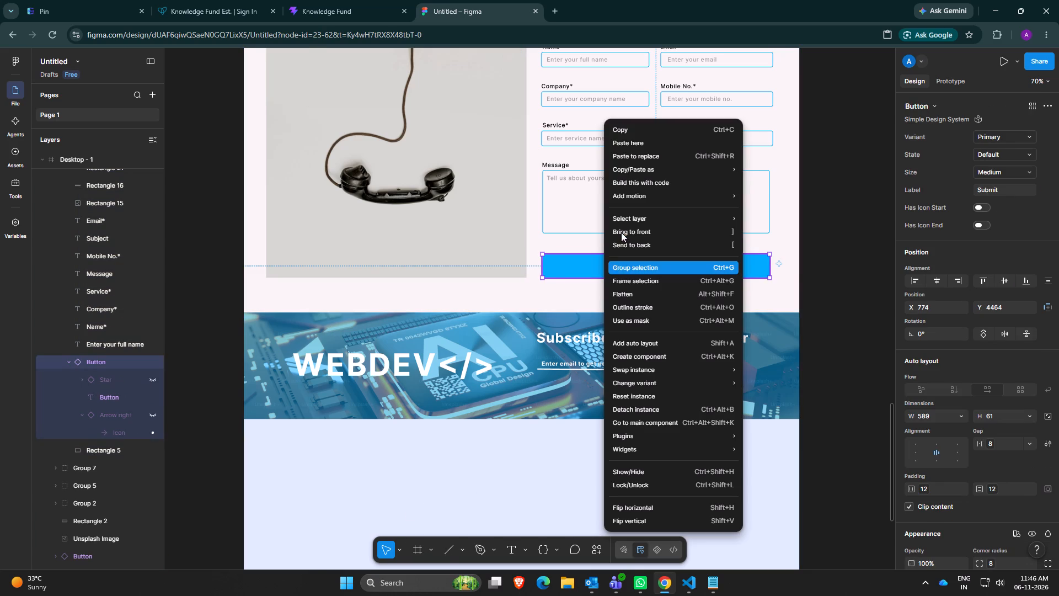
pyautogui.click(623, 132)
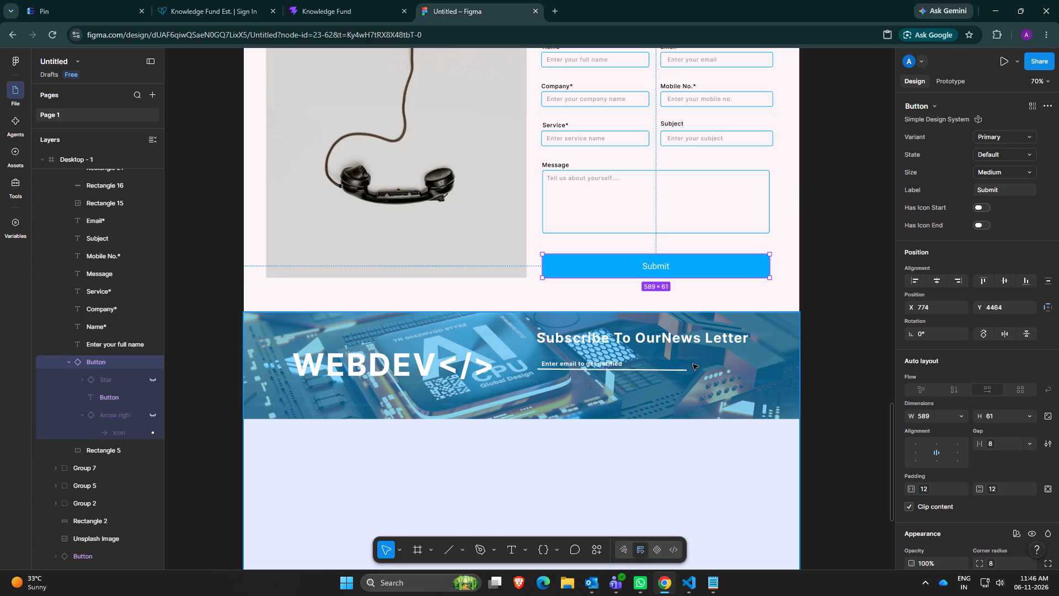
pyautogui.click(693, 364)
pyautogui.rightClick(702, 364)
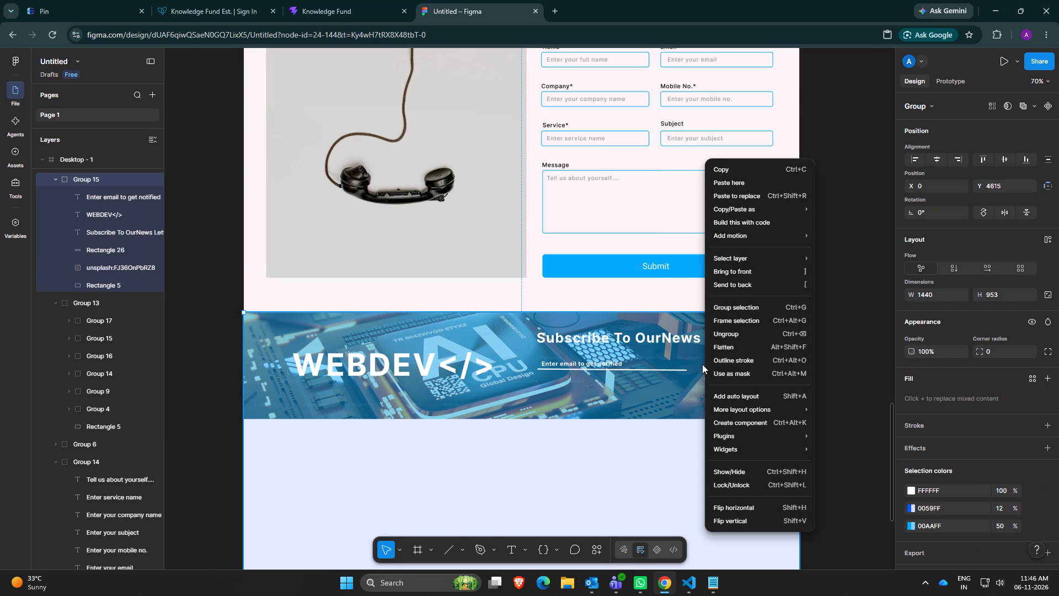
pyautogui.click(732, 185)
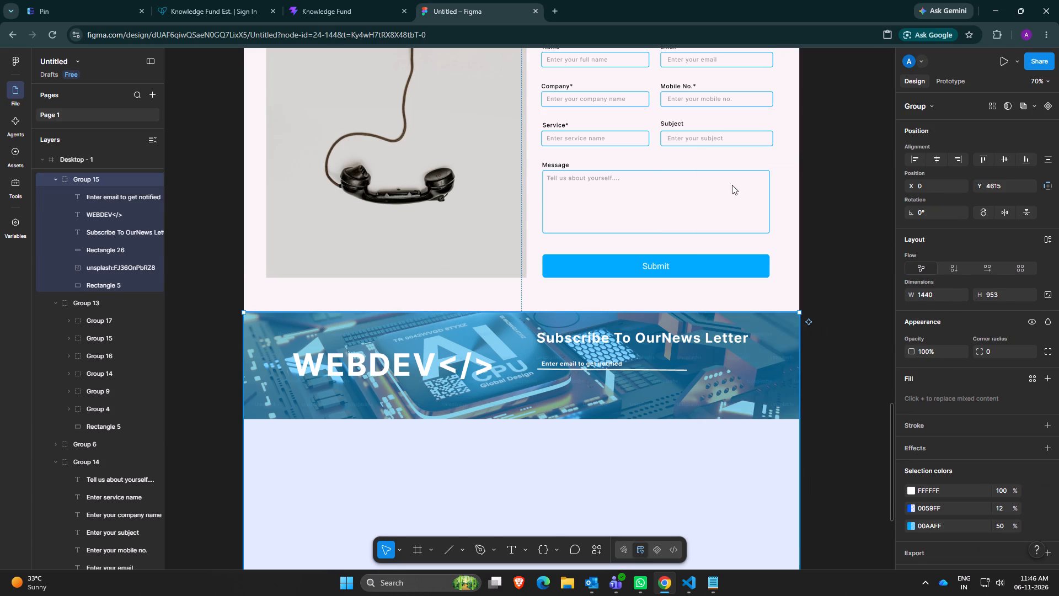
pyautogui.moveTo(726, 377); pyautogui.dragTo(716, 367)
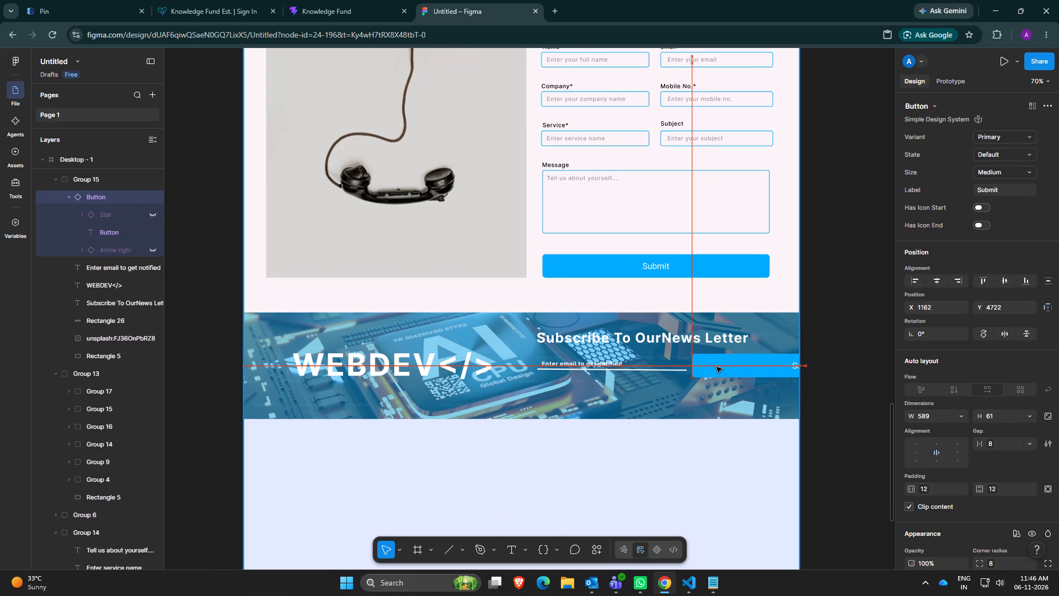
pyautogui.moveTo(716, 367); pyautogui.dragTo(599, 376)
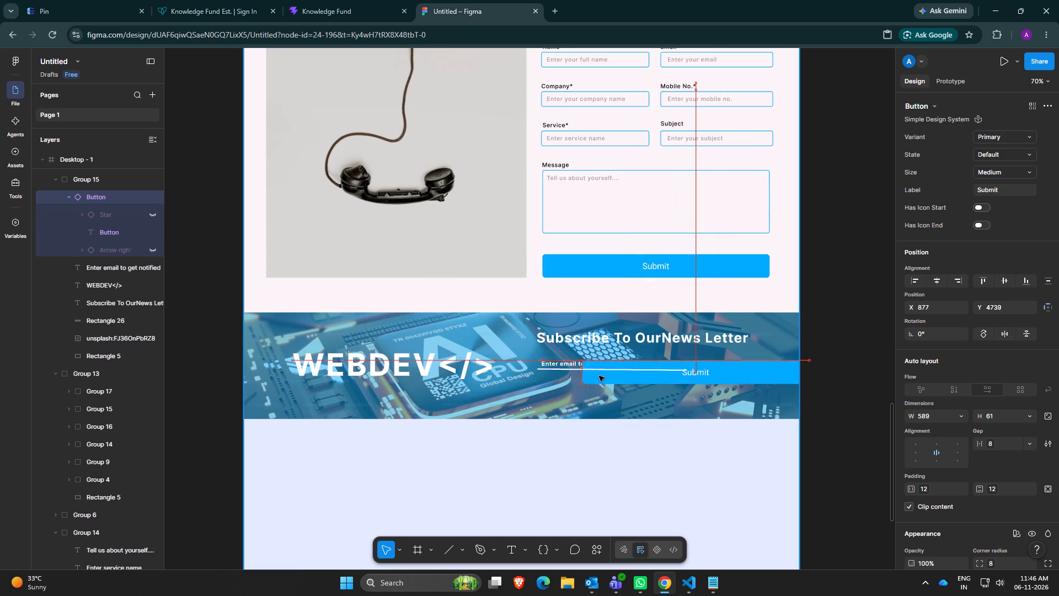
pyautogui.moveTo(599, 376); pyautogui.dragTo(560, 395)
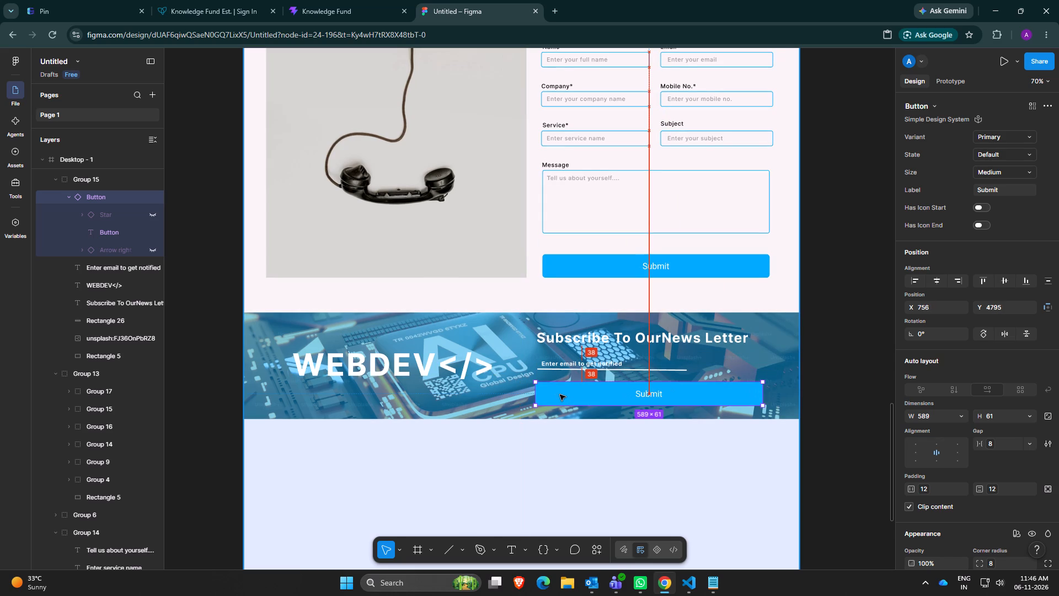
pyautogui.moveTo(560, 395); pyautogui.dragTo(560, 391)
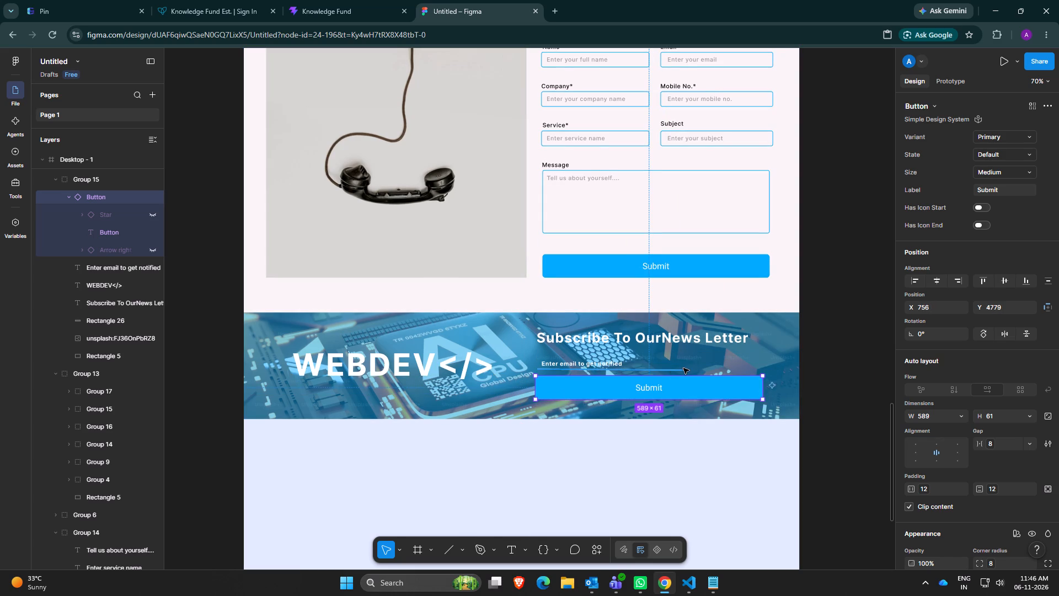
# Lengthen the white line above the banner's Submit button to about 611.
pyautogui.click(683, 372)
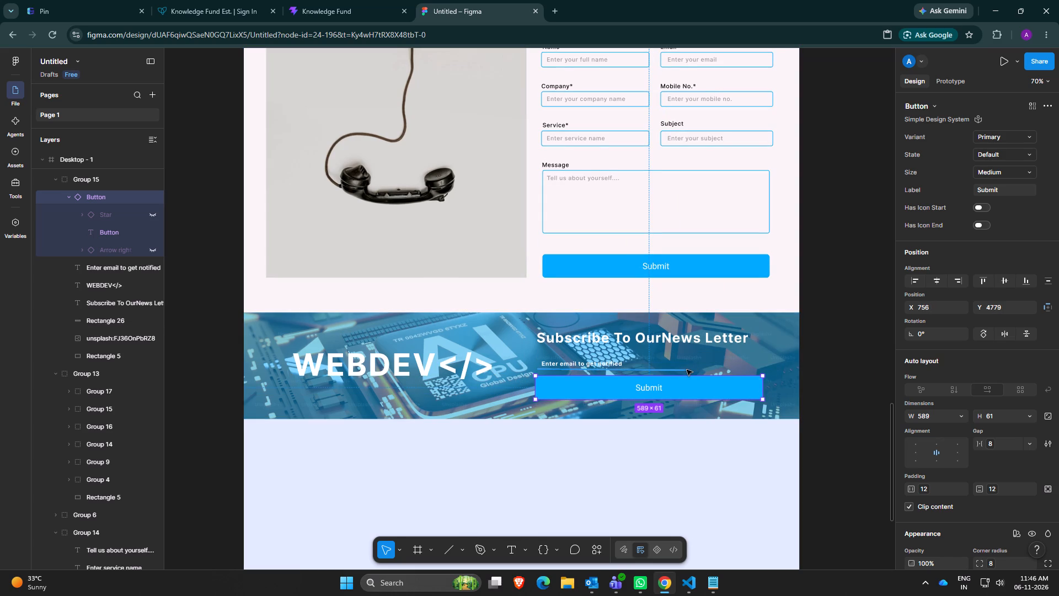
pyautogui.click(687, 370)
pyautogui.moveTo(689, 371); pyautogui.dragTo(735, 371)
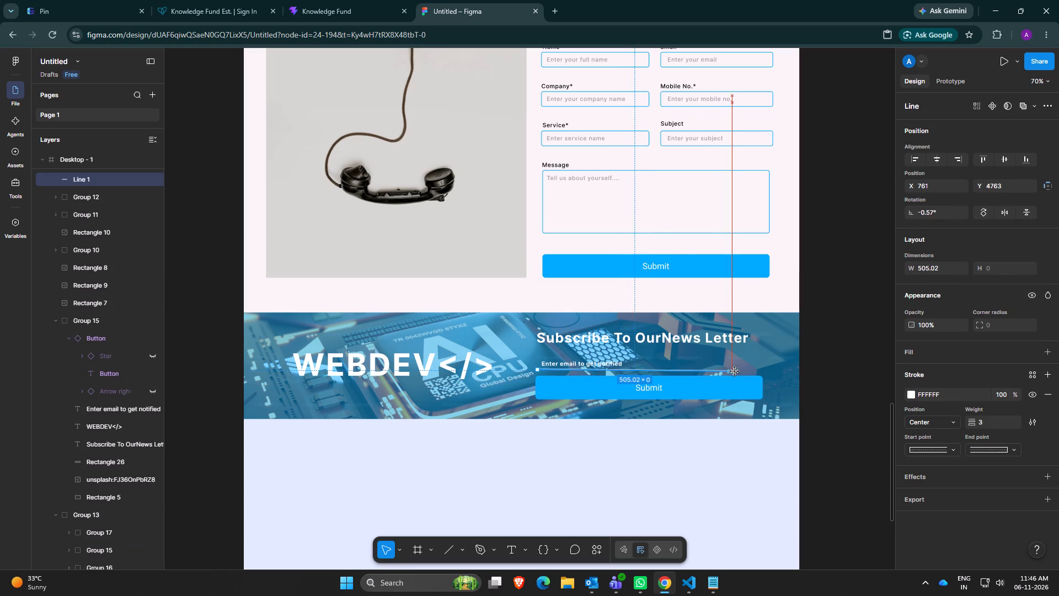
pyautogui.moveTo(735, 371); pyautogui.dragTo(762, 370)
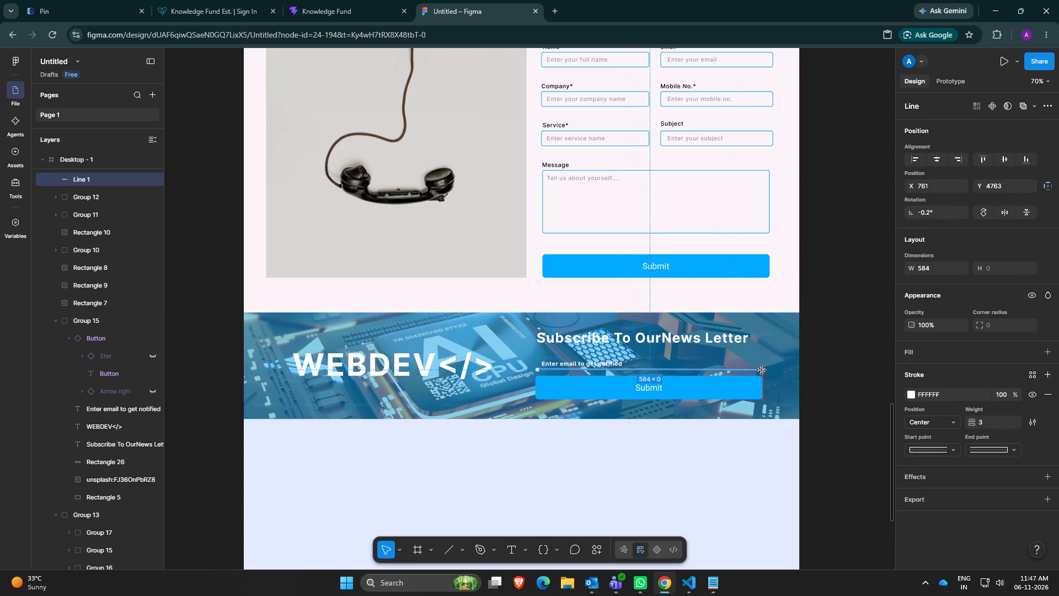
pyautogui.moveTo(762, 370); pyautogui.dragTo(773, 370)
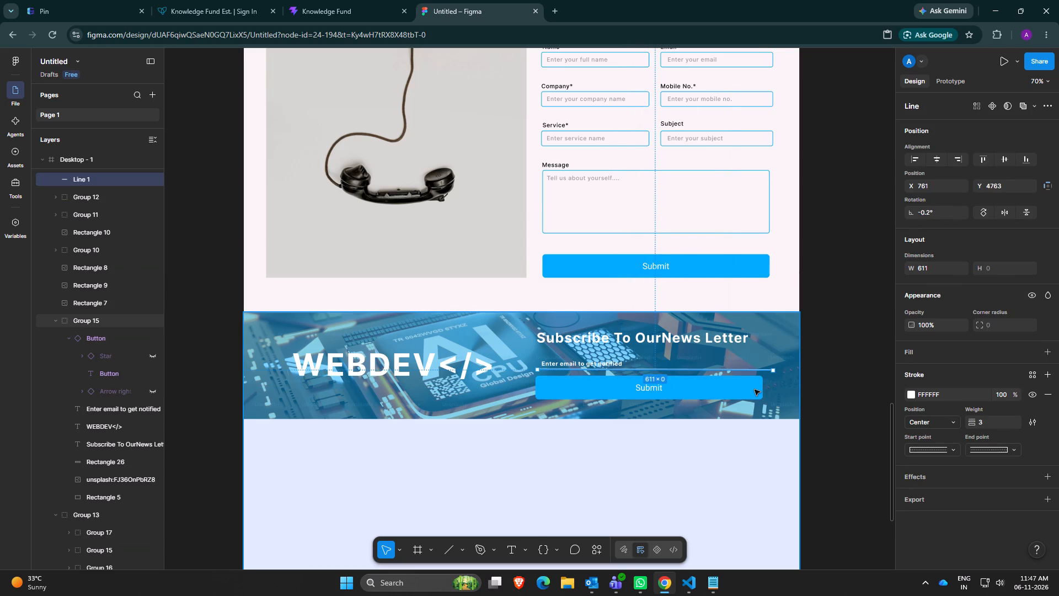
# Widen the banner's Submit button to about 616 so it reaches the end of the line above it.
pyautogui.click(755, 390)
pyautogui.keyDown('ctrl'); pyautogui.click(755, 390); pyautogui.keyUp('ctrl')
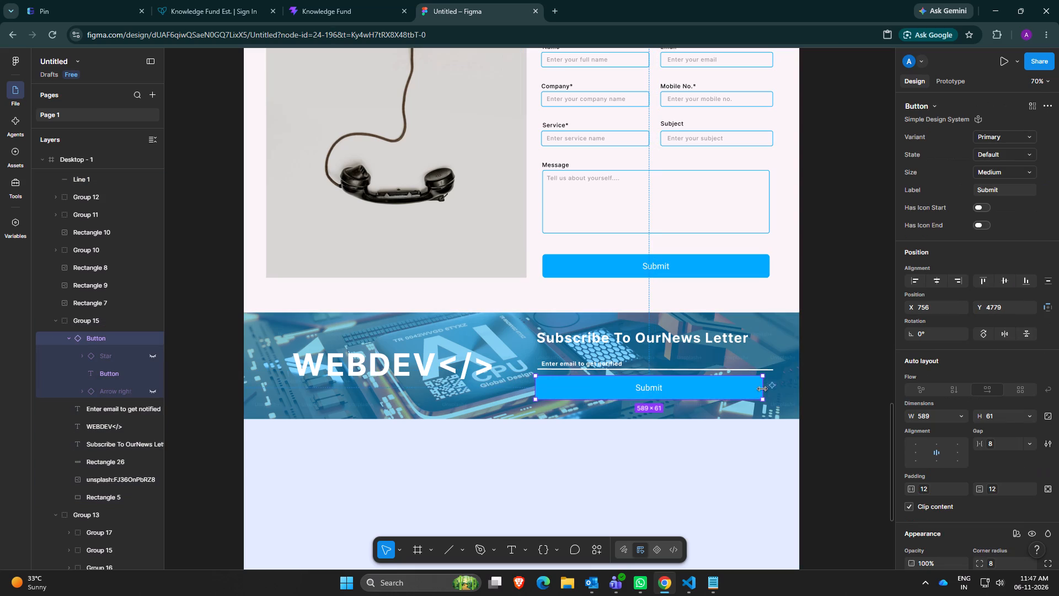
pyautogui.moveTo(762, 389); pyautogui.dragTo(775, 390)
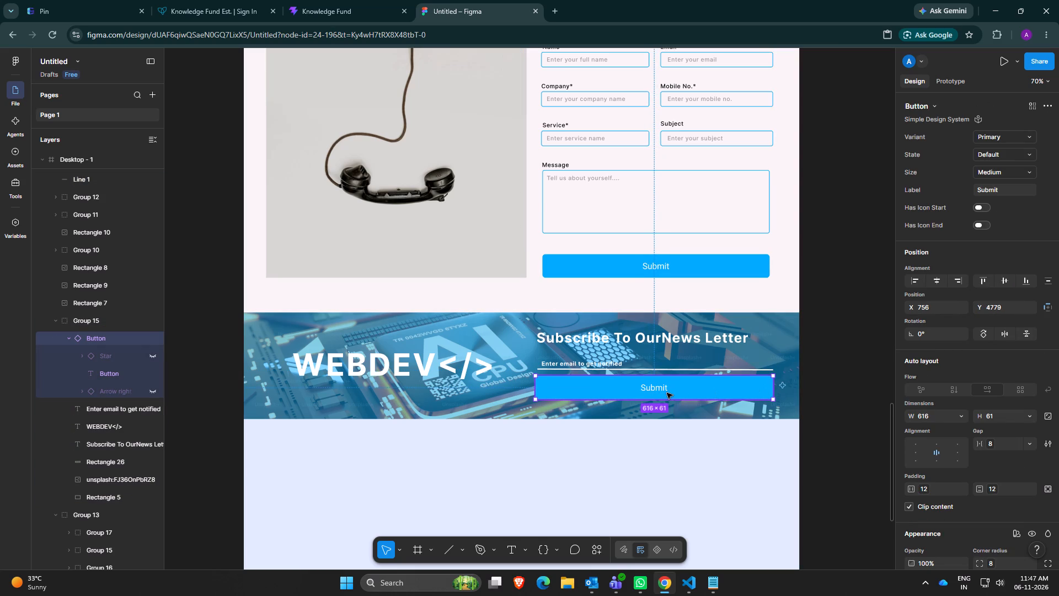
# Change the label of the banner's button to "Subscribe".
pyautogui.click(667, 393)
pyautogui.click(1006, 188)
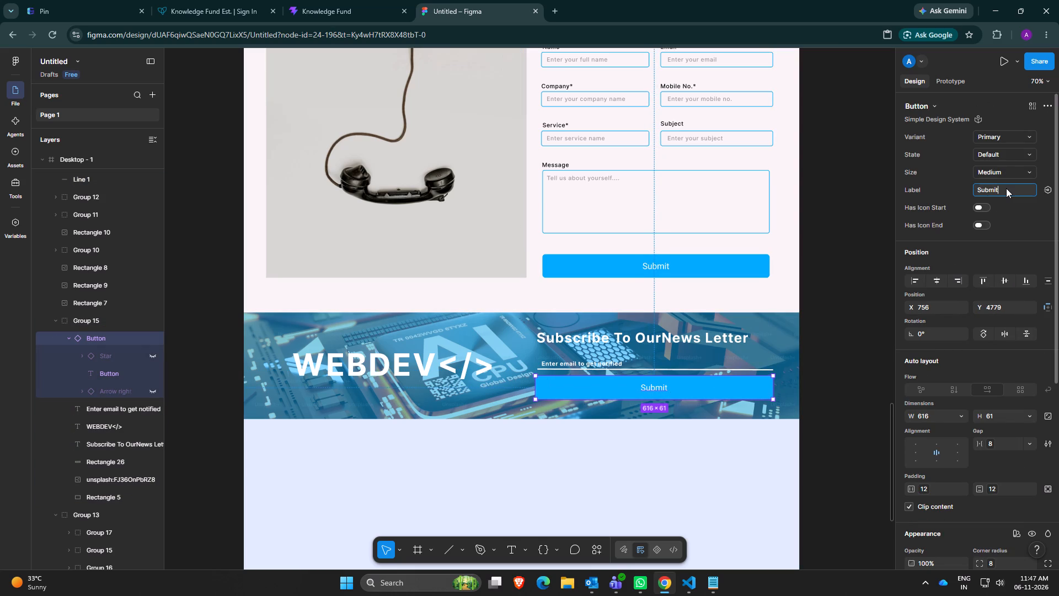
pyautogui.press('BackSpace')
pyautogui.write('Subscroibe')
pyautogui.press('BackSpace')
pyautogui.press('BackSpace')
pyautogui.press('BackSpace')
pyautogui.press('BackSpace')
pyautogui.write('ibe')
pyautogui.press('Return')
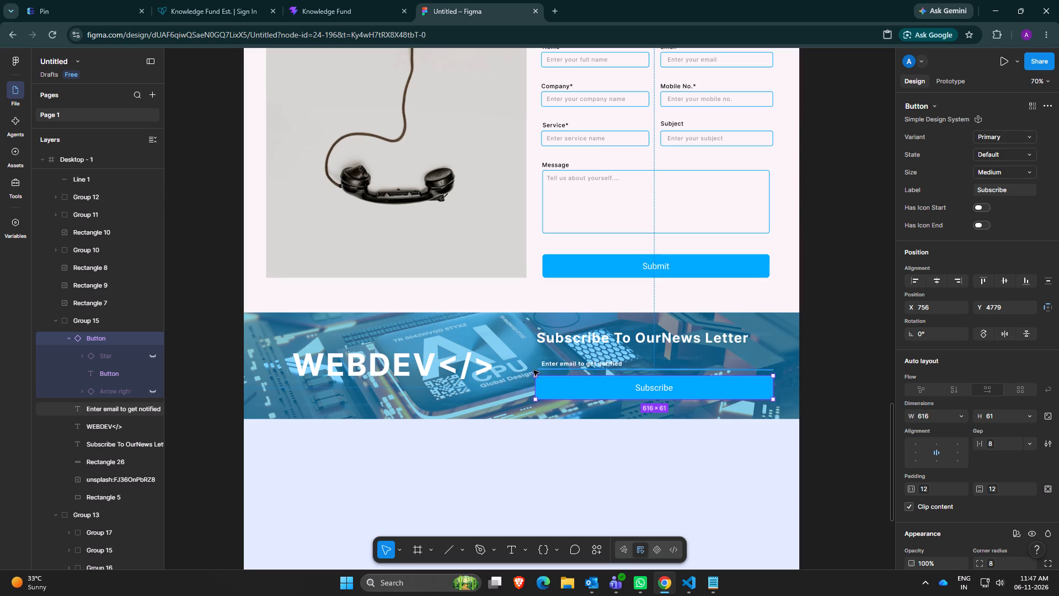
pyautogui.click(592, 346)
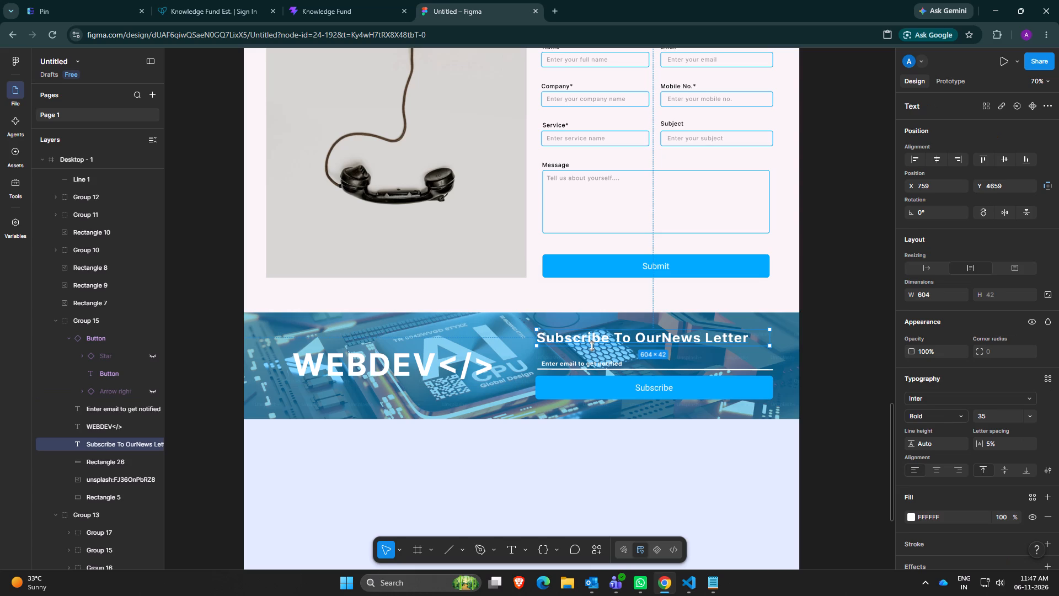
# Place a 100 × 100 rectangle in the light-blue area below the banner at about X 58, Y 4932.
pyautogui.scroll(-9, 474, 428)
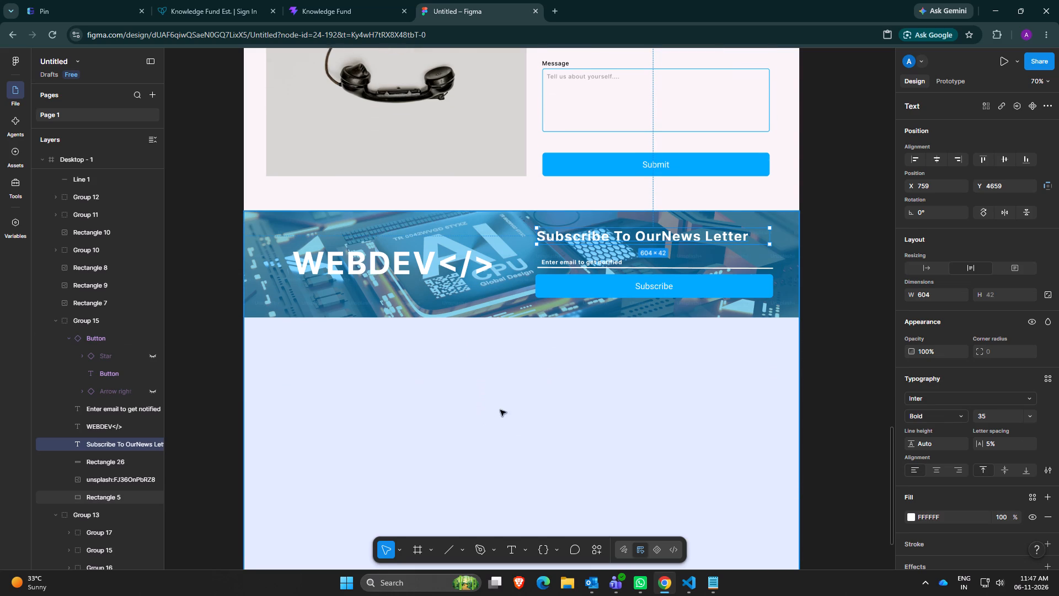
pyautogui.scroll(-4, 500, 410)
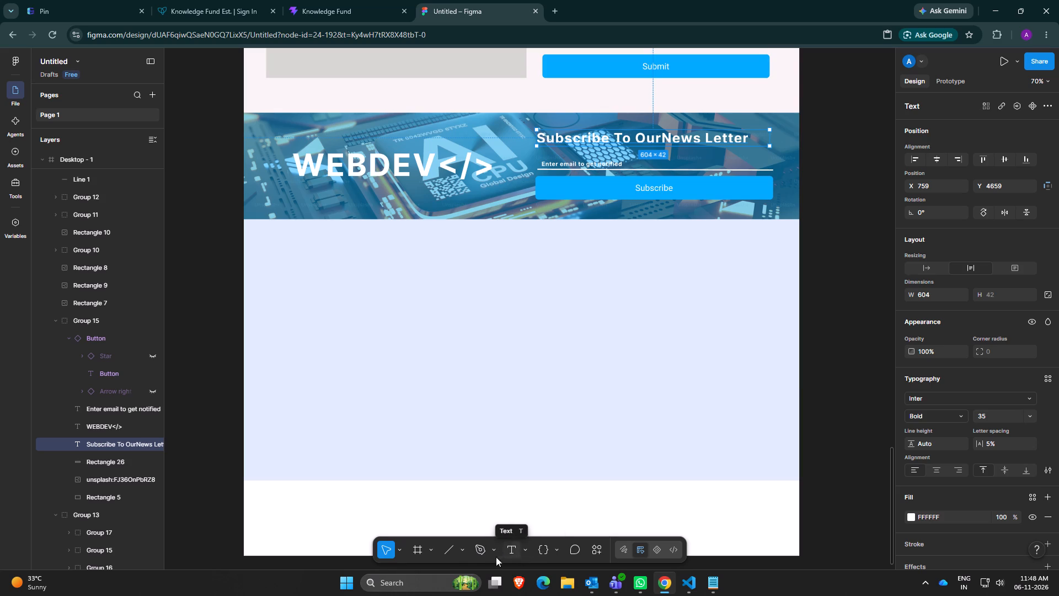
pyautogui.click(463, 551)
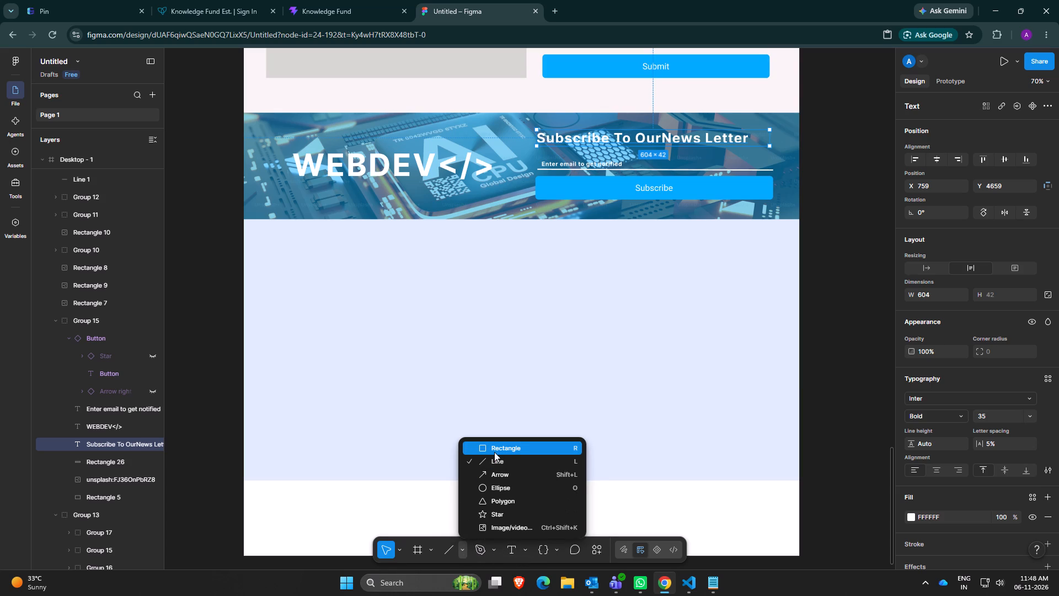
pyautogui.click(494, 452)
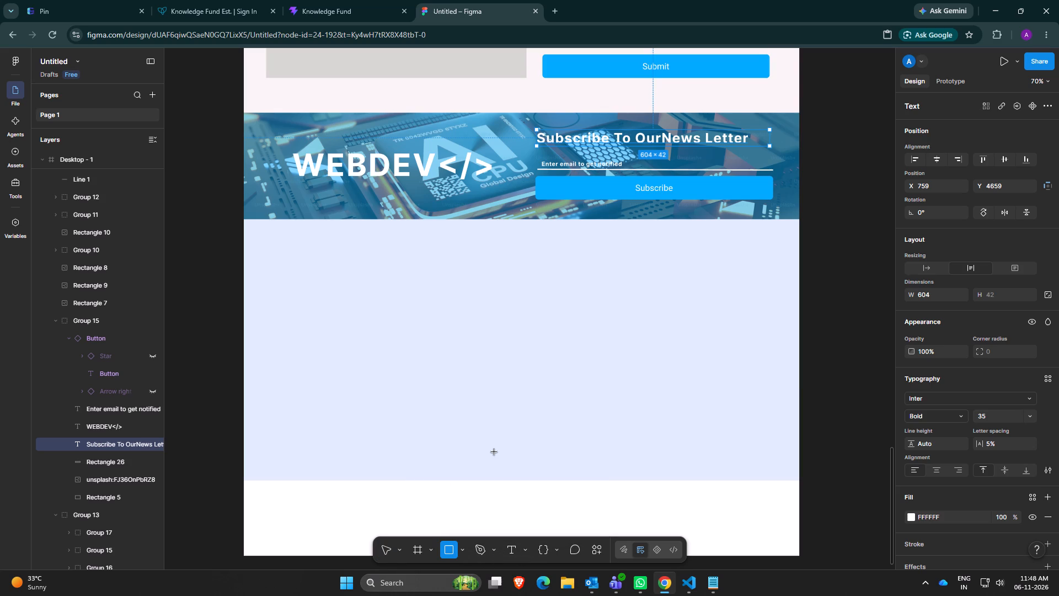
pyautogui.click(284, 260)
pyautogui.moveTo(281, 266); pyautogui.dragTo(284, 265)
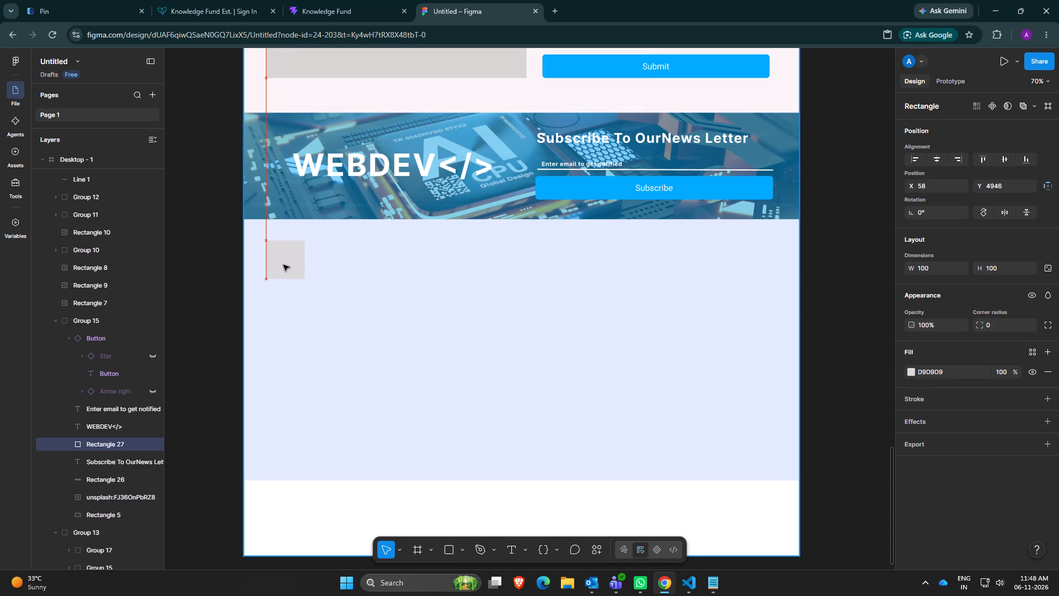
pyautogui.moveTo(284, 265); pyautogui.dragTo(283, 260)
# Enlarge the new grey rectangle below the banner to about 324 × 293.
pyautogui.moveTo(304, 256); pyautogui.dragTo(373, 253)
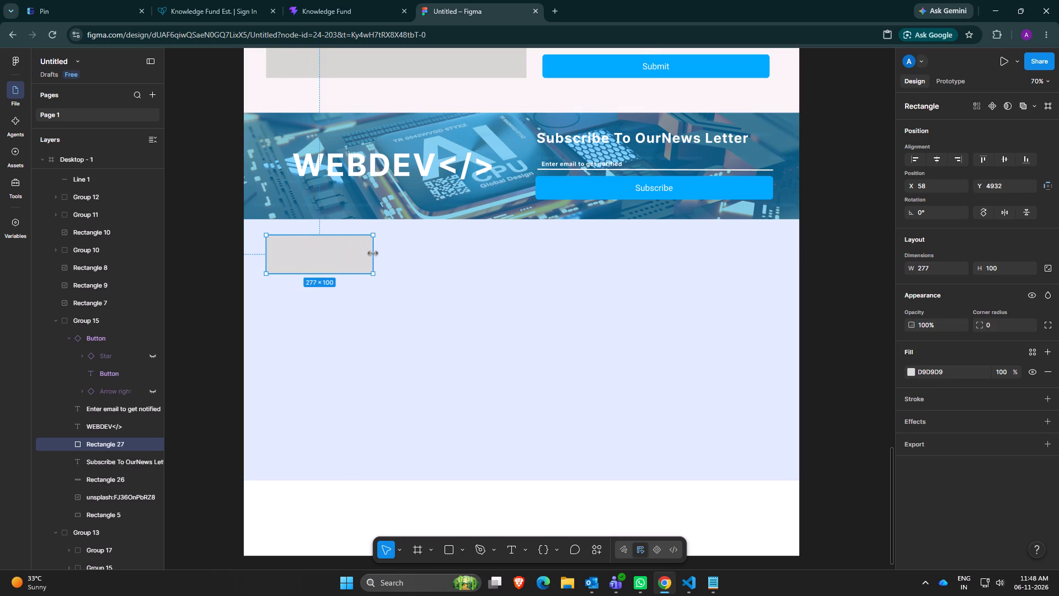
pyautogui.moveTo(373, 253); pyautogui.dragTo(387, 253)
pyautogui.click(387, 253)
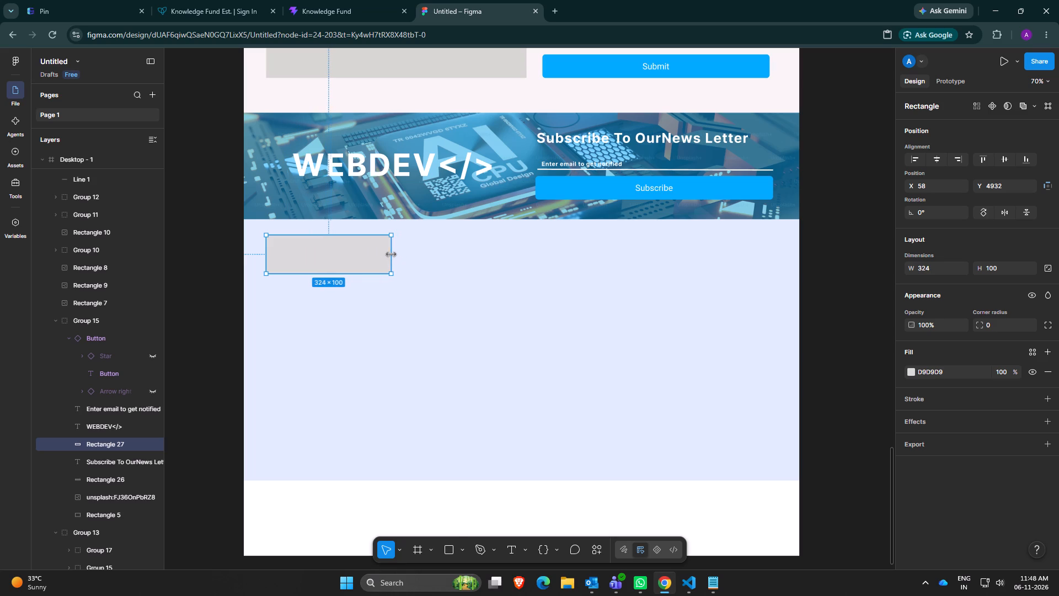
pyautogui.moveTo(329, 275); pyautogui.dragTo(335, 331)
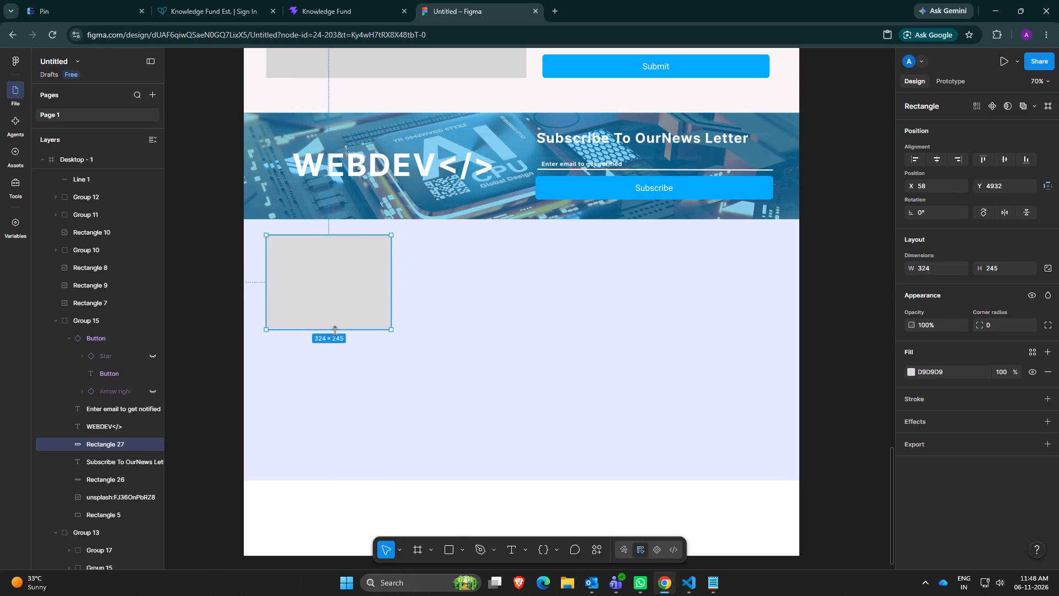
pyautogui.moveTo(335, 331); pyautogui.dragTo(336, 348)
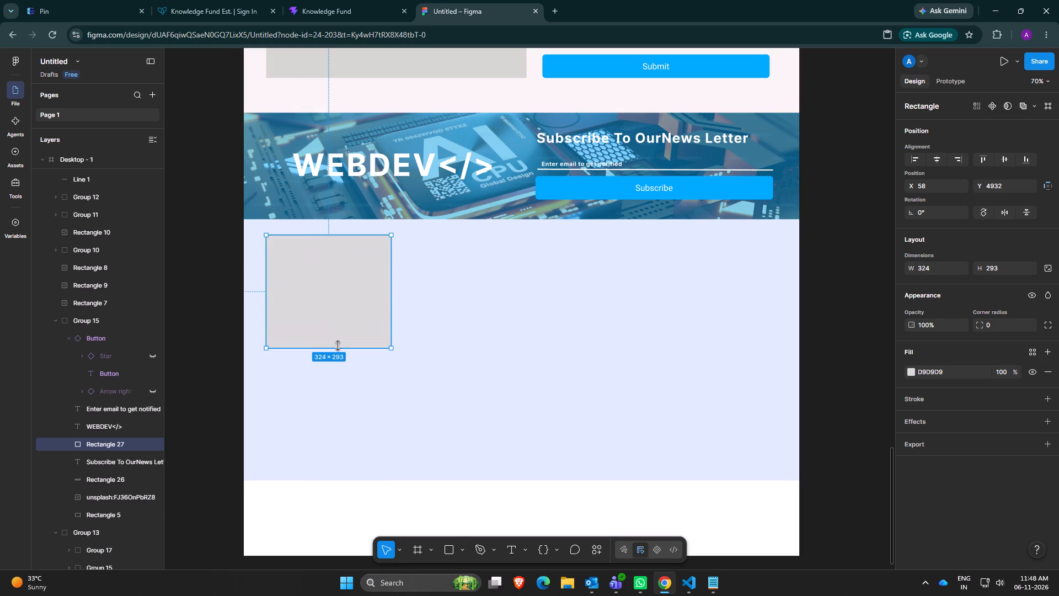
pyautogui.click(338, 332)
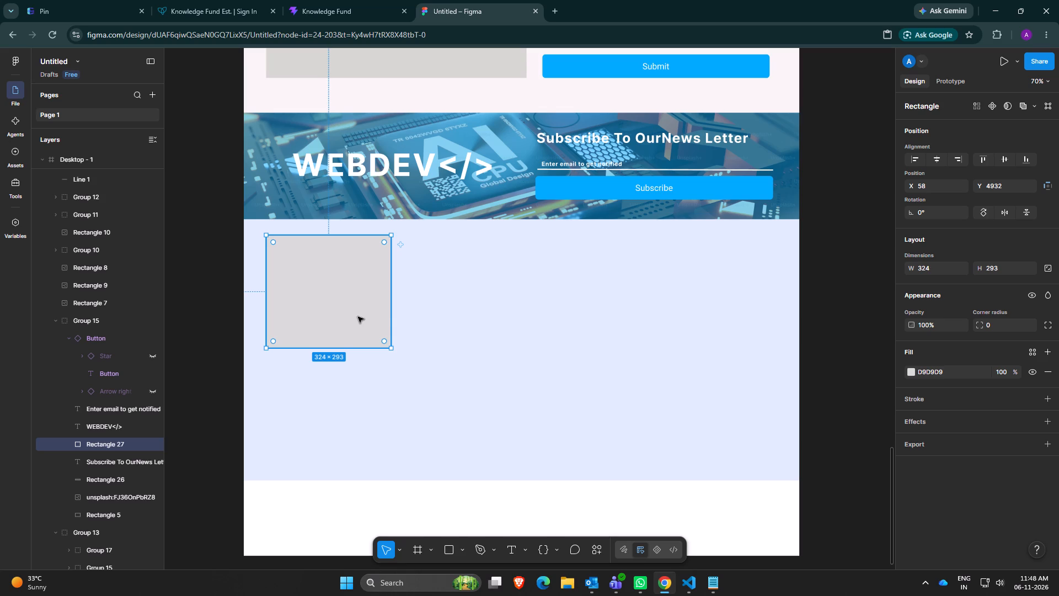
# Duplicate the grey rectangle three times to form a row of four, spaced about 82 apart, with copies at about X 465 and X 872.
pyautogui.keyDown('alt'); pyautogui.moveTo(358, 317); pyautogui.dragTo(515, 319); pyautogui.keyUp('alt')
pyautogui.keyDown('alt'); pyautogui.moveTo(501, 312); pyautogui.dragTo(608, 312); pyautogui.keyUp('alt')
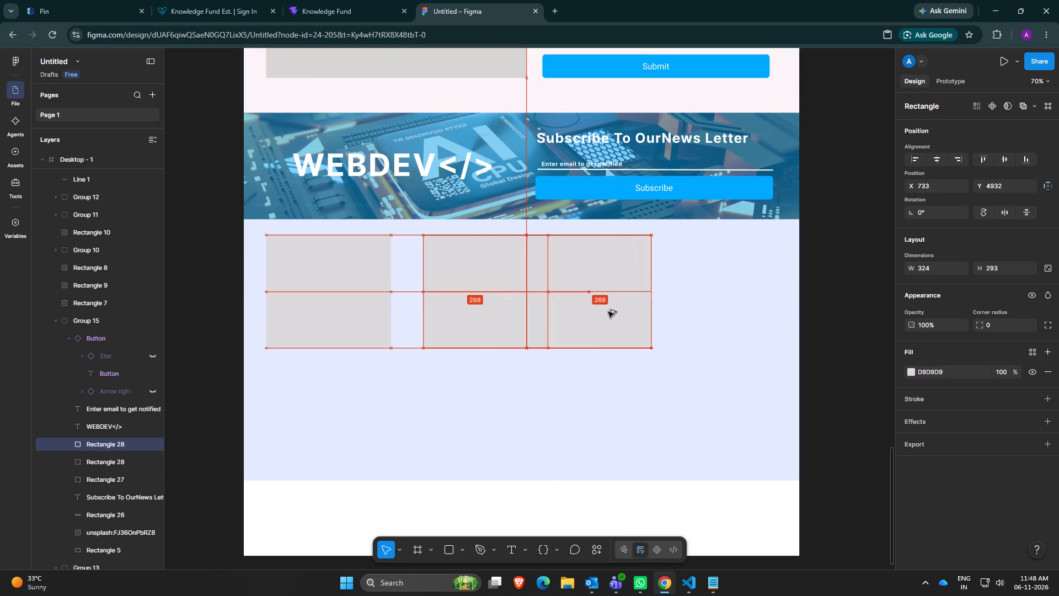
pyautogui.keyDown('alt'); pyautogui.moveTo(608, 312); pyautogui.dragTo(658, 310); pyautogui.keyUp('alt')
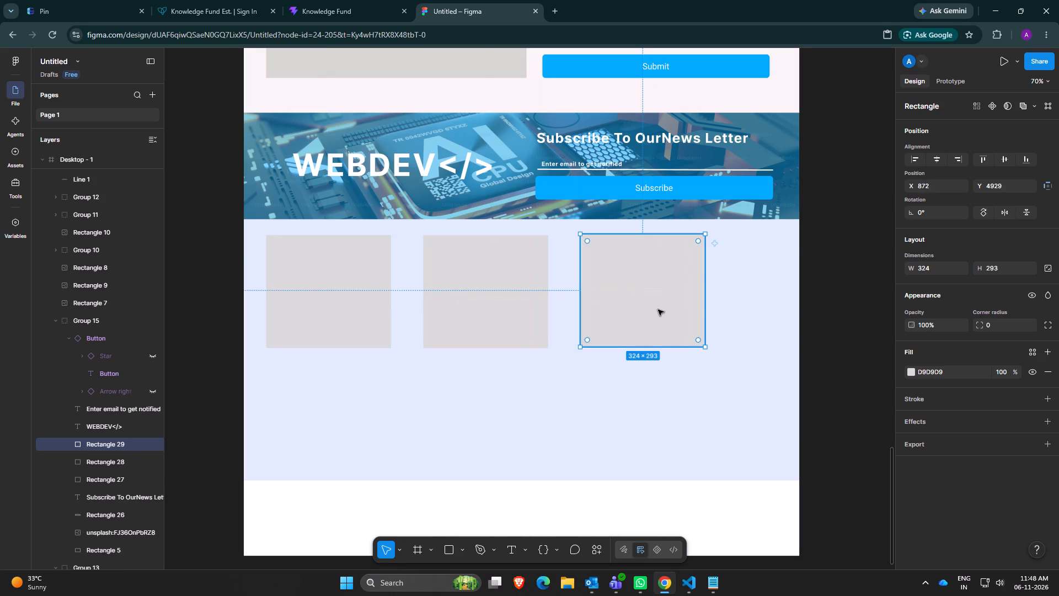
pyautogui.keyDown('alt'); pyautogui.moveTo(658, 310); pyautogui.dragTo(775, 307); pyautogui.keyUp('alt')
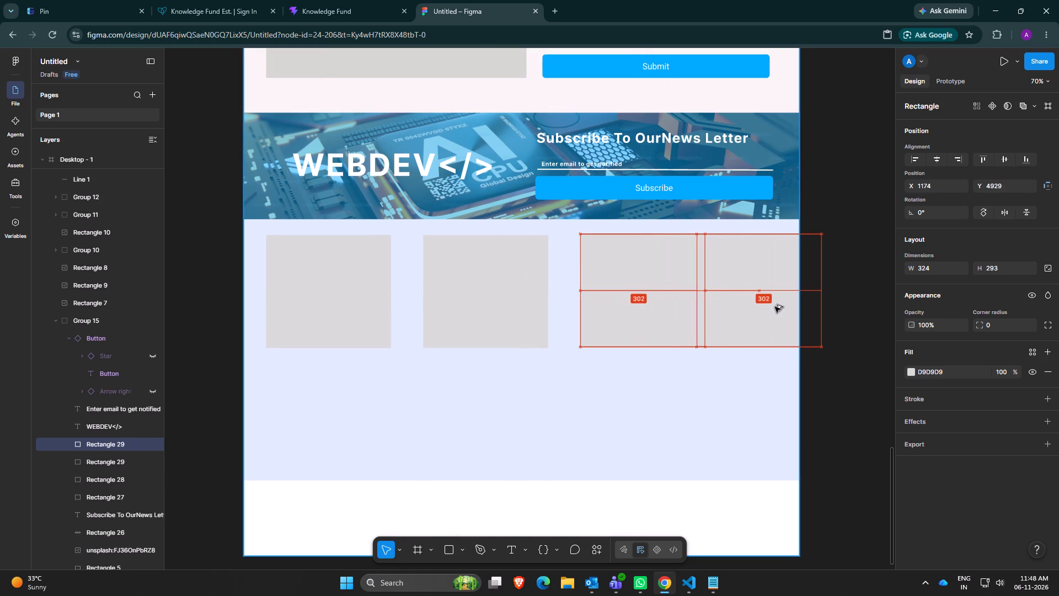
pyautogui.keyDown('alt'); pyautogui.moveTo(775, 307); pyautogui.dragTo(811, 311); pyautogui.keyUp('alt')
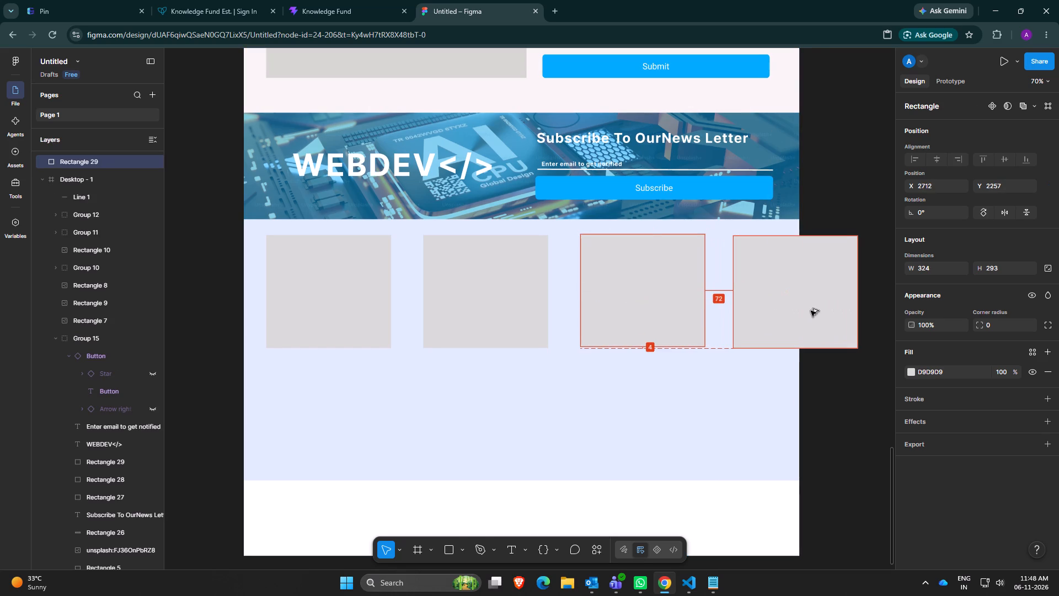
pyautogui.keyDown('alt'); pyautogui.moveTo(811, 311); pyautogui.dragTo(817, 308); pyautogui.keyUp('alt')
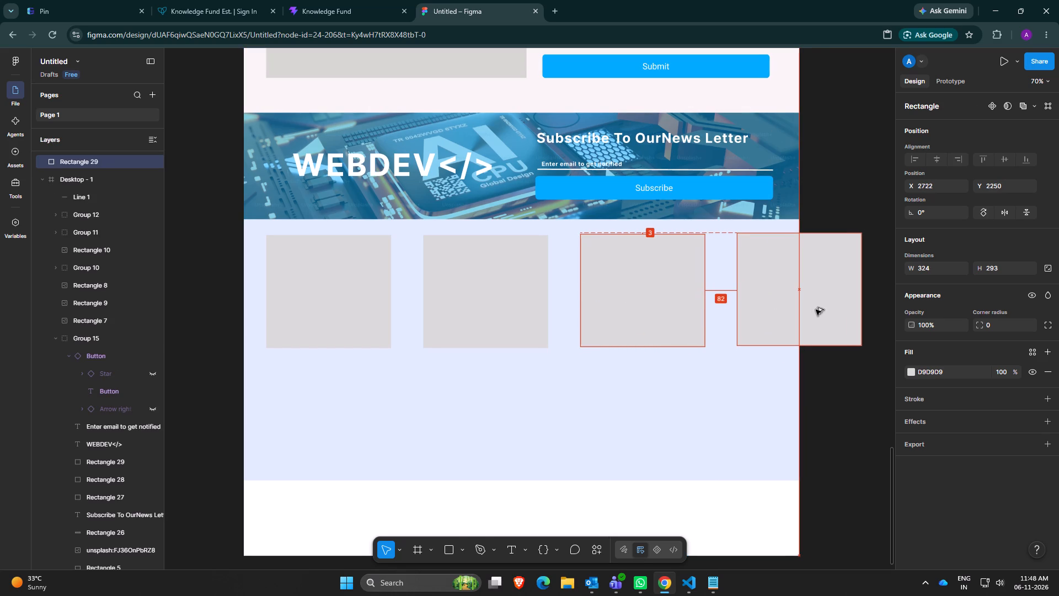
# Select the first grey rectangle in the row within its group, followed by the second one, for adjustment.
pyautogui.click(368, 305)
pyautogui.click(323, 305)
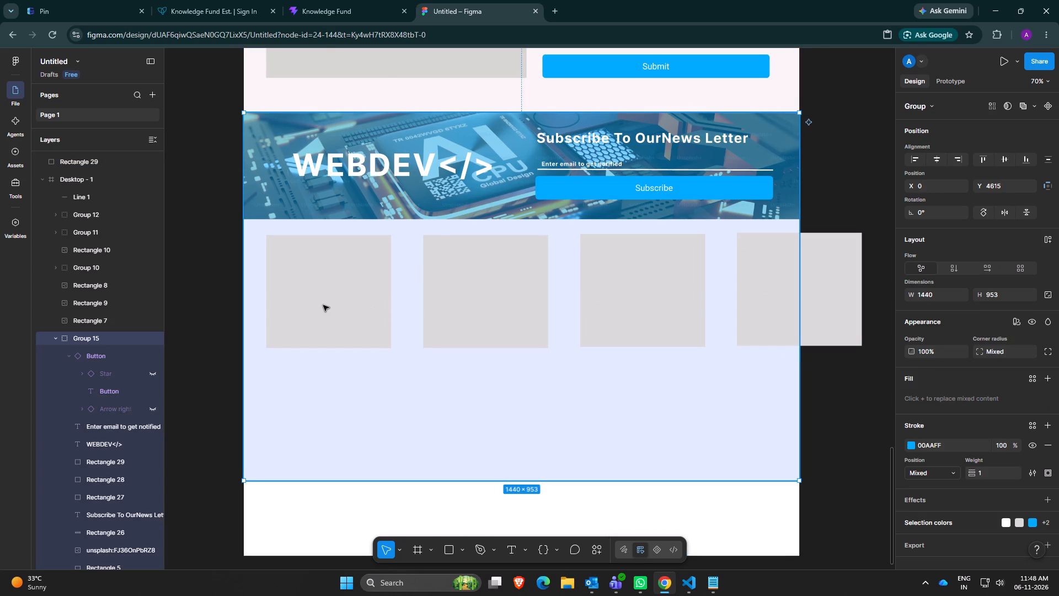
pyautogui.rightClick(323, 305)
pyautogui.click(319, 306)
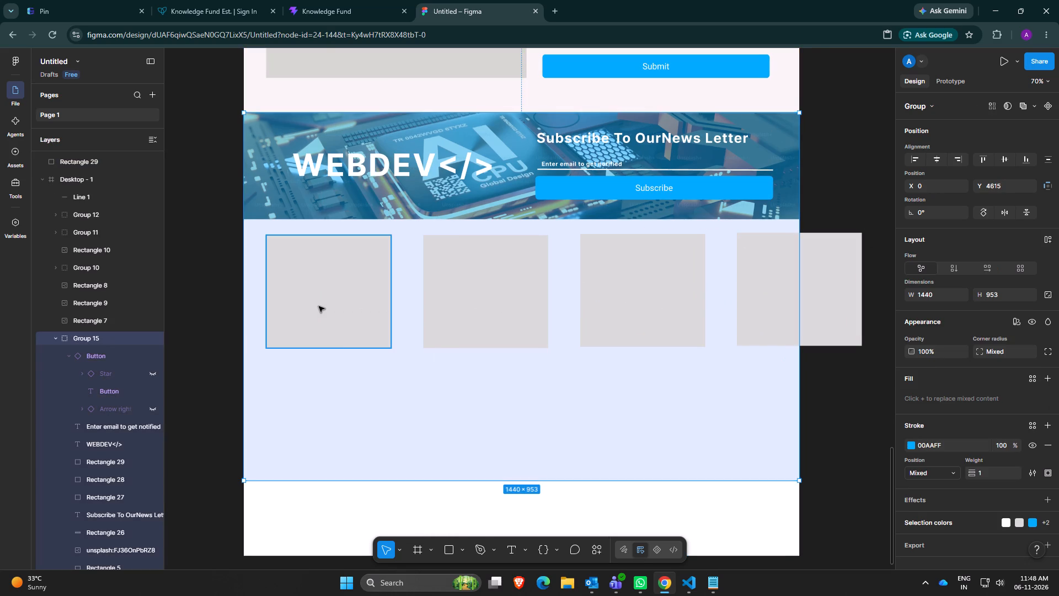
pyautogui.keyDown('ctrl'); pyautogui.click(319, 306); pyautogui.keyUp('ctrl')
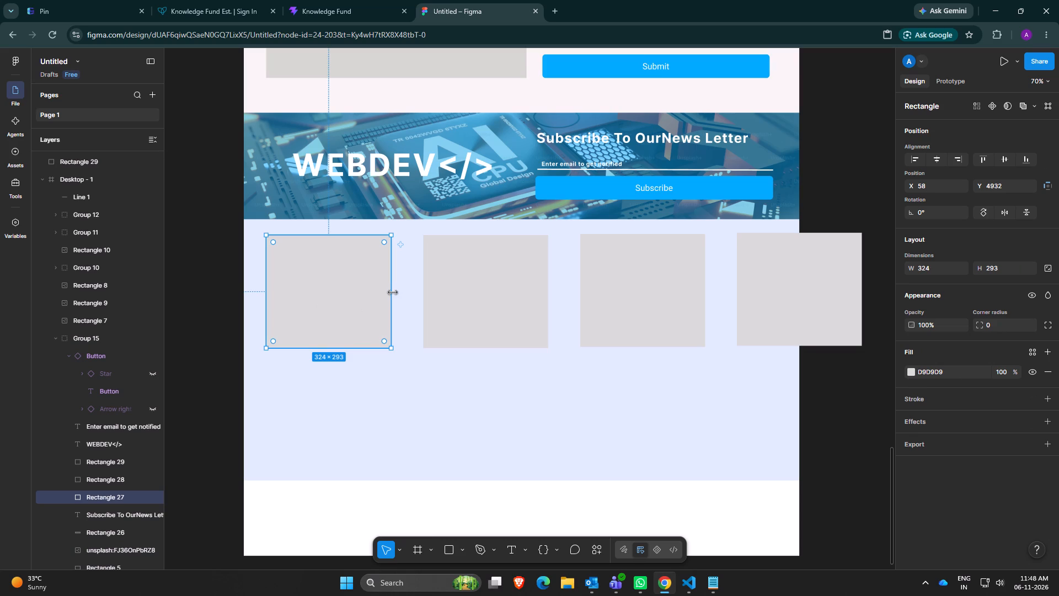
pyautogui.click(392, 292)
pyautogui.click(490, 286)
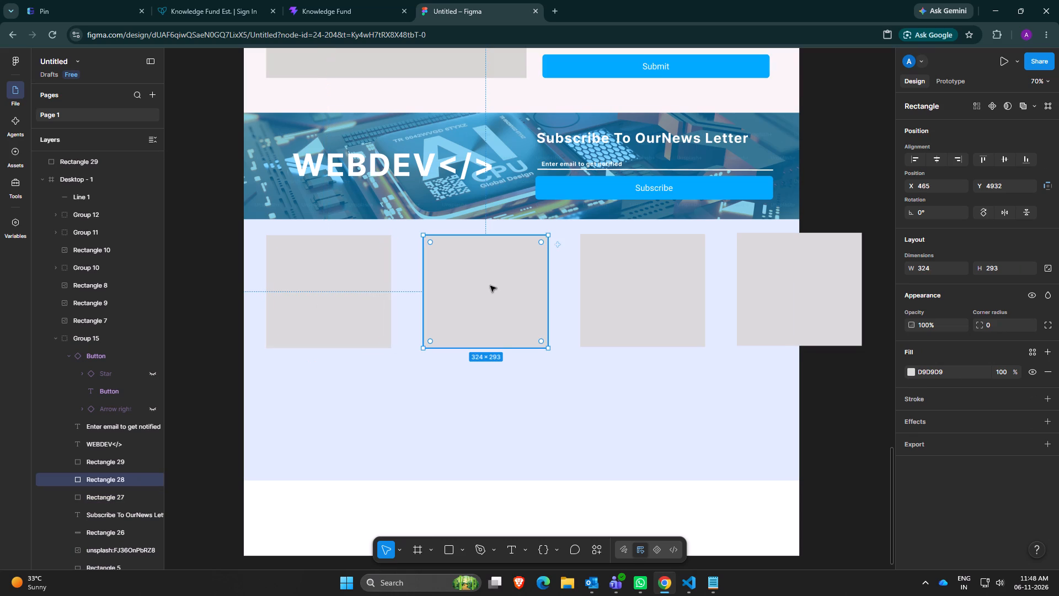
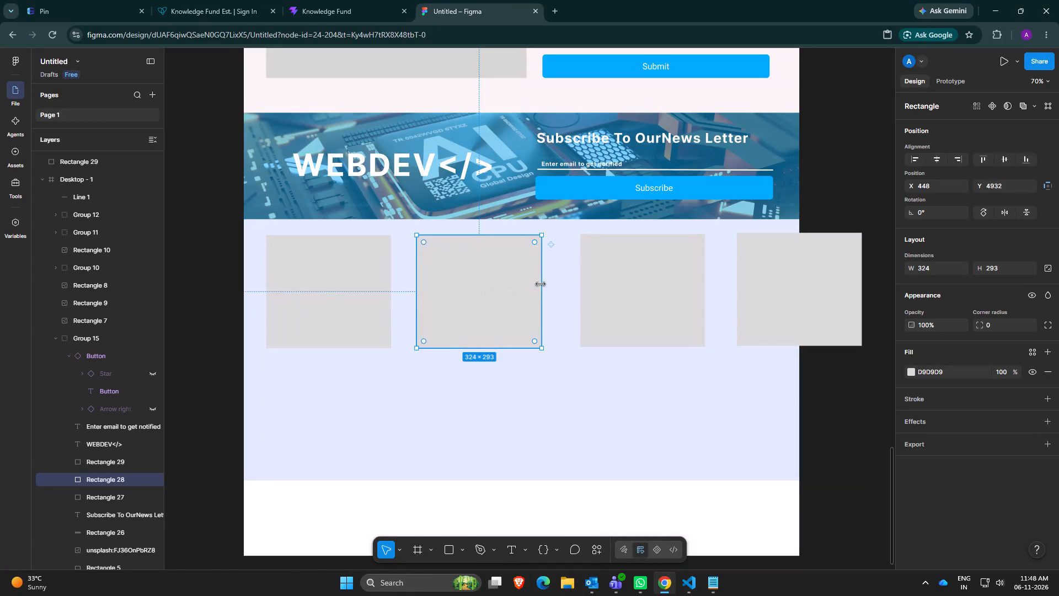
# Narrow the second grey rectangle in the row to a width of about 250, keeping its height.
pyautogui.moveTo(541, 284); pyautogui.dragTo(518, 284)
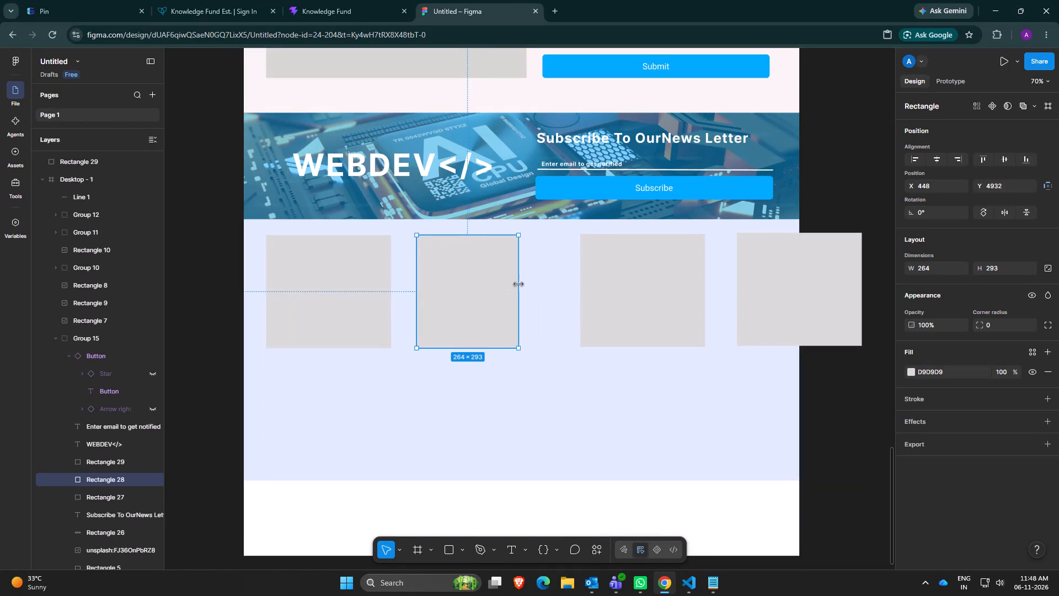
pyautogui.moveTo(518, 284); pyautogui.dragTo(513, 284)
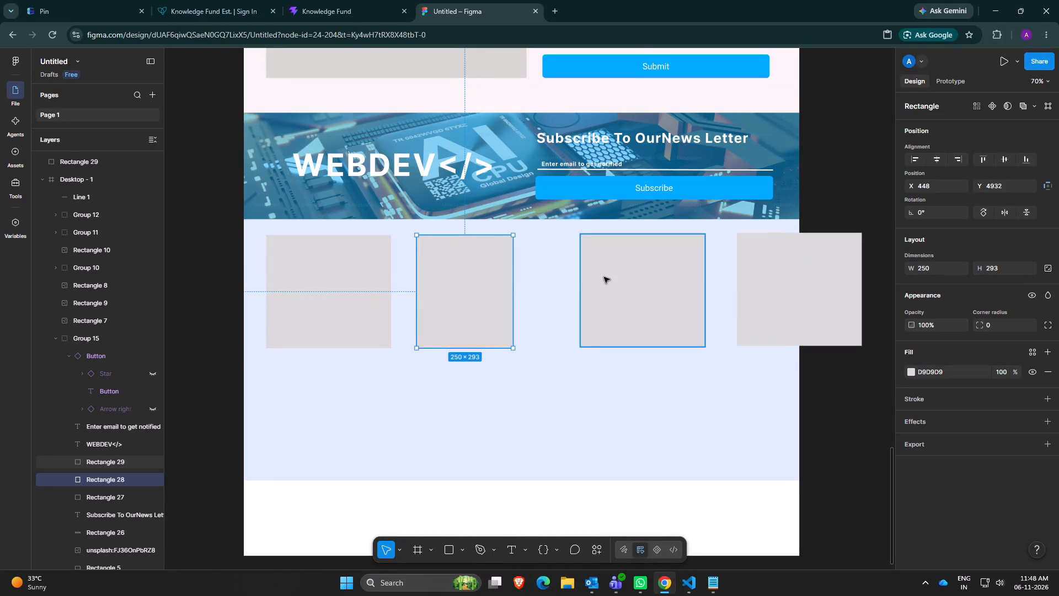
# Move the third grey rectangle closer to the second, to about X 761, Y 4932, and narrow it to a similar width.
pyautogui.click(604, 277)
pyautogui.moveTo(604, 277); pyautogui.dragTo(561, 279)
pyautogui.moveTo(664, 285); pyautogui.dragTo(628, 290)
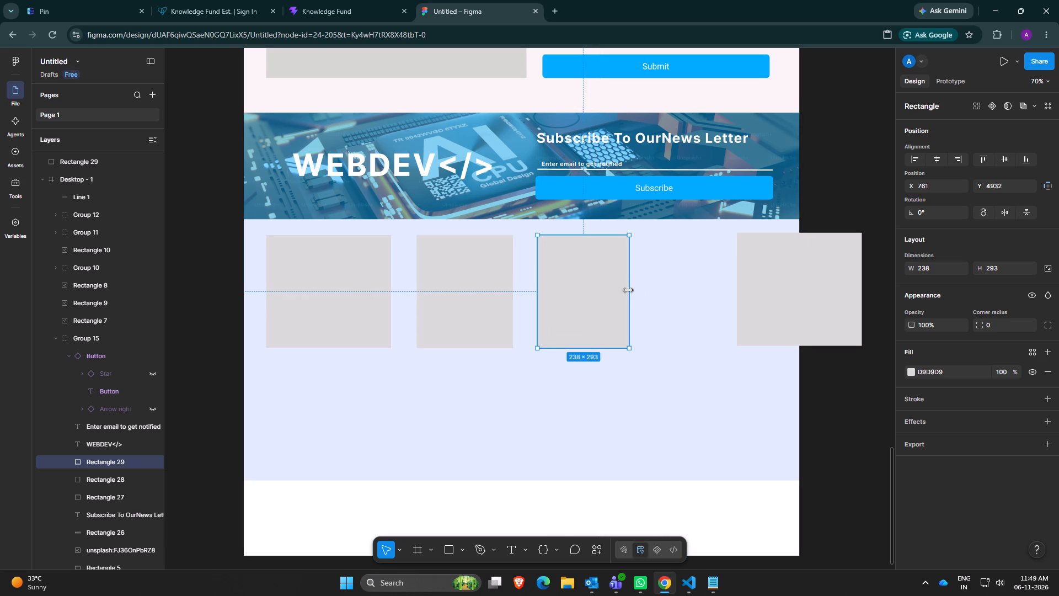
pyautogui.moveTo(628, 290); pyautogui.dragTo(637, 289)
# Move the fourth grey rectangle into the row at about X 2519, Y 2254, and narrow it to about 288.
pyautogui.moveTo(796, 280); pyautogui.dragTo(777, 283)
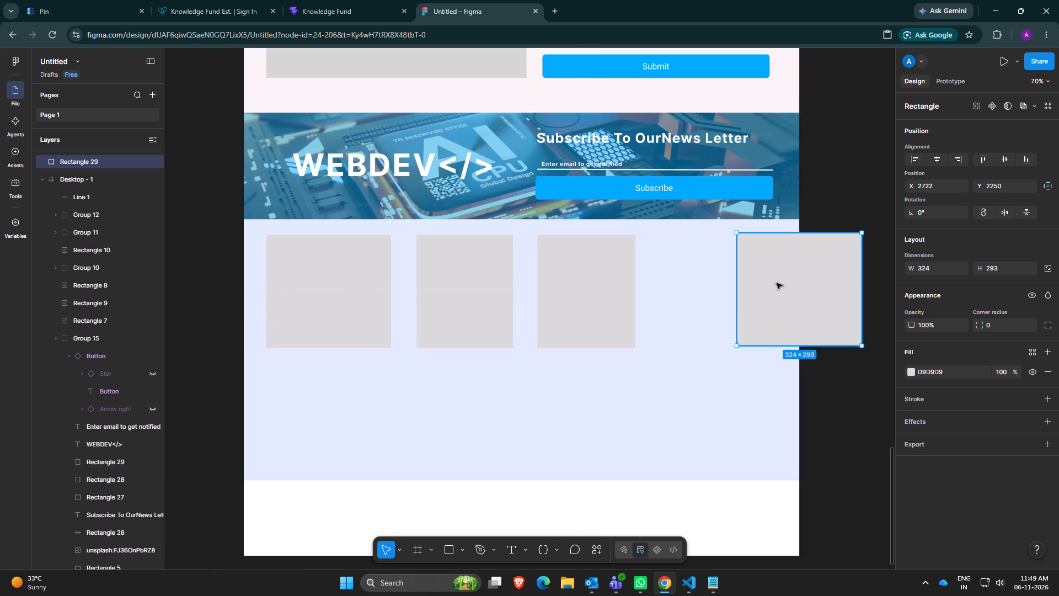
pyautogui.moveTo(777, 283); pyautogui.dragTo(710, 283)
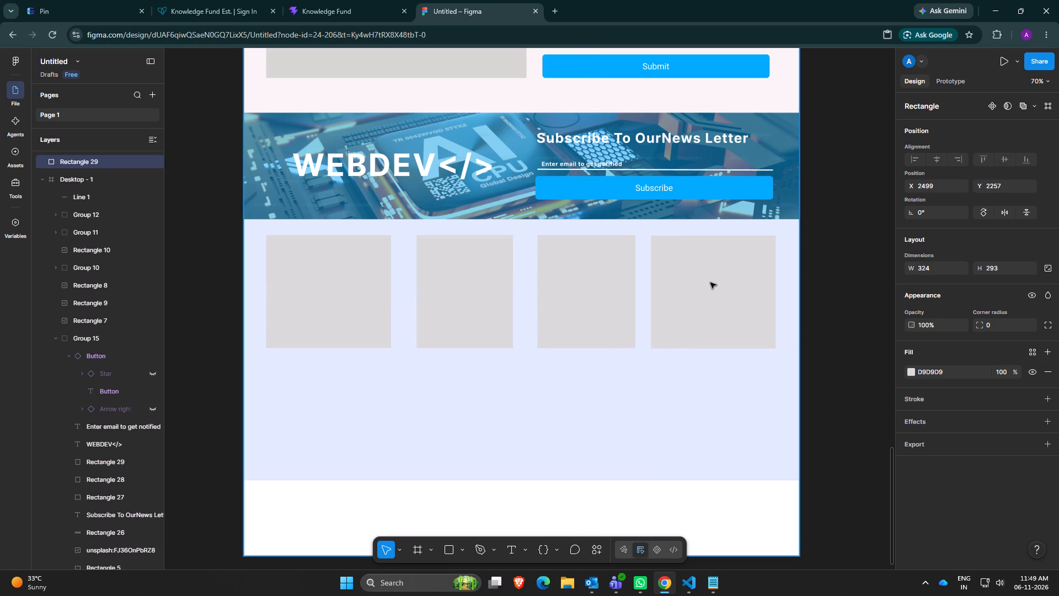
pyautogui.moveTo(710, 283); pyautogui.dragTo(706, 282)
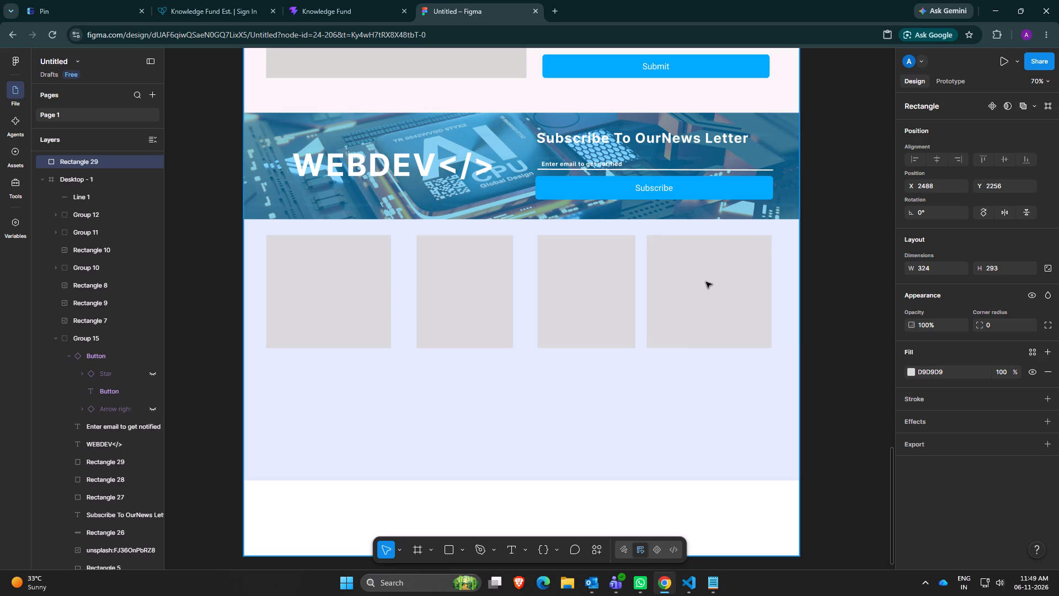
pyautogui.moveTo(706, 282); pyautogui.dragTo(705, 281)
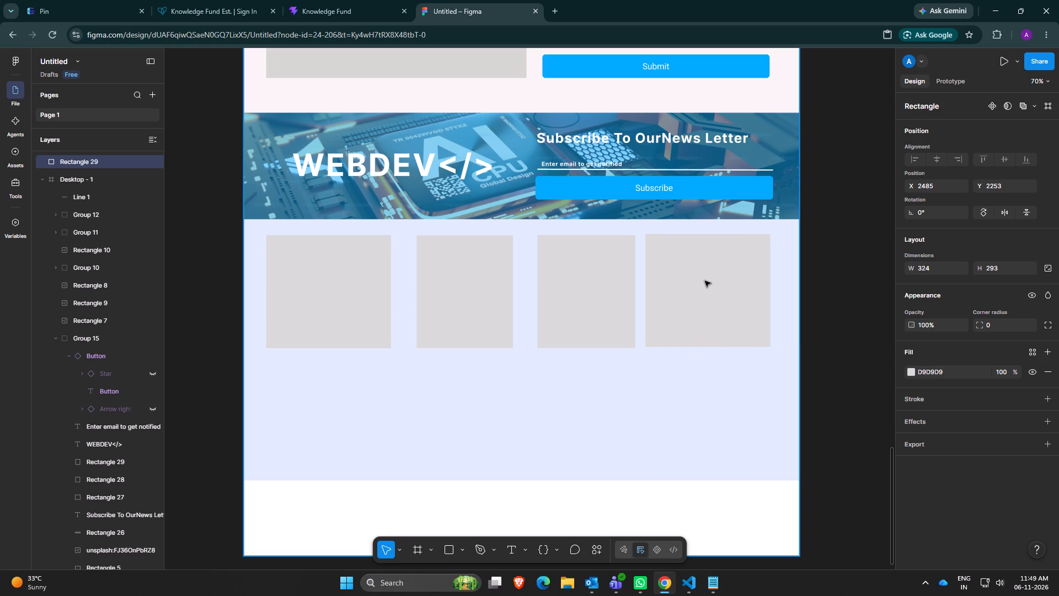
pyautogui.moveTo(705, 281); pyautogui.dragTo(707, 284)
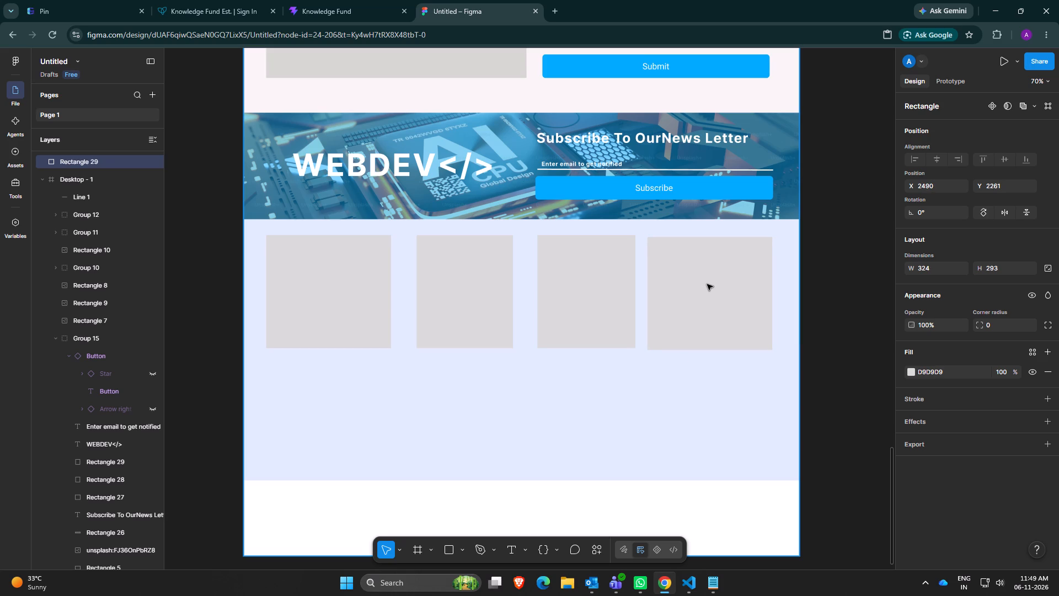
pyautogui.moveTo(707, 284); pyautogui.dragTo(718, 281)
pyautogui.moveTo(785, 275); pyautogui.dragTo(766, 277)
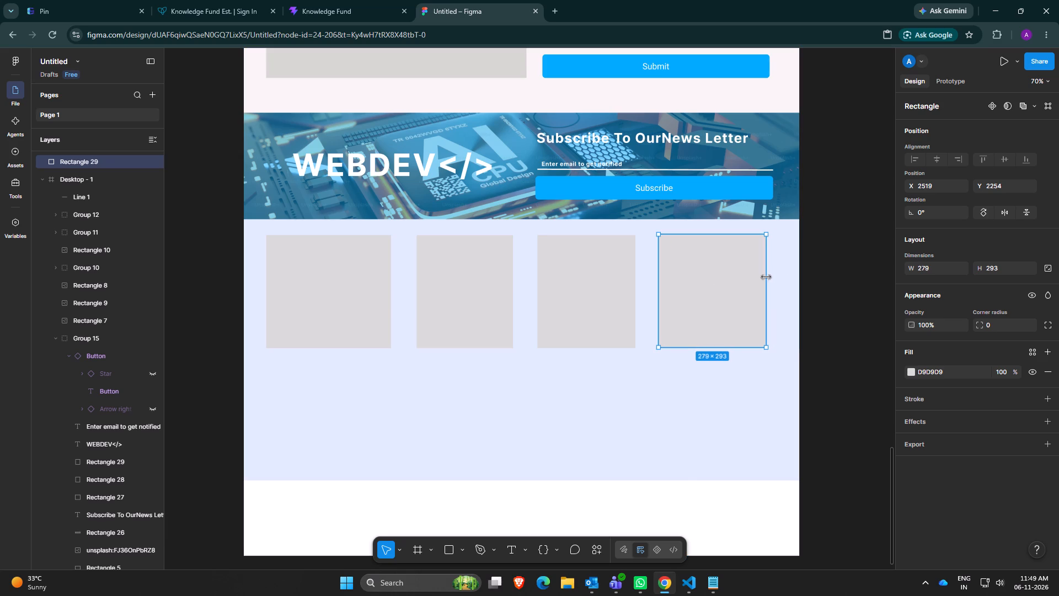
pyautogui.moveTo(766, 277); pyautogui.dragTo(769, 277)
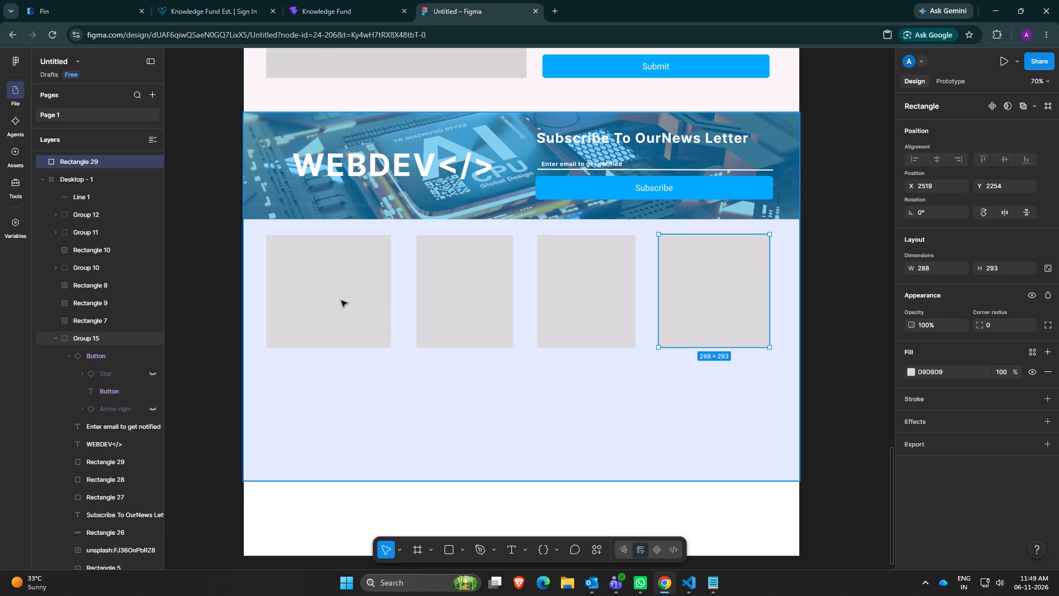
# Set the fill opacity of the first grey rectangle in the row to 0%.
pyautogui.click(341, 301)
pyautogui.keyDown('ctrl'); pyautogui.click(341, 301); pyautogui.keyUp('ctrl')
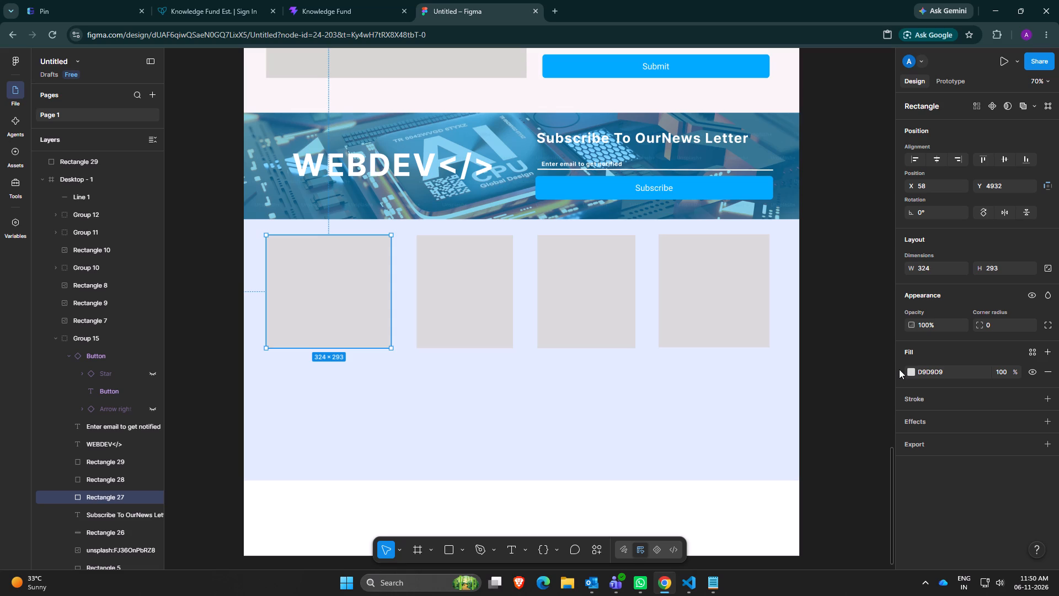
pyautogui.click(368, 294)
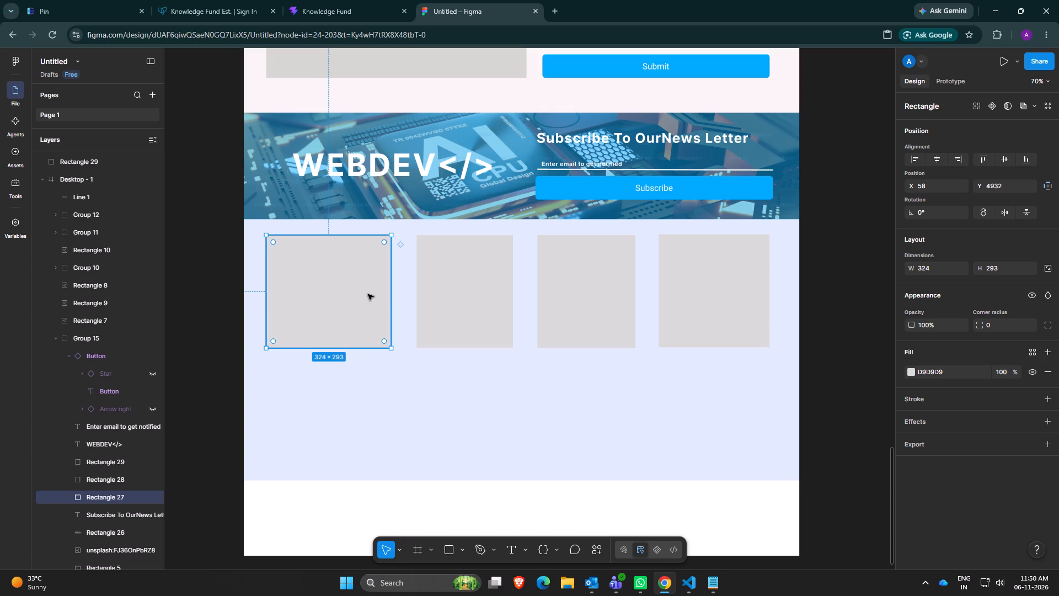
pyautogui.click(1008, 371)
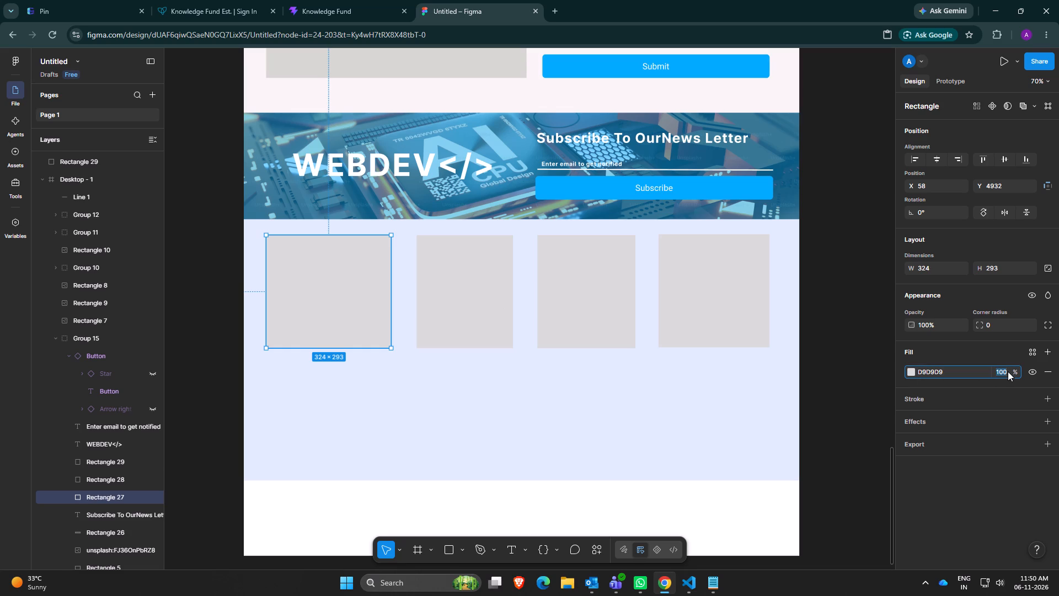
pyautogui.press('BackSpace')
pyautogui.press('0')
pyautogui.press('Return')
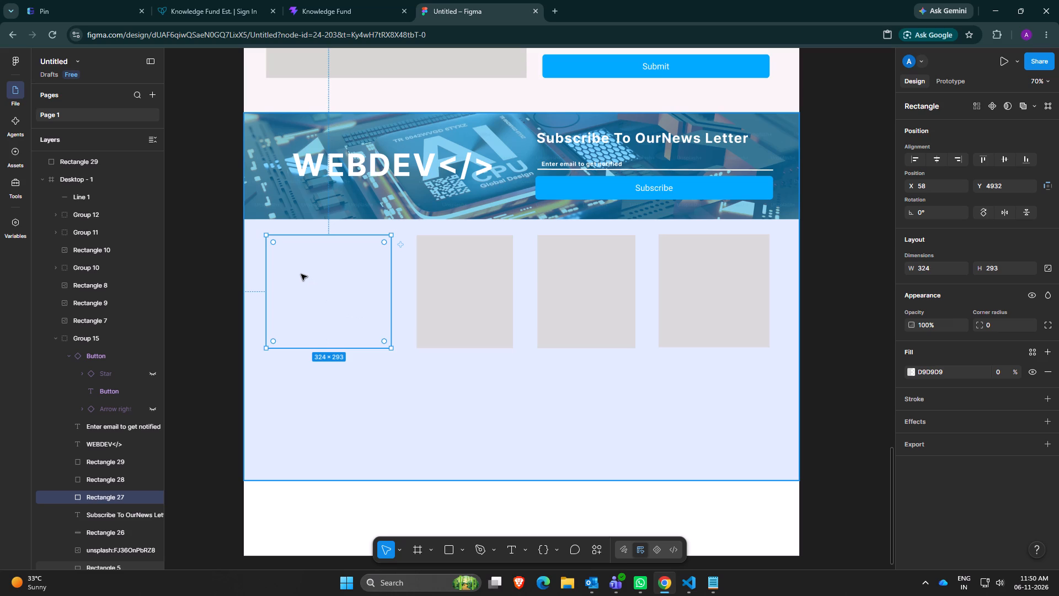
# Duplicate the banner's WEBDEV</> text and place the copy over the transparent first rectangle at about X 58, Y 4945.
pyautogui.click(347, 164)
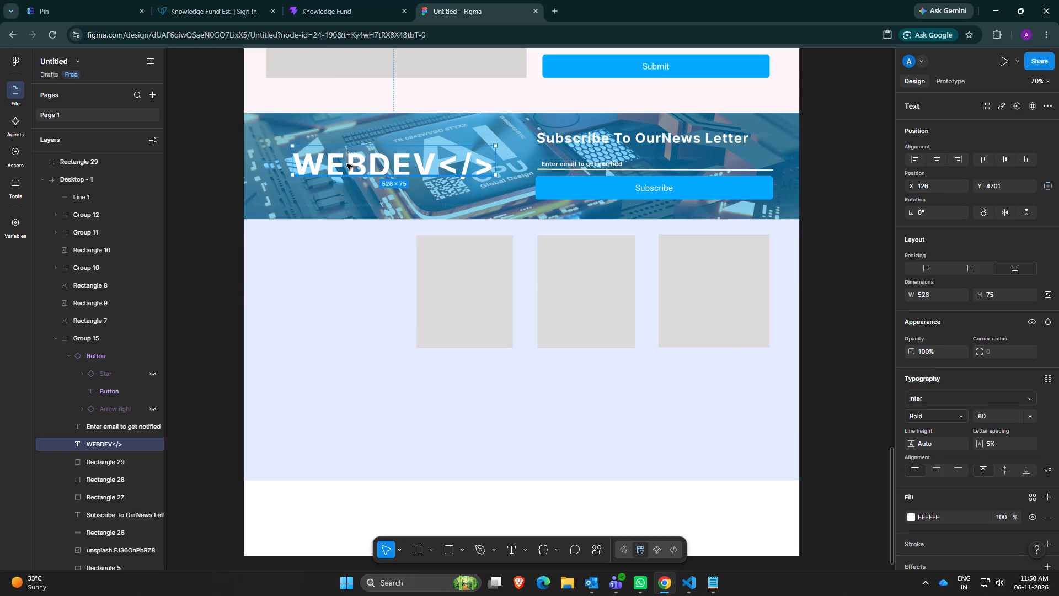
pyautogui.keyDown('alt'); pyautogui.moveTo(347, 164); pyautogui.dragTo(325, 265); pyautogui.keyUp('alt')
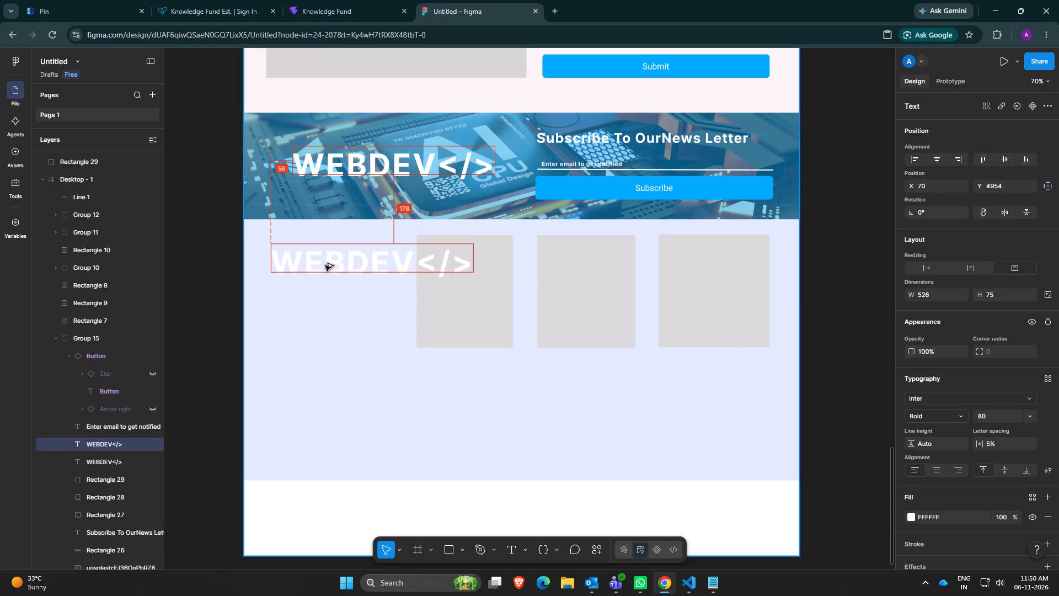
pyautogui.keyDown('alt'); pyautogui.moveTo(325, 265); pyautogui.dragTo(322, 258); pyautogui.keyUp('alt')
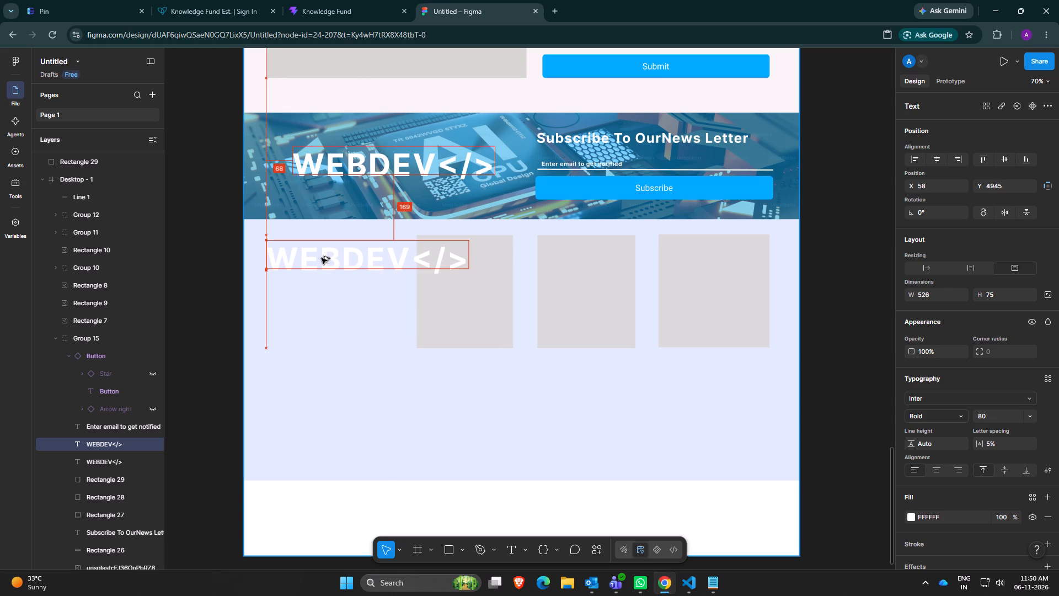
# Select the transparent first rectangle behind the copied WEBDEV</> text and shift it down to Y 4945.
pyautogui.click(312, 318)
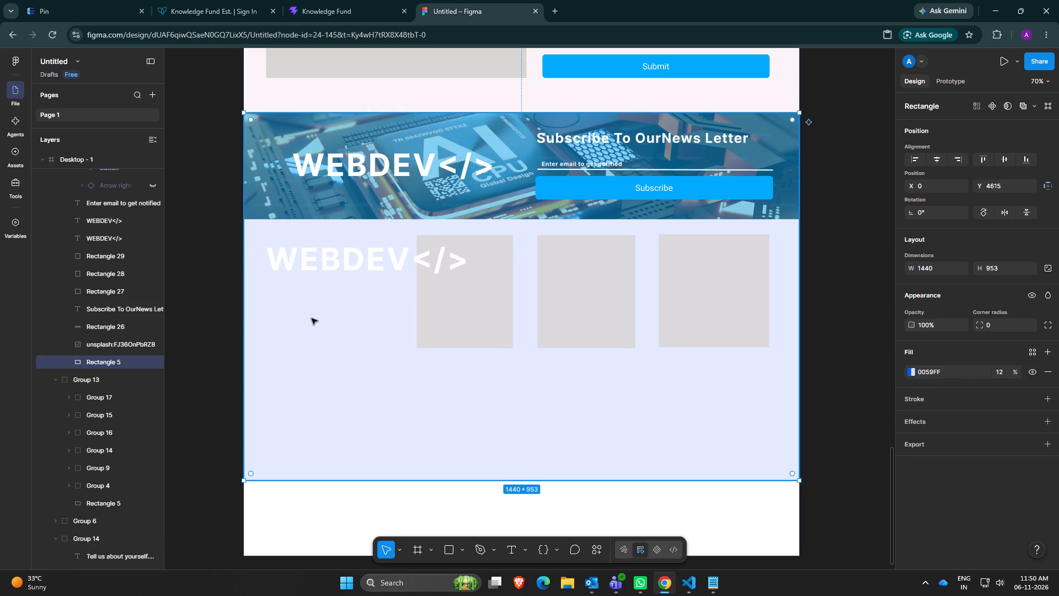
pyautogui.keyDown('ctrl'); pyautogui.click(313, 306); pyautogui.keyUp('ctrl')
pyautogui.keyDown('ctrl'); pyautogui.click(315, 313); pyautogui.keyUp('ctrl')
pyautogui.keyDown('ctrl'); pyautogui.click(329, 323); pyautogui.keyUp('ctrl')
pyautogui.click(309, 262)
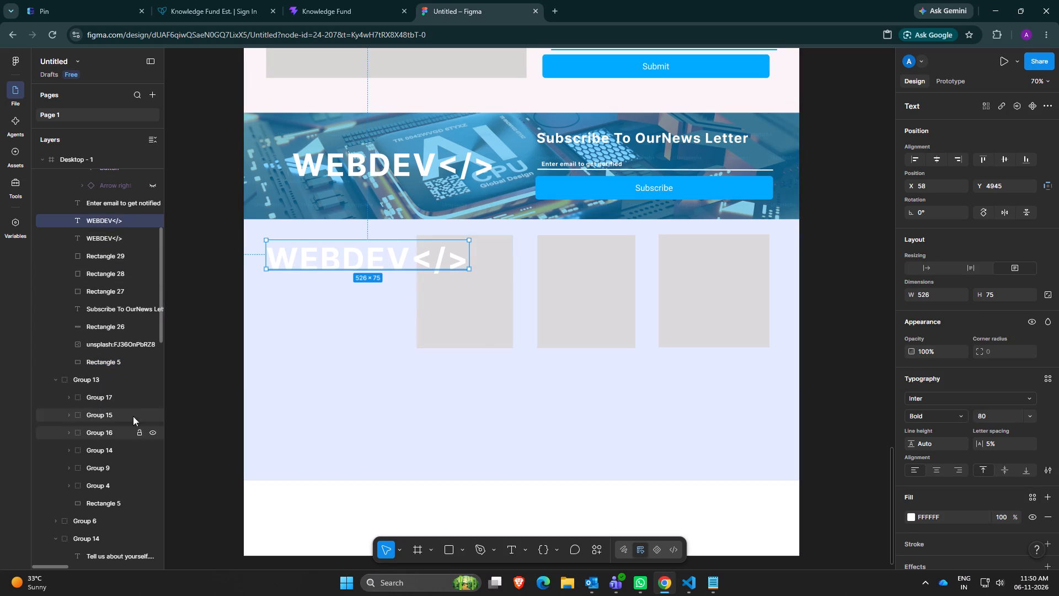
pyautogui.click(448, 306)
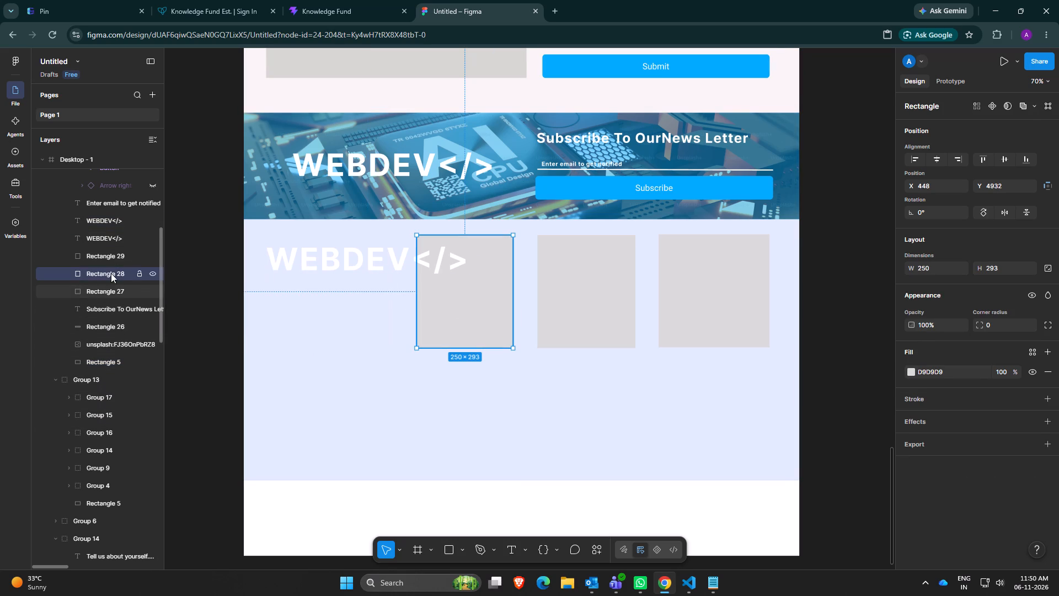
pyautogui.click(107, 286)
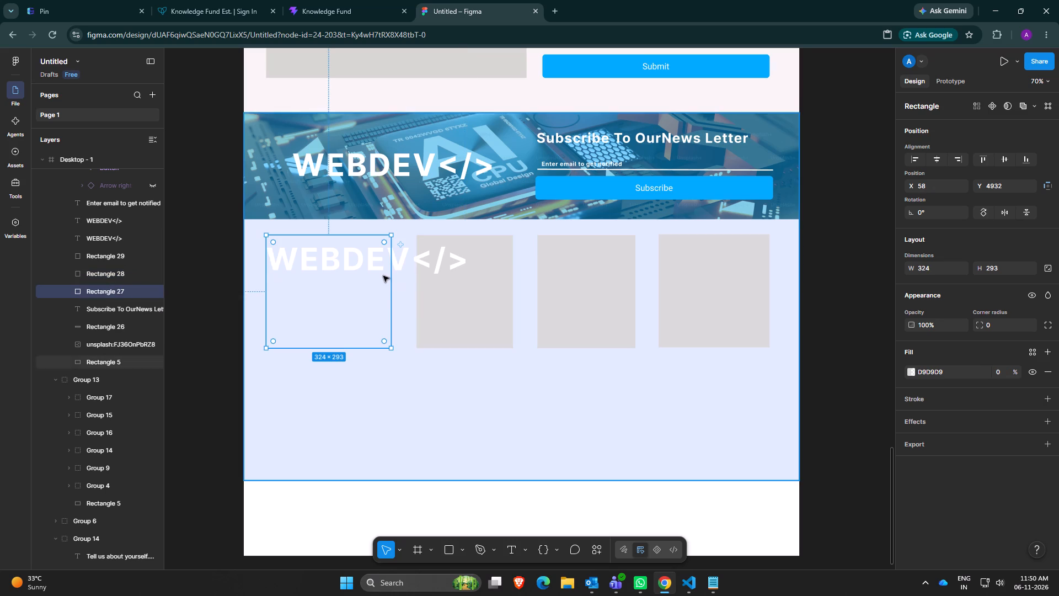
pyautogui.click(336, 261)
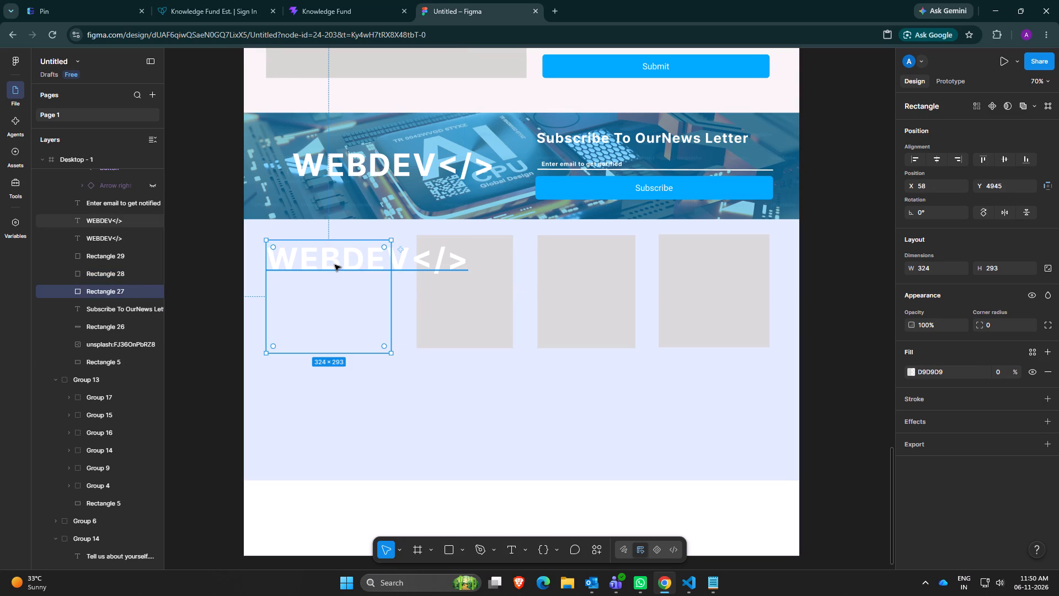
# Narrow the copied WEBDEV</> text box to a width of 324, matching the first rectangle.
pyautogui.click(323, 254)
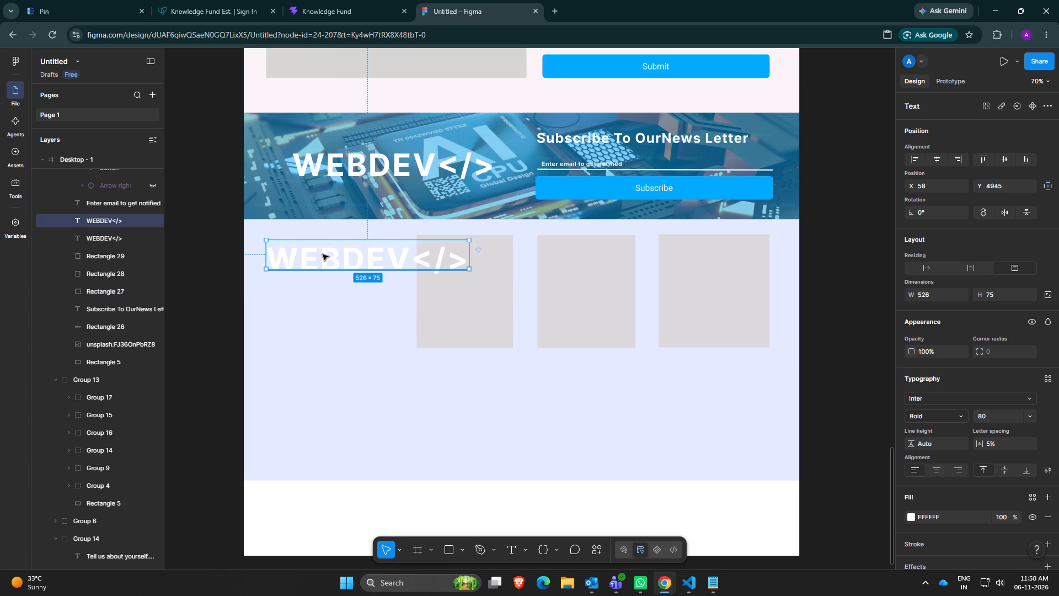
pyautogui.click(323, 254)
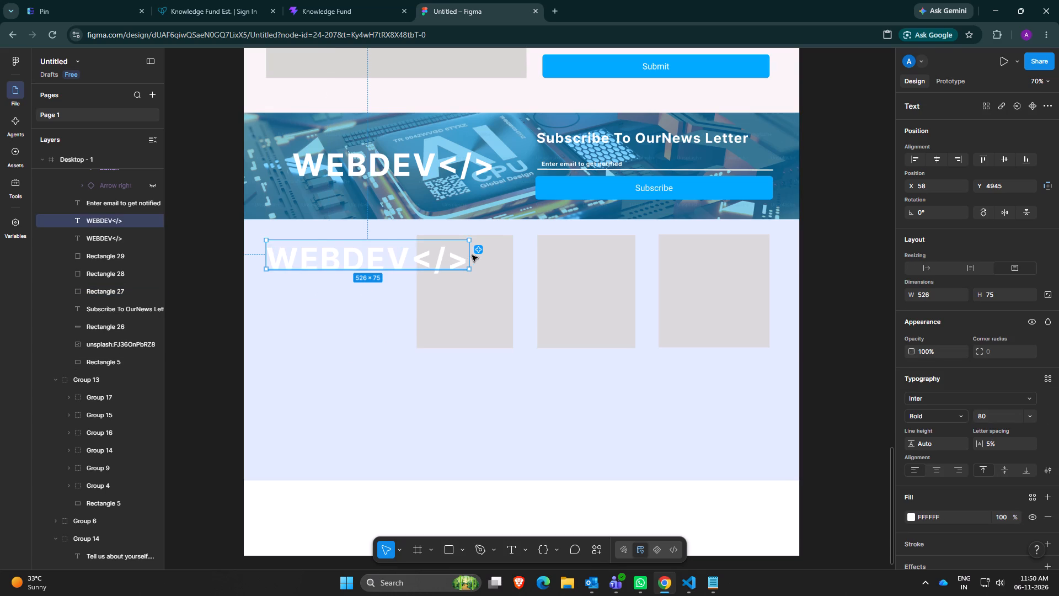
pyautogui.moveTo(468, 256); pyautogui.dragTo(395, 266)
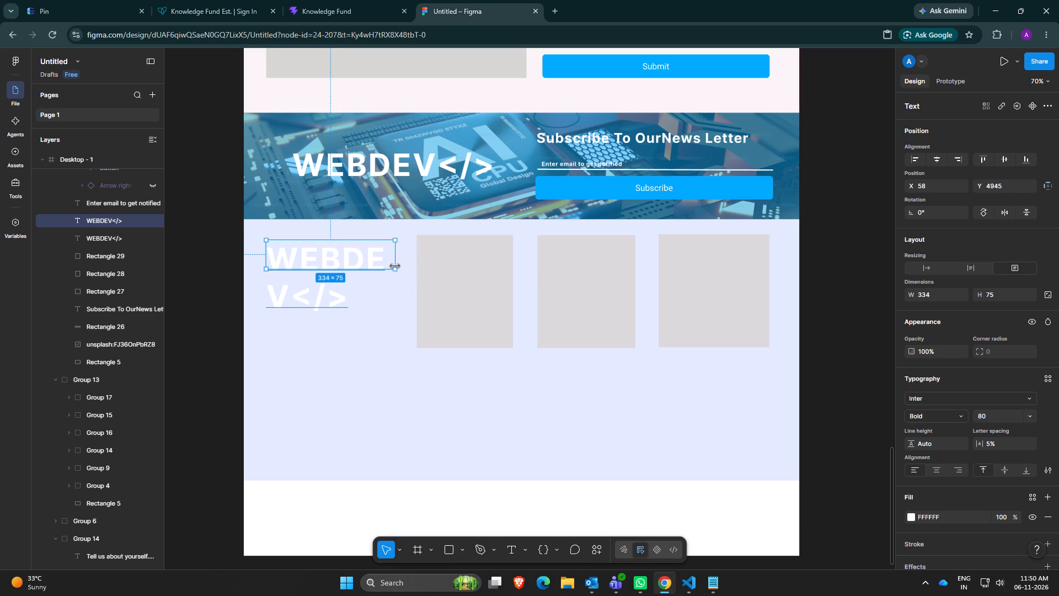
pyautogui.moveTo(395, 266); pyautogui.dragTo(393, 266)
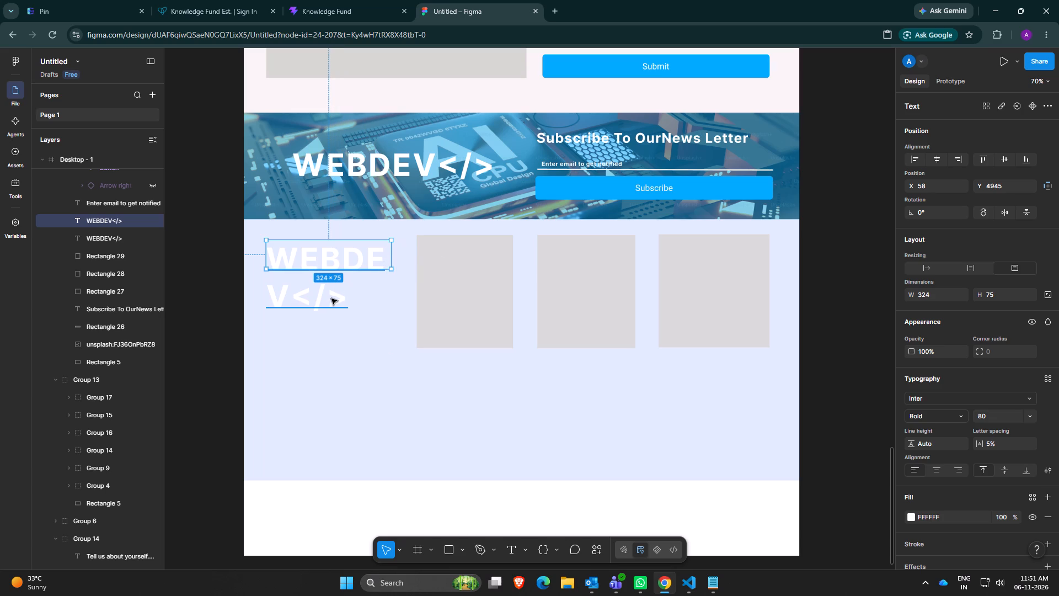
# Set the copied WEBDEV</> text's font size to 20.
pyautogui.click(331, 299)
pyautogui.click(994, 414)
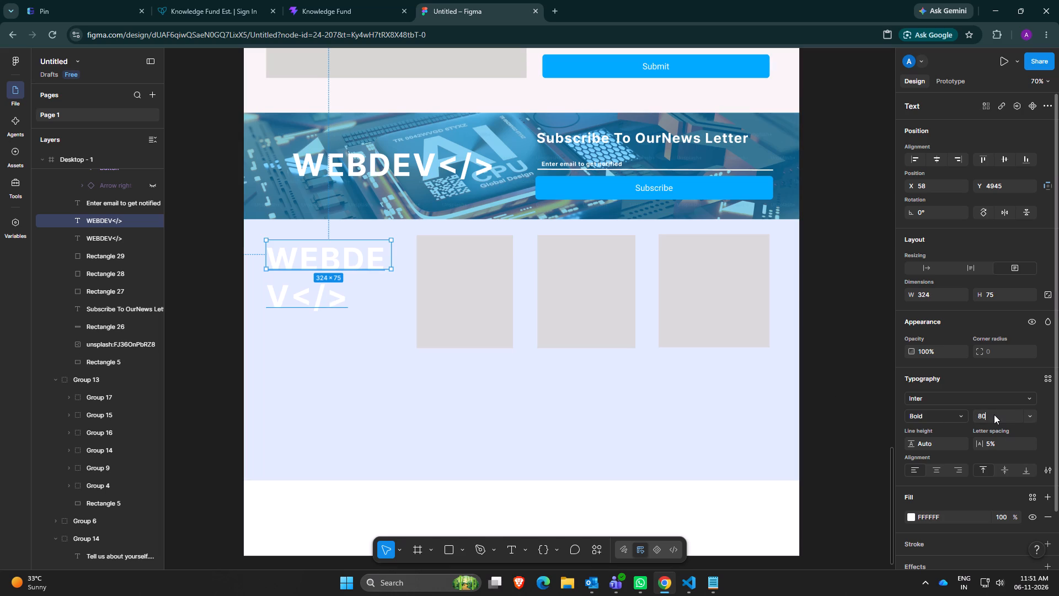
pyautogui.press('BackSpace')
pyautogui.write('20')
pyautogui.press('Return')
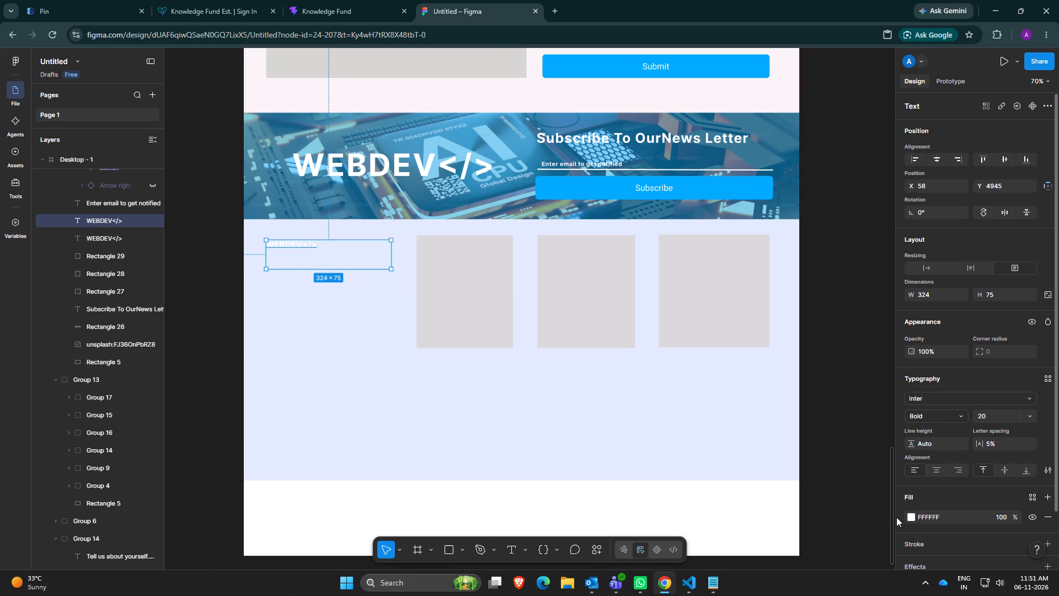
# Change the copied WEBDEV</> text's fill to the page's light blue, 00AAFF.
pyautogui.click(912, 512)
pyautogui.click(912, 516)
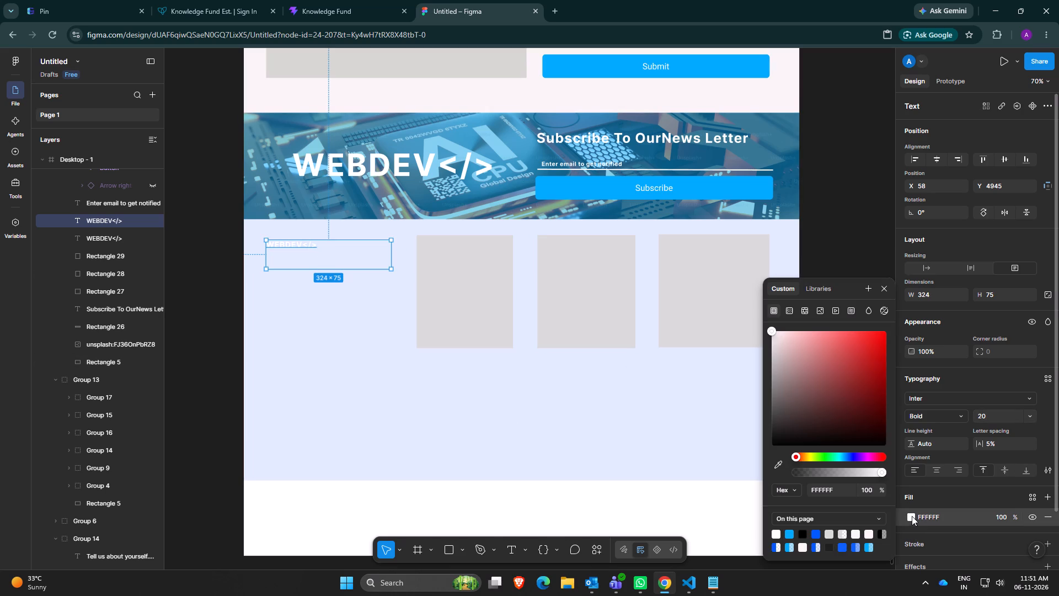
pyautogui.click(791, 532)
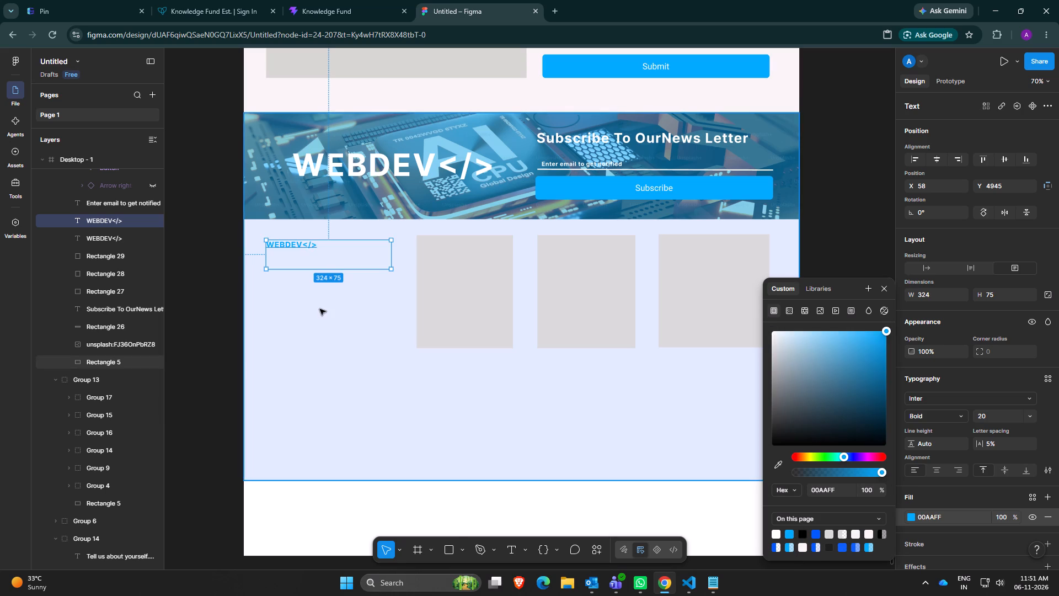
# Shrink the copied WEBDEV</> text box to about 135 × 20 so it fits closely around the text.
pyautogui.click(319, 253)
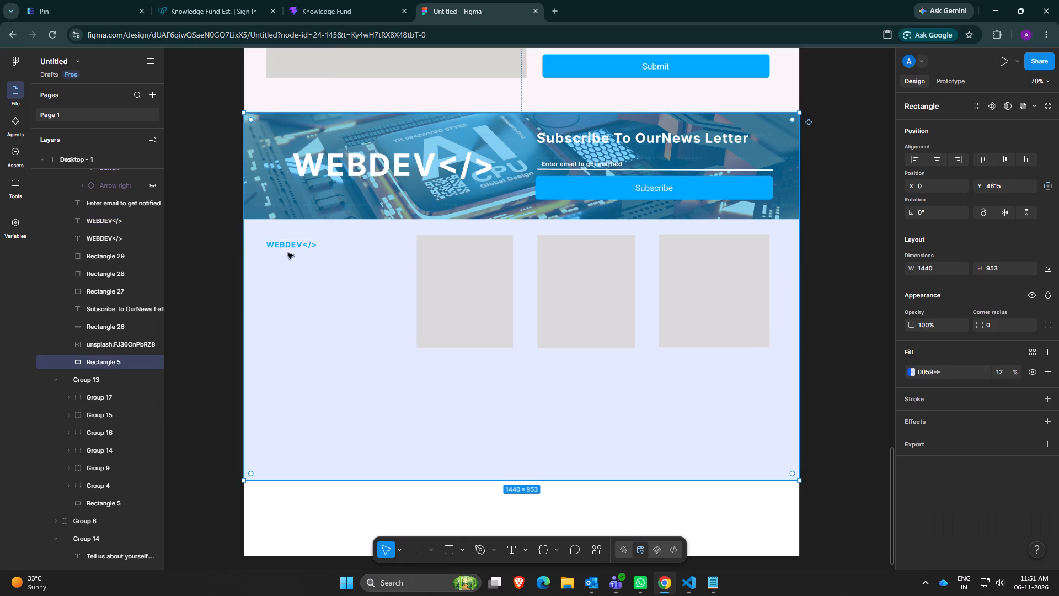
pyautogui.click(291, 246)
pyautogui.moveTo(394, 270); pyautogui.dragTo(366, 258)
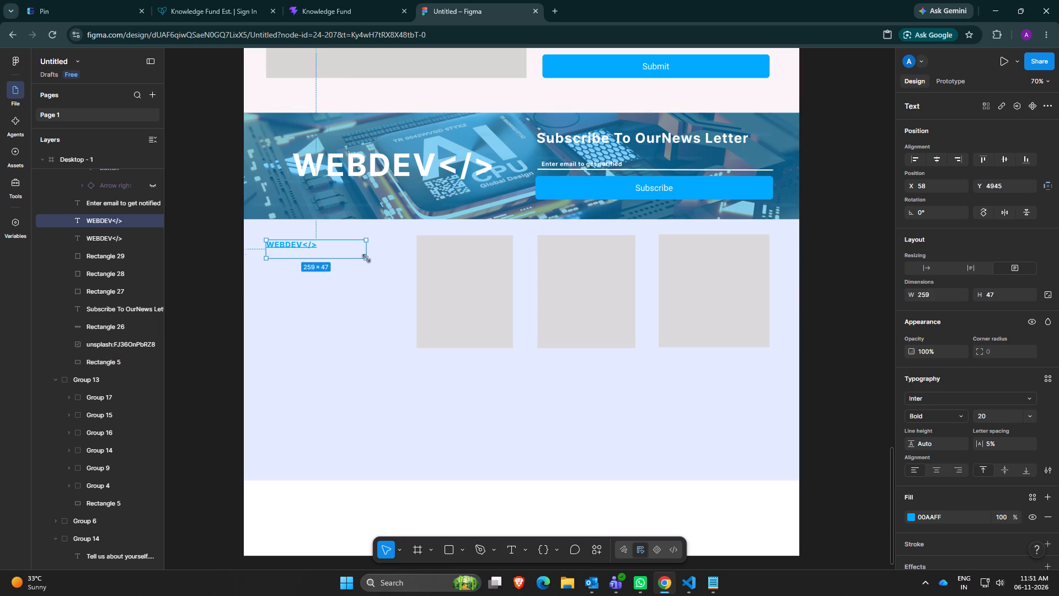
pyautogui.moveTo(366, 258); pyautogui.dragTo(323, 248)
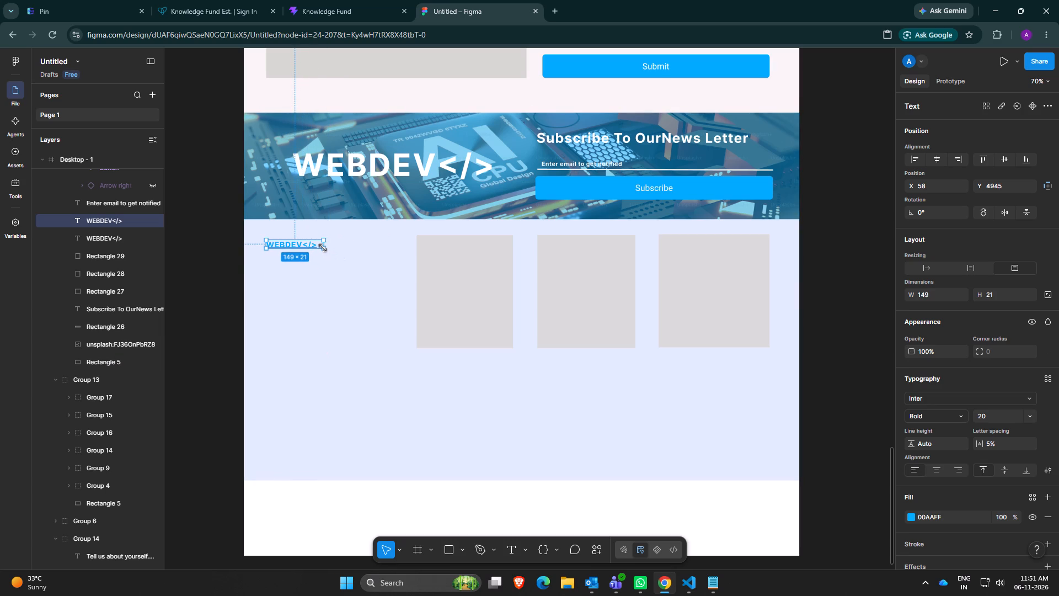
pyautogui.moveTo(323, 248); pyautogui.dragTo(318, 248)
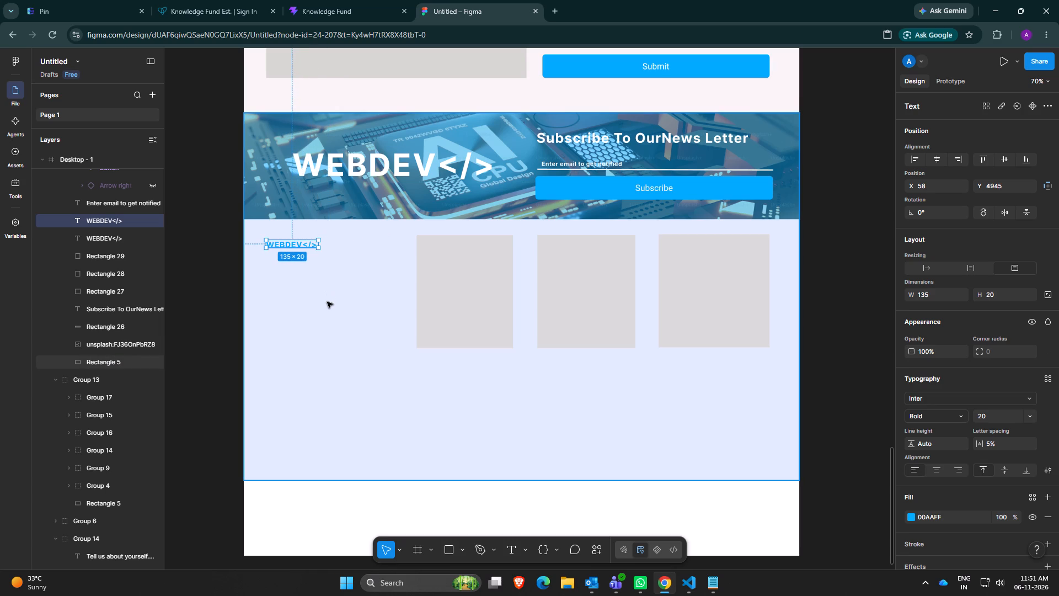
pyautogui.click(327, 302)
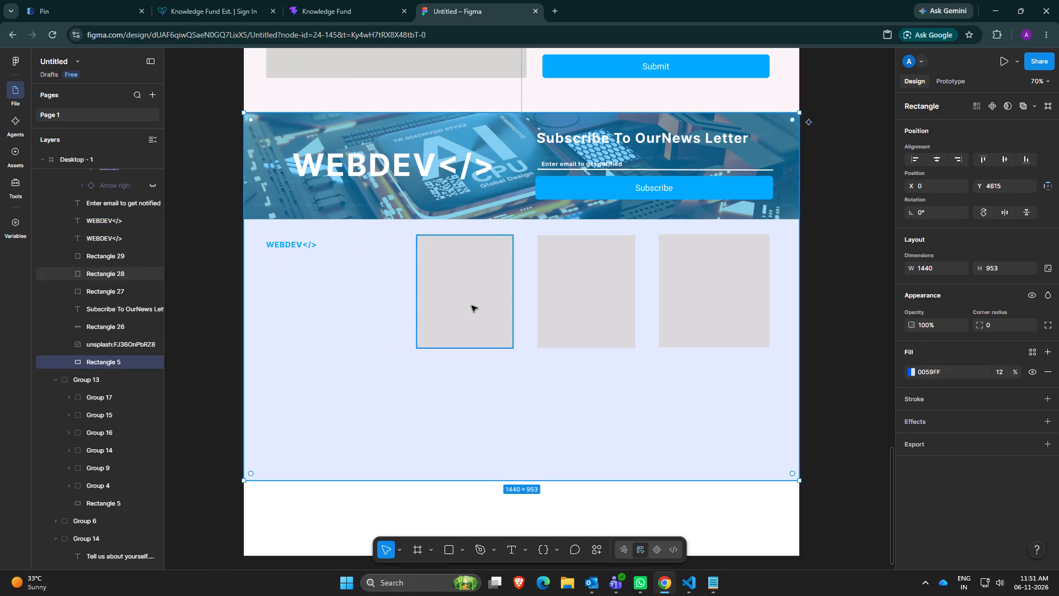
# Set the fill opacity of the transparent first rectangle behind the copied WEBDEV</> text to 100%.
pyautogui.click(466, 308)
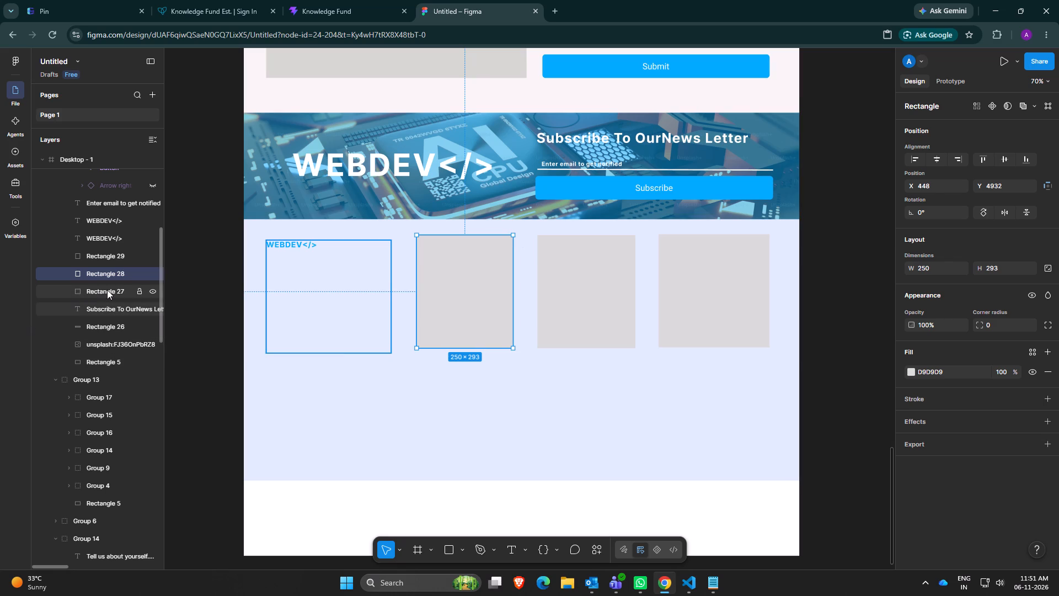
pyautogui.click(107, 290)
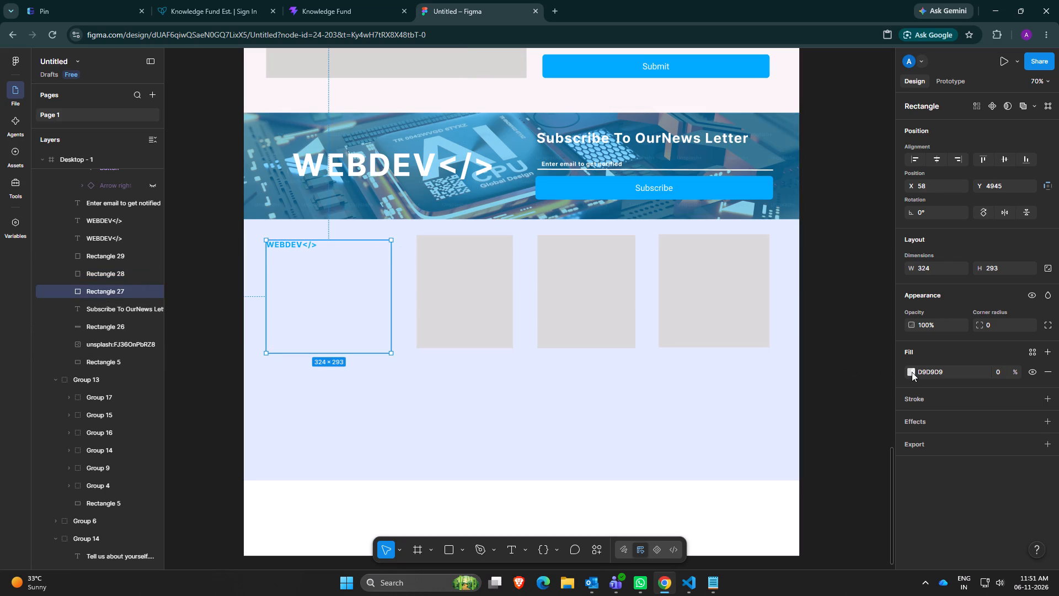
pyautogui.click(1001, 374)
pyautogui.press('BackSpace')
pyautogui.write('100')
pyautogui.press('Return')
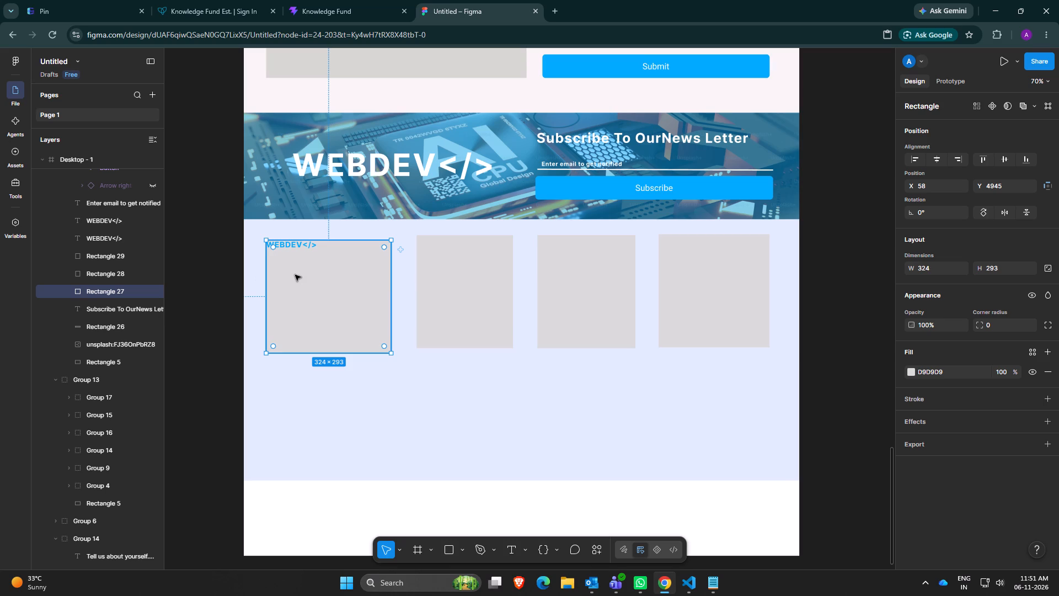
# Move the first rectangle in the column row down to Y 4965, keeping X at 58.
pyautogui.moveTo(301, 296); pyautogui.dragTo(298, 311)
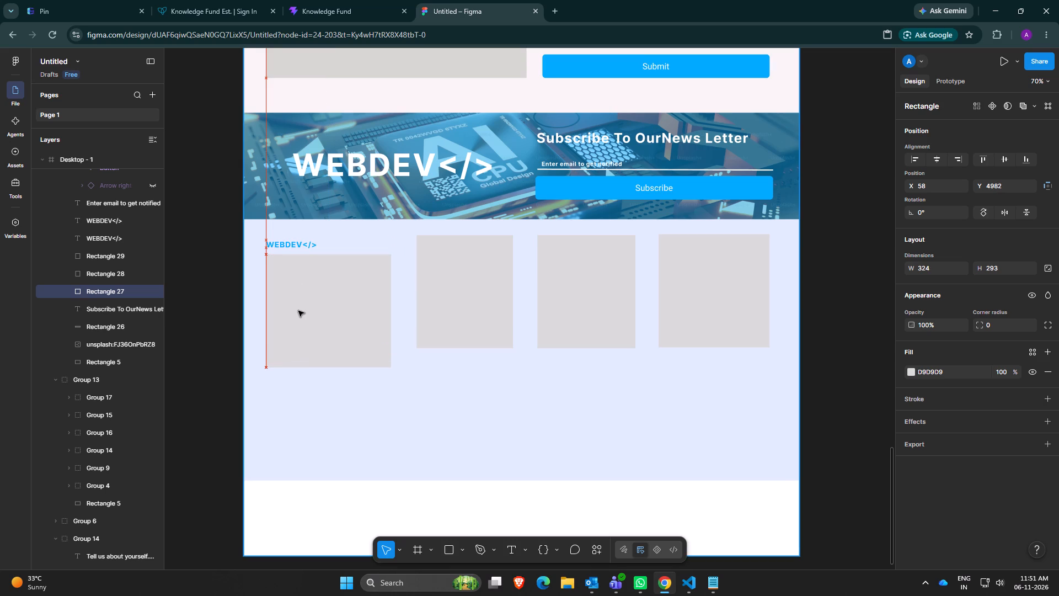
pyautogui.moveTo(298, 311); pyautogui.dragTo(298, 305)
# Move the copied WEBDEV</> text down to Y 4965, level with the first rectangle's upper edge.
pyautogui.click(292, 245)
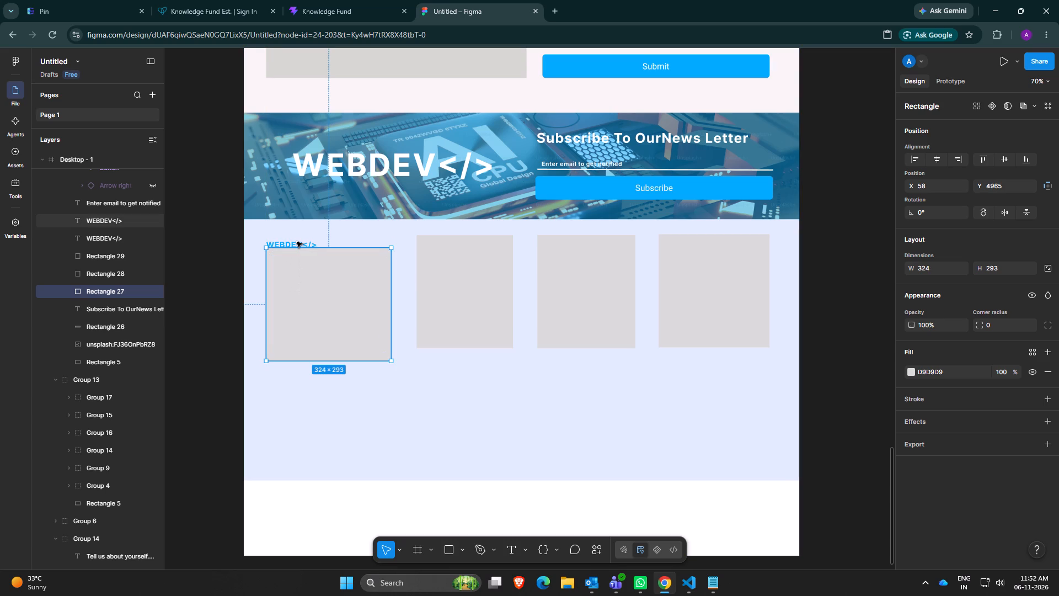
pyautogui.click(297, 242)
pyautogui.moveTo(297, 242); pyautogui.dragTo(299, 251)
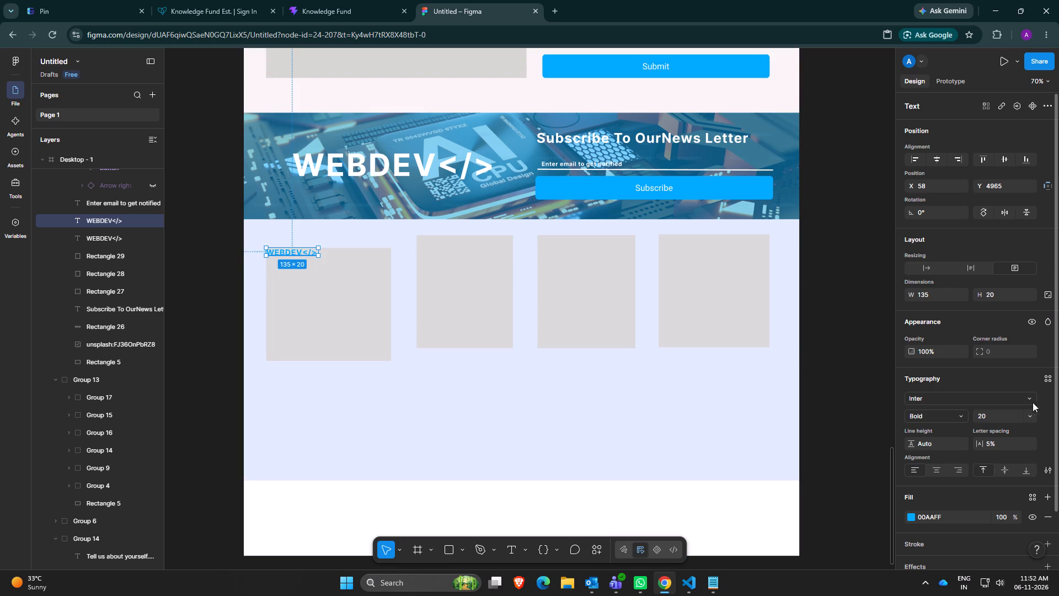
# Set the copied WEBDEV</> text's font size to 25.
pyautogui.click(994, 419)
pyautogui.press('BackSpace')
pyautogui.write('25')
pyautogui.press('Return')
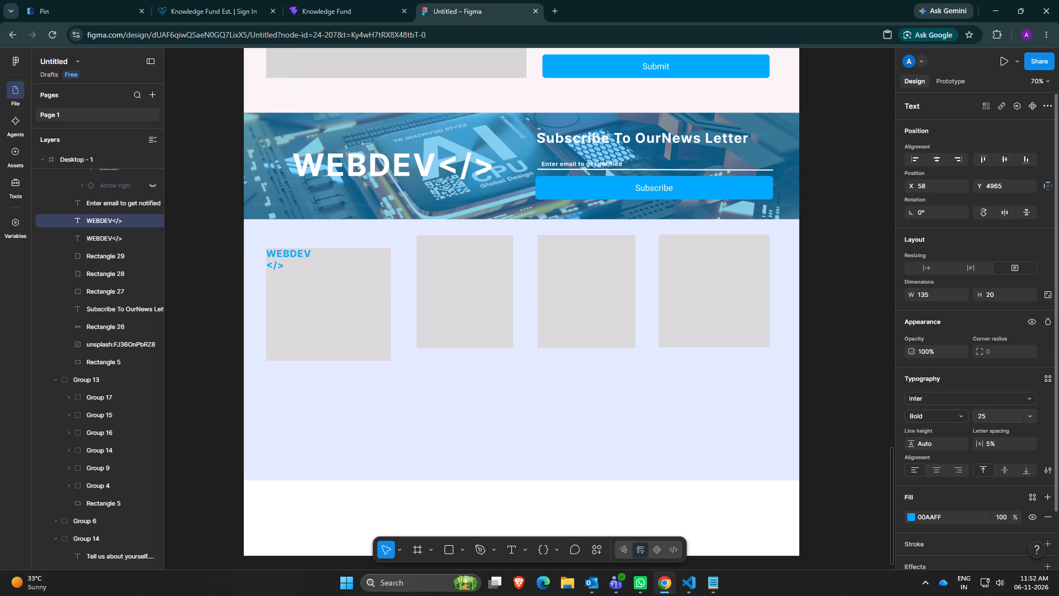
# Widen the copied WEBDEV</> text box to about 165 so the text fits on one line.
pyautogui.click(318, 253)
pyautogui.click(291, 254)
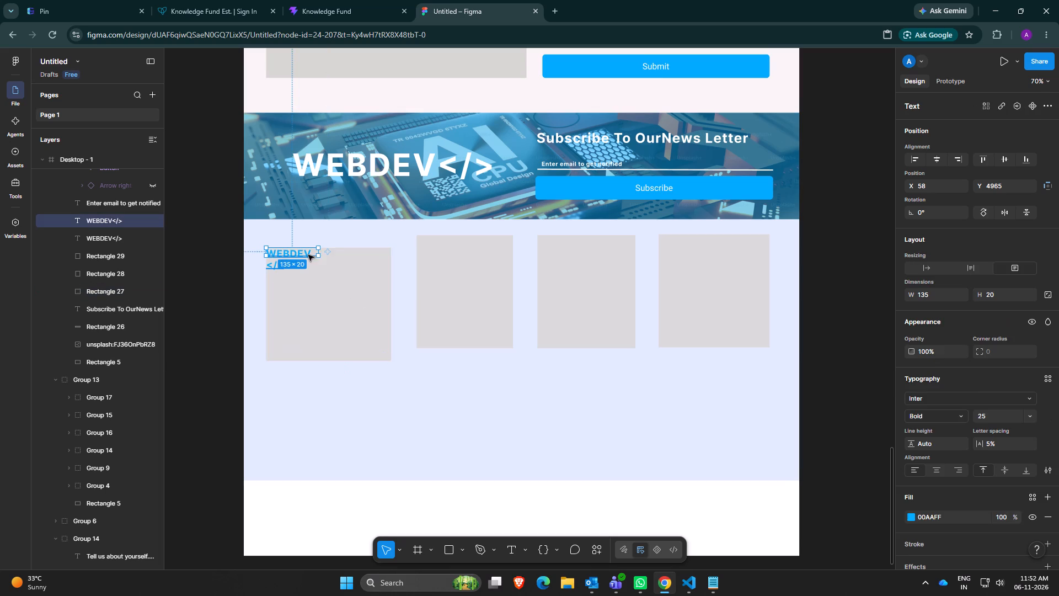
pyautogui.click(317, 250)
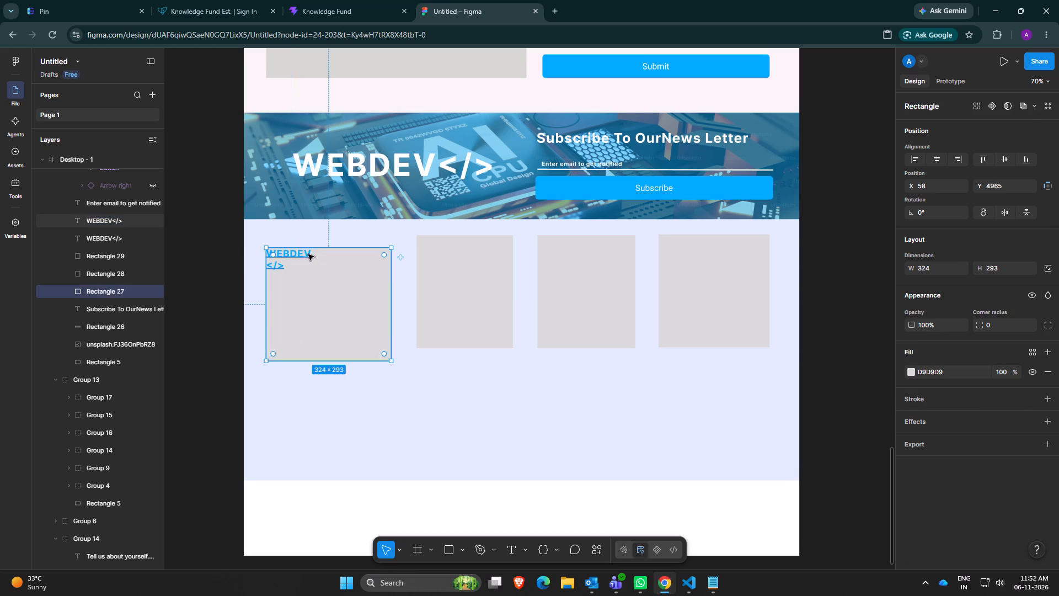
pyautogui.click(308, 254)
pyautogui.moveTo(319, 252); pyautogui.dragTo(347, 252)
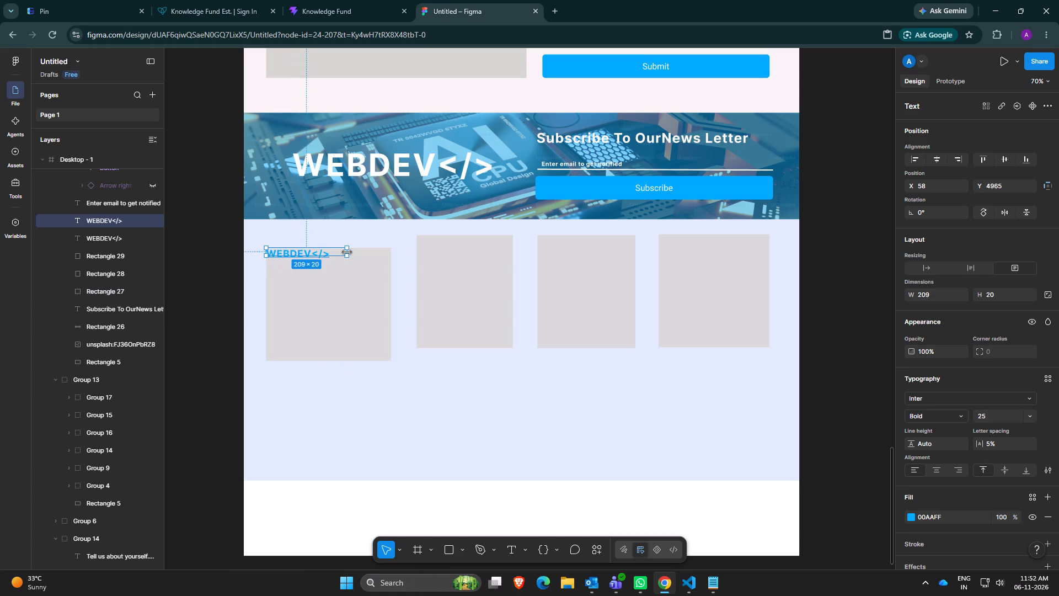
pyautogui.moveTo(347, 252); pyautogui.dragTo(330, 252)
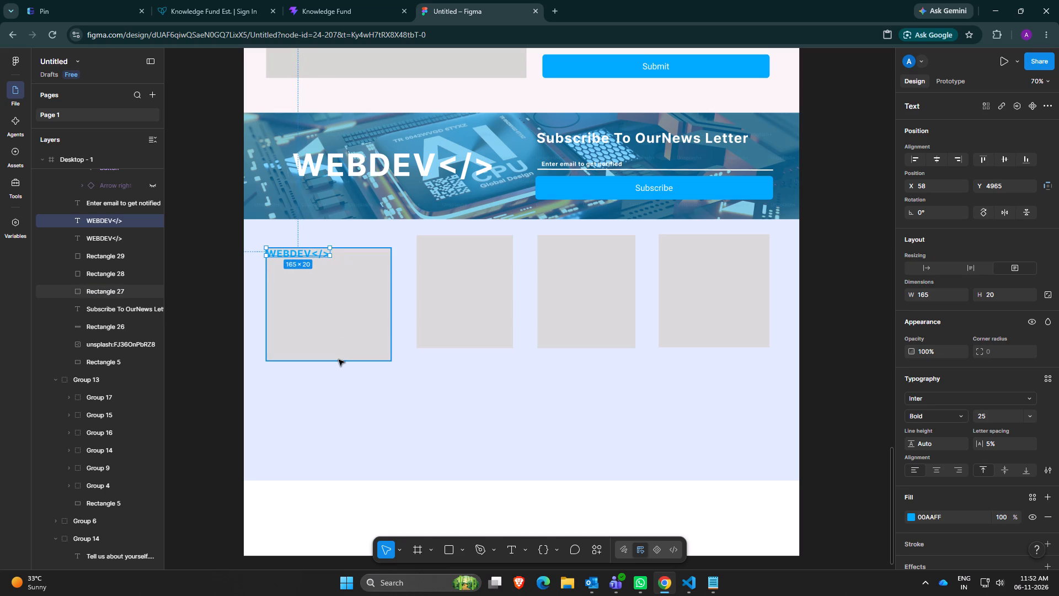
pyautogui.click(339, 360)
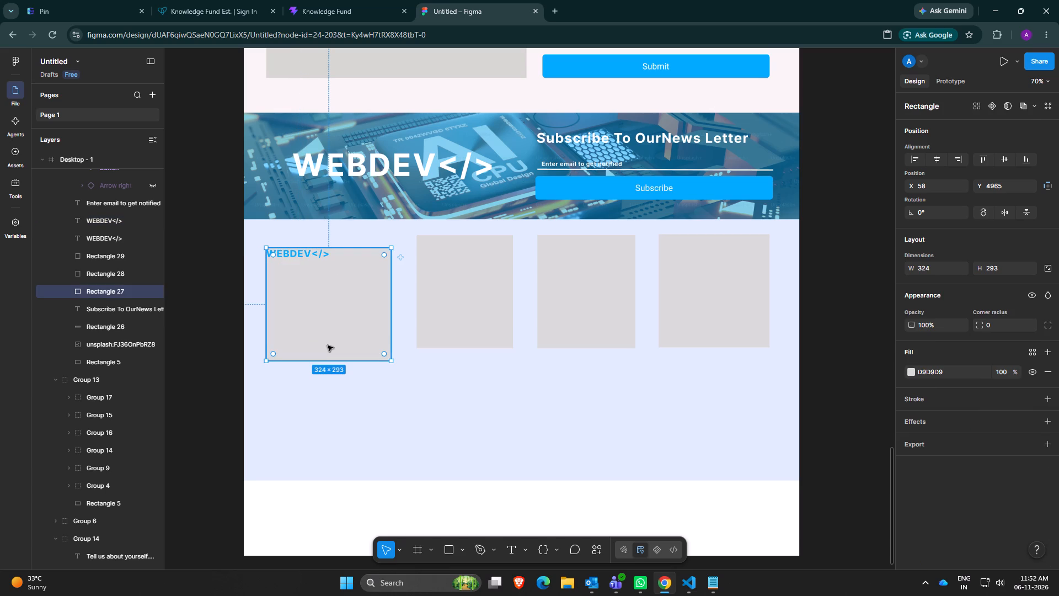
# Look over the Contact Us, Blogs, Products and Services sections to check the page's existing styling.
pyautogui.scroll(3, 392, 318)
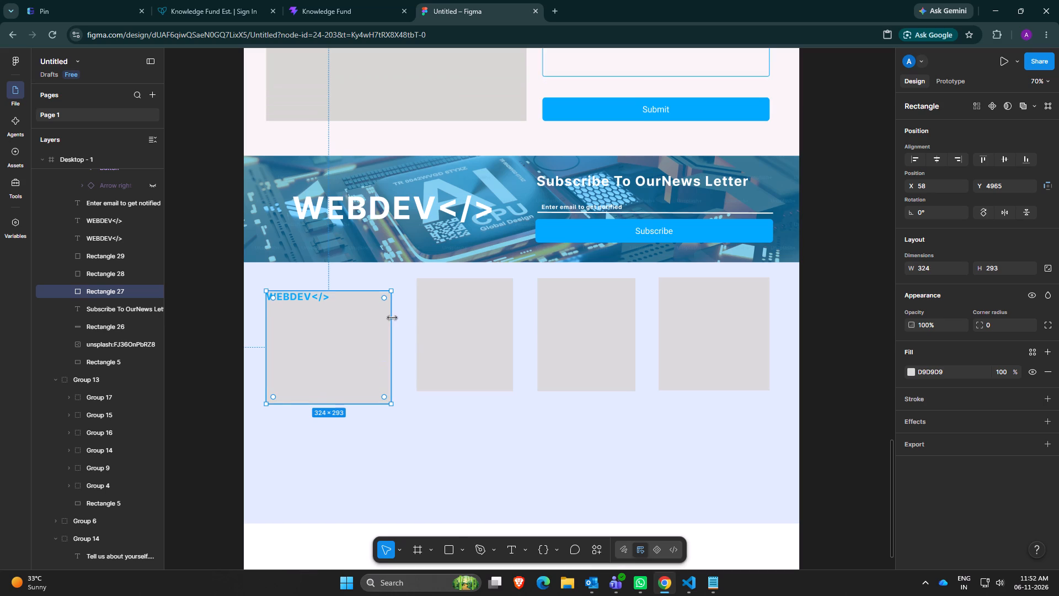
pyautogui.scroll(5, 414, 353)
pyautogui.scroll(16, 463, 417)
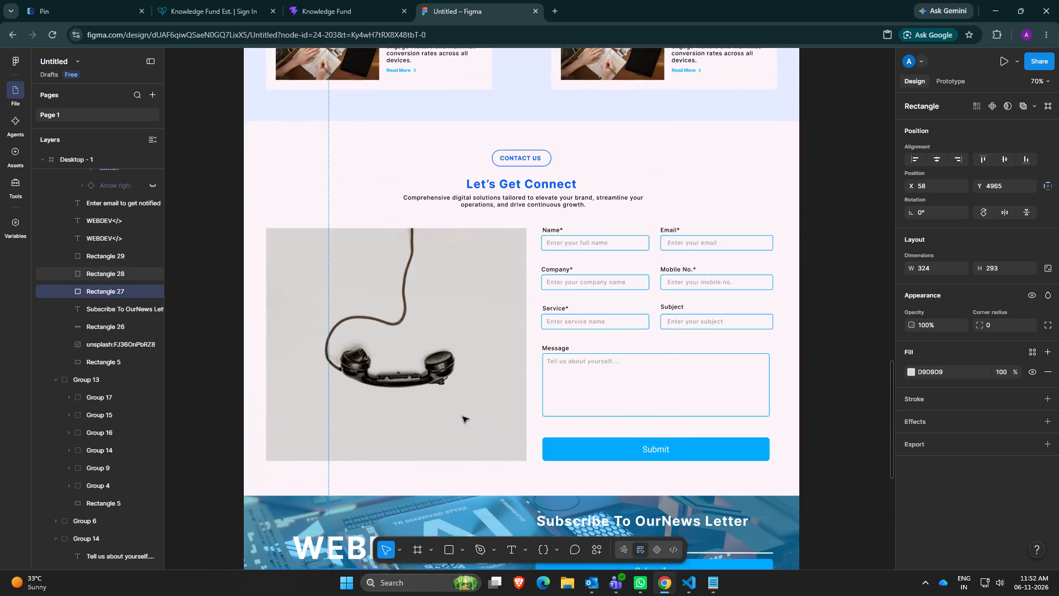
pyautogui.scroll(19, 463, 417)
pyautogui.scroll(-3, 463, 417)
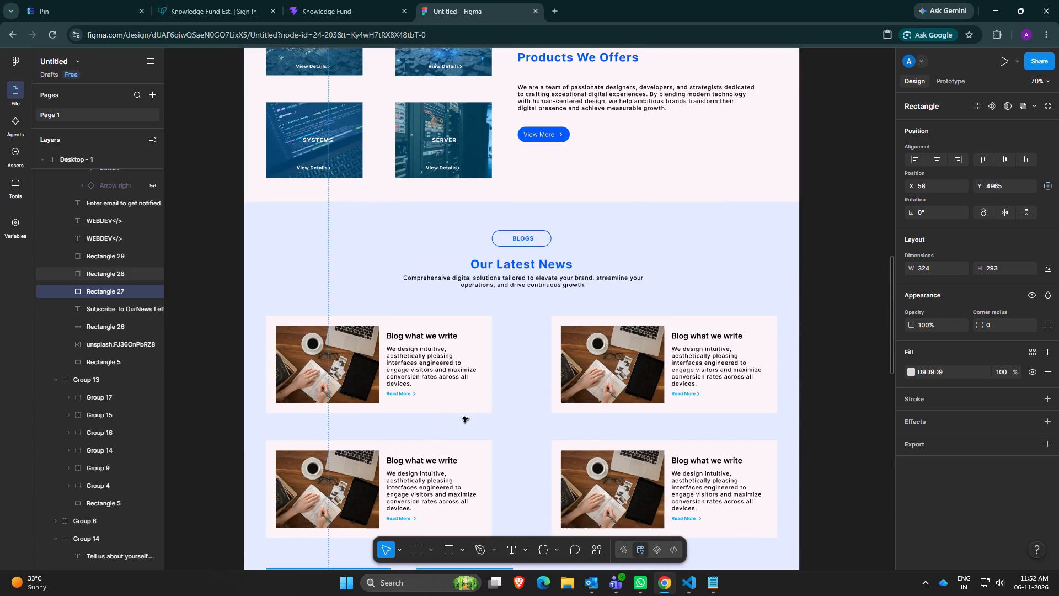
pyautogui.scroll(-5, 463, 417)
pyautogui.scroll(20, 463, 417)
pyautogui.scroll(1, 463, 417)
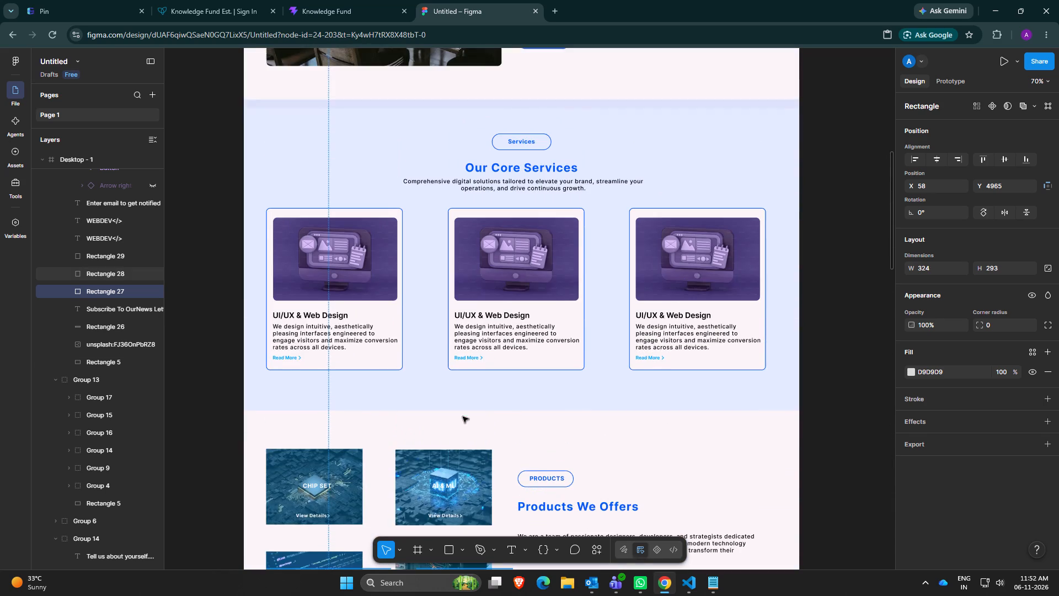
pyautogui.scroll(-20, 463, 417)
pyautogui.scroll(-8, 463, 417)
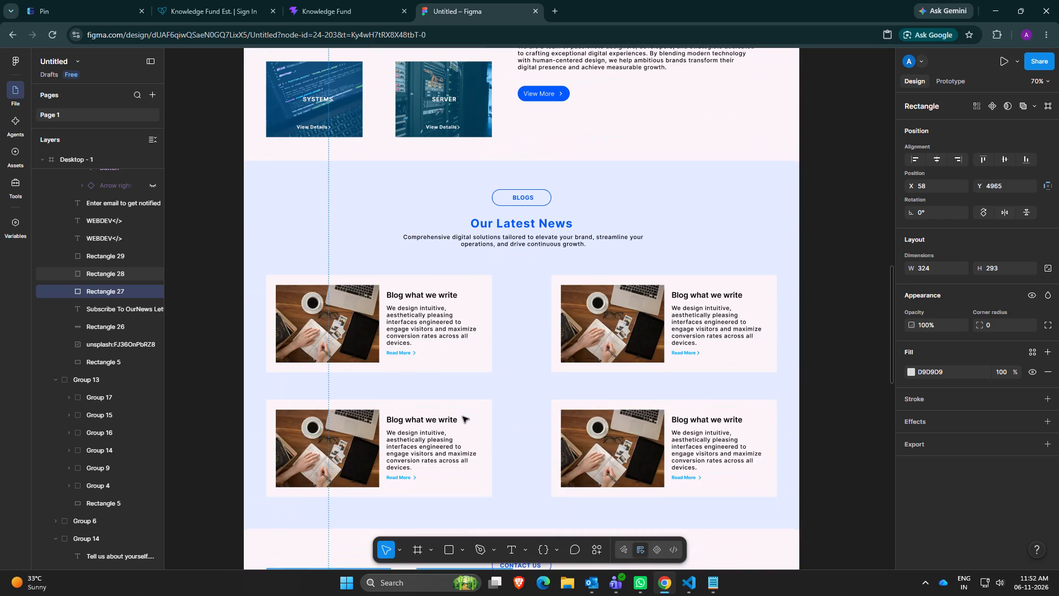
pyautogui.scroll(-20, 463, 417)
pyautogui.scroll(-5, 463, 417)
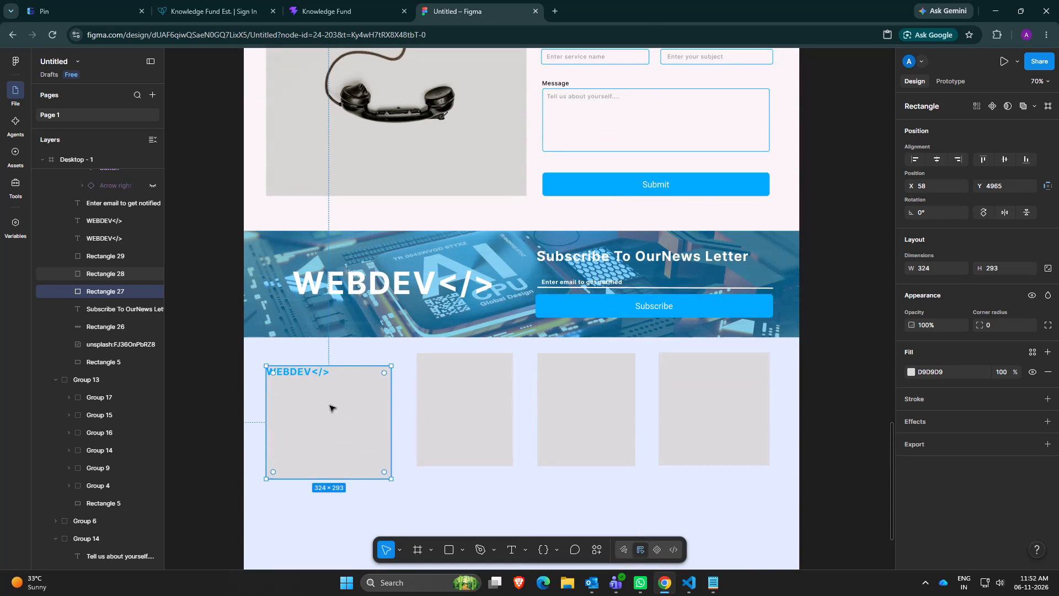
# Change the copied WEBDEV</> text's fill to the page's darker blue, 0059FF.
pyautogui.click(293, 371)
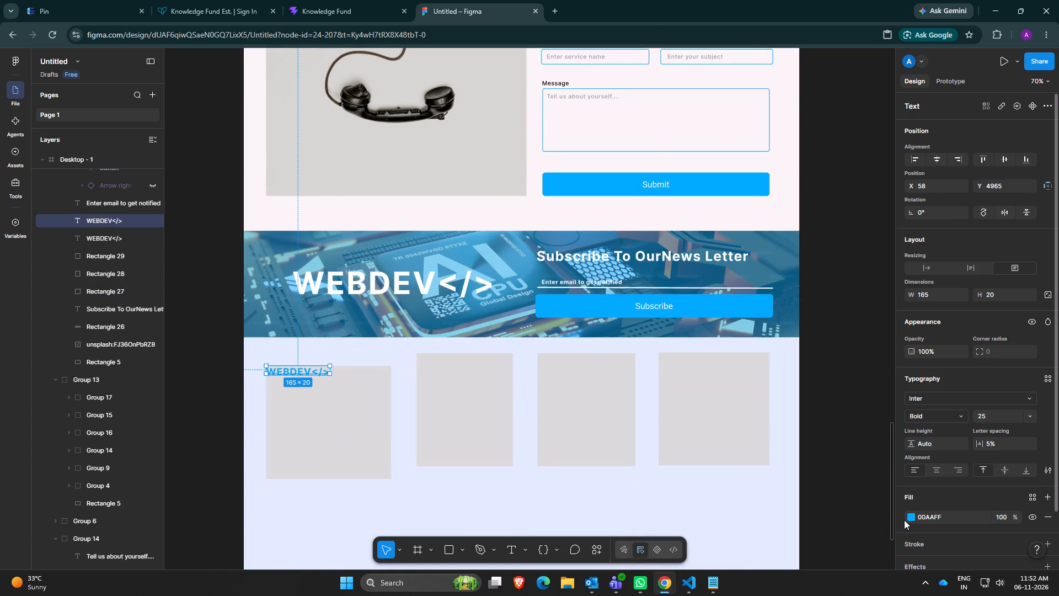
pyautogui.click(907, 519)
pyautogui.click(815, 536)
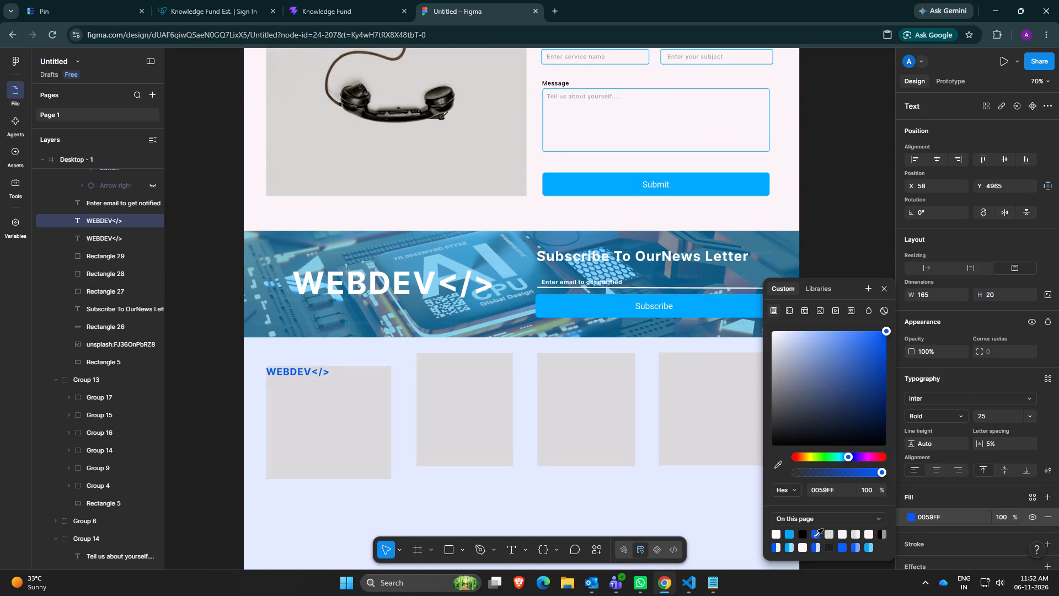
pyautogui.click(300, 414)
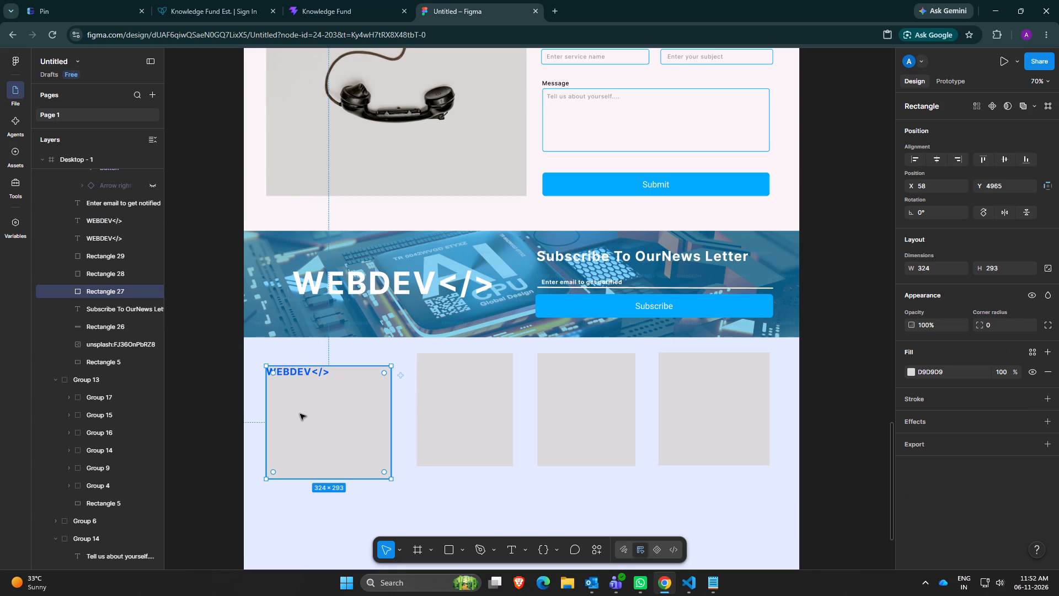
# Copy the description paragraph from the first blog card in the second row of Our Latest News.
pyautogui.scroll(-5, 300, 414)
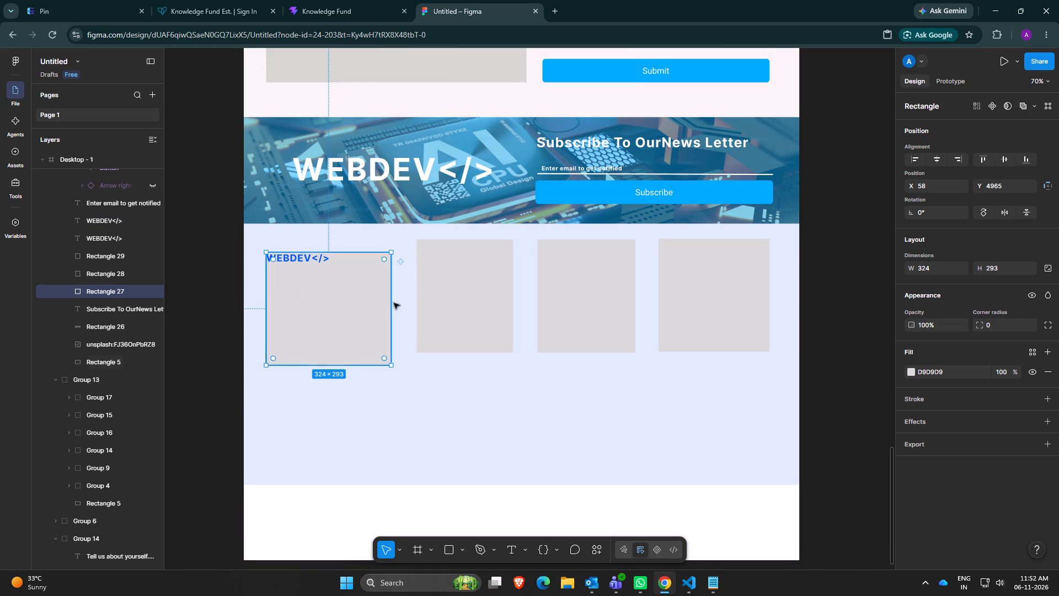
pyautogui.scroll(20, 394, 303)
pyautogui.scroll(4, 394, 303)
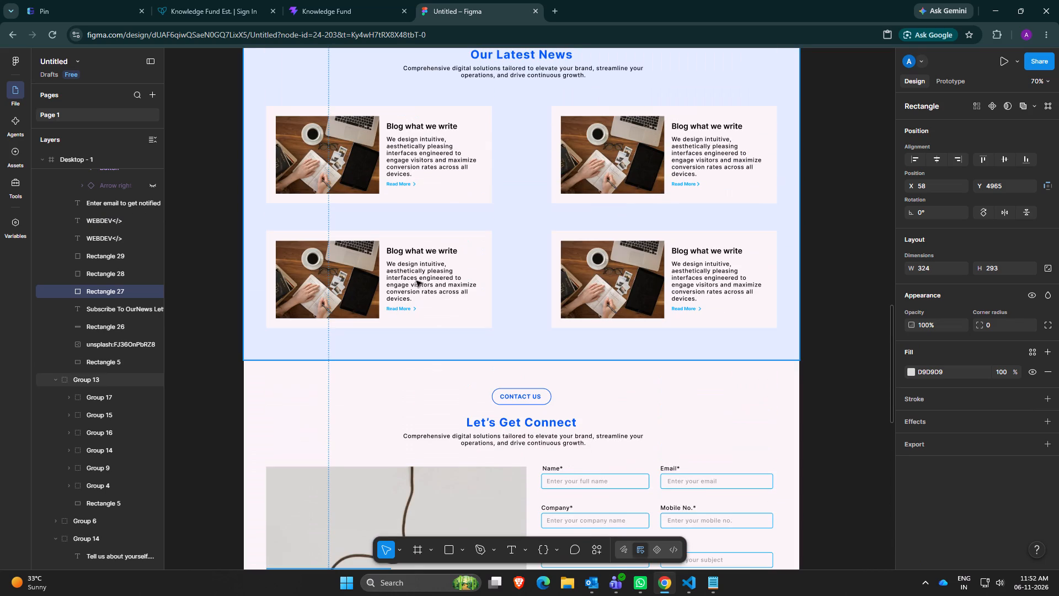
pyautogui.click(415, 288)
pyautogui.keyDown('ctrl'); pyautogui.click(415, 288); pyautogui.keyUp('ctrl')
pyautogui.rightClick(415, 288)
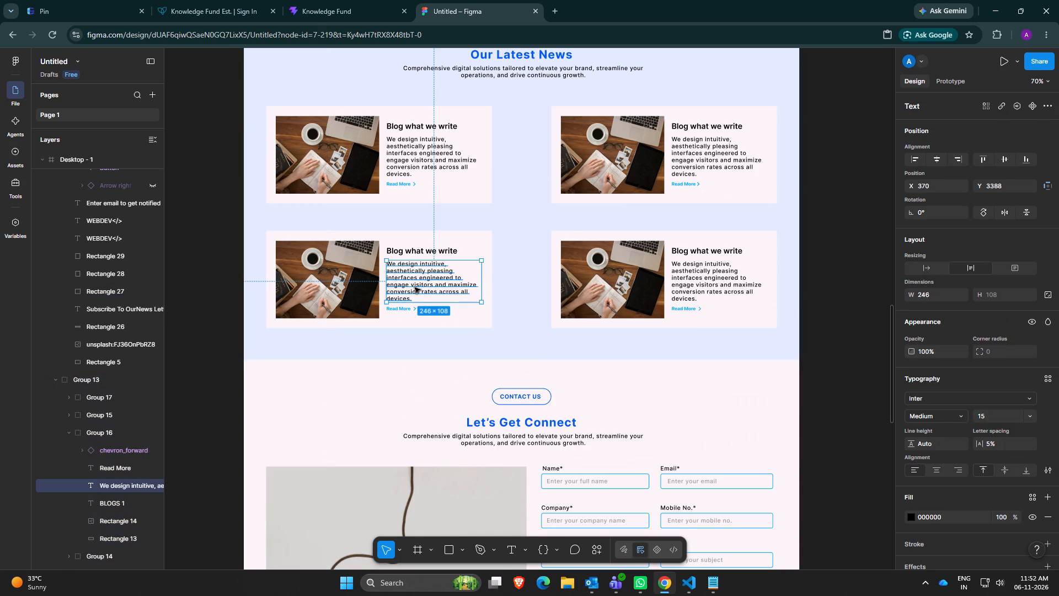
pyautogui.click(443, 191)
# Paste the copied blog description into the first grey column below the newsletter banner.
pyautogui.scroll(-13, 364, 380)
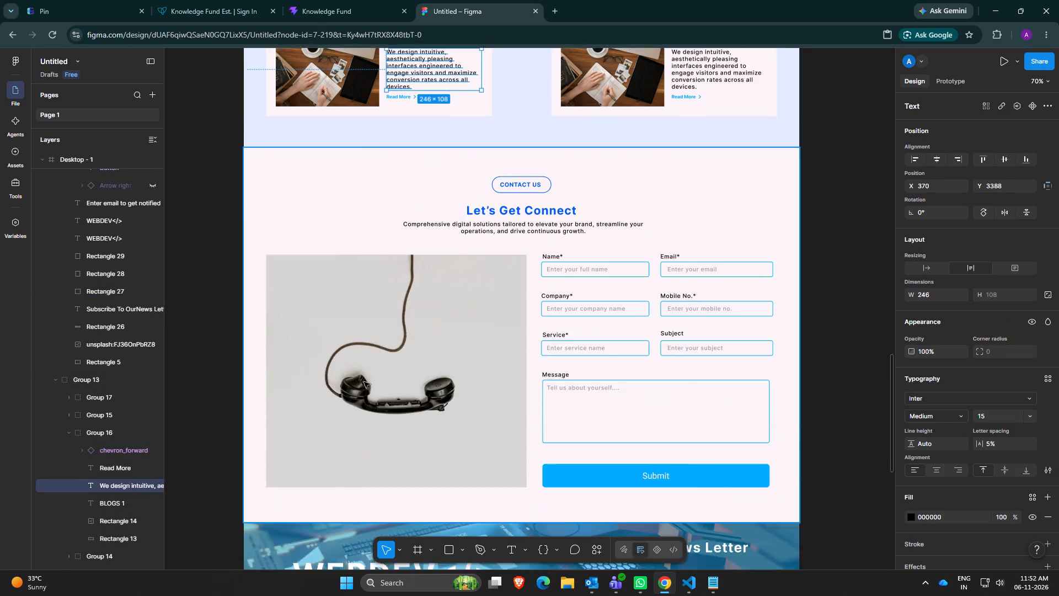
pyautogui.scroll(-13, 364, 382)
pyautogui.click(301, 358)
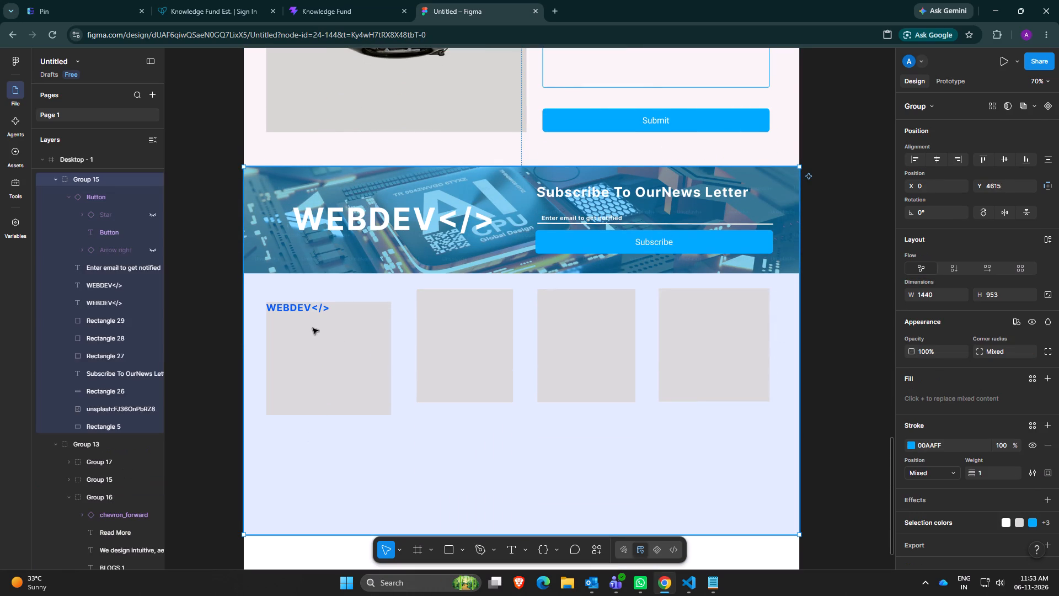
pyautogui.click(373, 418)
pyautogui.click(517, 356)
pyautogui.click(309, 378)
pyautogui.click(299, 304)
pyautogui.click(302, 328)
pyautogui.click(321, 497)
pyautogui.scroll(-2, 321, 497)
pyautogui.click(307, 545)
pyautogui.tripleClick(317, 358)
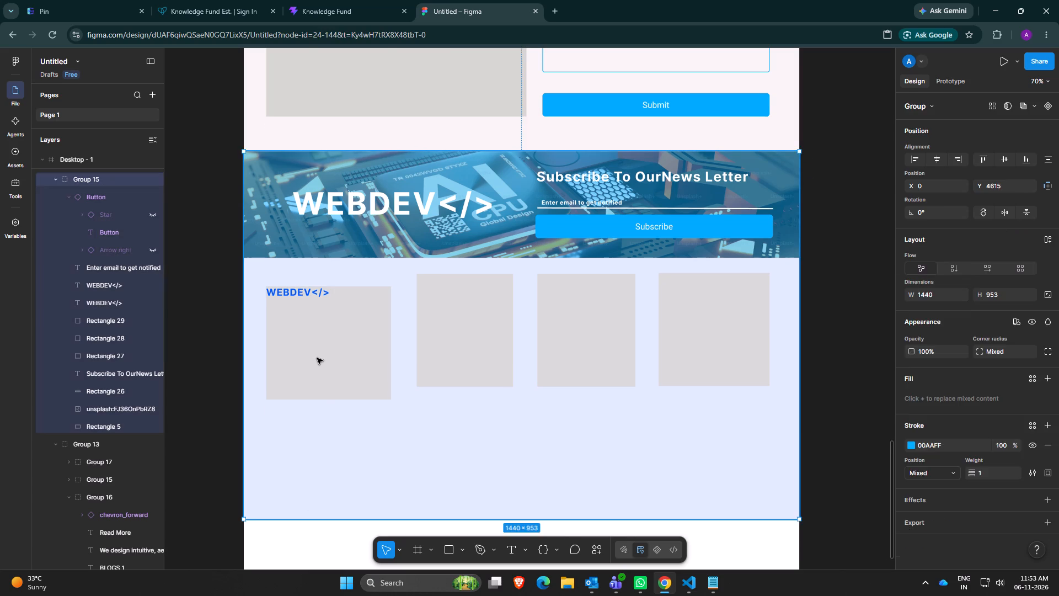
pyautogui.rightClick(317, 358)
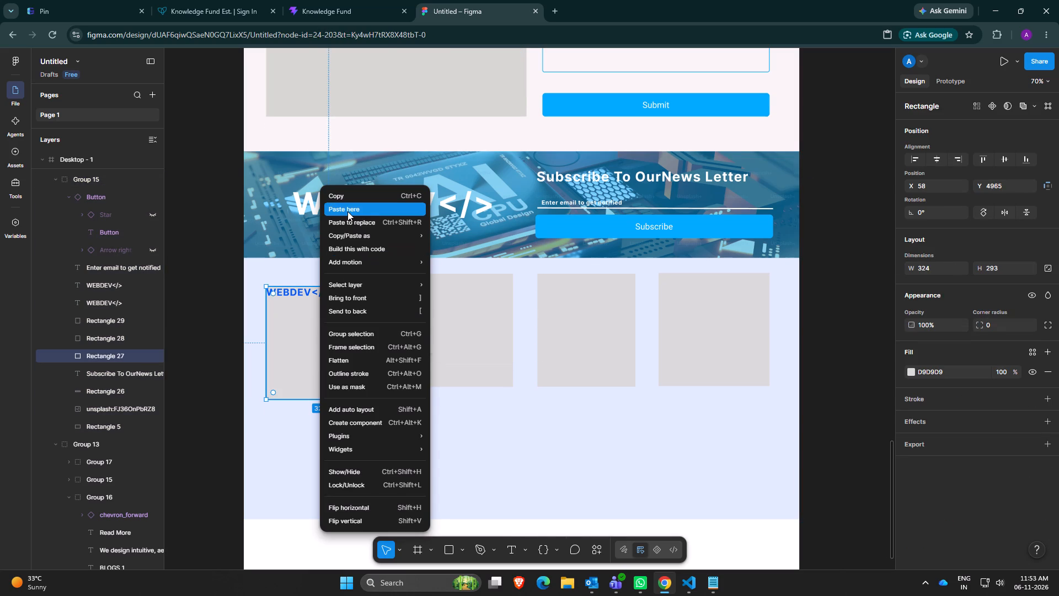
pyautogui.click(347, 211)
# Place the pasted description beneath the blue WEBDEV</> text at about X 61, Y 5011, and widen its box to about 321.
pyautogui.moveTo(338, 368); pyautogui.dragTo(306, 332)
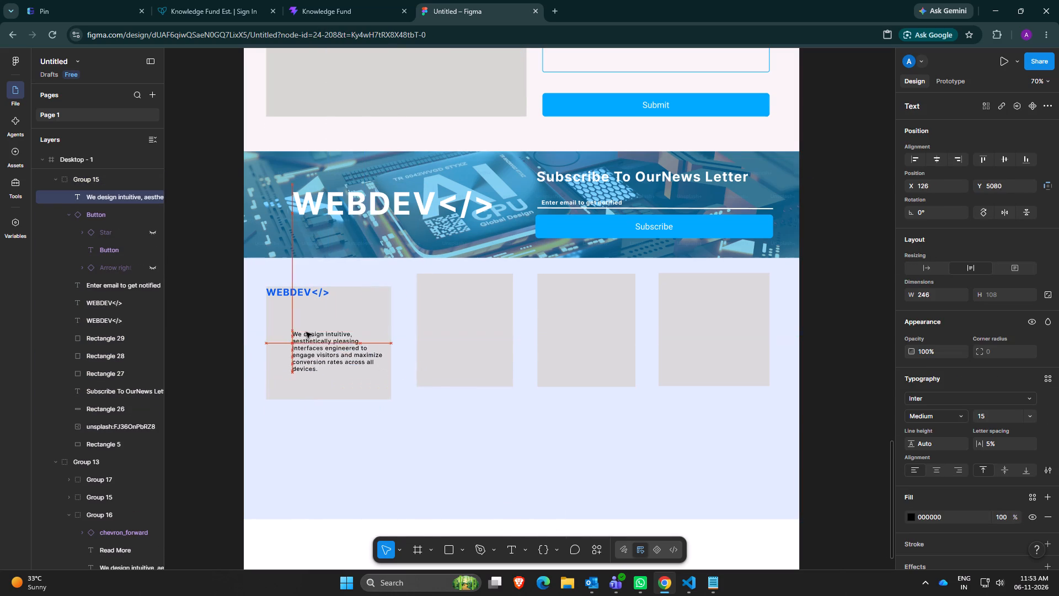
pyautogui.moveTo(306, 332); pyautogui.dragTo(288, 314)
pyautogui.moveTo(360, 320); pyautogui.dragTo(425, 320)
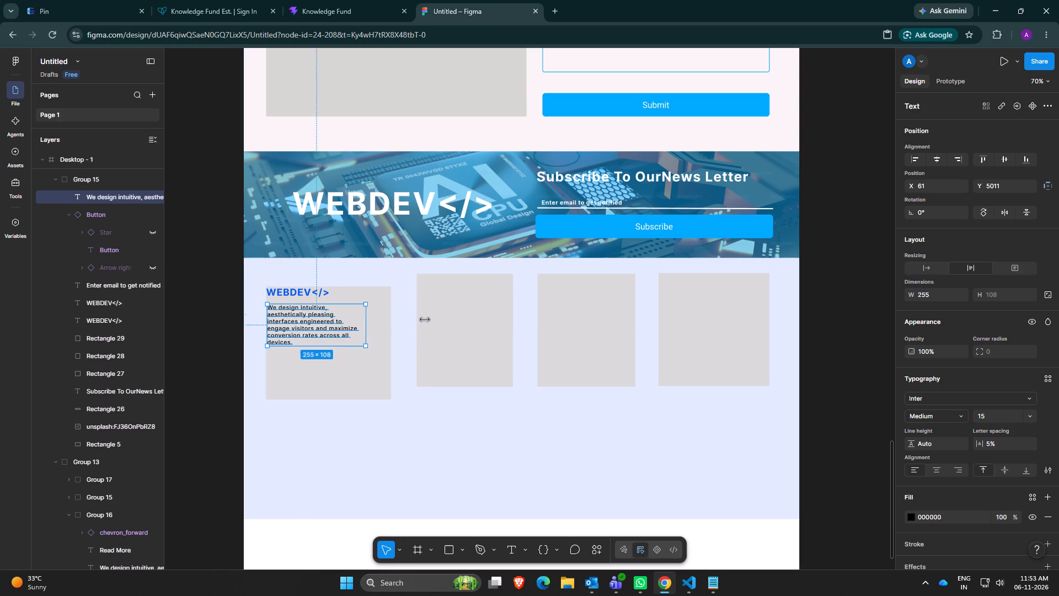
pyautogui.moveTo(425, 320); pyautogui.dragTo(388, 329)
# Shift the first column's description slightly down to about Y 5020, leaving more space below the blue WEBDEV</> text.
pyautogui.click(310, 375)
pyautogui.click(311, 323)
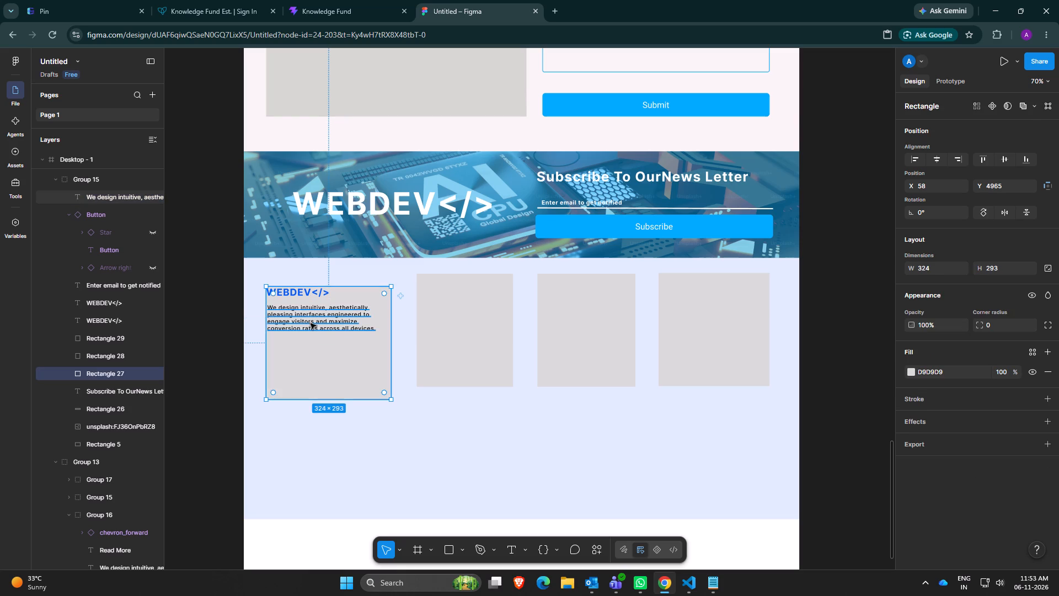
pyautogui.click(311, 323)
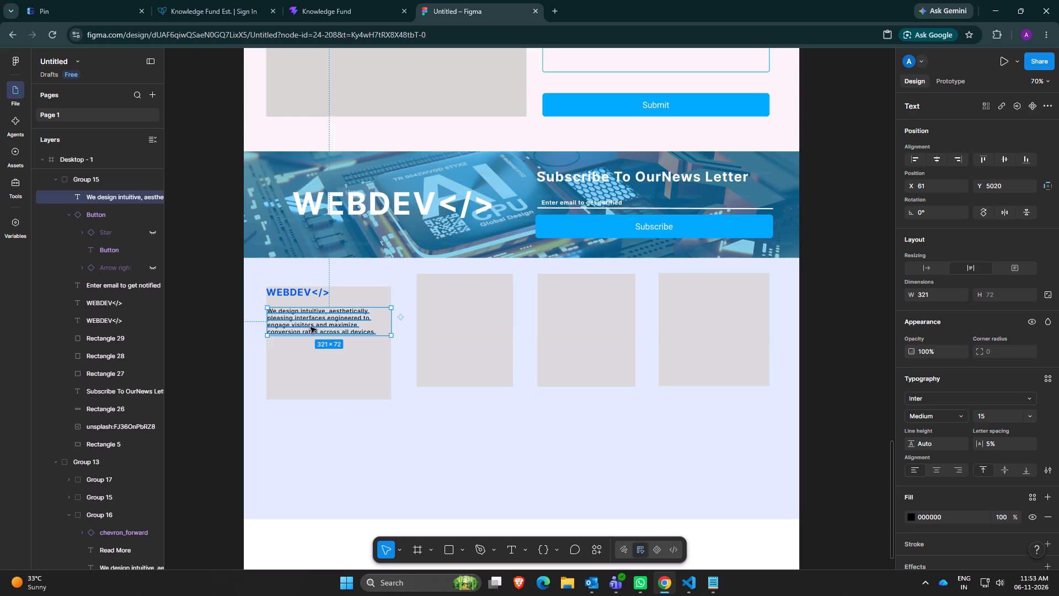
pyautogui.click(305, 367)
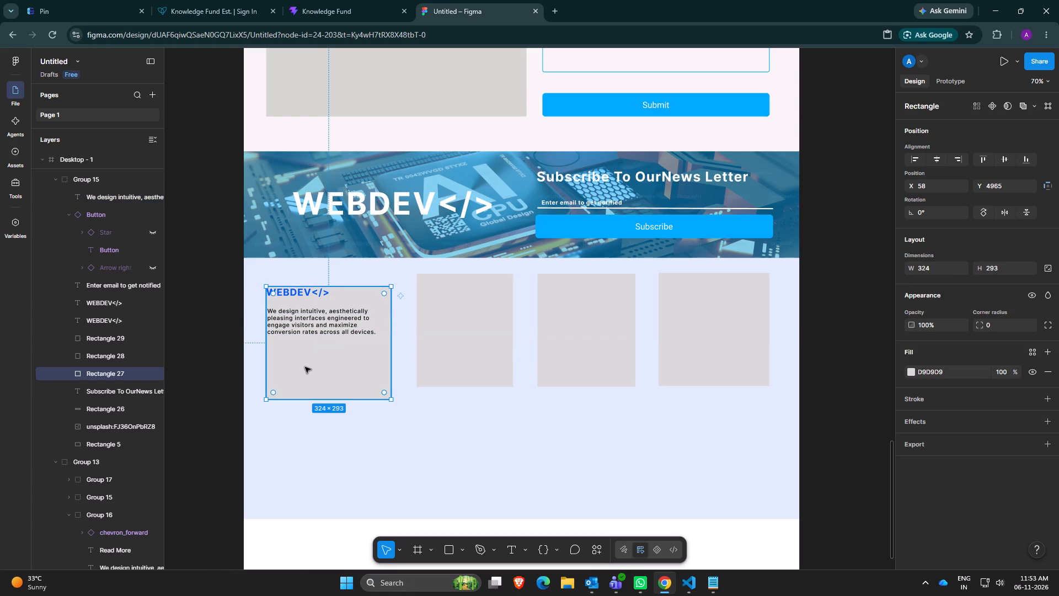
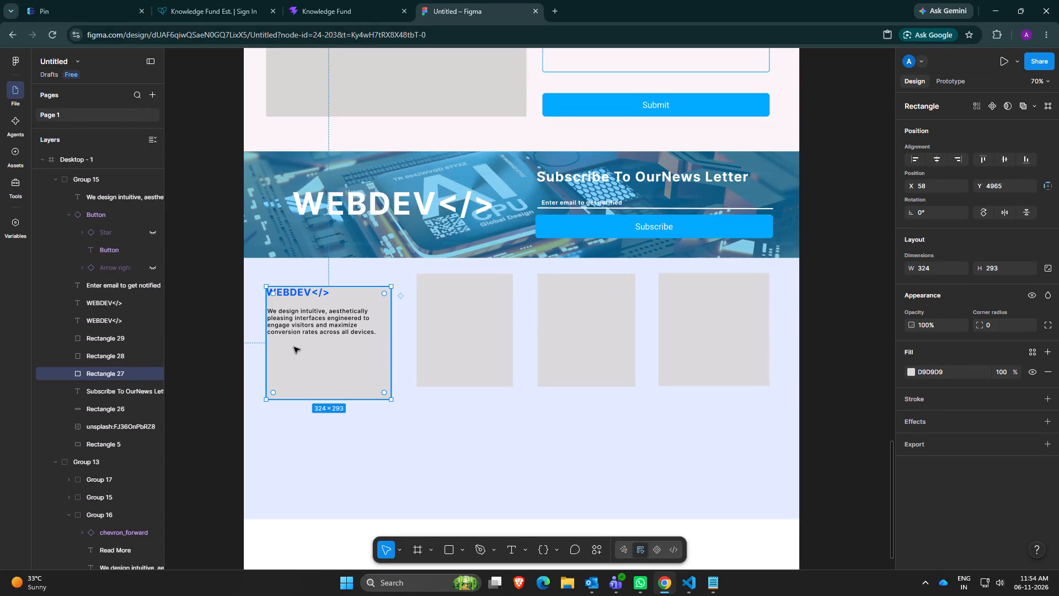
# Insert the chevron_forward component from the Material 3 Design Kit onto the page.
pyautogui.click(592, 554)
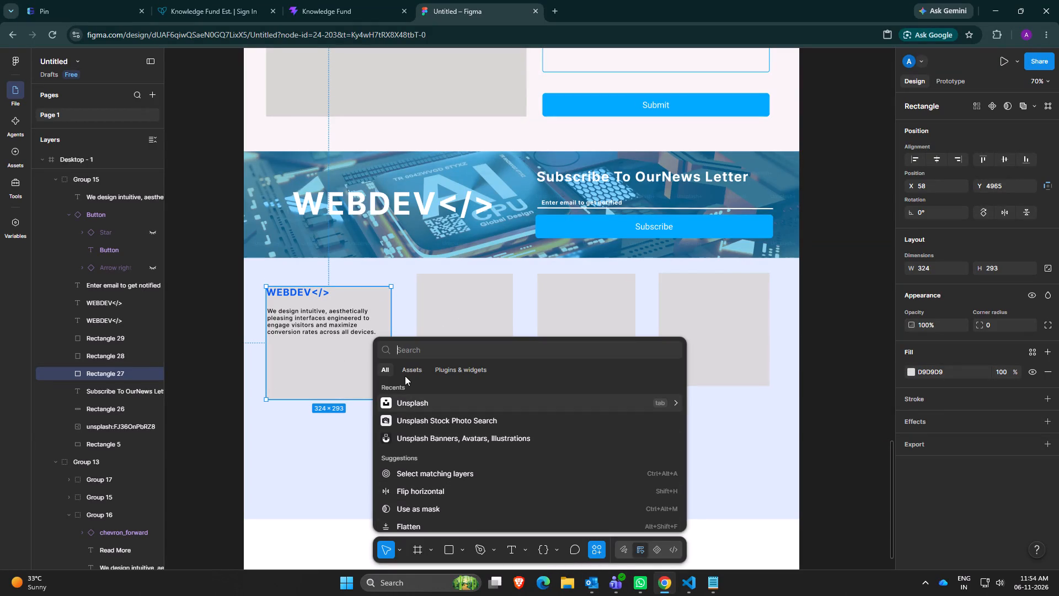
pyautogui.click(409, 374)
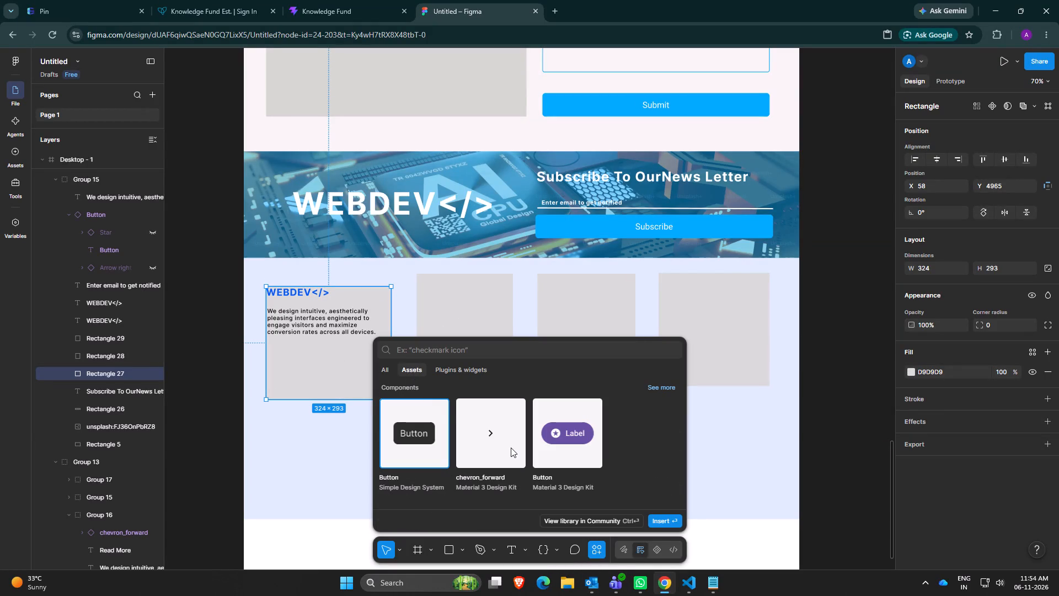
pyautogui.scroll(-5, 511, 448)
pyautogui.scroll(-1, 498, 520)
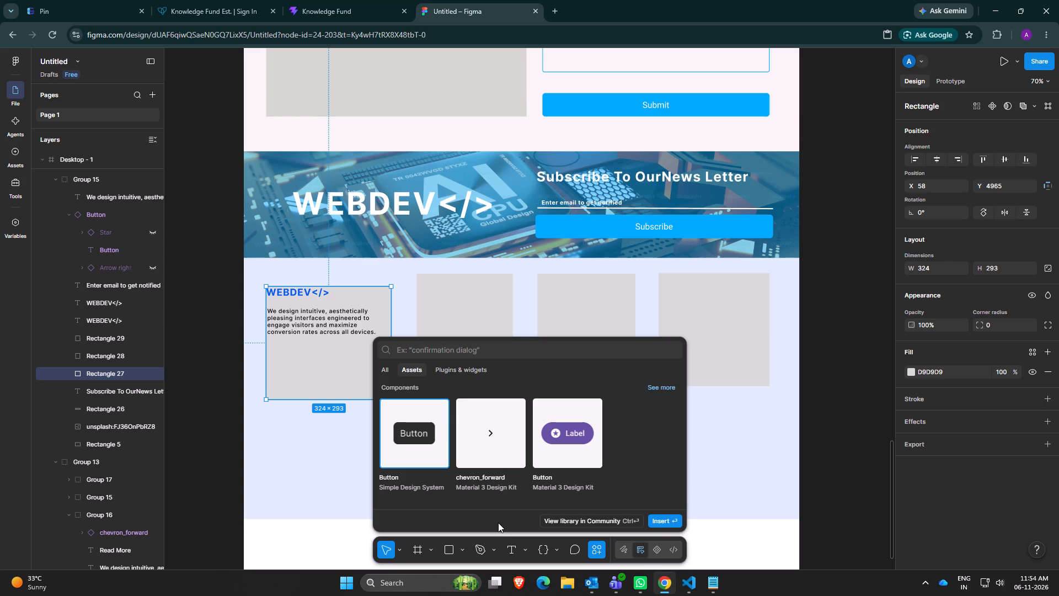
pyautogui.click(489, 451)
pyautogui.click(661, 525)
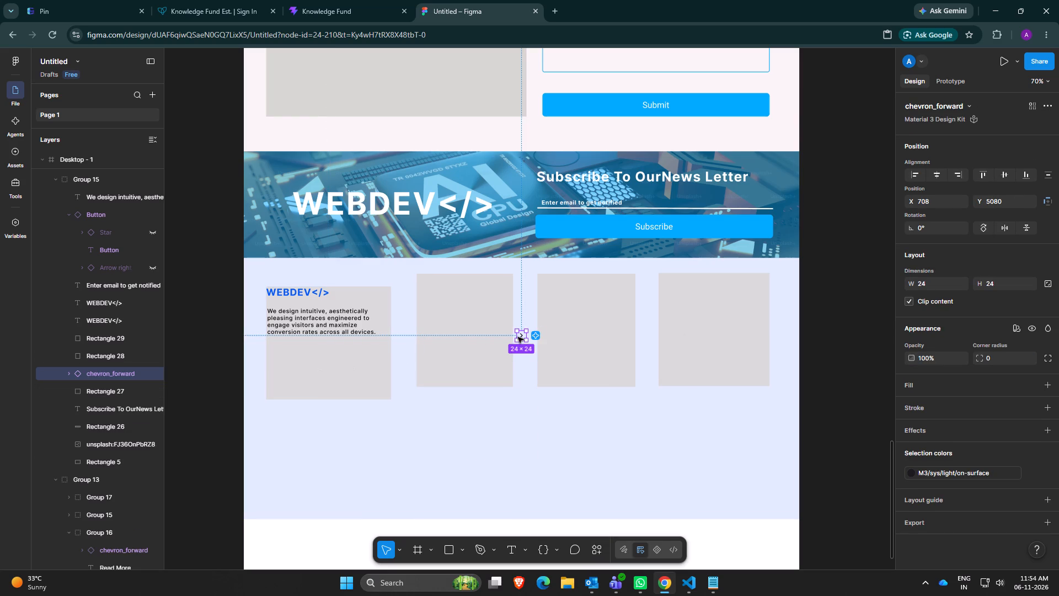
# Move the chevron beneath the first column's description, at about X 70, Y 5154.
pyautogui.moveTo(520, 337); pyautogui.dragTo(262, 367)
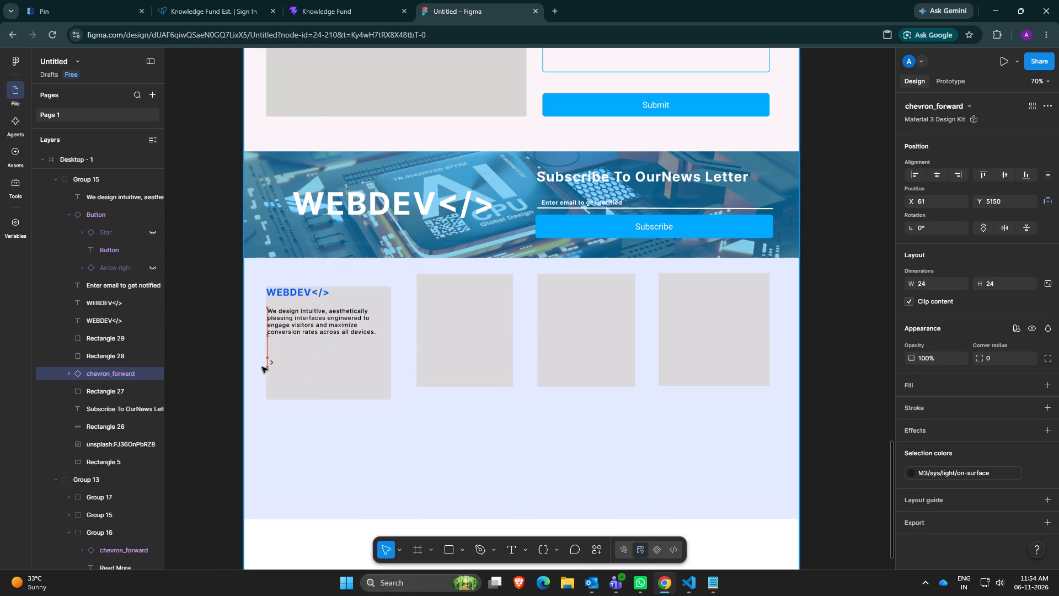
pyautogui.moveTo(262, 367); pyautogui.dragTo(274, 366)
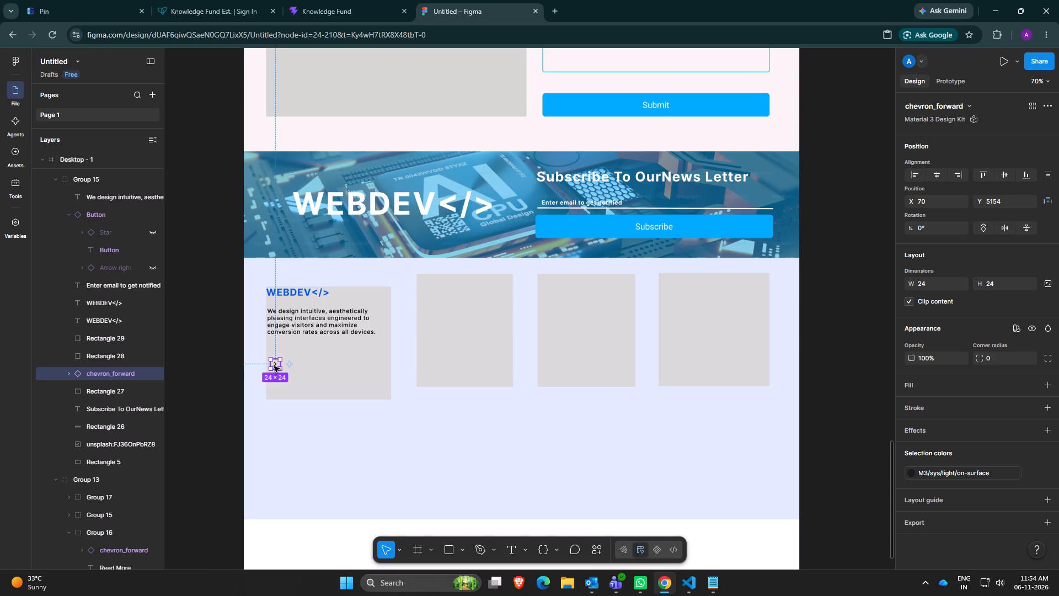
# Enlarge the chevron component upward to about 56 × 49.
pyautogui.click(274, 366)
pyautogui.click(279, 359)
pyautogui.moveTo(281, 359); pyautogui.dragTo(291, 350)
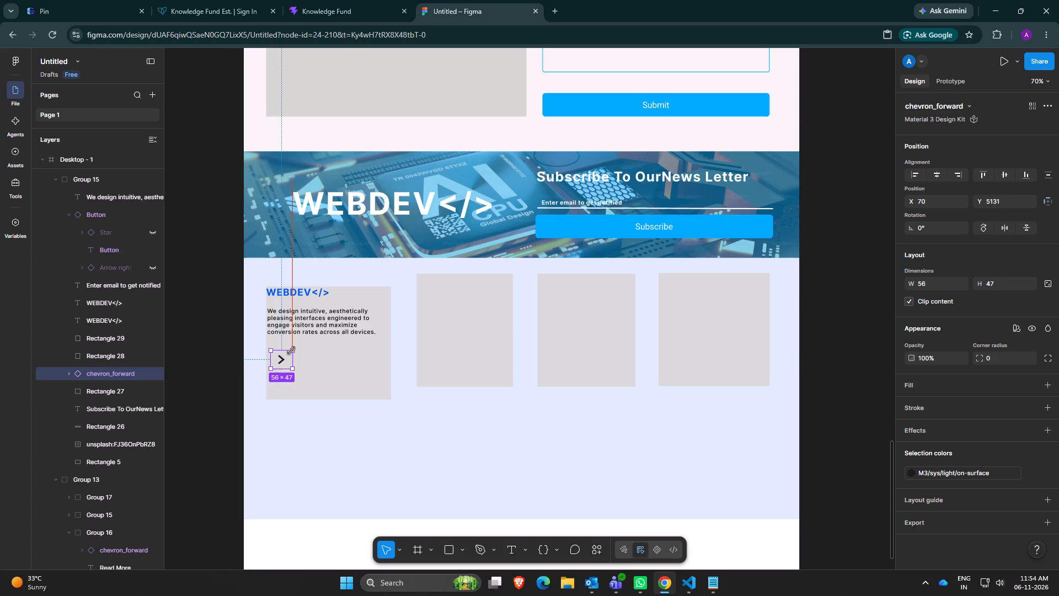
pyautogui.moveTo(291, 350); pyautogui.dragTo(291, 350)
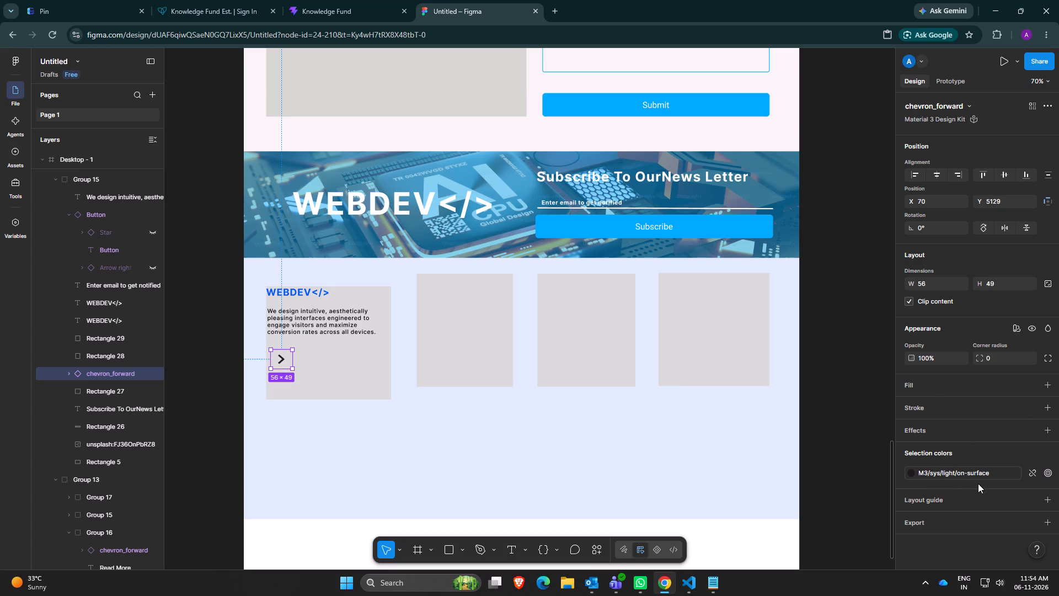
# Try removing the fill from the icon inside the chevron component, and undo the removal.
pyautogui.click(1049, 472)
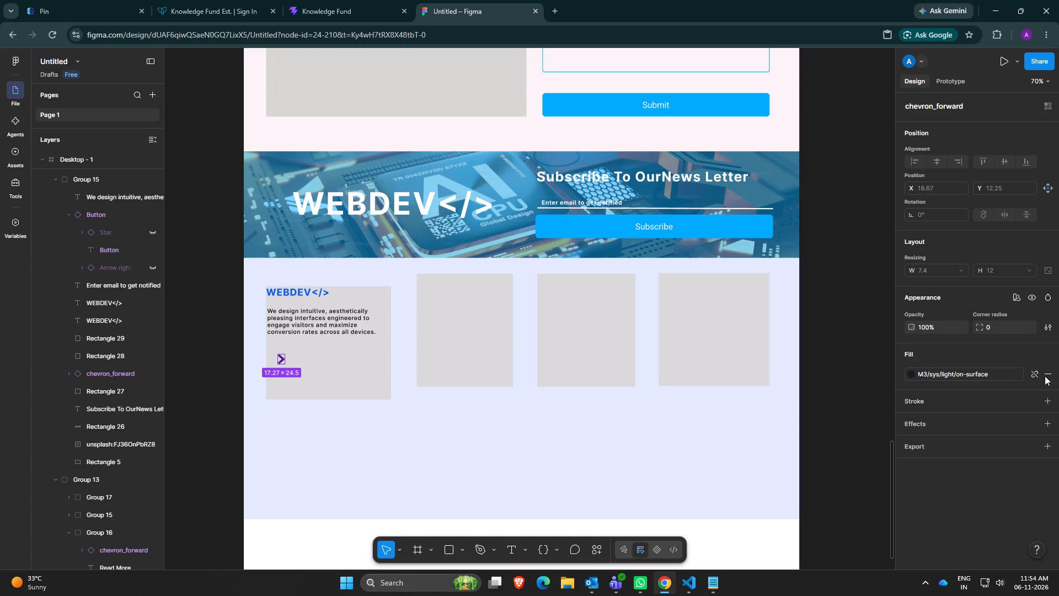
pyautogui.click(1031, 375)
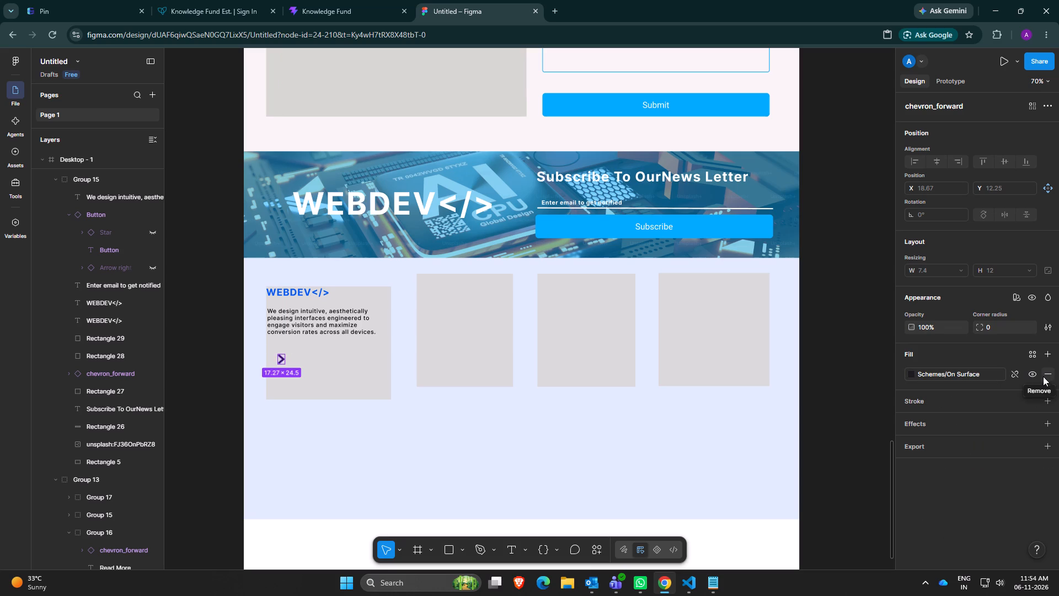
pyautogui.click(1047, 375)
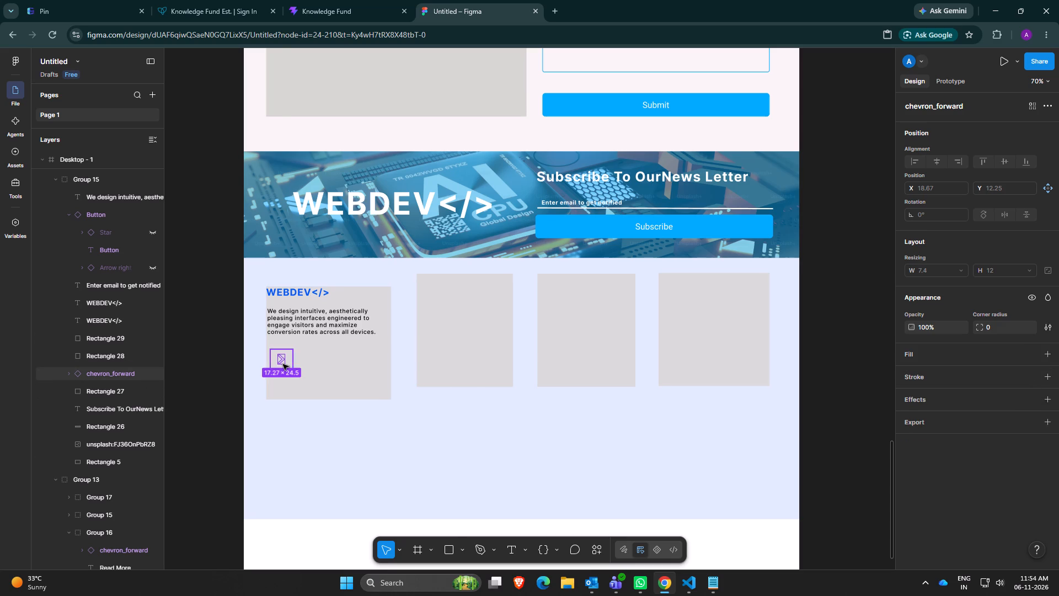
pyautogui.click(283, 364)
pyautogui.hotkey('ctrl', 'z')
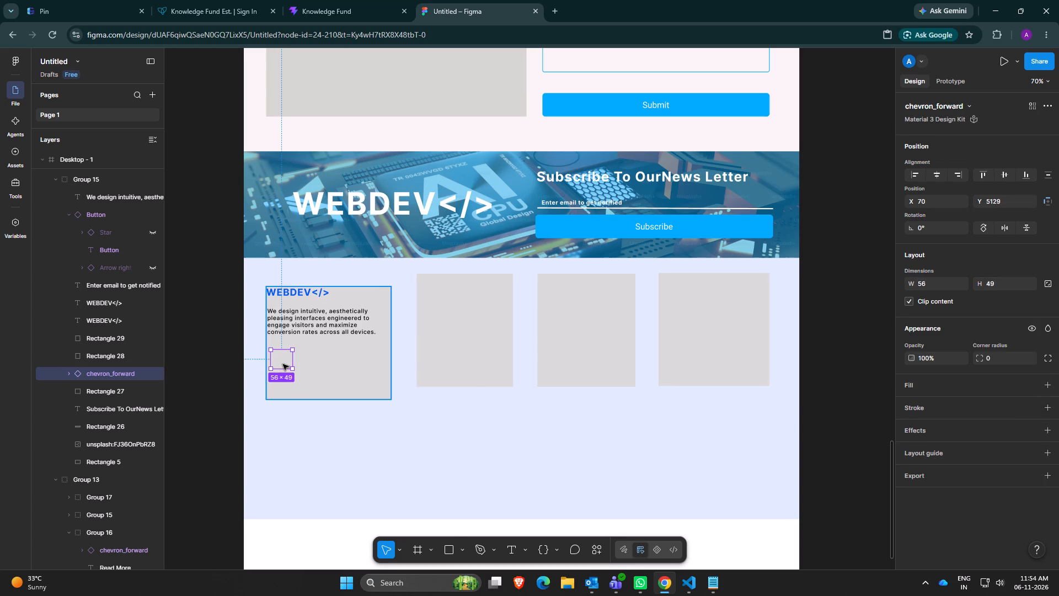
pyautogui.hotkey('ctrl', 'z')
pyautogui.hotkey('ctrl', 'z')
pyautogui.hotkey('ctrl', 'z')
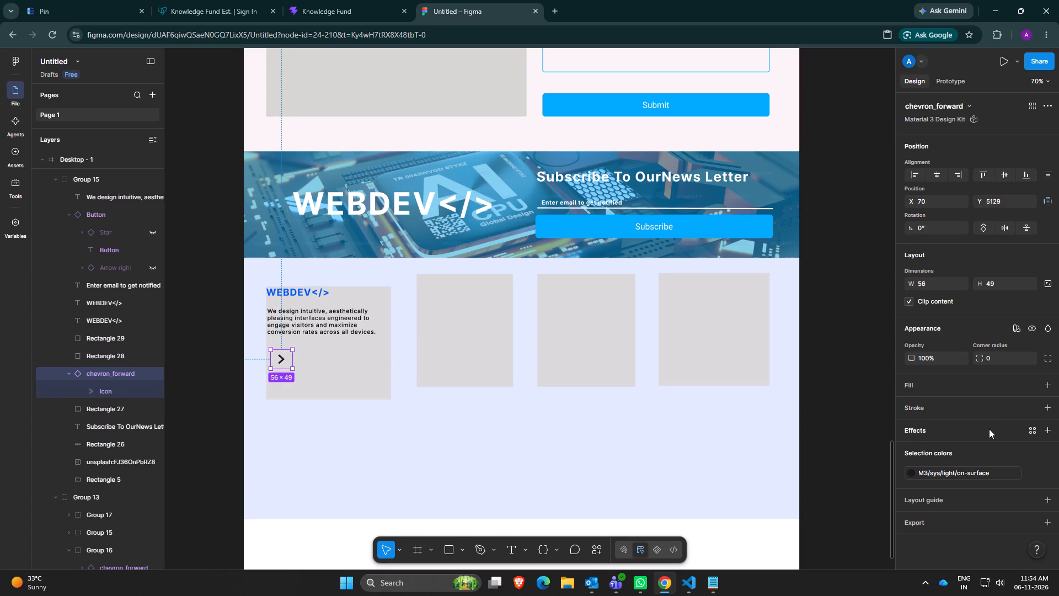
# Add a stroke in blue 0059FF around the chevron component.
pyautogui.scroll(1, 983, 417)
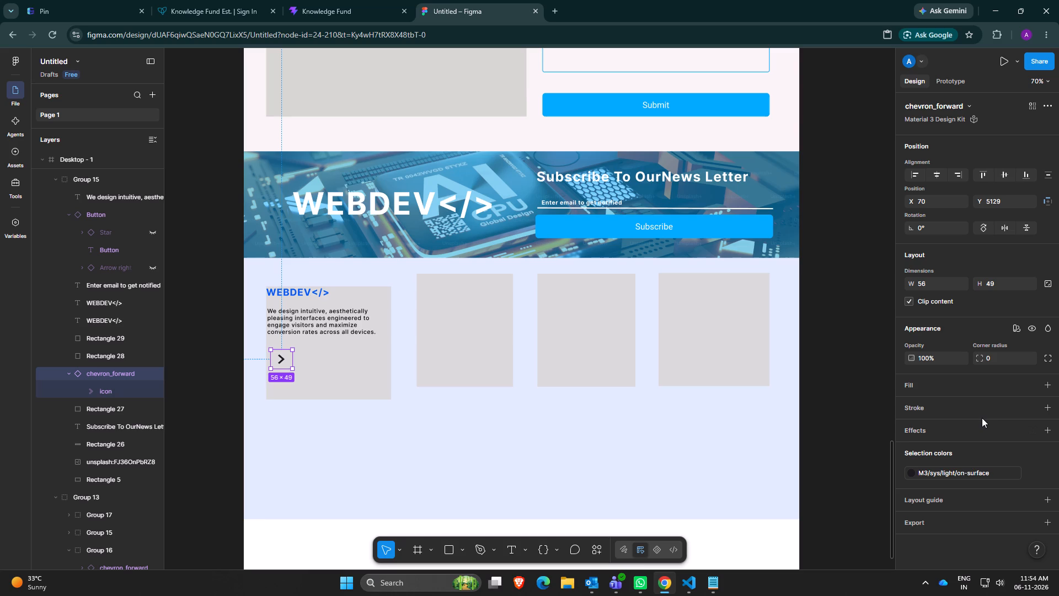
pyautogui.click(972, 413)
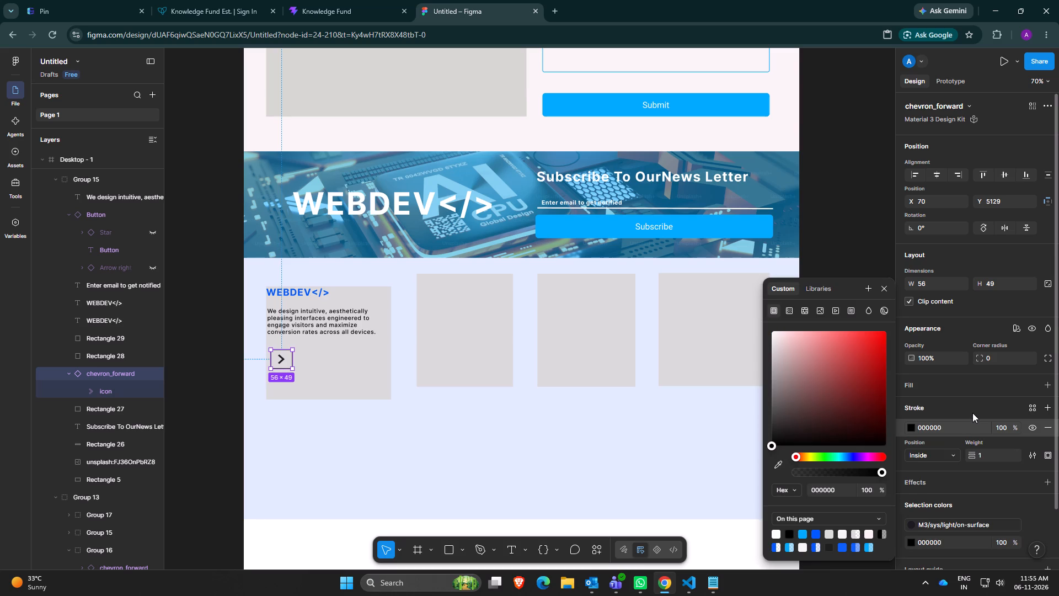
pyautogui.click(816, 535)
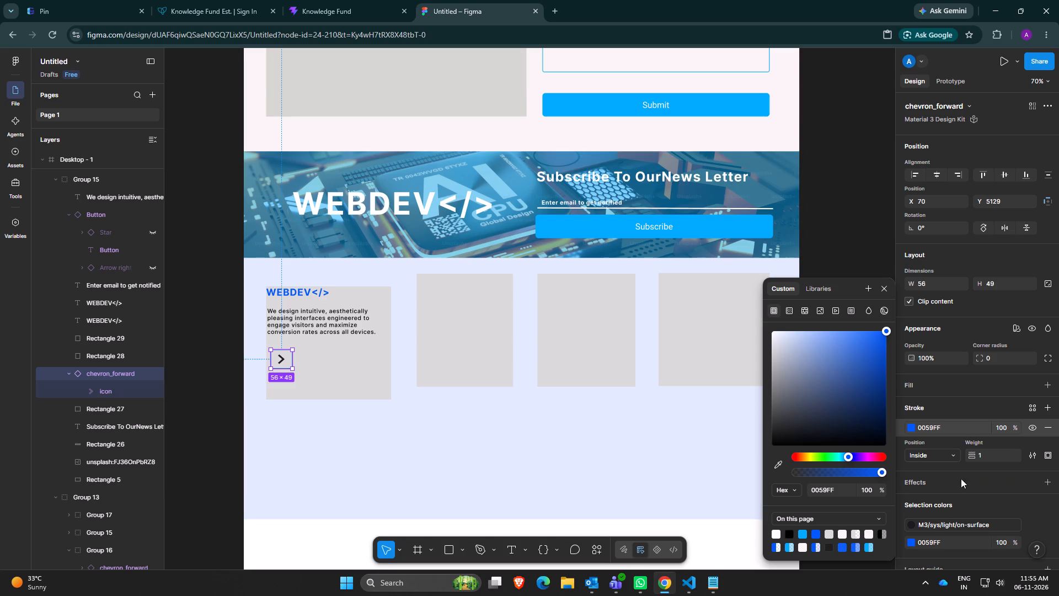
# Set the chevron component's corner radius to 99.
pyautogui.click(998, 357)
pyautogui.press('BackSpace')
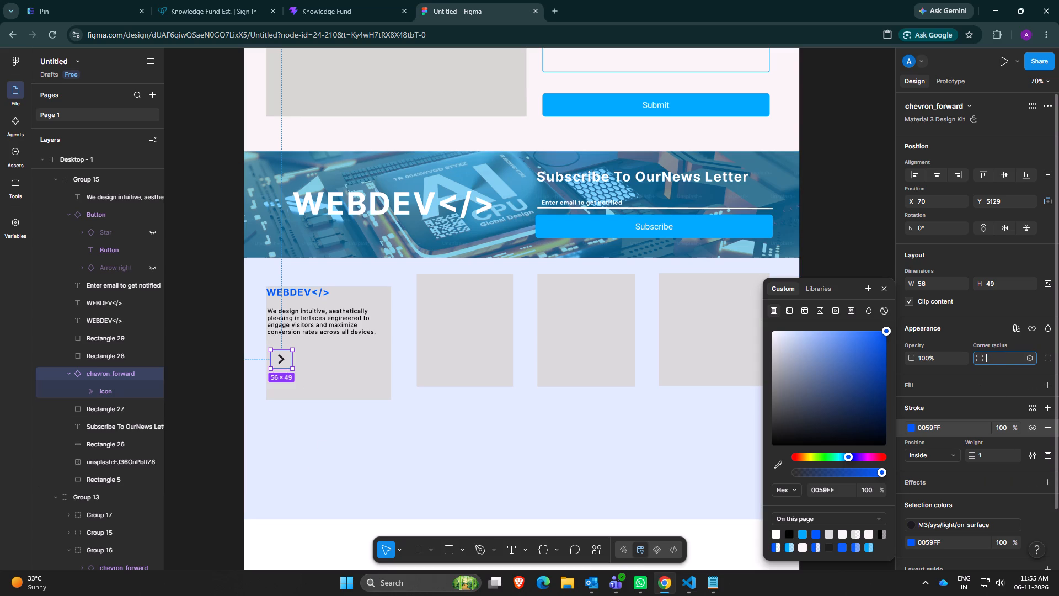
pyautogui.write('99')
pyautogui.press('Return')
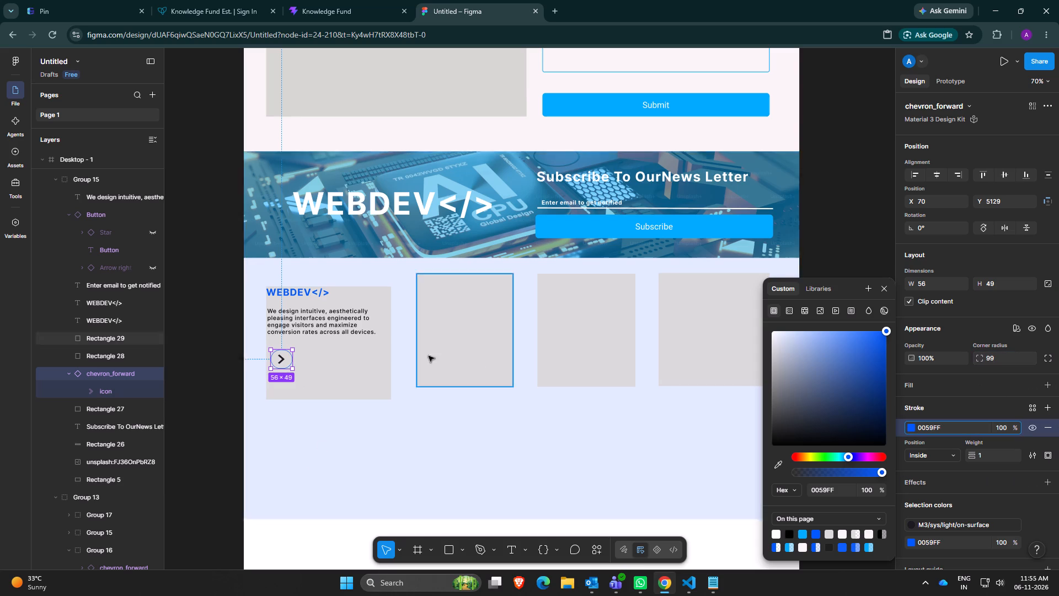
# Change the fill of the icon inside the chevron component to the page's blue 0059FF.
pyautogui.keyDown('ctrl'); pyautogui.click(281, 362); pyautogui.keyUp('ctrl')
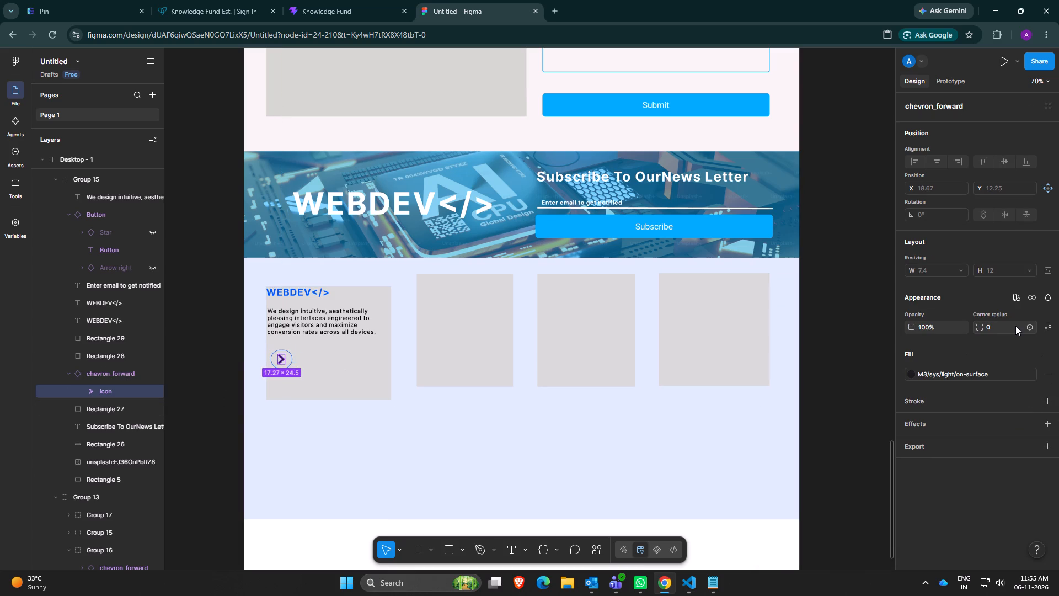
pyautogui.click(910, 372)
pyautogui.click(778, 335)
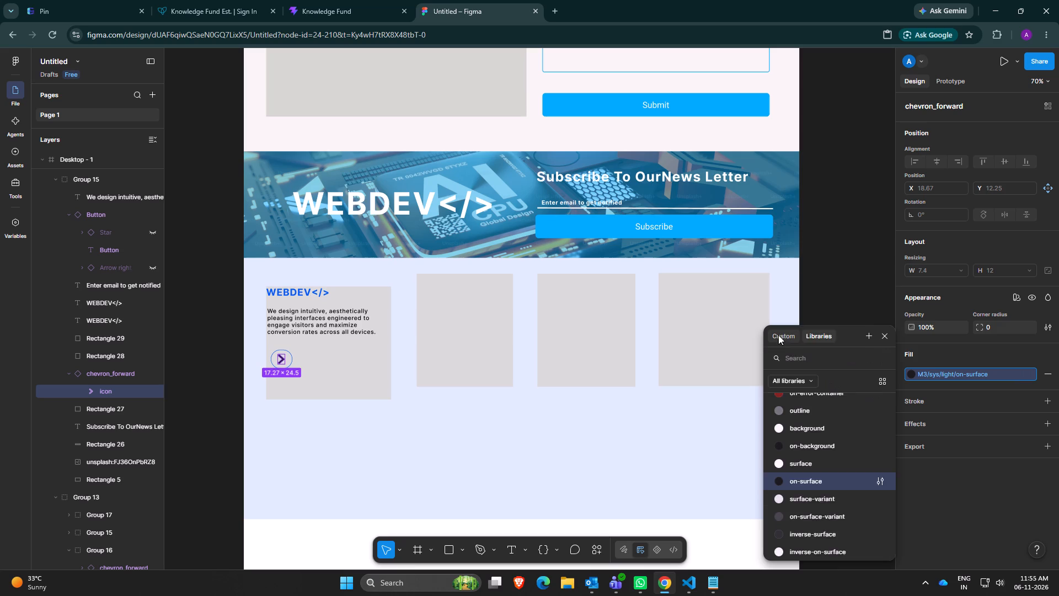
pyautogui.click(817, 531)
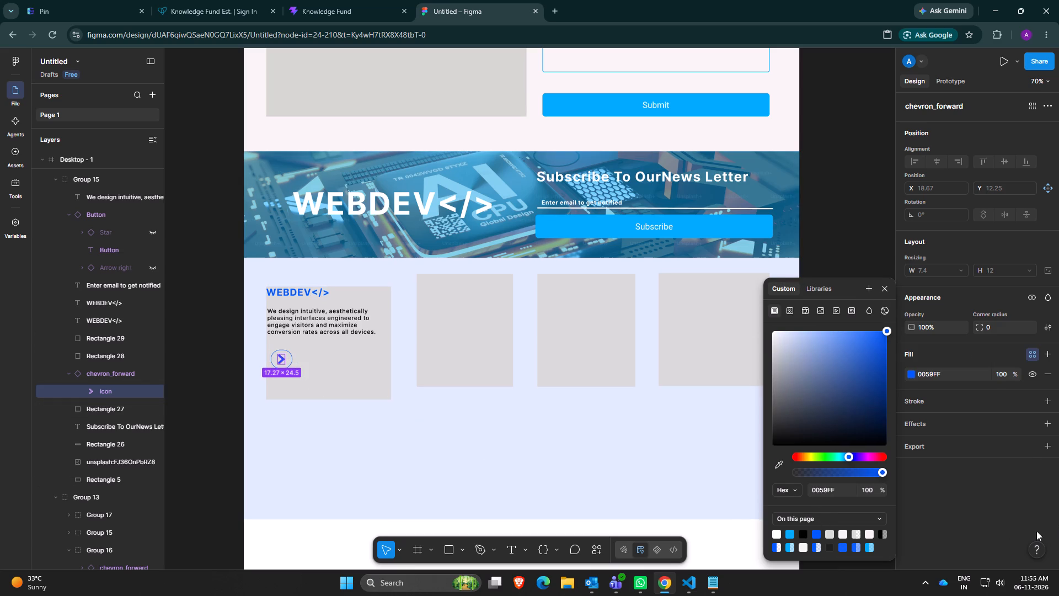
pyautogui.click(984, 523)
pyautogui.scroll(2, 969, 405)
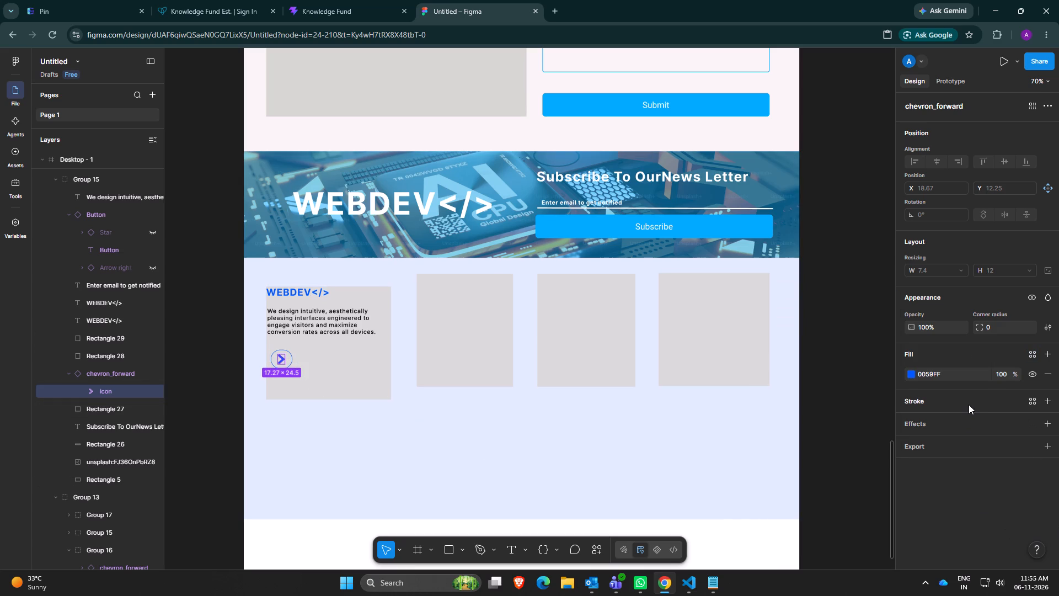
# Shrink the blue outlined chevron component to about 43 × 39, keeping its upper corner at X 70, Y 5129.
pyautogui.click(287, 364)
pyautogui.moveTo(293, 369); pyautogui.dragTo(295, 369)
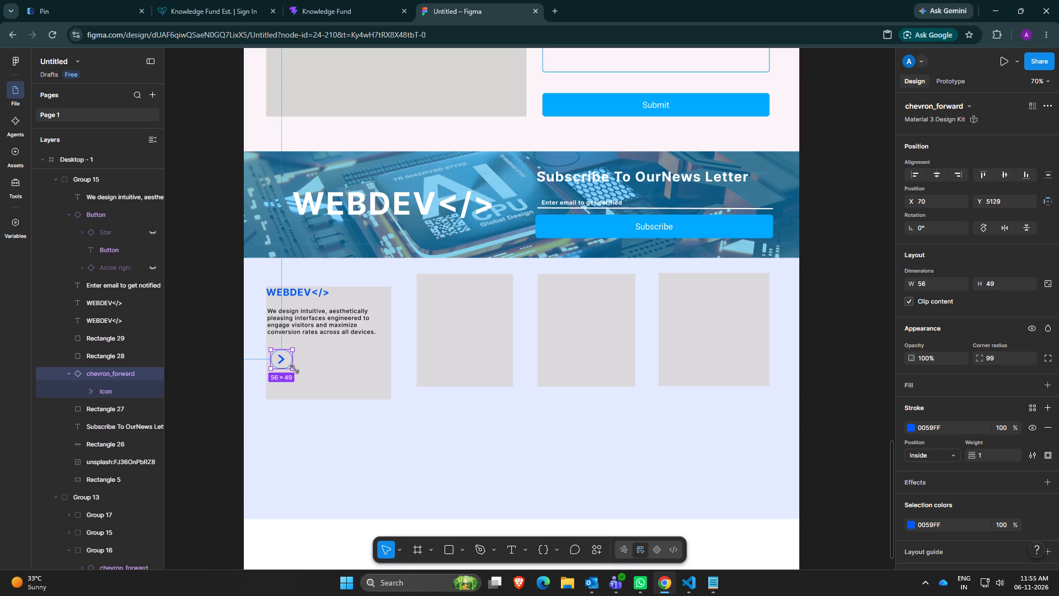
pyautogui.moveTo(295, 369); pyautogui.dragTo(298, 375)
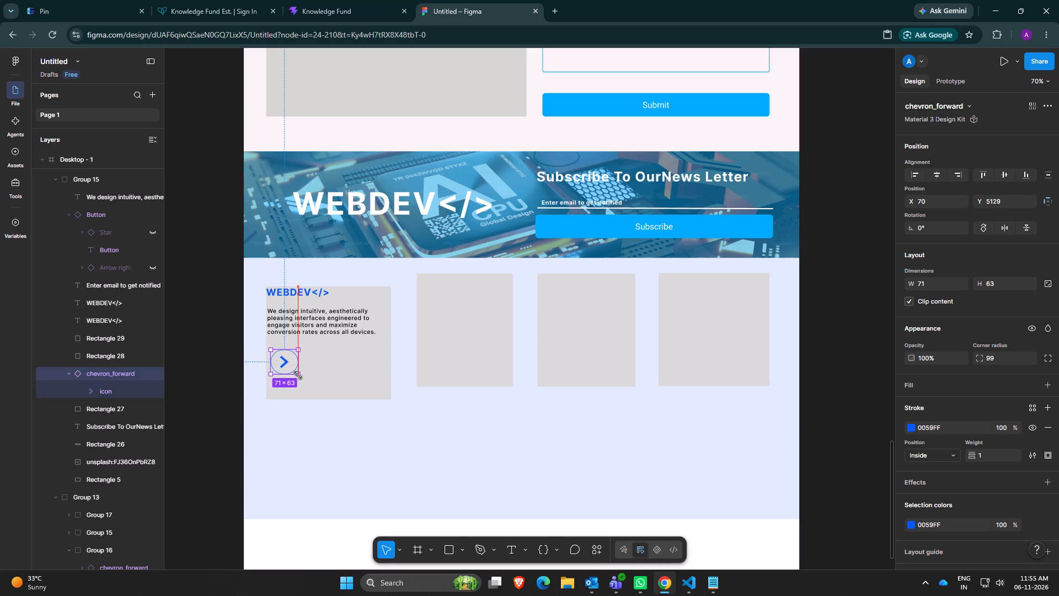
pyautogui.moveTo(298, 375); pyautogui.dragTo(293, 371)
pyautogui.moveTo(293, 371); pyautogui.dragTo(290, 371)
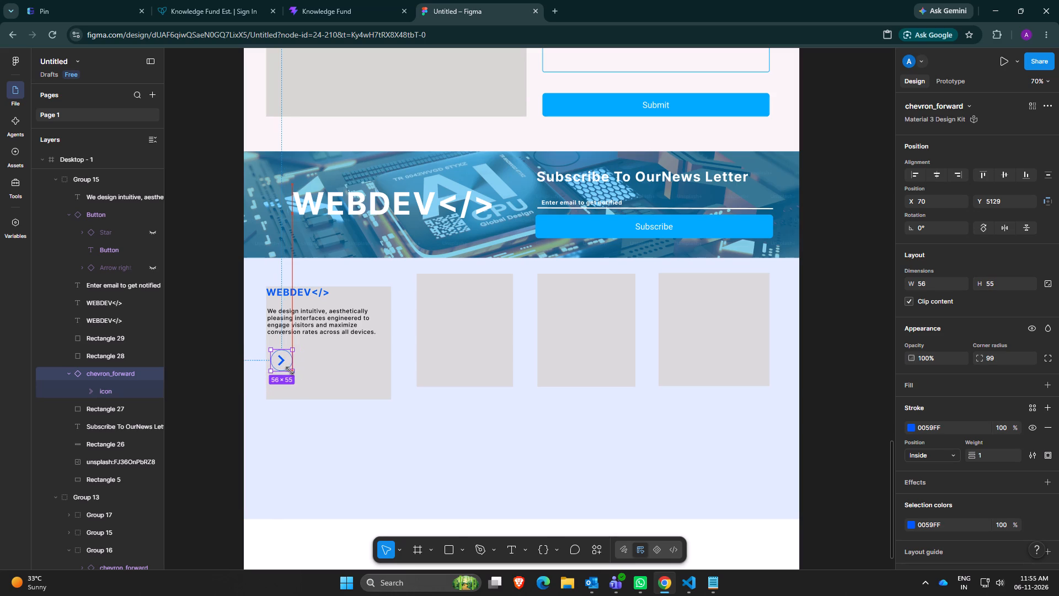
pyautogui.moveTo(290, 371); pyautogui.dragTo(289, 366)
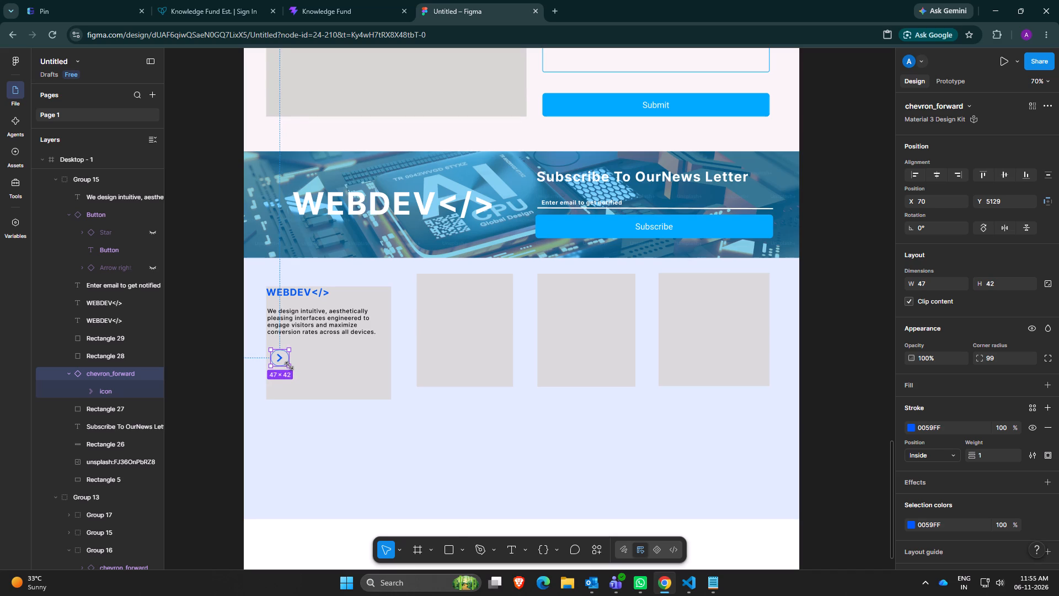
pyautogui.moveTo(289, 366); pyautogui.dragTo(290, 366)
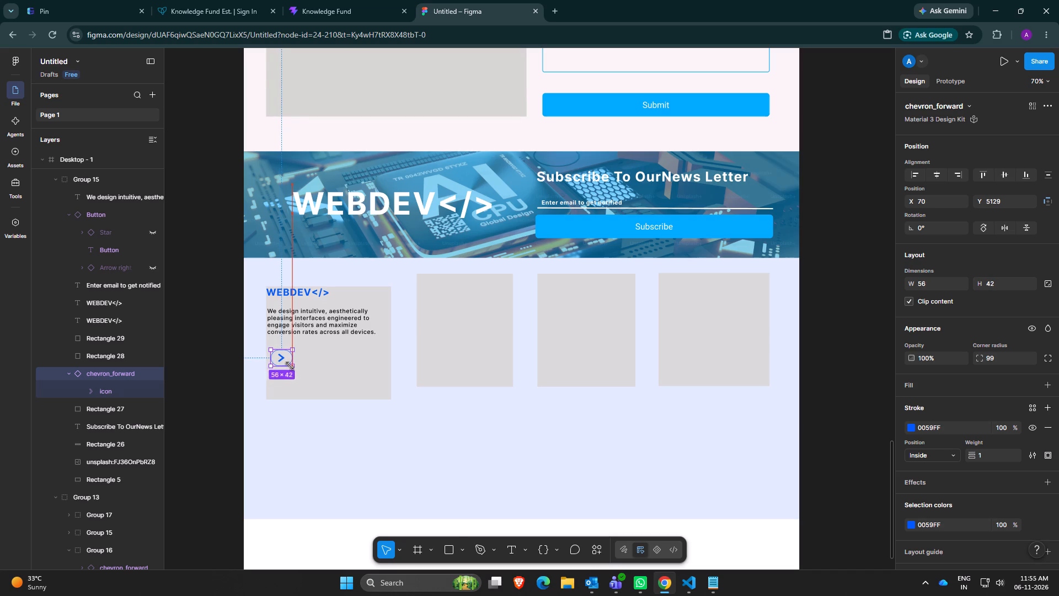
pyautogui.moveTo(290, 366); pyautogui.dragTo(287, 365)
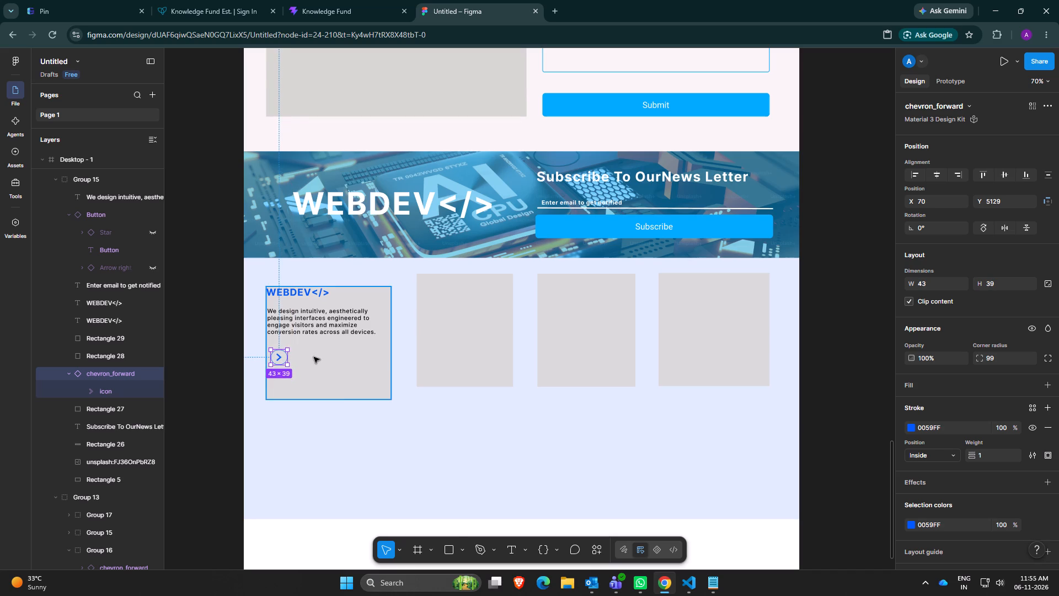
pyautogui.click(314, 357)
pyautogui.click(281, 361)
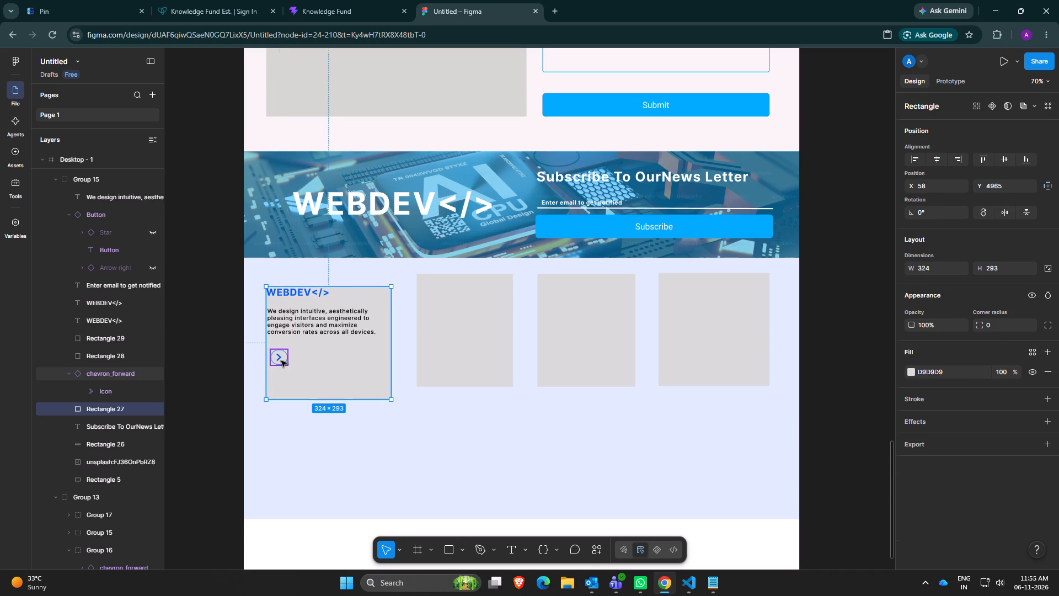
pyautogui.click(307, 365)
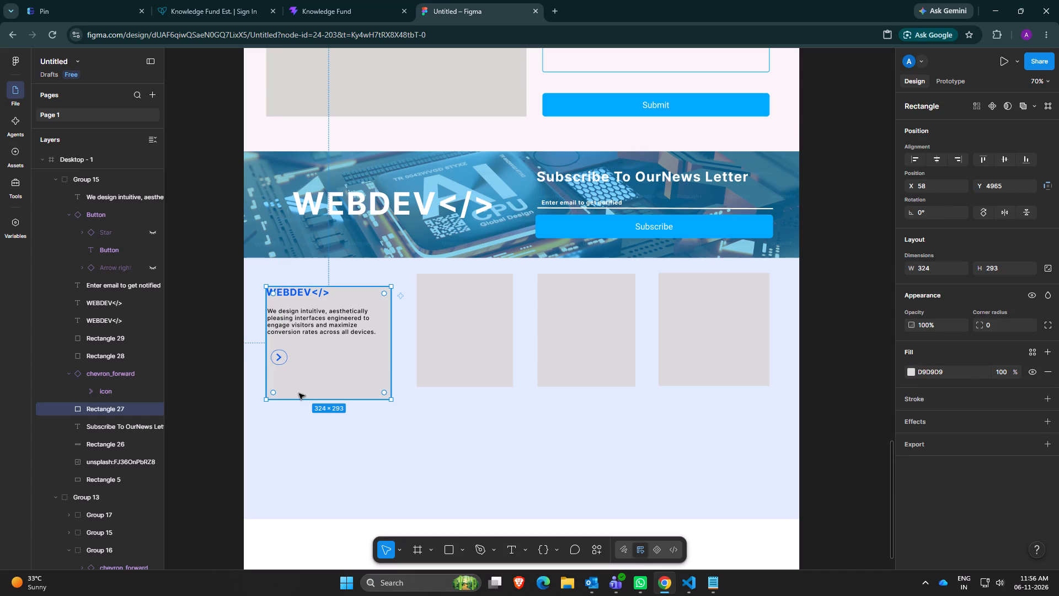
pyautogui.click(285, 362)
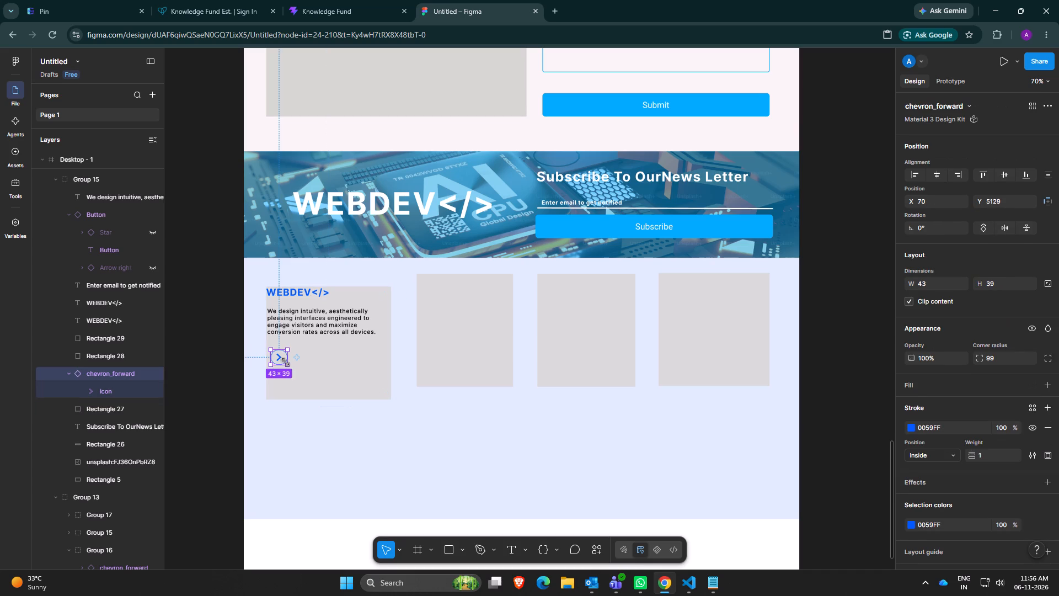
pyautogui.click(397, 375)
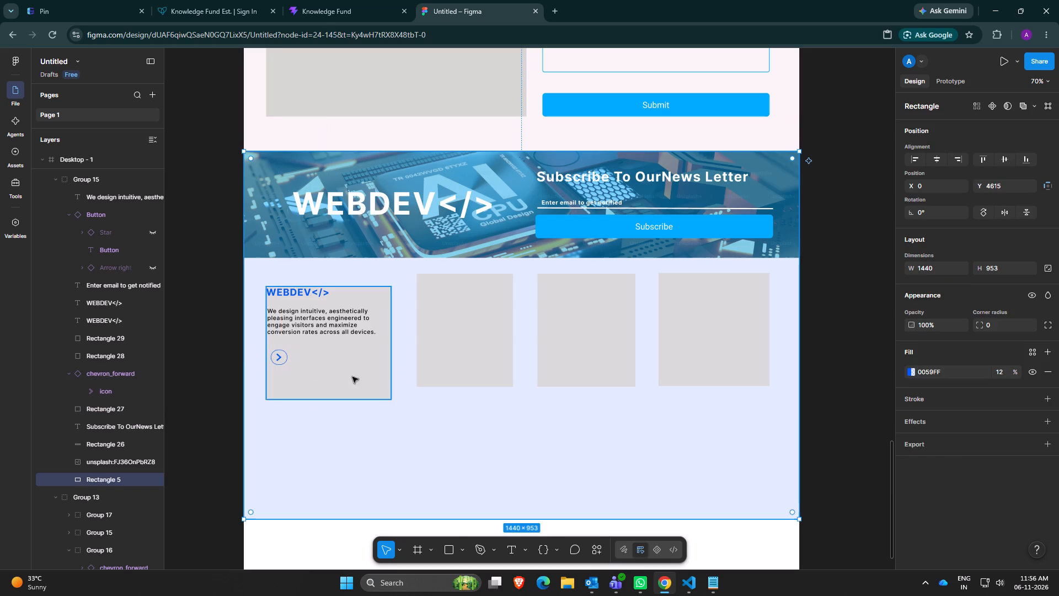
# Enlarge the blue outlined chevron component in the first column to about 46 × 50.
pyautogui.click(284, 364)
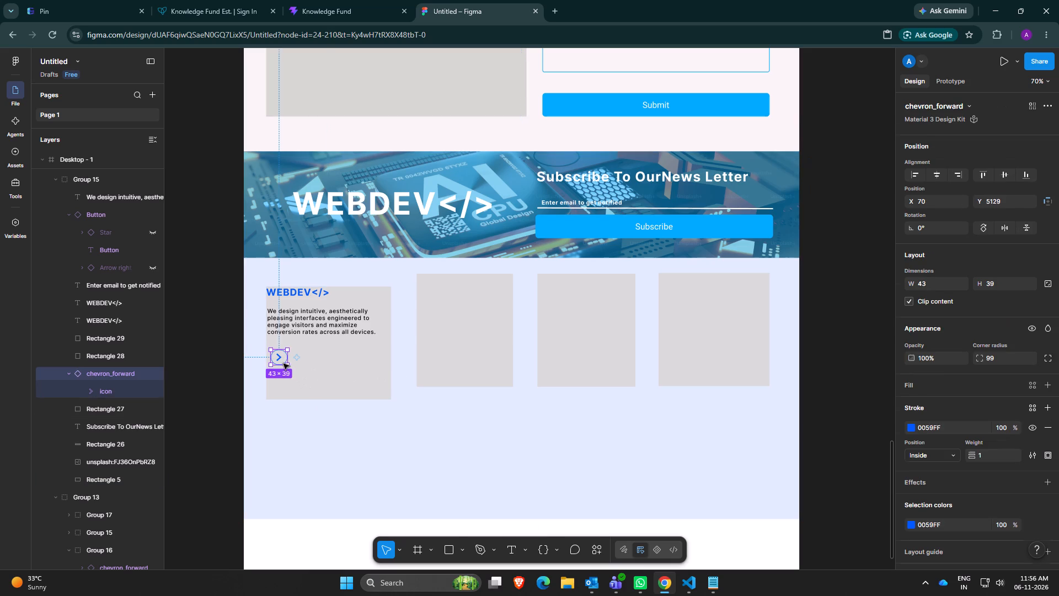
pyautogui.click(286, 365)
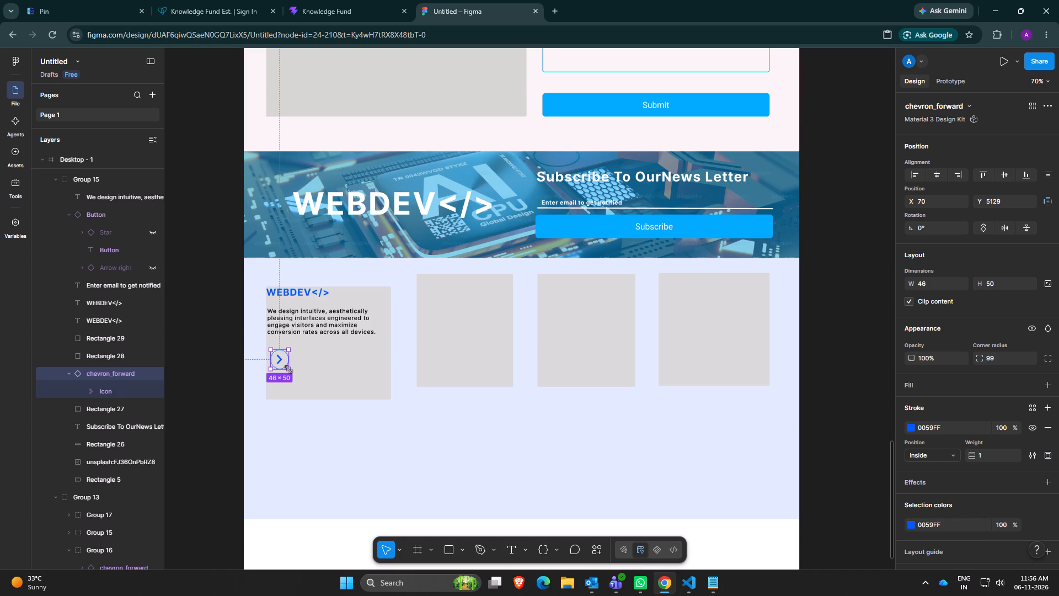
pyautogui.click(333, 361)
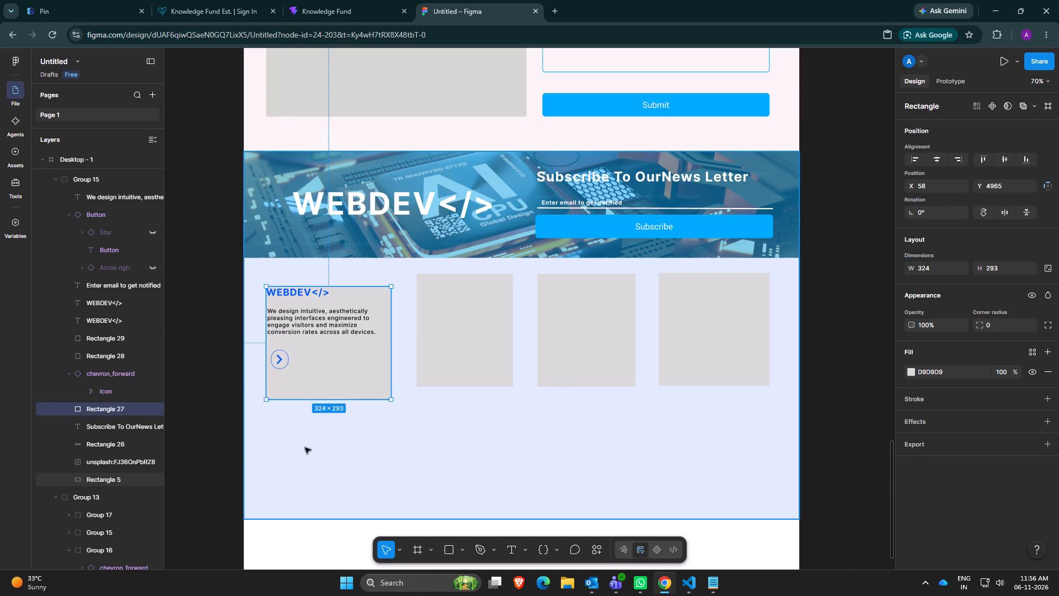
# Remove the blue stroke from the chevron component in the first column.
pyautogui.click(278, 364)
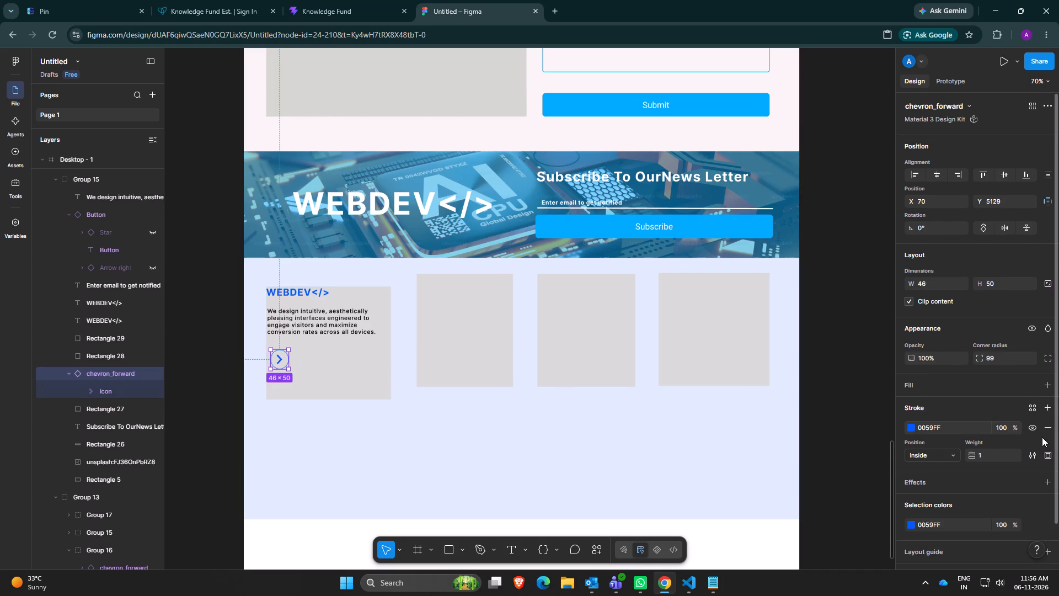
pyautogui.click(1043, 429)
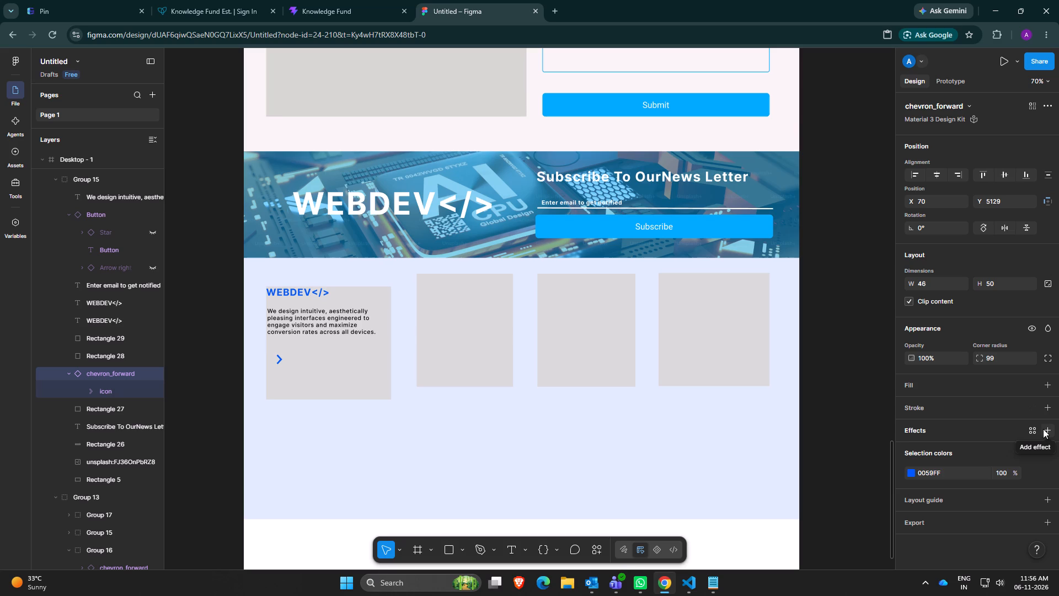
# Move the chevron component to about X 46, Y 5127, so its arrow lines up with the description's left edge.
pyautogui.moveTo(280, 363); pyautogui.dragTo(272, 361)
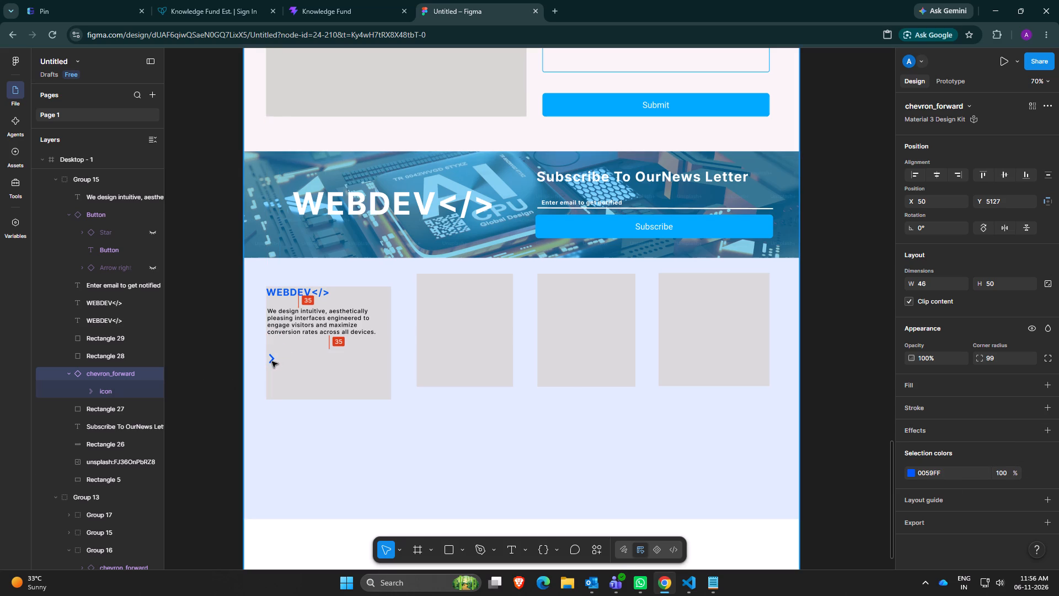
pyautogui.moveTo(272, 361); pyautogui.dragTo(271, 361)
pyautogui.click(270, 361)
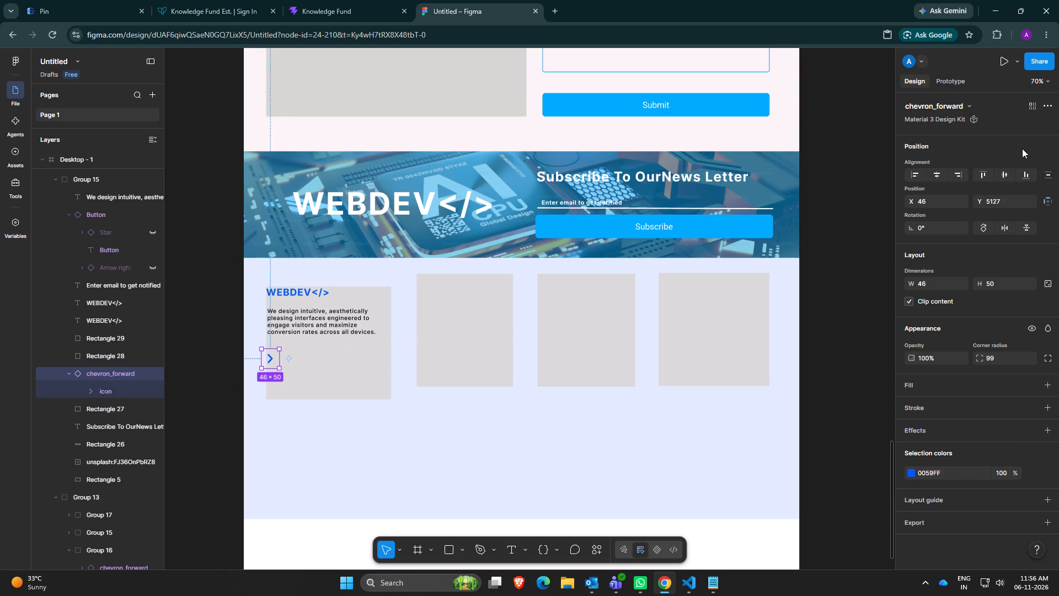
# Search the Material 3 Design Kit for an icon to swap in for the chevron, using "face" and "ins".
pyautogui.scroll(9, 1014, 221)
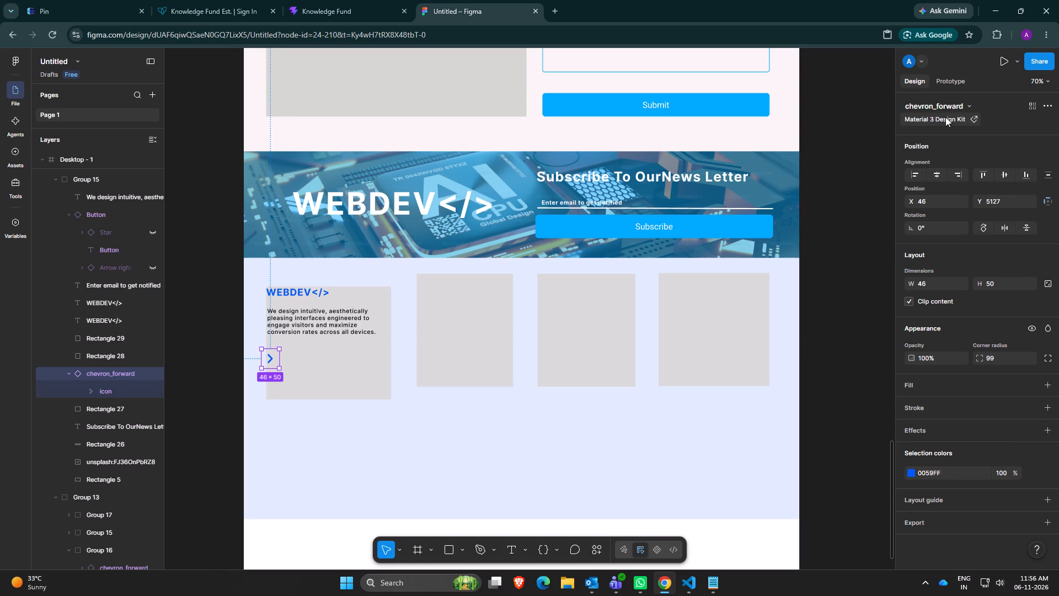
pyautogui.click(951, 106)
pyautogui.click(951, 146)
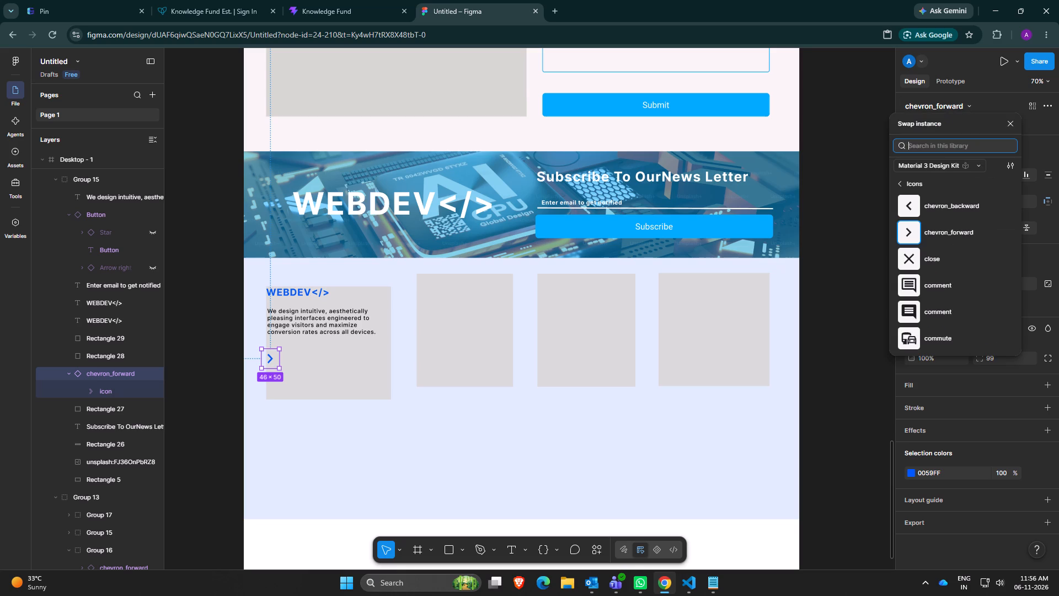
pyautogui.write('face')
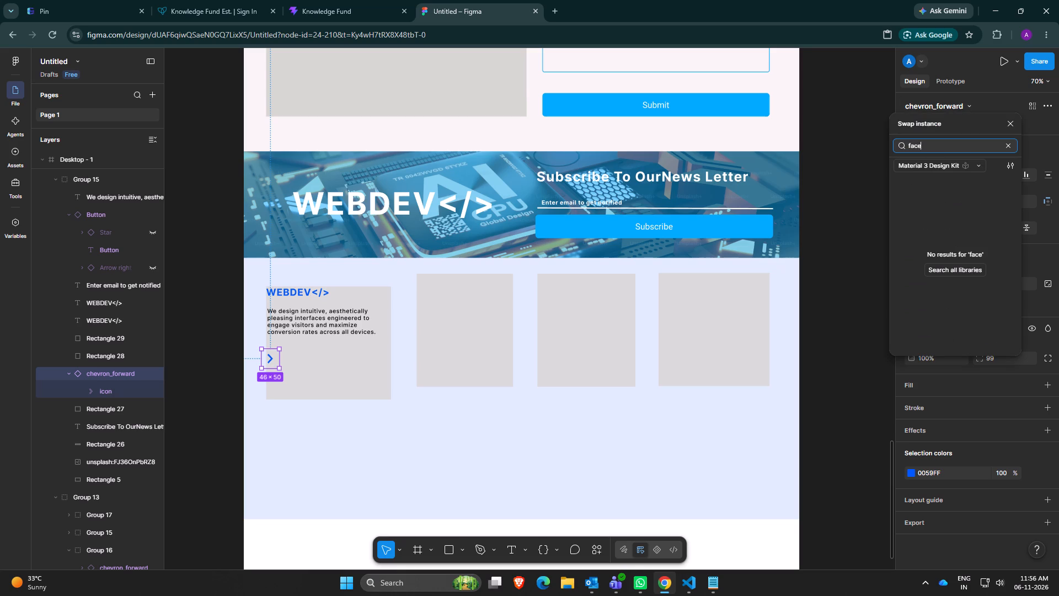
pyautogui.press('BackSpace')
pyautogui.press('BackSpace')
pyautogui.press('BackSpace')
pyautogui.press('BackSpace')
pyautogui.press('BackSpace')
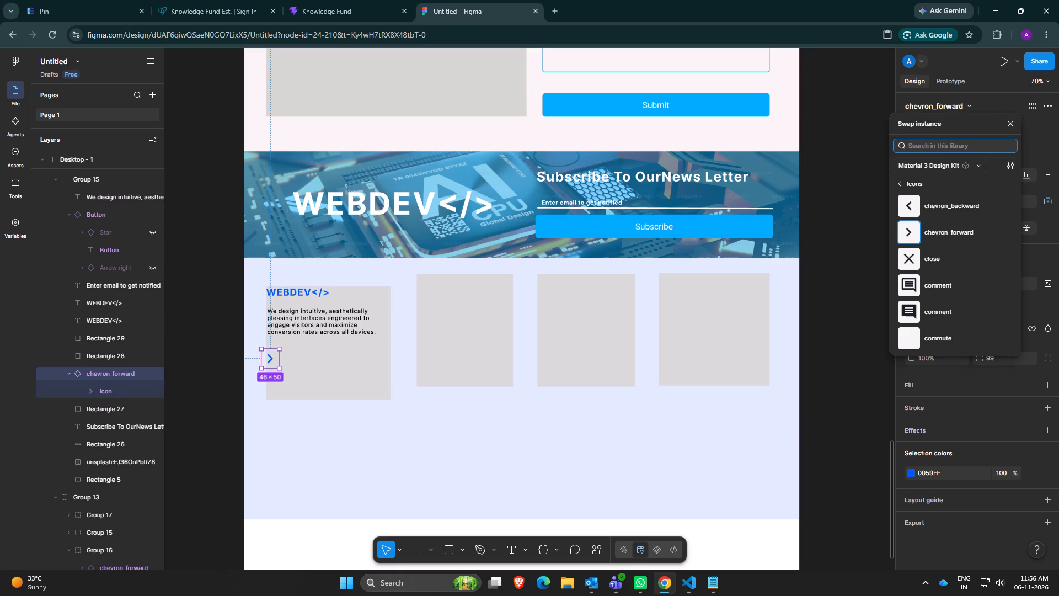
pyautogui.write('ins')
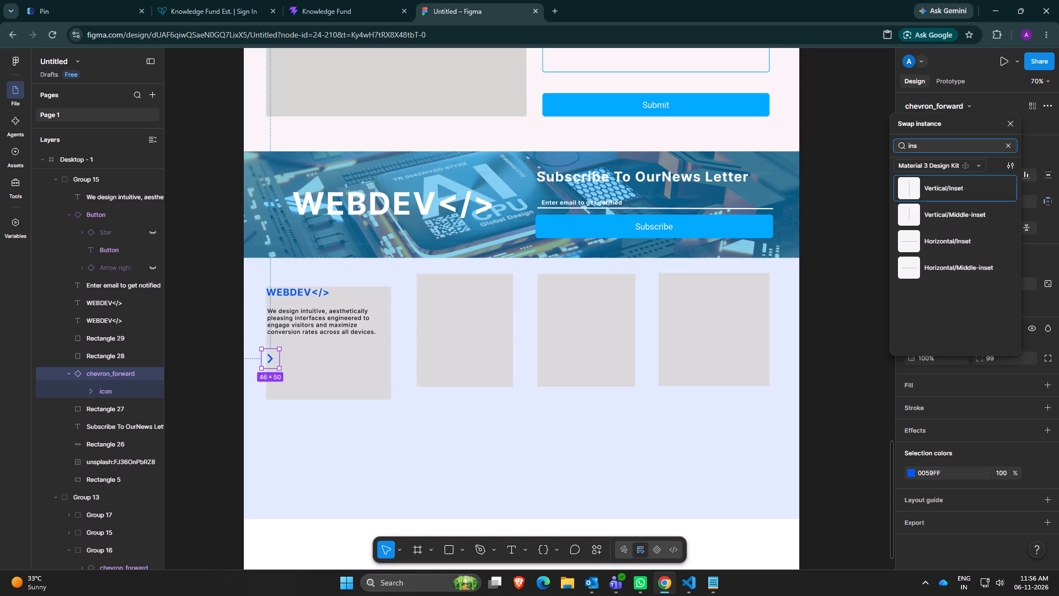
pyautogui.press('BackSpace')
pyautogui.press('BackSpace')
pyautogui.press('BackSpace')
pyautogui.press('BackSpace')
pyautogui.press('BackSpace')
pyautogui.press('BackSpace')
pyautogui.press('BackSpace')
pyautogui.press('BackSpace')
pyautogui.press('BackSpace')
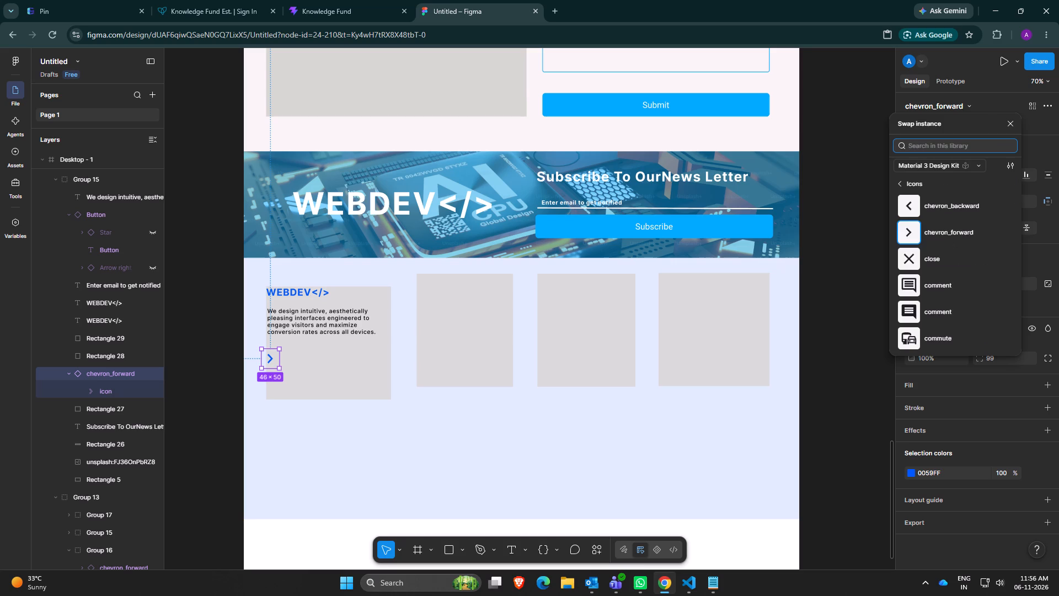
# Look through the kit's icon collection for a social media icon and search for "social".
pyautogui.scroll(-4, 954, 245)
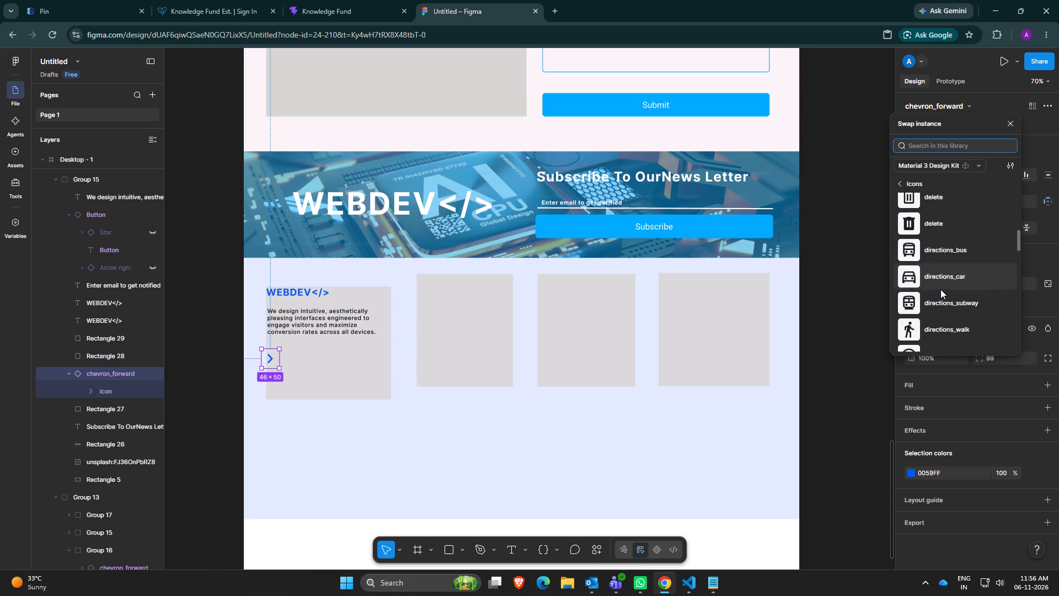
pyautogui.scroll(-19, 940, 291)
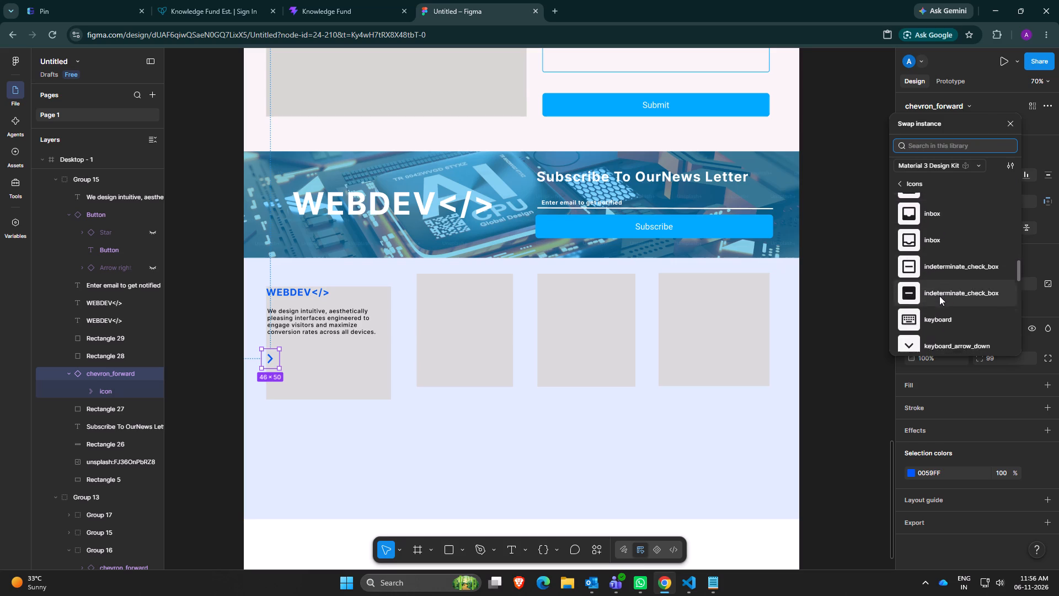
pyautogui.scroll(-19, 939, 296)
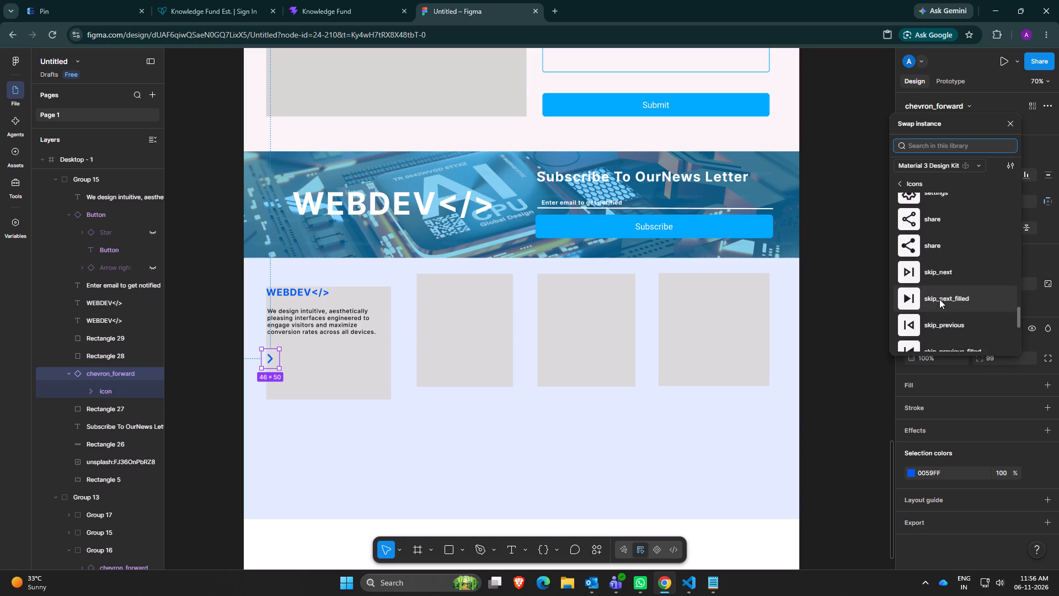
pyautogui.scroll(-13, 939, 299)
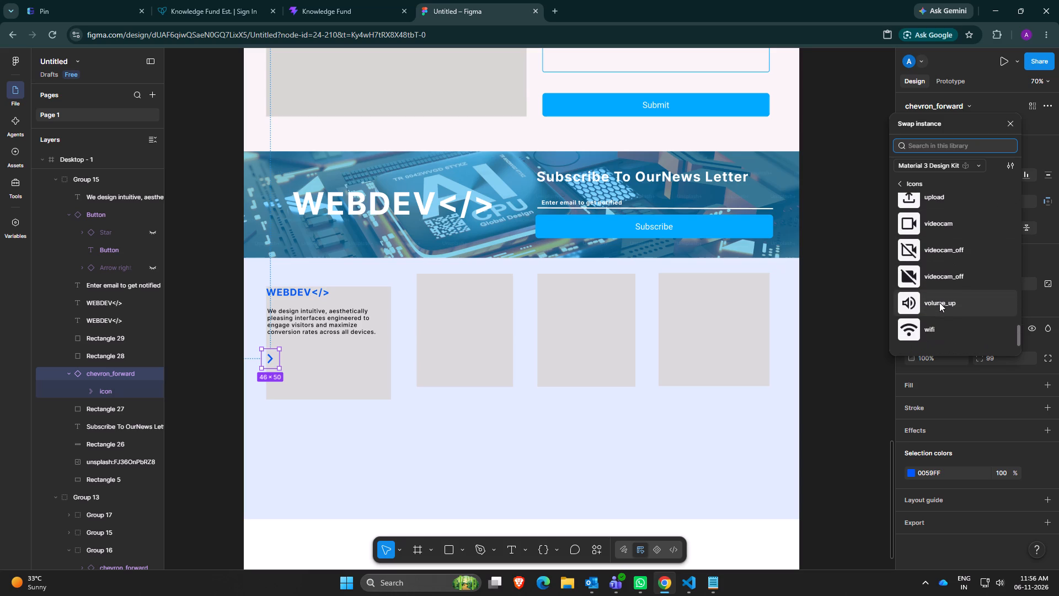
pyautogui.write('social')
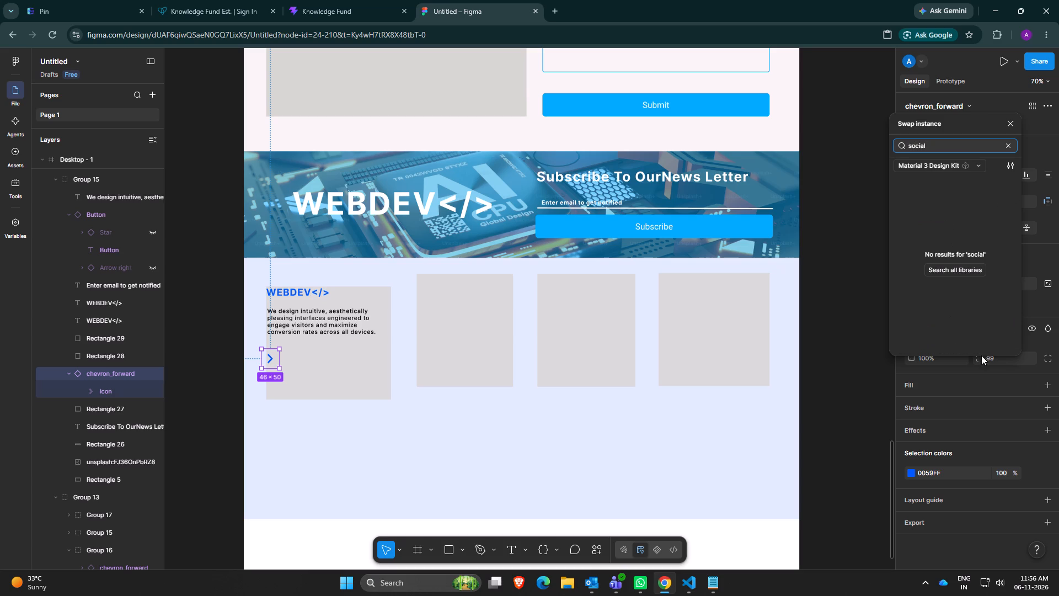
# Search all libraries for "social" to find a replacement icon for the chevron.
pyautogui.click(965, 267)
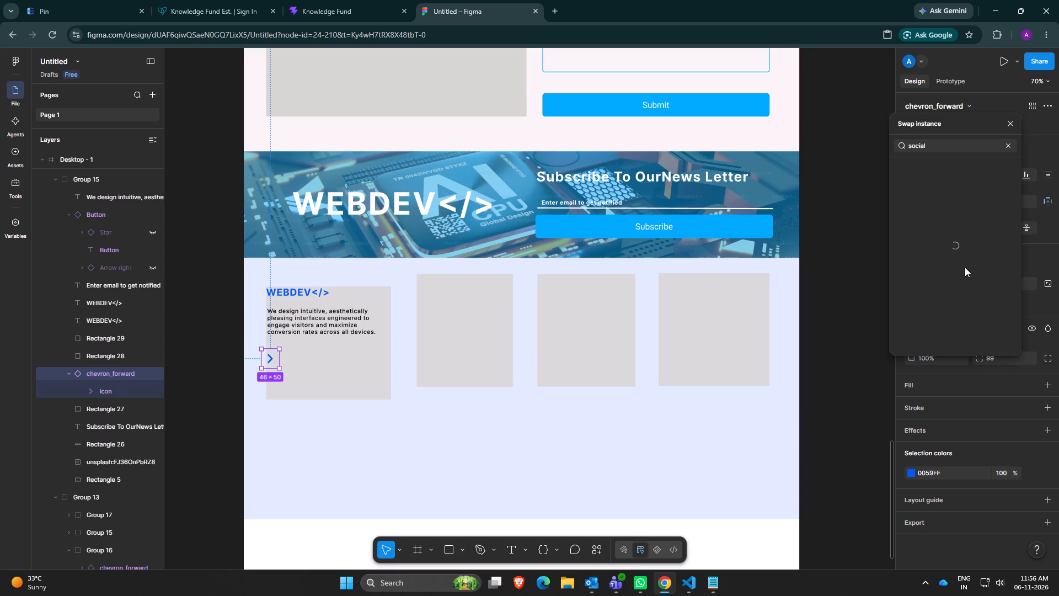
pyautogui.click(932, 161)
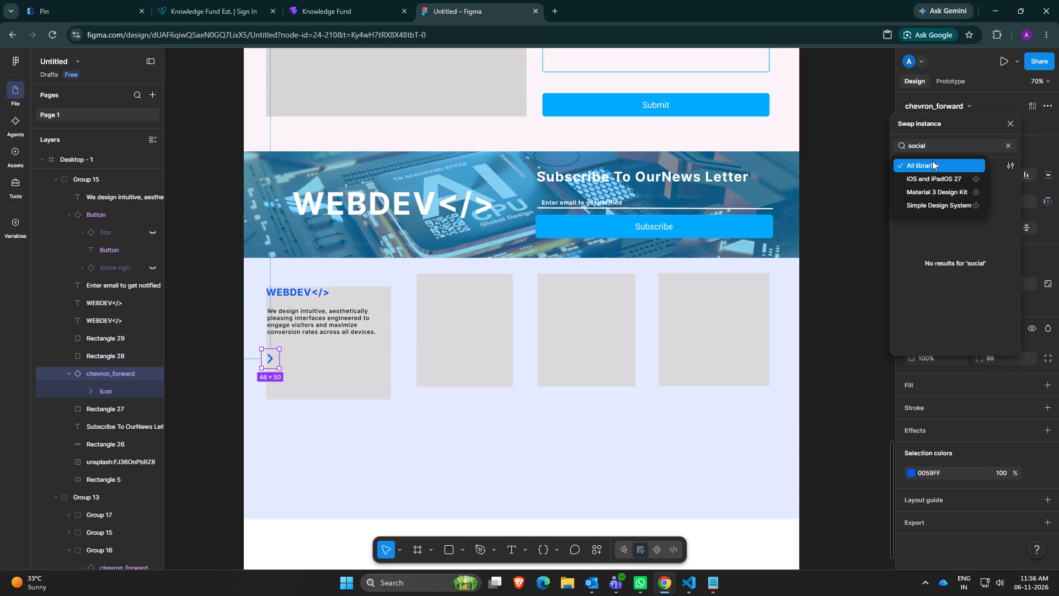
pyautogui.click(932, 144)
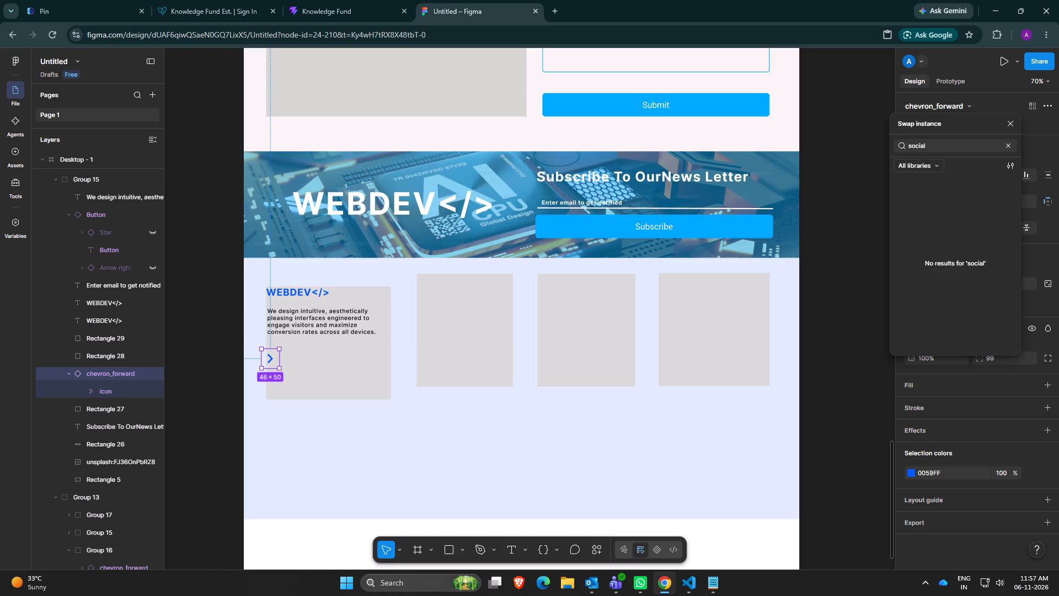
# Search all libraries for "fa" and swap the chevron instance for the Simple Design System's Facebook icon.
pyautogui.doubleClick(932, 144)
pyautogui.press('BackSpace')
pyautogui.press('BackSpace')
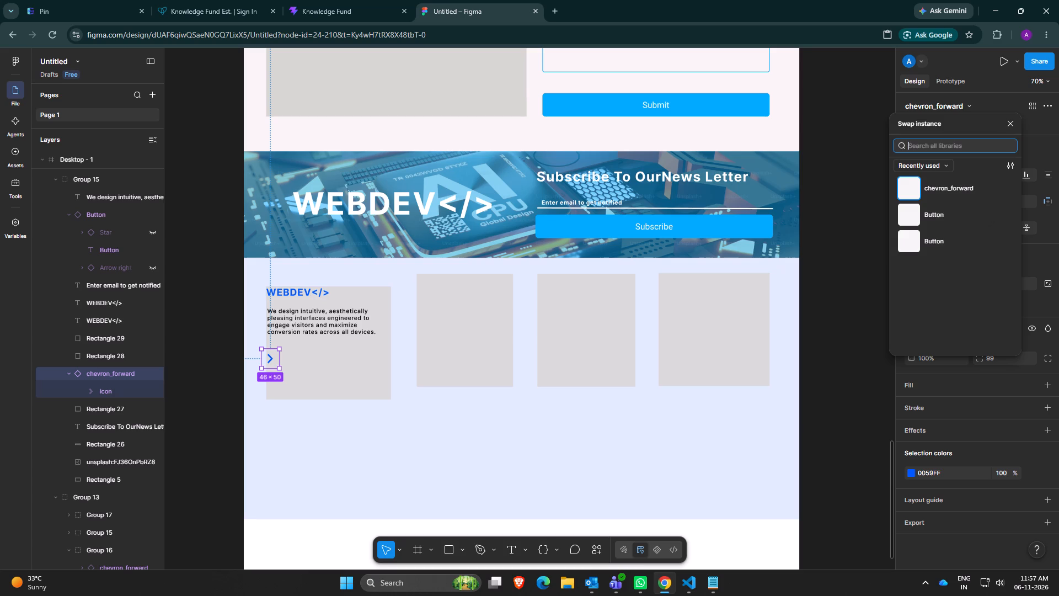
pyautogui.press('BackSpace')
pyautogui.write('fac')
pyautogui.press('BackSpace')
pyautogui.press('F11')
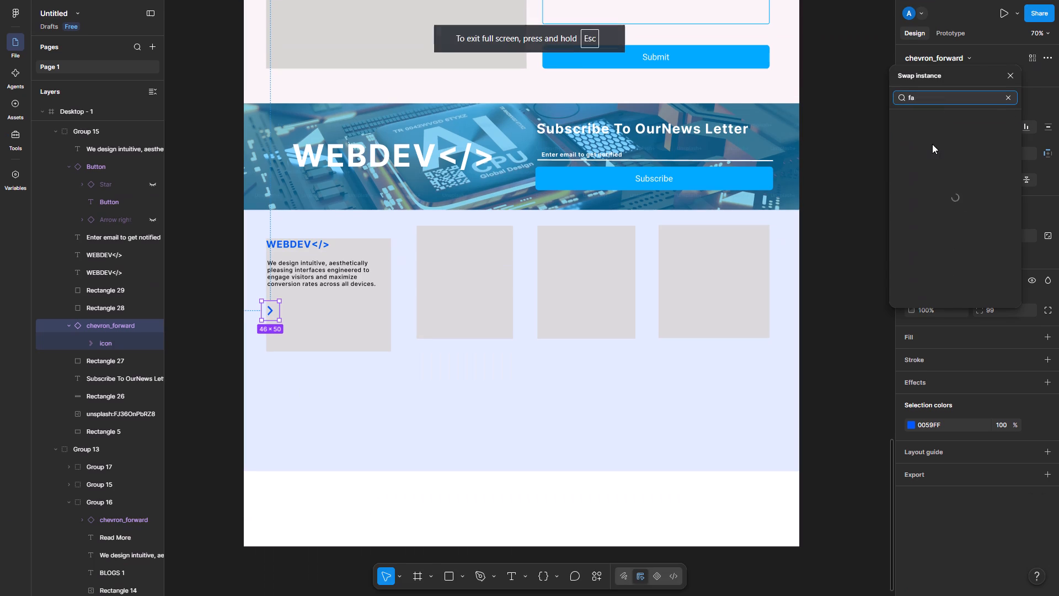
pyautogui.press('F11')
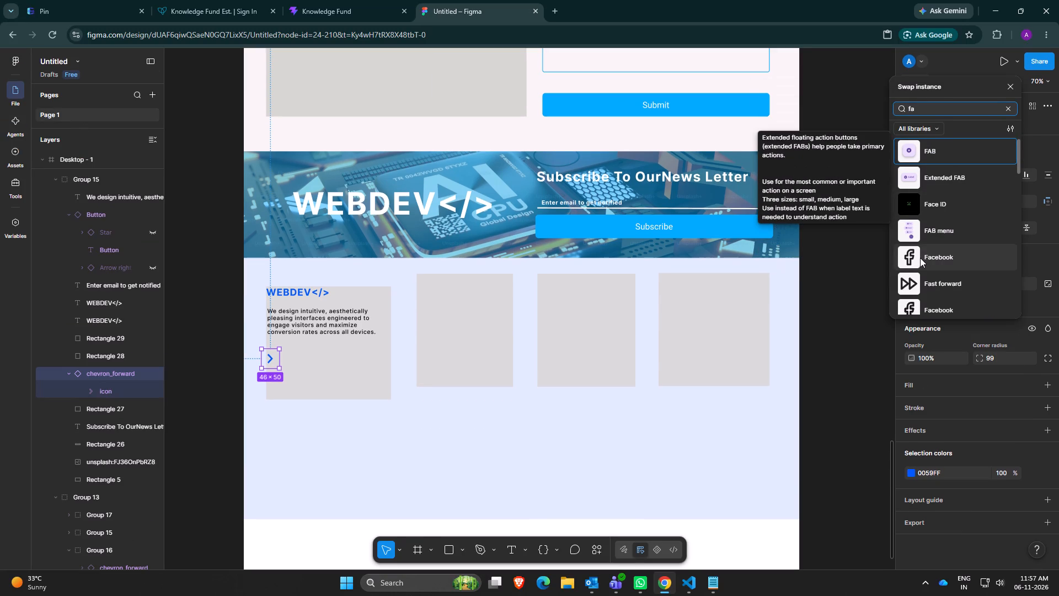
pyautogui.scroll(-2, 920, 258)
pyautogui.scroll(2, 949, 262)
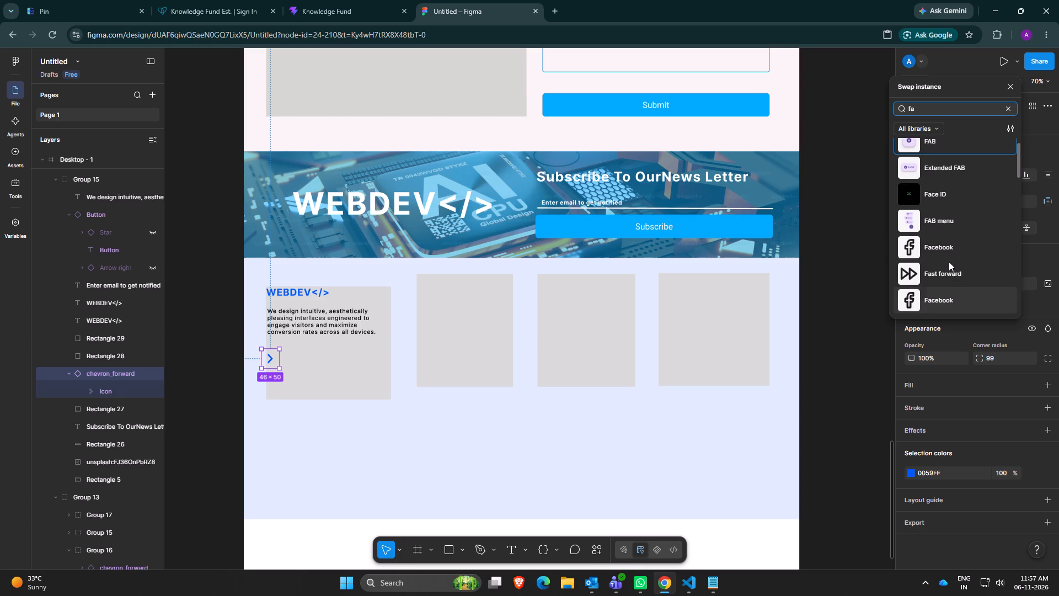
pyautogui.scroll(-1, 937, 288)
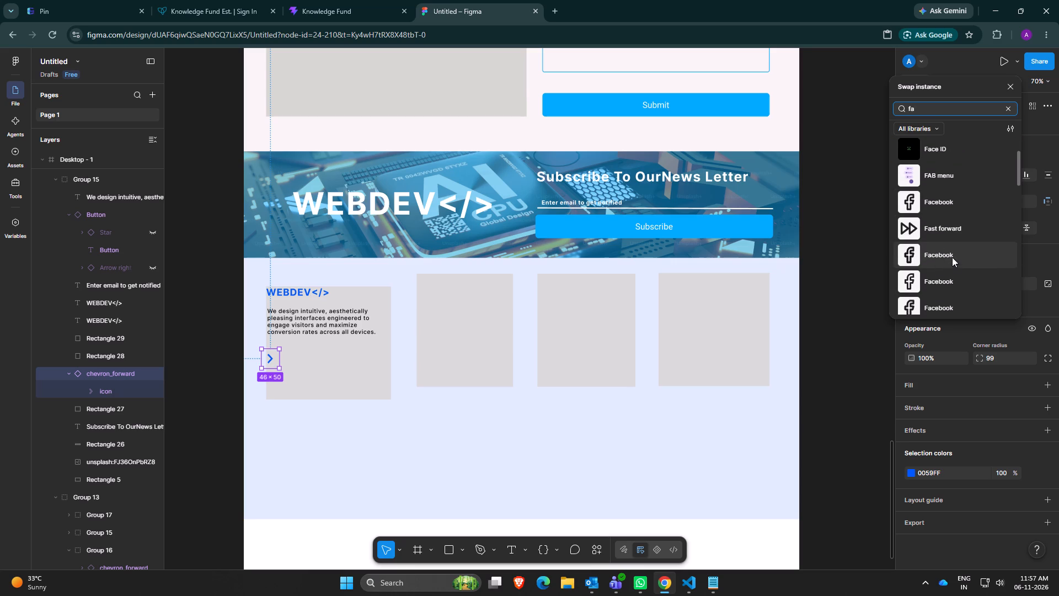
pyautogui.click(940, 208)
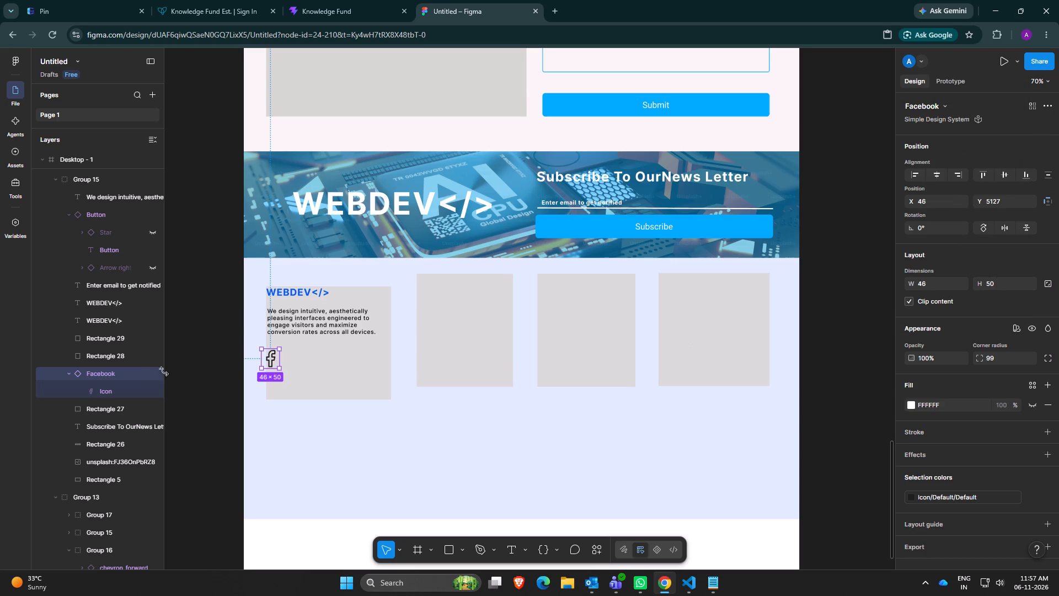
# Move the Facebook icon to X 58, Y 5127 at the column's left edge and resize it to about 45 × 38.
pyautogui.click(272, 363)
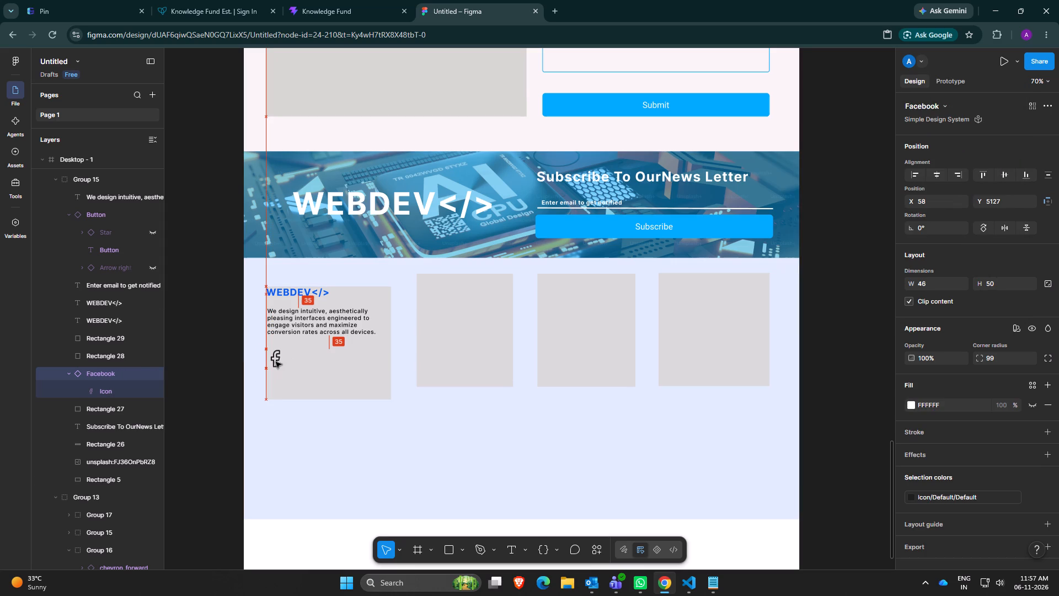
pyautogui.click(276, 362)
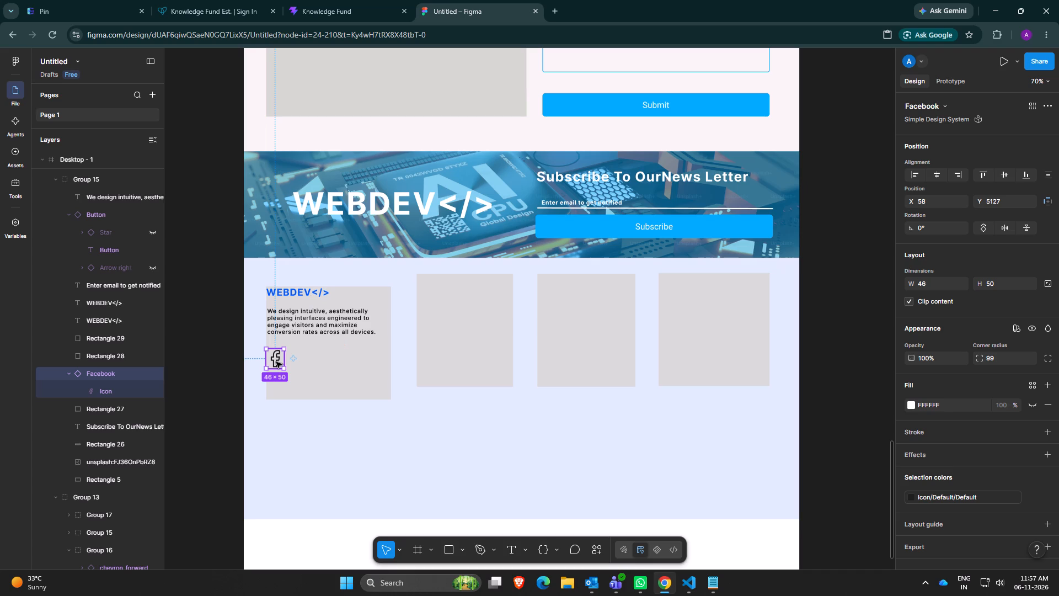
pyautogui.click(283, 368)
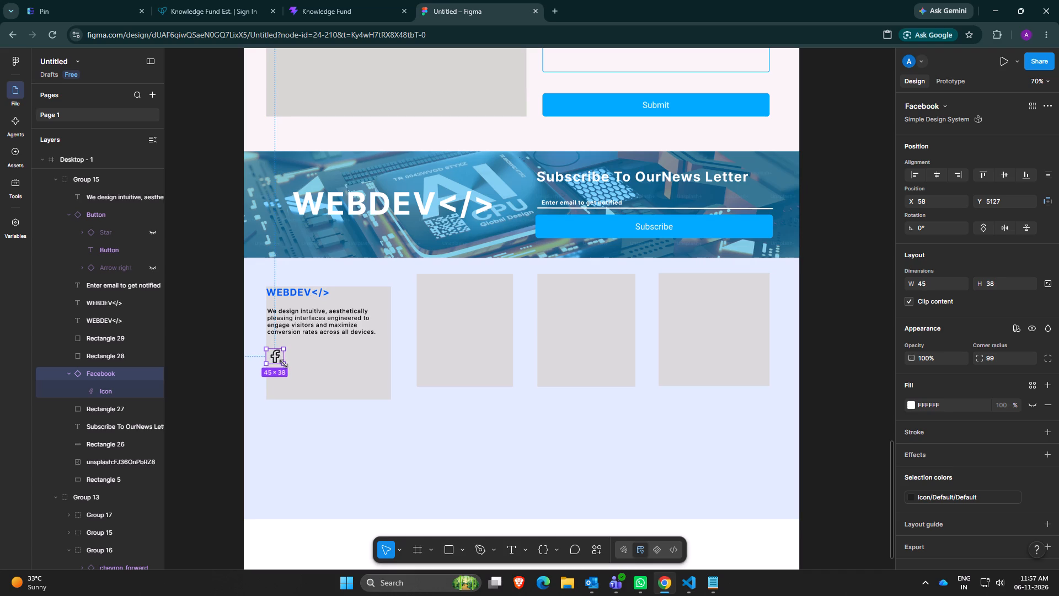
pyautogui.click(279, 361)
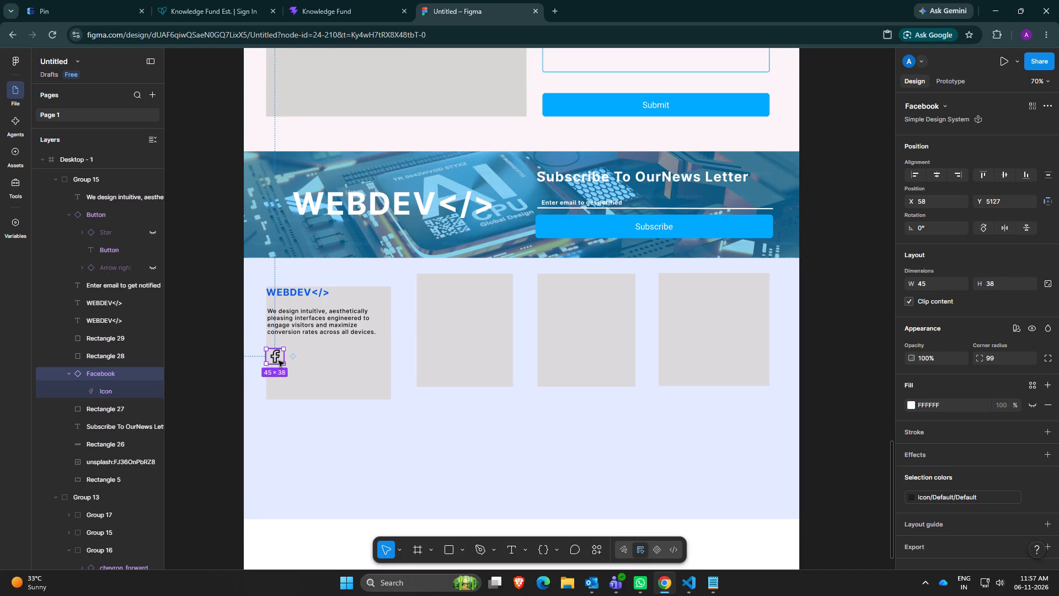
pyautogui.rightClick(279, 361)
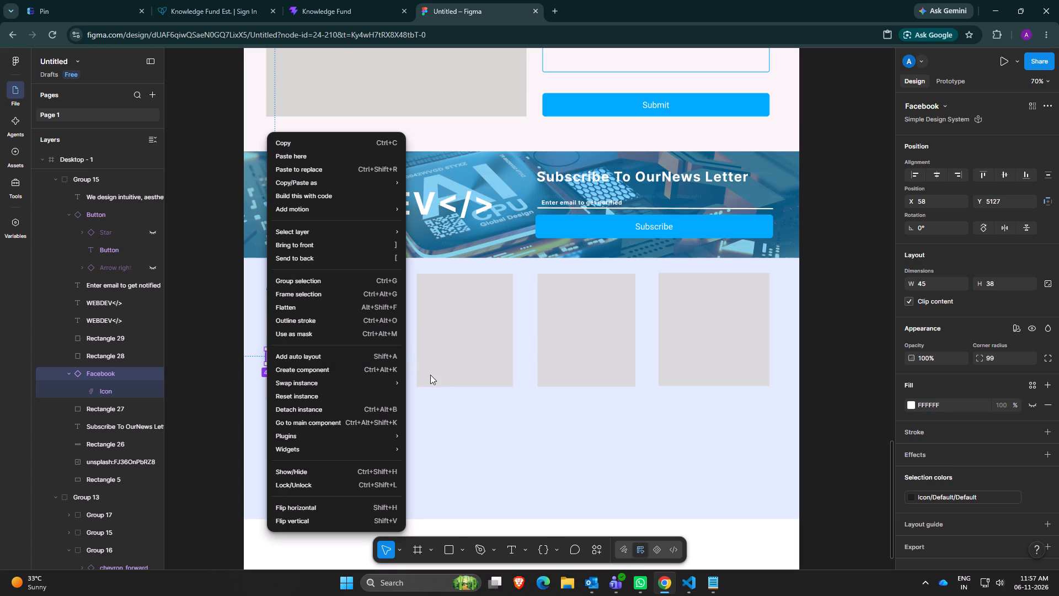
pyautogui.click(441, 401)
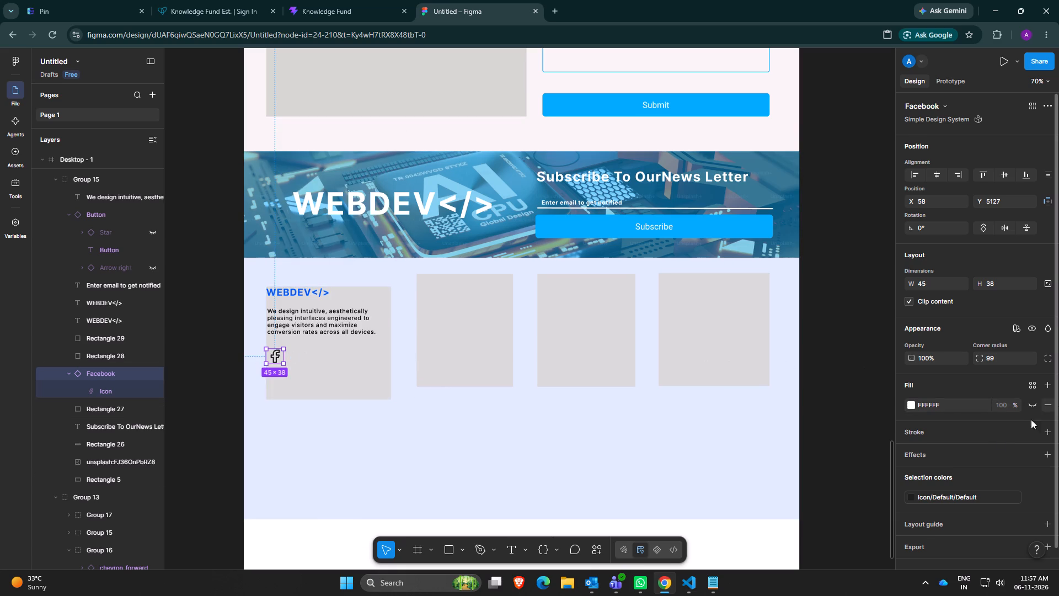
# Recolor the Facebook icon from its default library color to the page's blue, 0059FF.
pyautogui.scroll(-3, 997, 439)
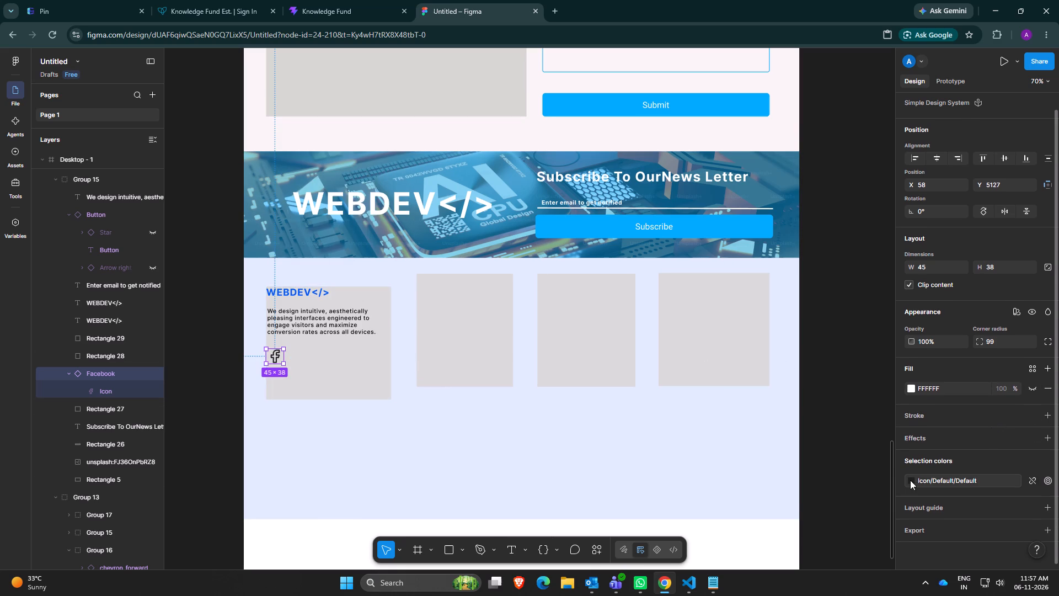
pyautogui.click(910, 480)
pyautogui.click(788, 328)
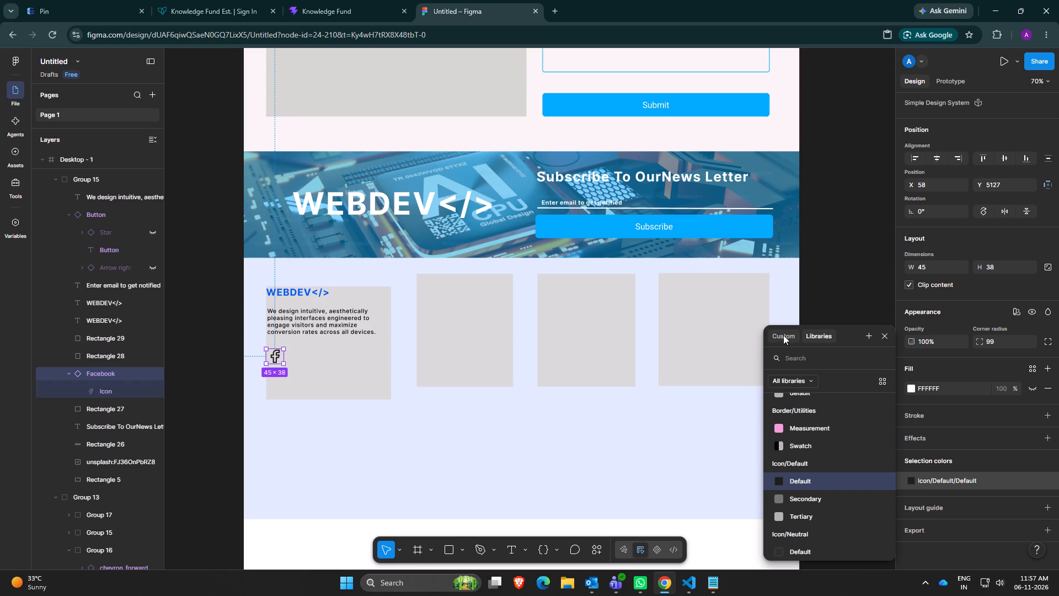
pyautogui.click(783, 335)
pyautogui.click(819, 533)
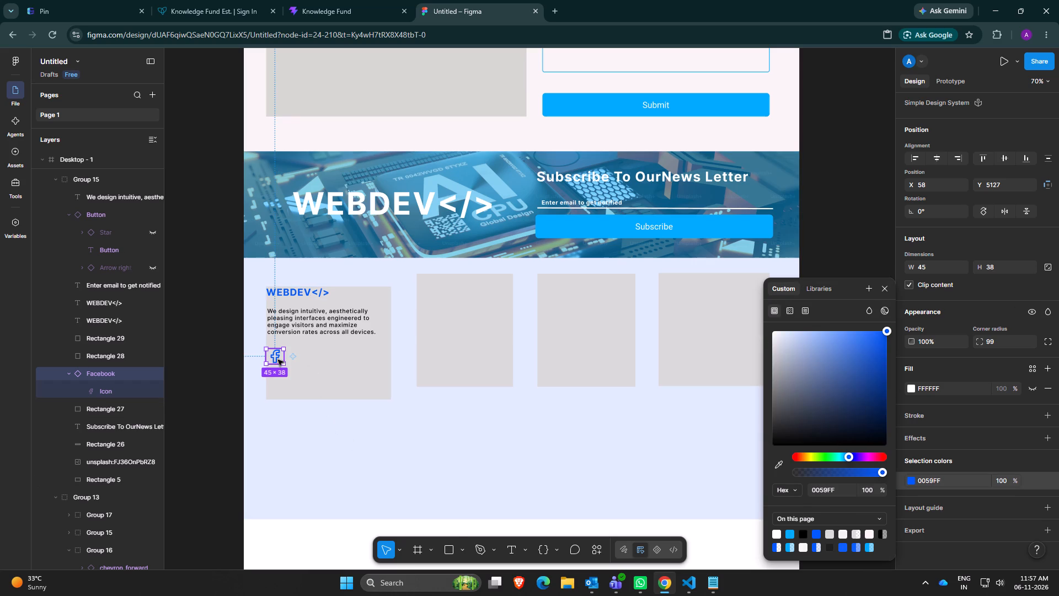
# Duplicate the Facebook icon twice in a row, with copies at about X 126, Y 5130 and X 194, Y 5127.
pyautogui.keyDown('alt'); pyautogui.moveTo(278, 360); pyautogui.dragTo(304, 361); pyautogui.keyUp('alt')
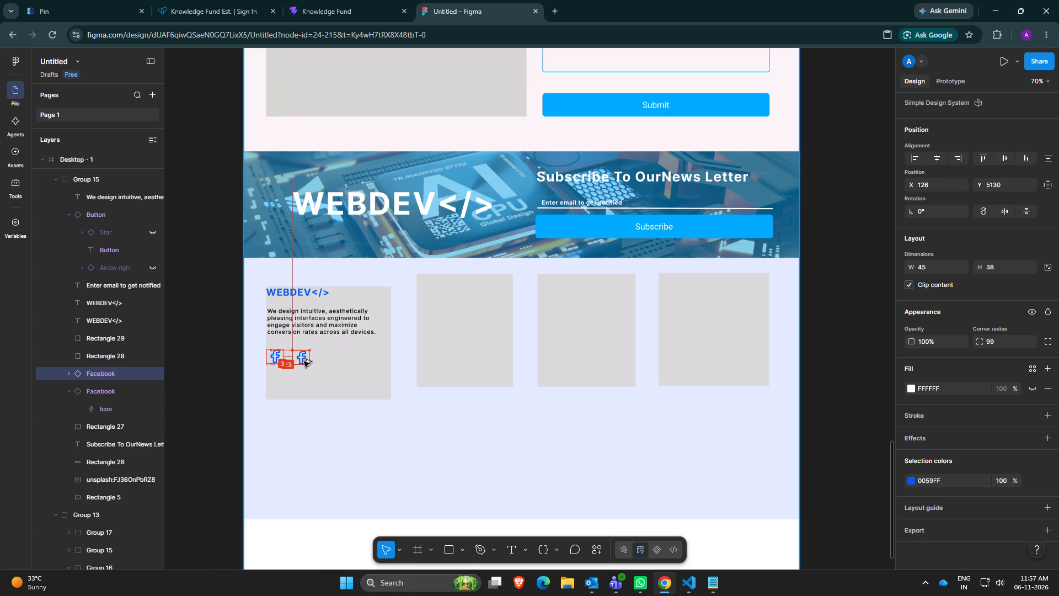
pyautogui.keyDown('alt'); pyautogui.moveTo(304, 361); pyautogui.dragTo(303, 363); pyautogui.keyUp('alt')
pyautogui.keyDown('alt'); pyautogui.moveTo(306, 356); pyautogui.dragTo(337, 360); pyautogui.keyUp('alt')
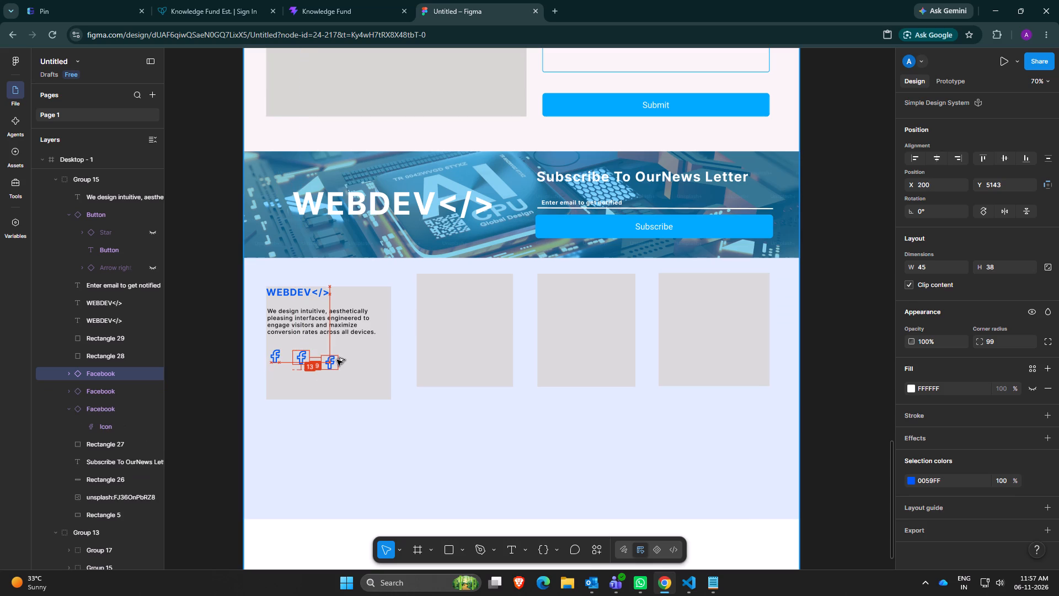
pyautogui.keyDown('alt'); pyautogui.moveTo(337, 360); pyautogui.dragTo(336, 357); pyautogui.keyUp('alt')
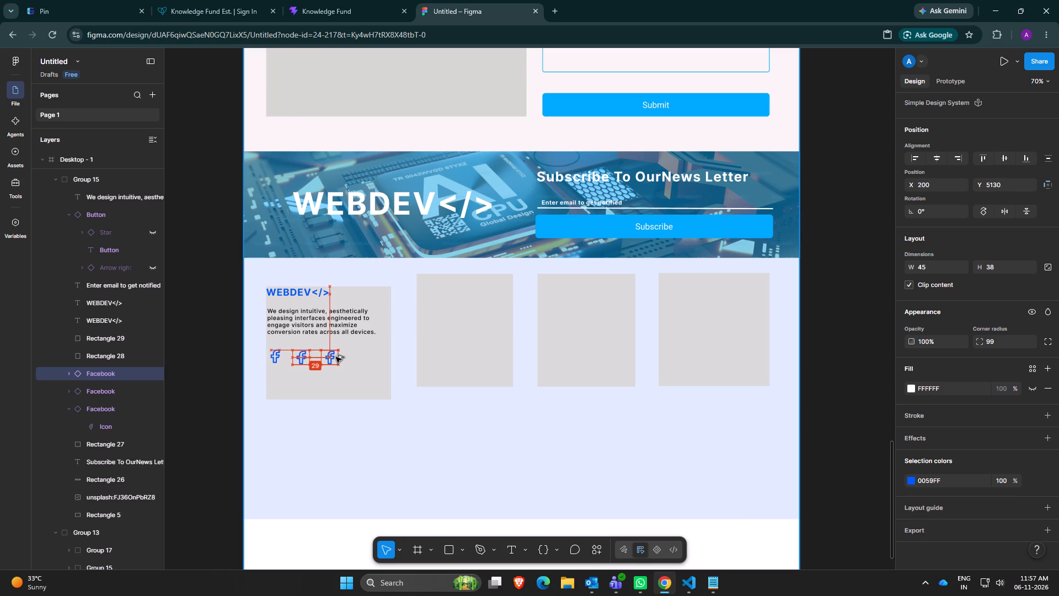
pyautogui.keyDown('alt'); pyautogui.moveTo(336, 357); pyautogui.dragTo(335, 356); pyautogui.keyUp('alt')
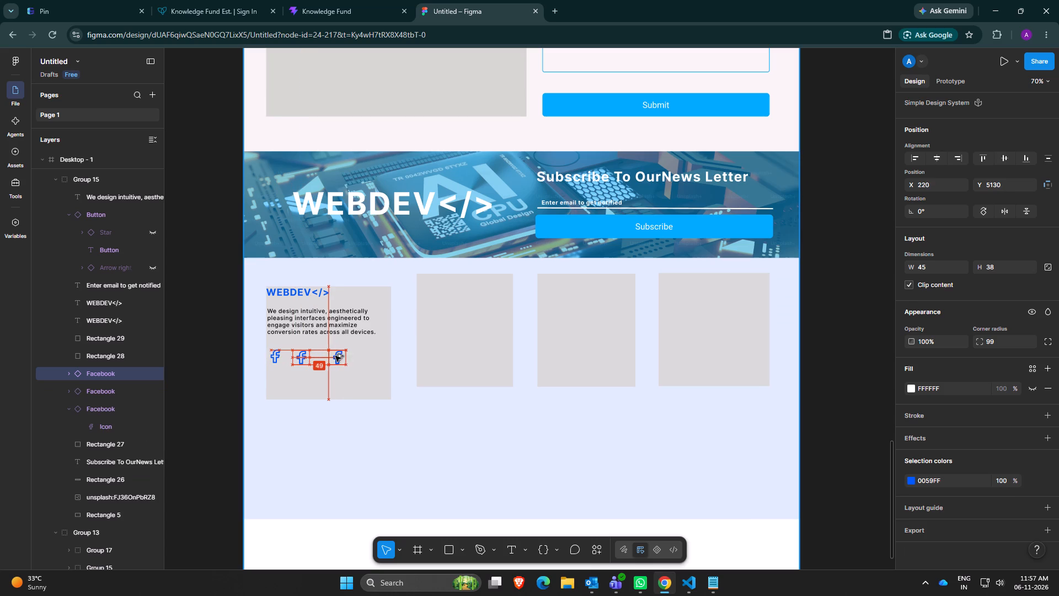
pyautogui.keyDown('alt'); pyautogui.moveTo(335, 356); pyautogui.dragTo(330, 355); pyautogui.keyUp('alt')
pyautogui.click(378, 357)
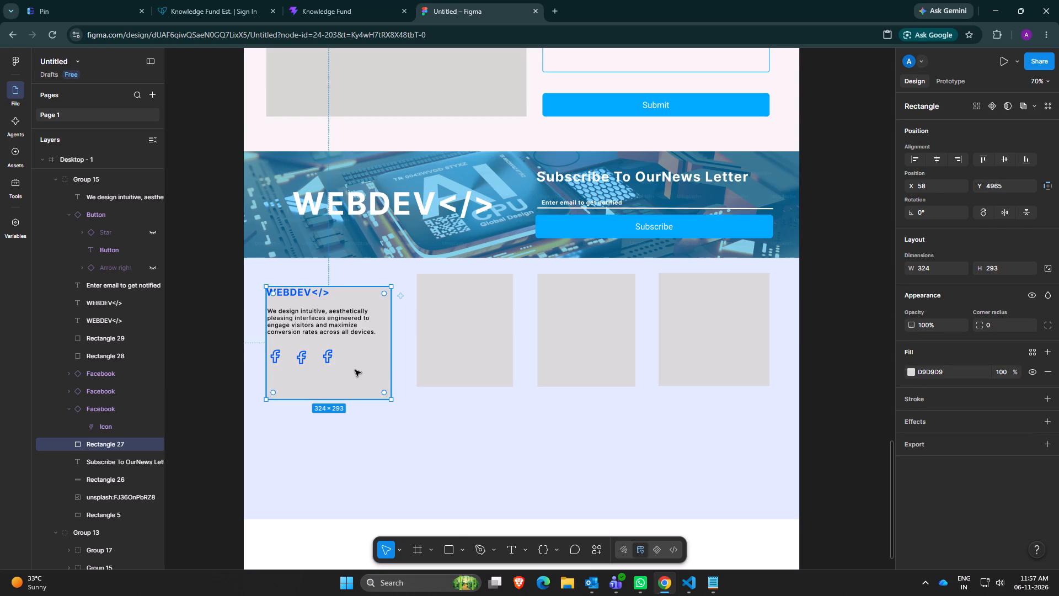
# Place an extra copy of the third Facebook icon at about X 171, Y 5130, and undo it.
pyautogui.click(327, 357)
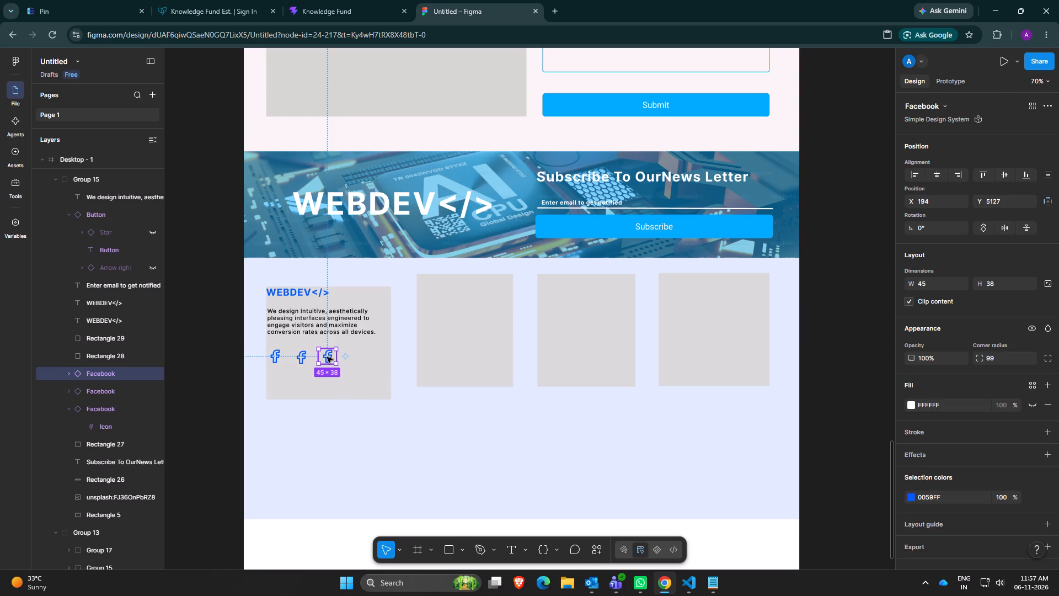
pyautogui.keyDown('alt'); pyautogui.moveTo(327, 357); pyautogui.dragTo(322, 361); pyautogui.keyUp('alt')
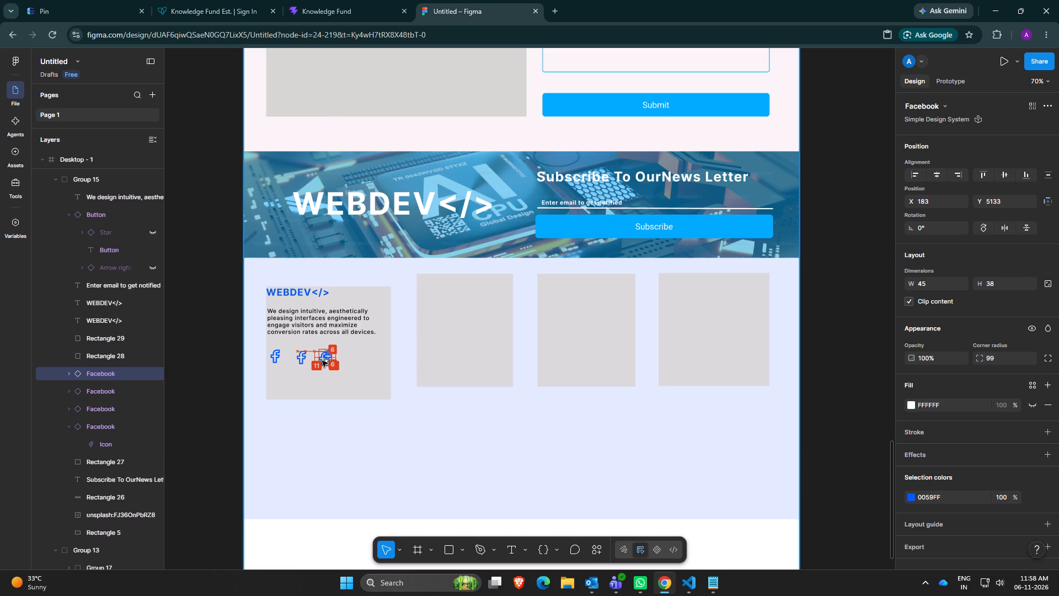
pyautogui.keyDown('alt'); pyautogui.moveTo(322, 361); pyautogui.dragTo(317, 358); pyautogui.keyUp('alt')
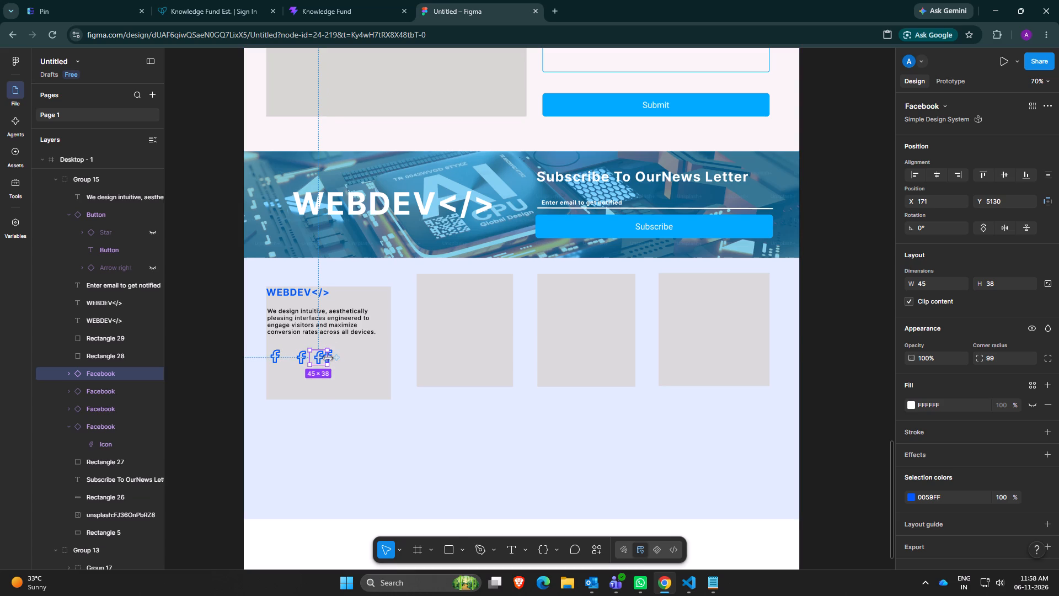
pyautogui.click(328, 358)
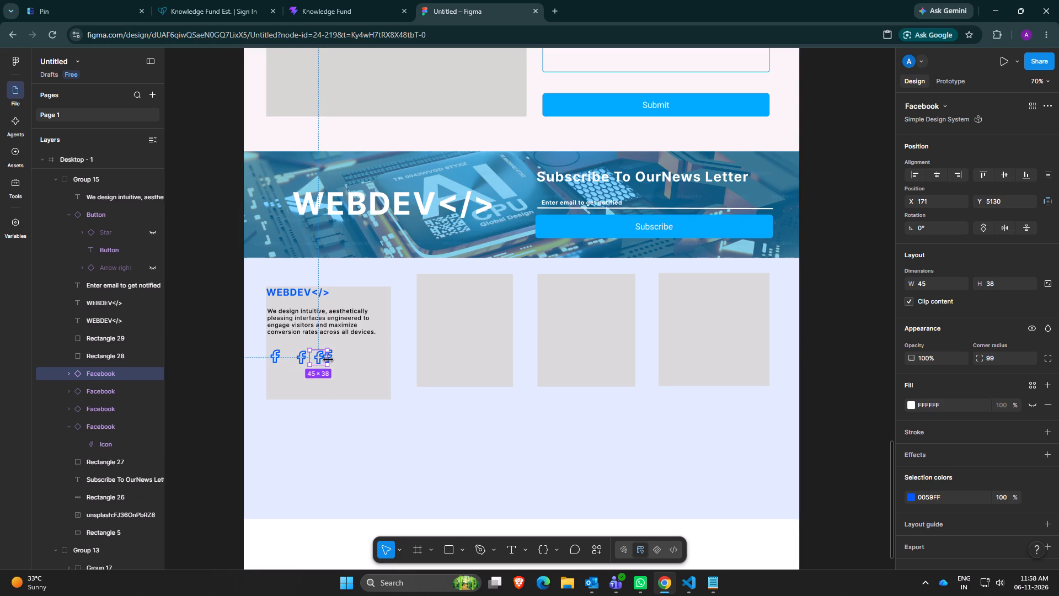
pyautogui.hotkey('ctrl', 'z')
# Tighten the icon row by moving the third icon to about X 160, Y 5130 and the second to about X 103, Y 5127.
pyautogui.click(329, 358)
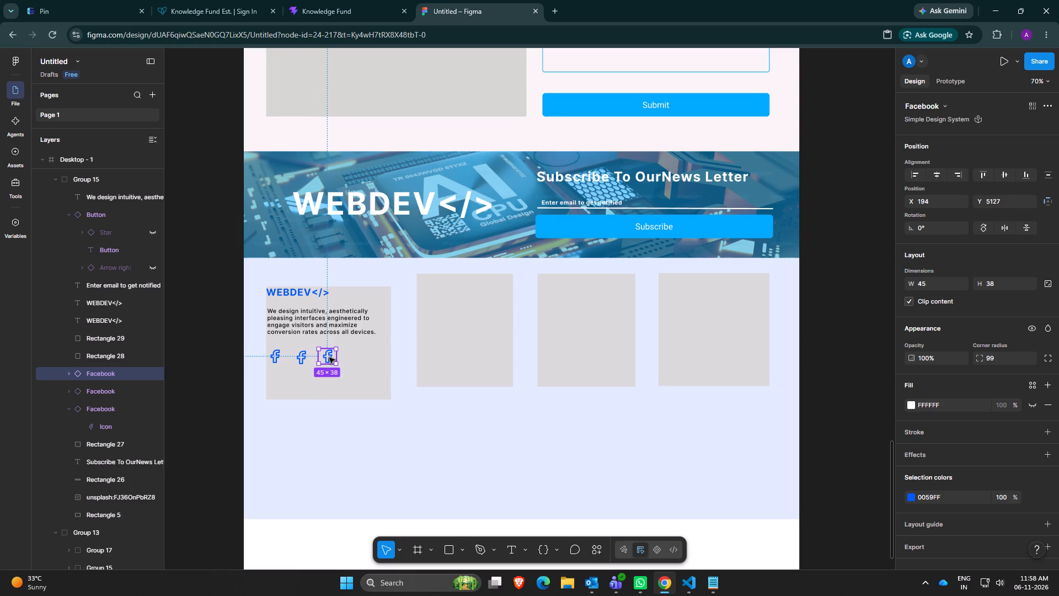
pyautogui.moveTo(329, 358); pyautogui.dragTo(317, 359)
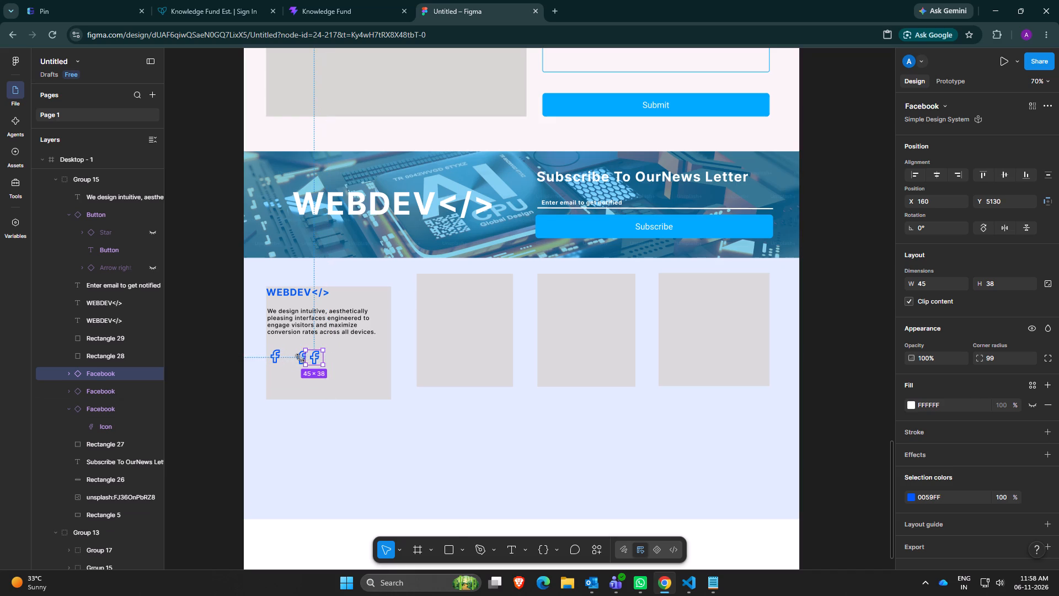
pyautogui.click(298, 359)
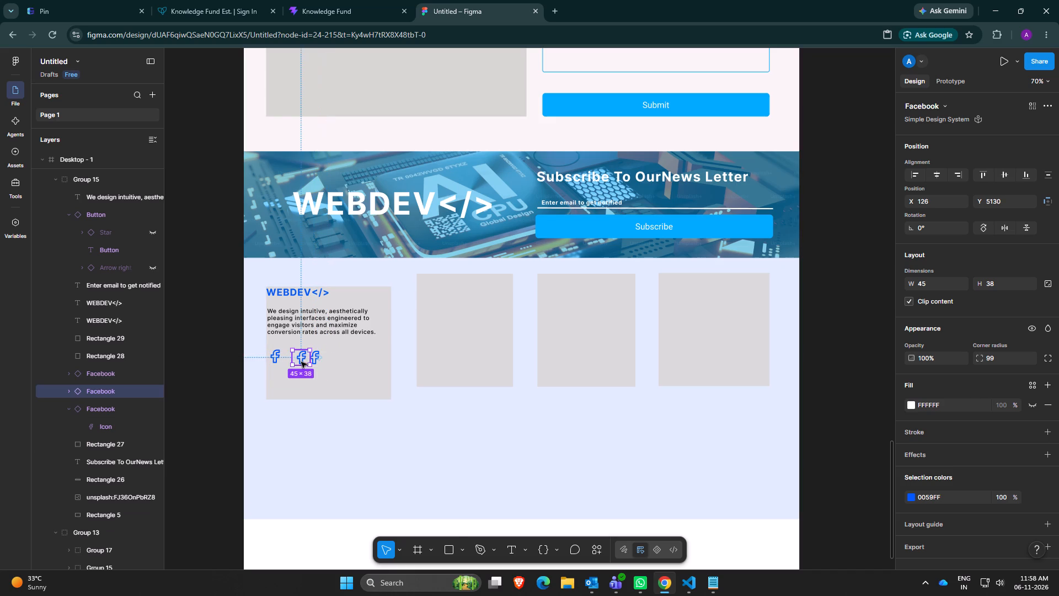
pyautogui.moveTo(301, 362); pyautogui.dragTo(291, 360)
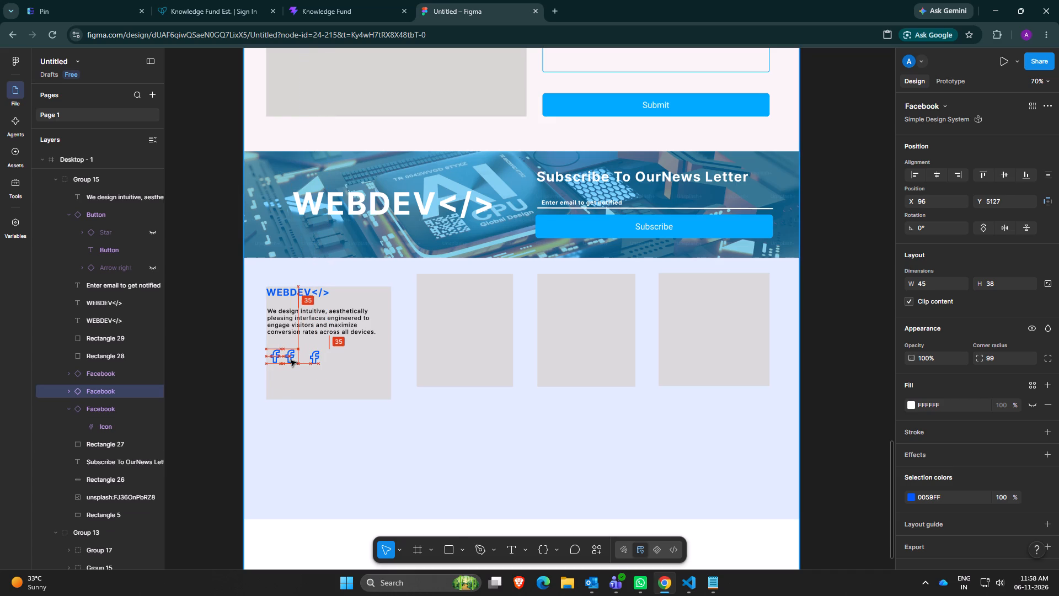
pyautogui.moveTo(291, 360); pyautogui.dragTo(293, 360)
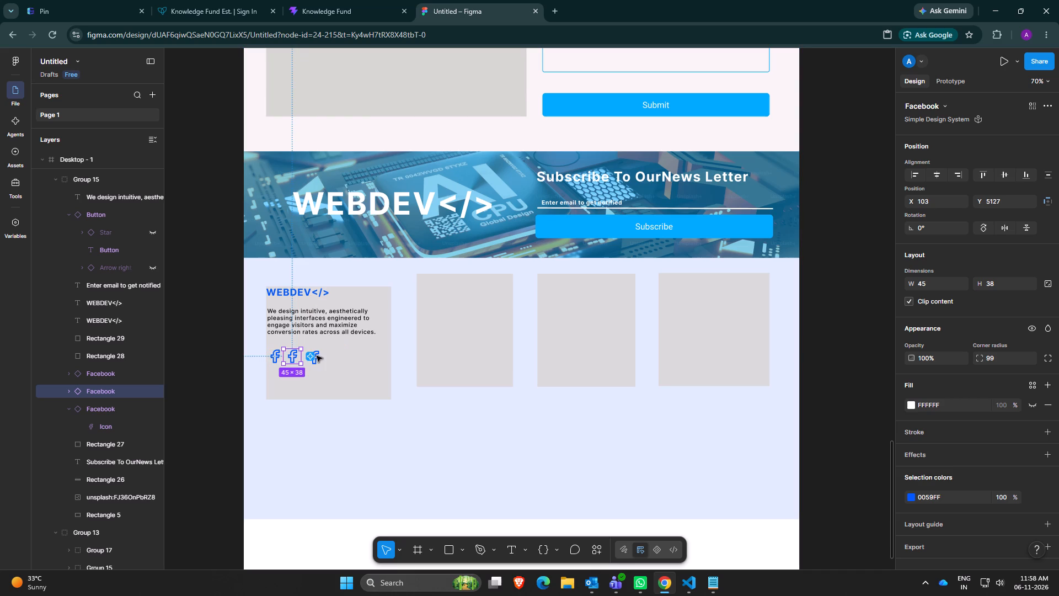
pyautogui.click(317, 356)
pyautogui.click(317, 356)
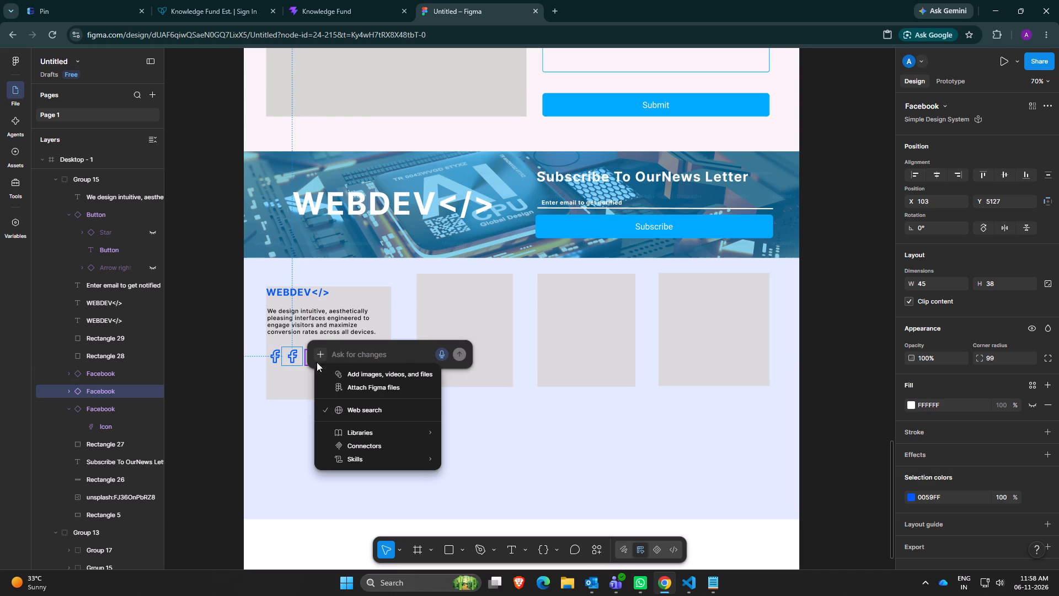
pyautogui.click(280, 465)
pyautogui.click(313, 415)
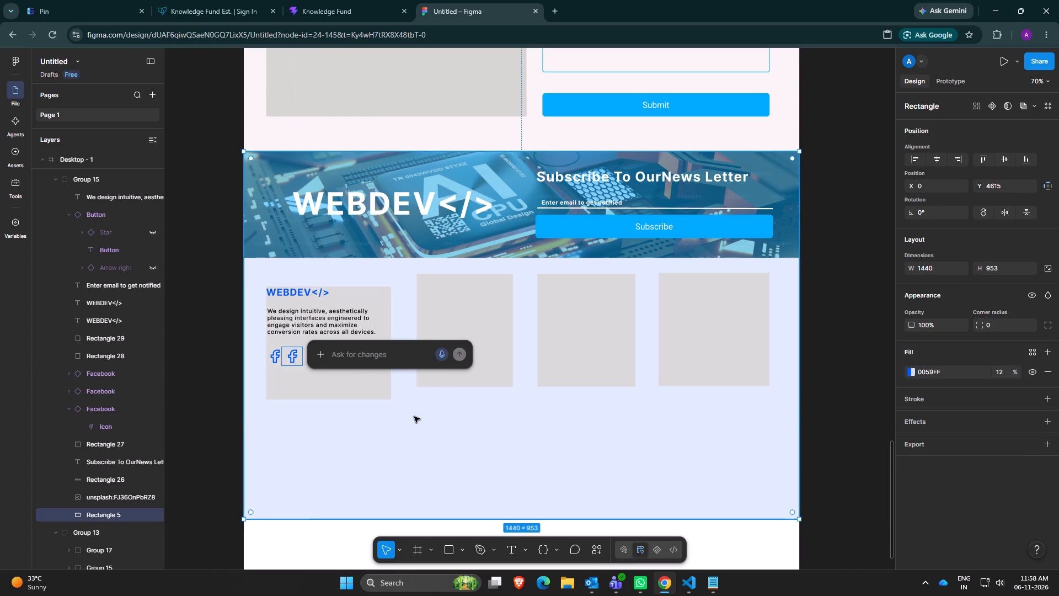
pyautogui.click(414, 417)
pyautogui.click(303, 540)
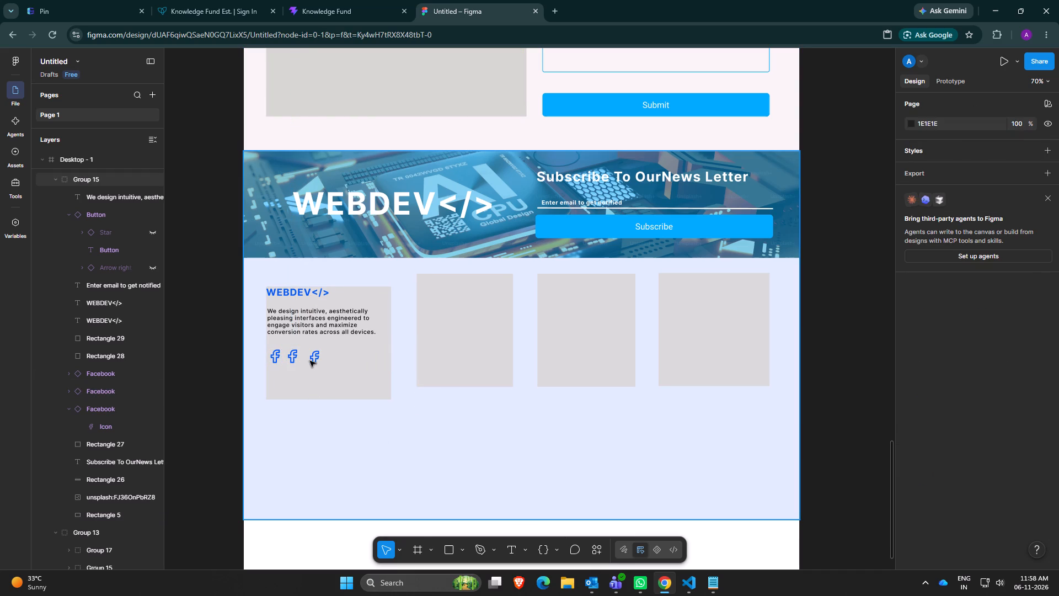
# Move the third Facebook icon to about X 148, Y 5127, level with and directly beside the second icon.
pyautogui.click(312, 360)
pyautogui.click(319, 360)
pyautogui.keyDown('ctrl'); pyautogui.click(318, 359); pyautogui.keyUp('ctrl')
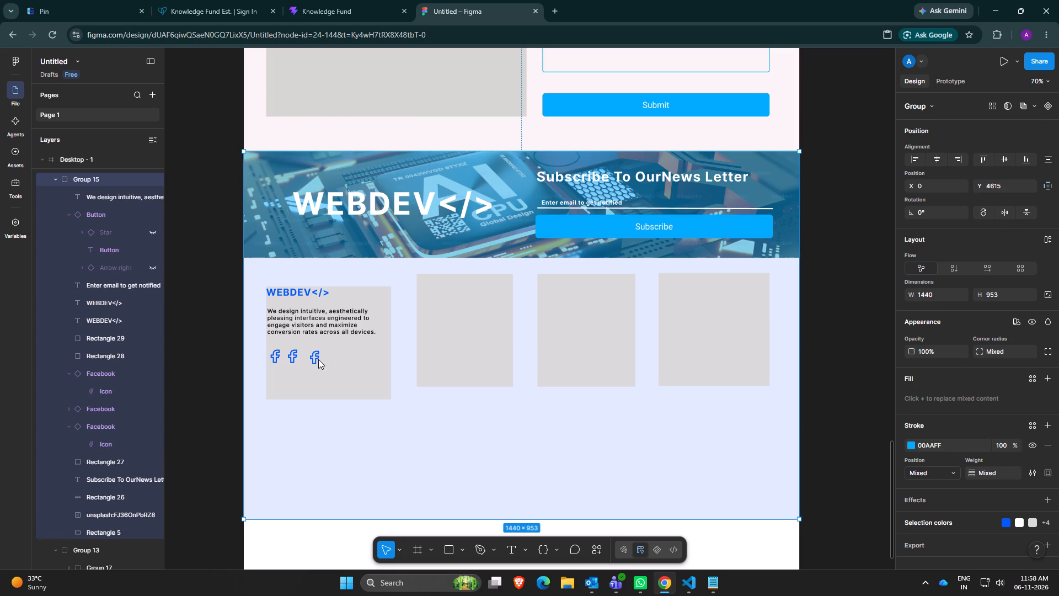
pyautogui.click(317, 358)
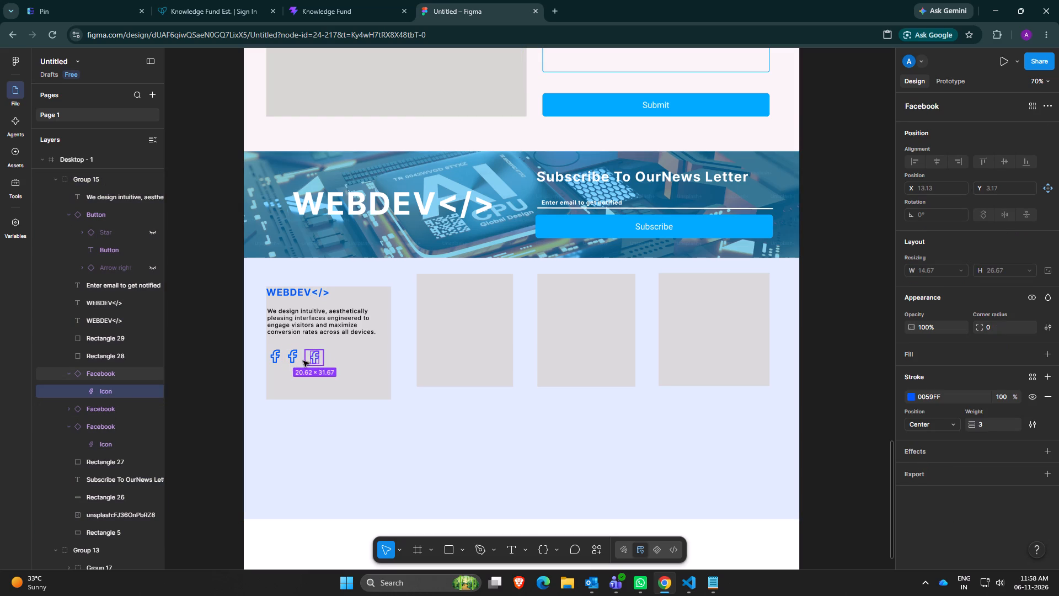
pyautogui.click(303, 361)
pyautogui.click(311, 360)
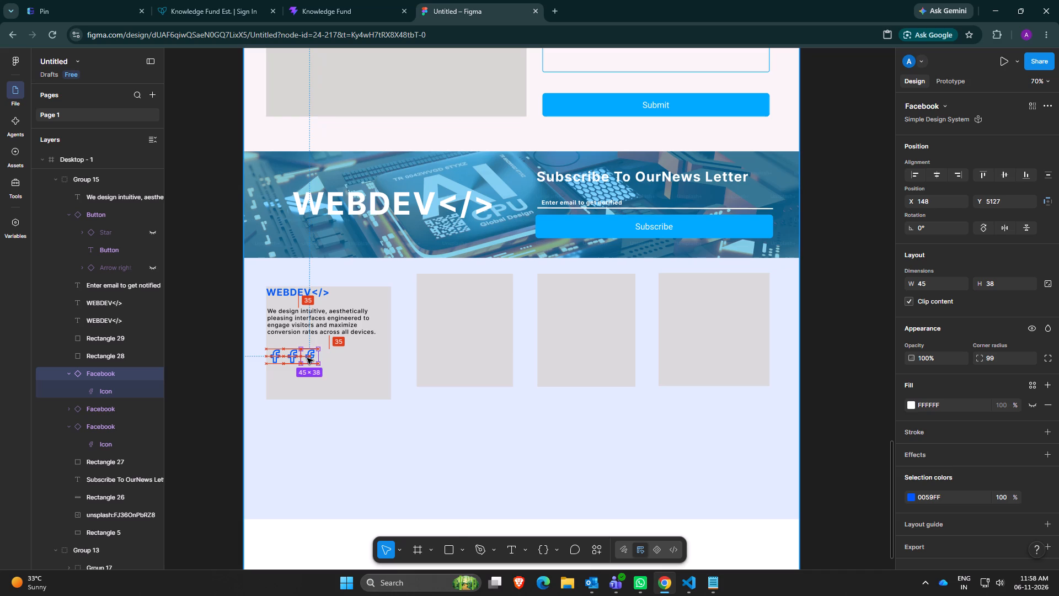
pyautogui.click(298, 399)
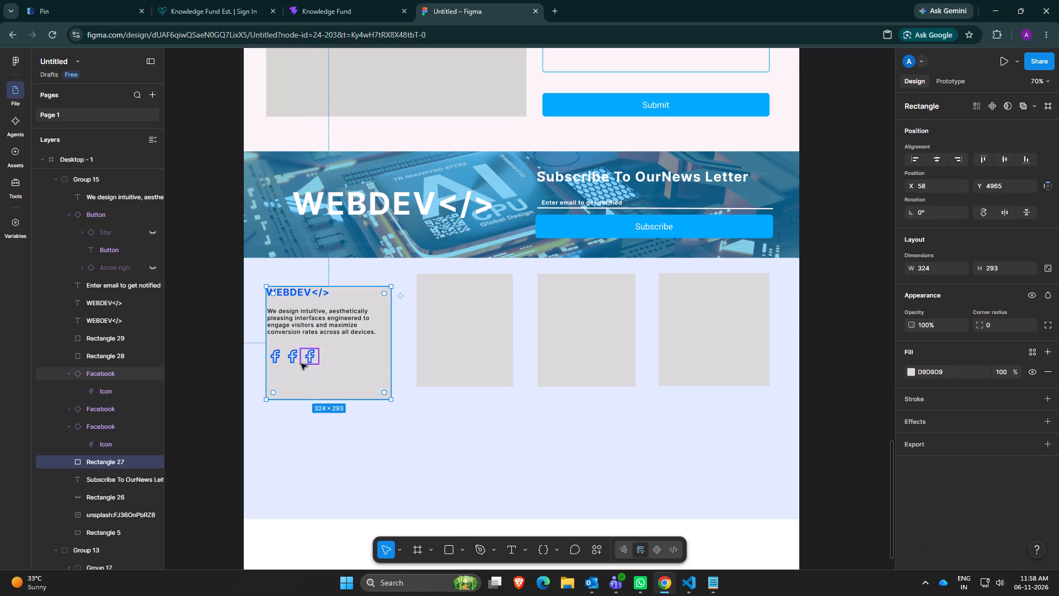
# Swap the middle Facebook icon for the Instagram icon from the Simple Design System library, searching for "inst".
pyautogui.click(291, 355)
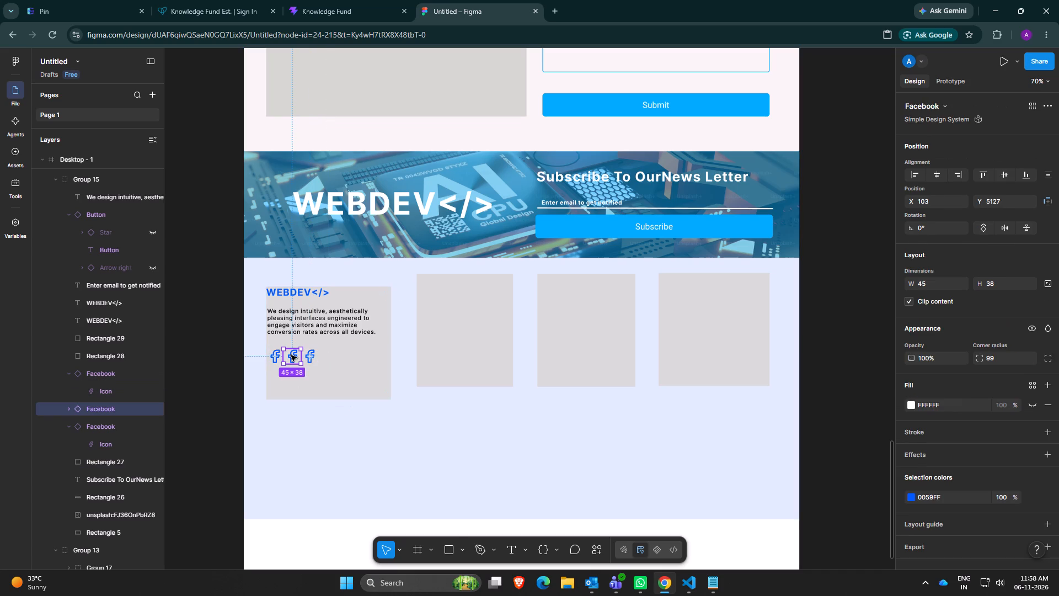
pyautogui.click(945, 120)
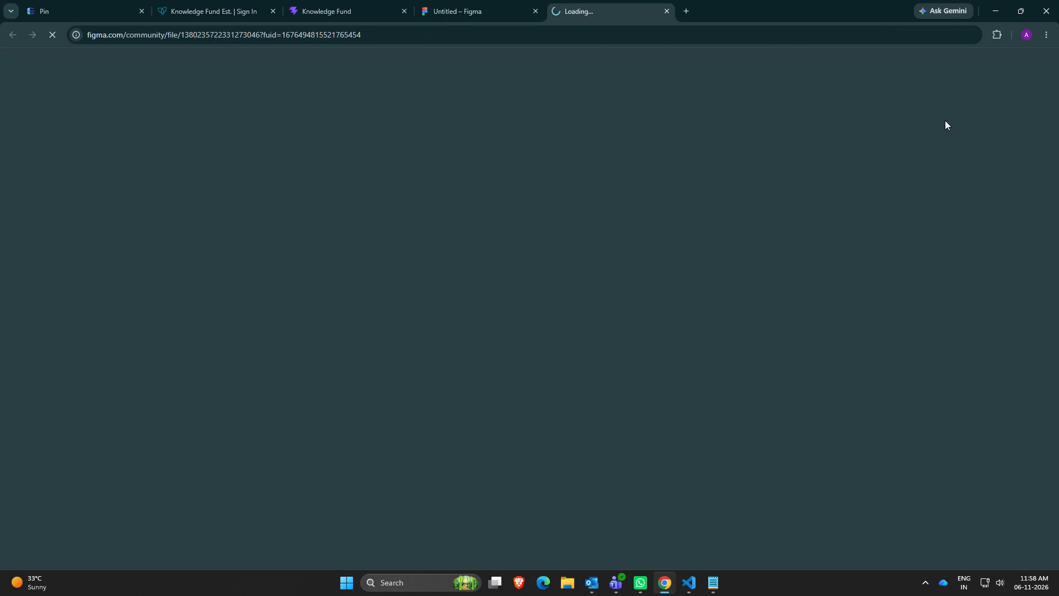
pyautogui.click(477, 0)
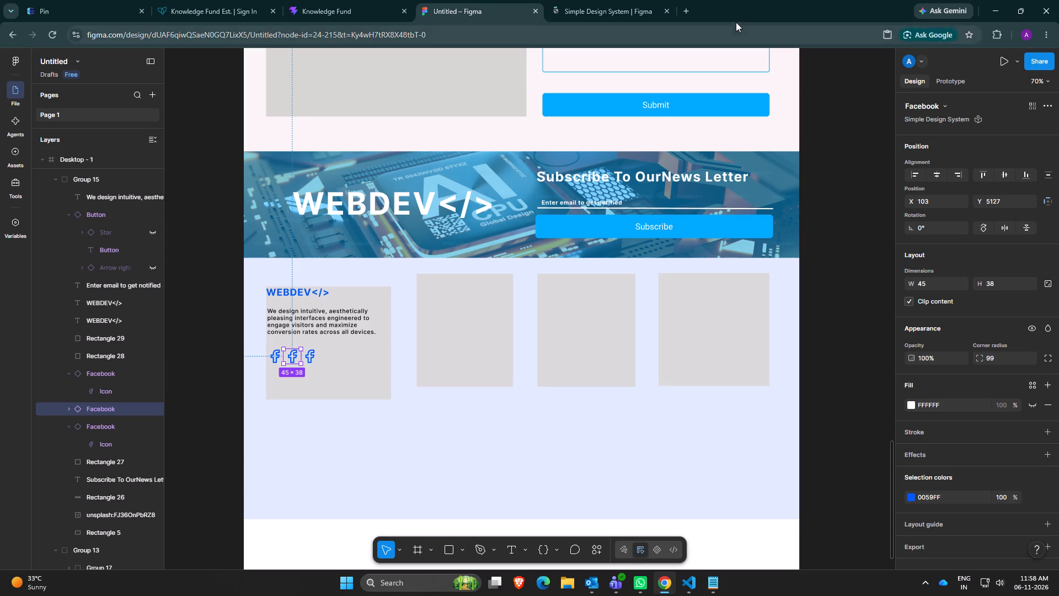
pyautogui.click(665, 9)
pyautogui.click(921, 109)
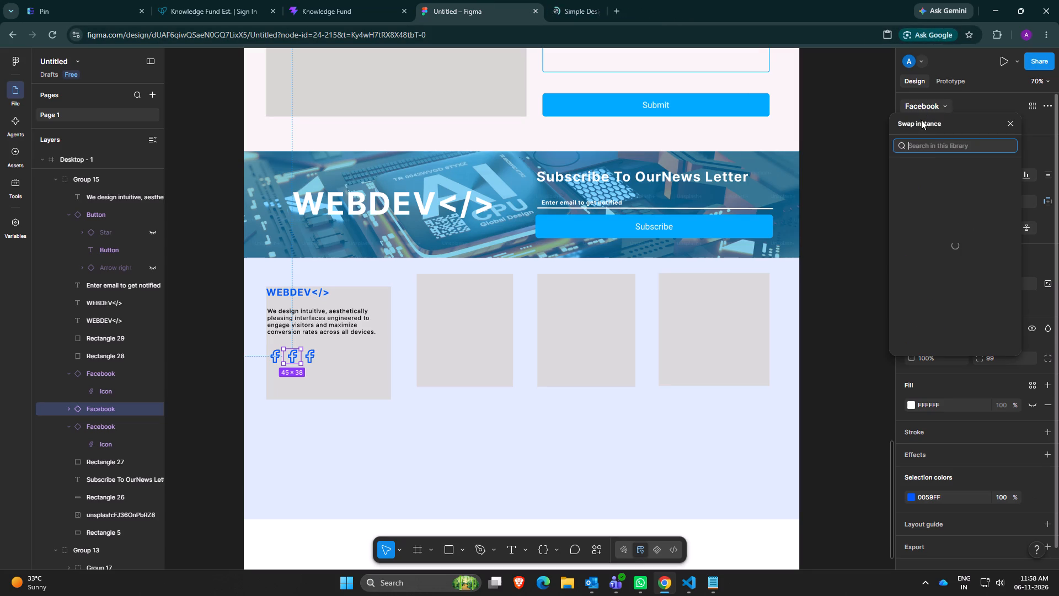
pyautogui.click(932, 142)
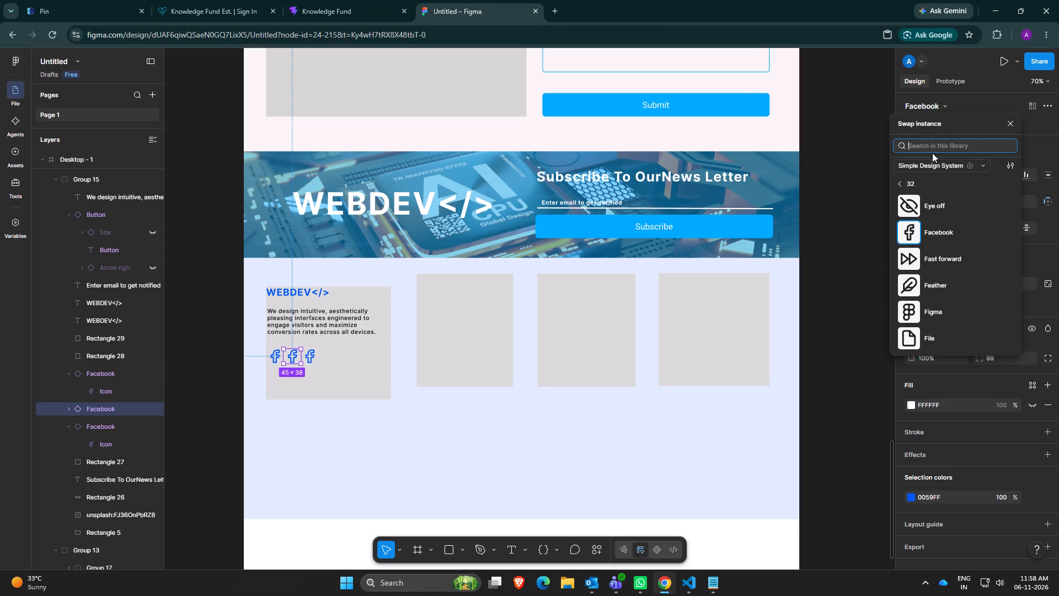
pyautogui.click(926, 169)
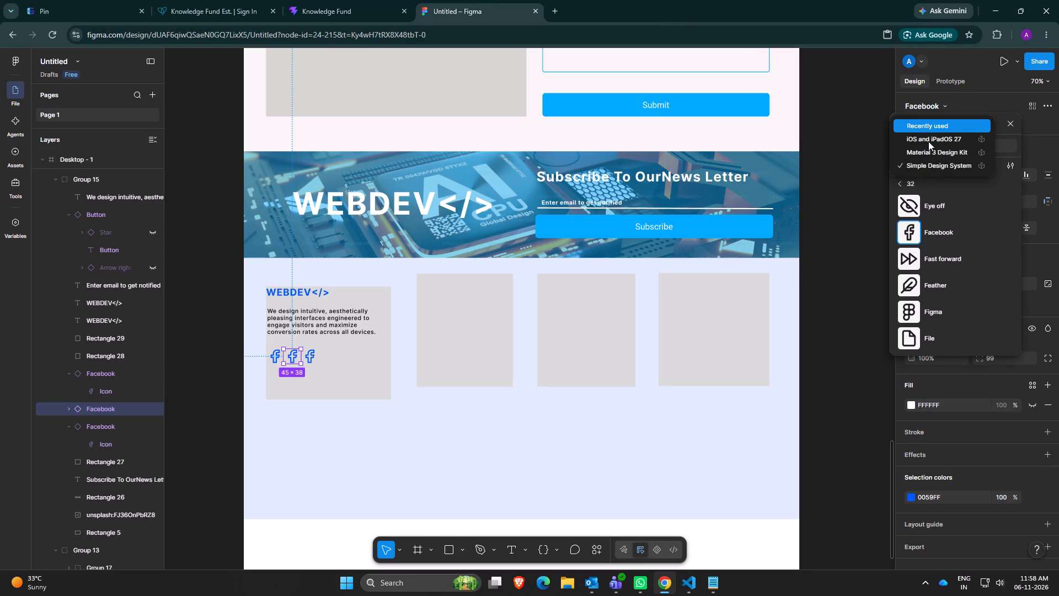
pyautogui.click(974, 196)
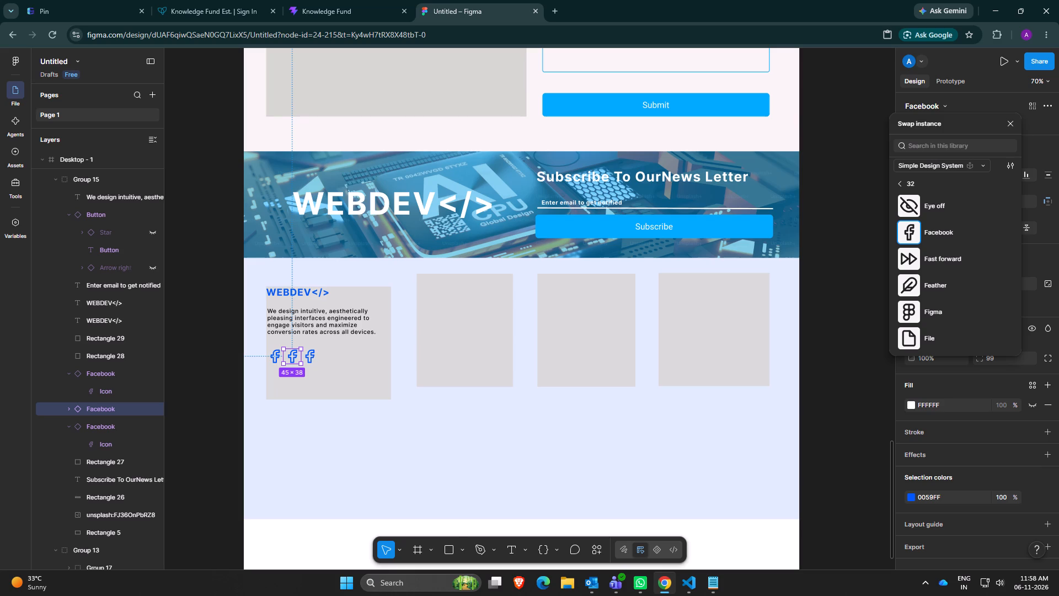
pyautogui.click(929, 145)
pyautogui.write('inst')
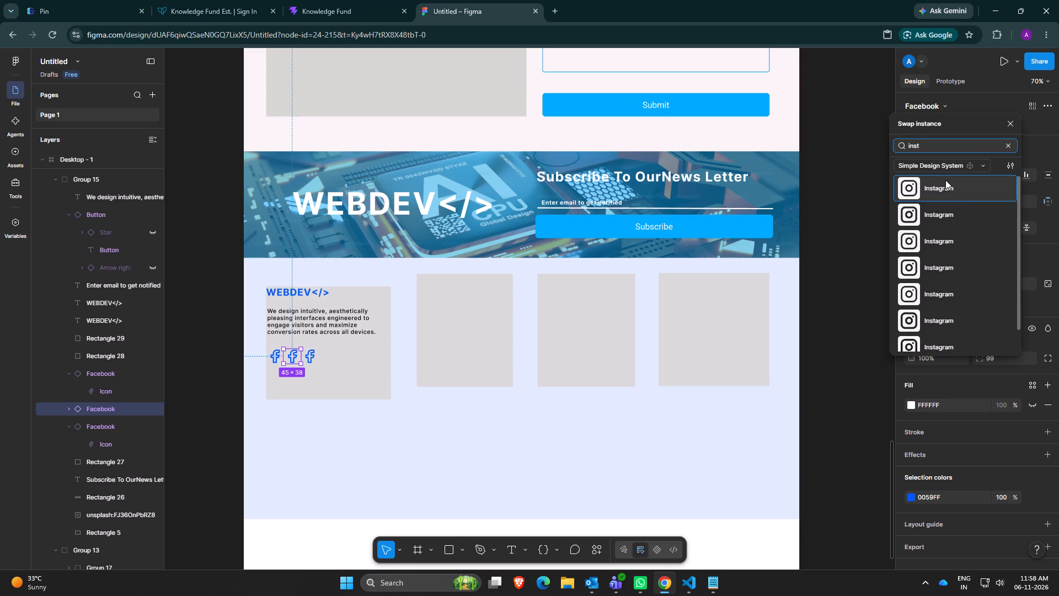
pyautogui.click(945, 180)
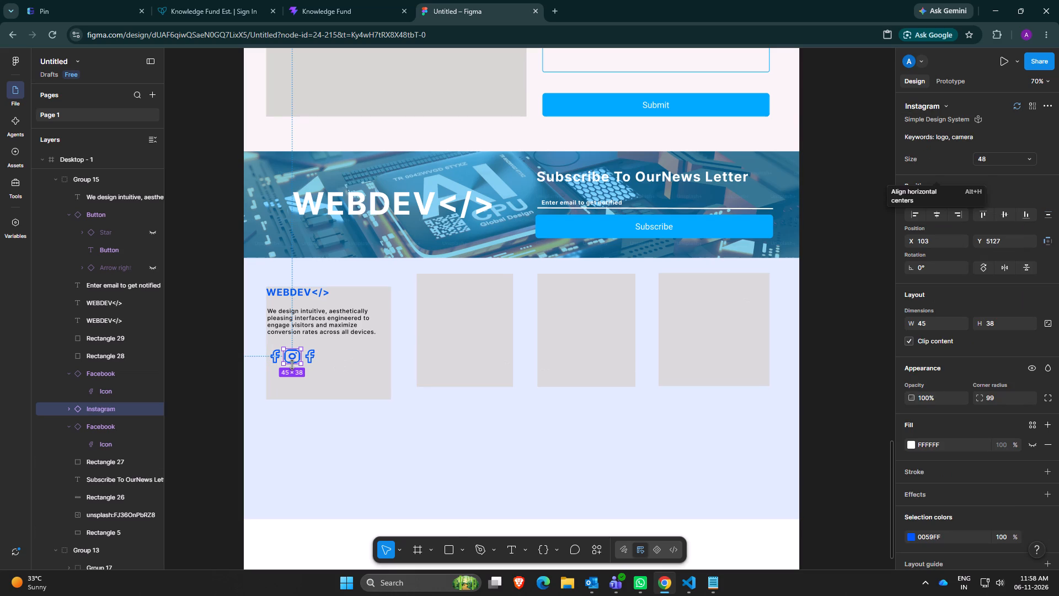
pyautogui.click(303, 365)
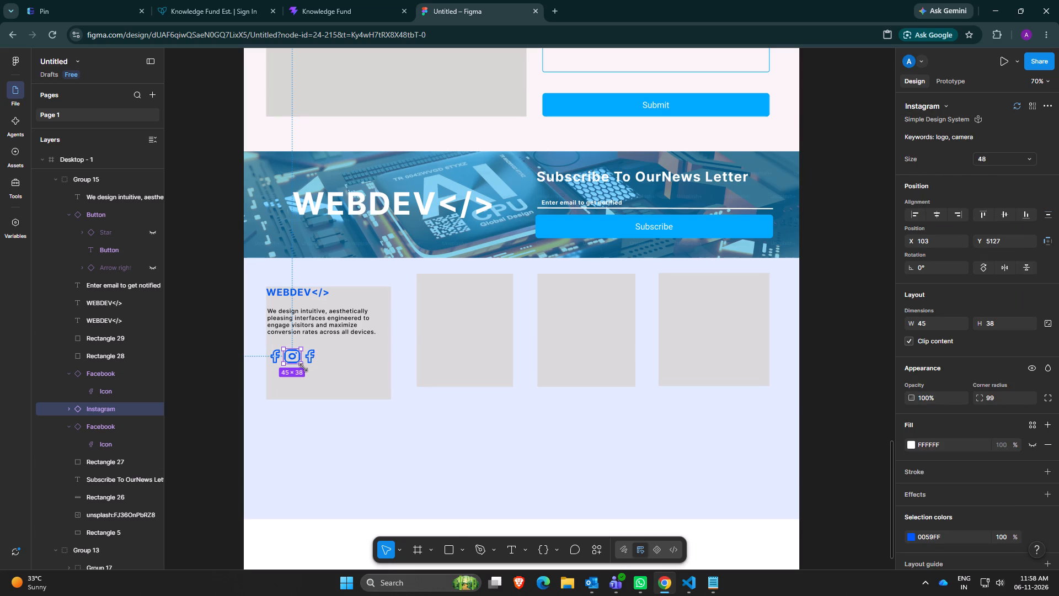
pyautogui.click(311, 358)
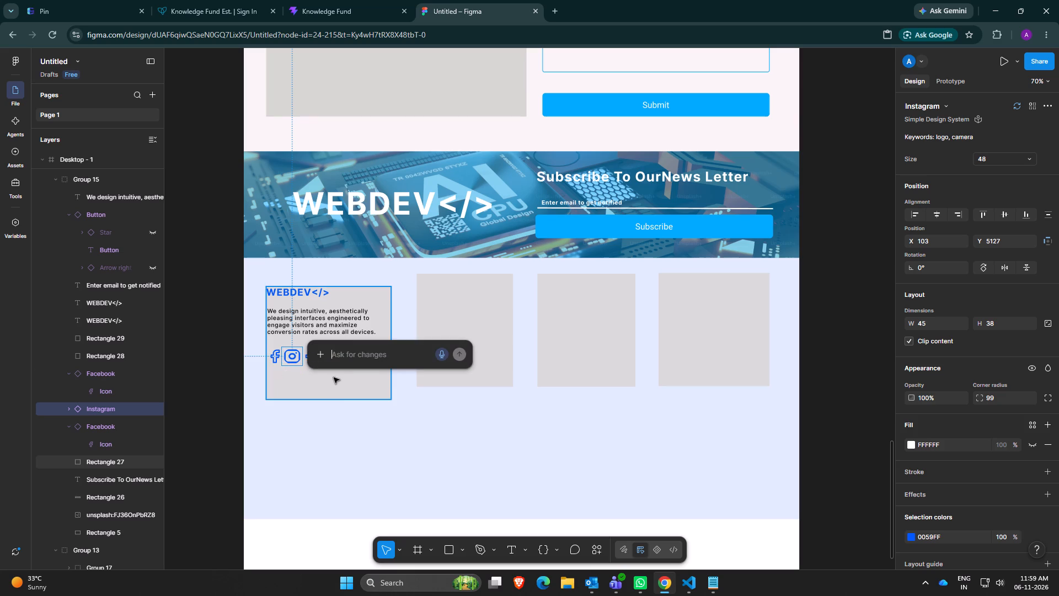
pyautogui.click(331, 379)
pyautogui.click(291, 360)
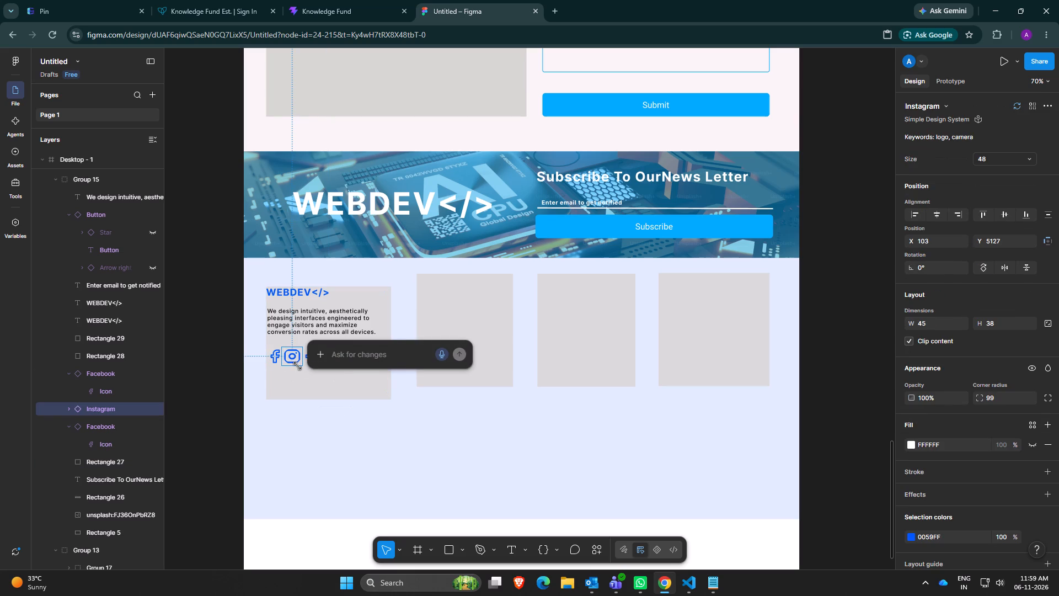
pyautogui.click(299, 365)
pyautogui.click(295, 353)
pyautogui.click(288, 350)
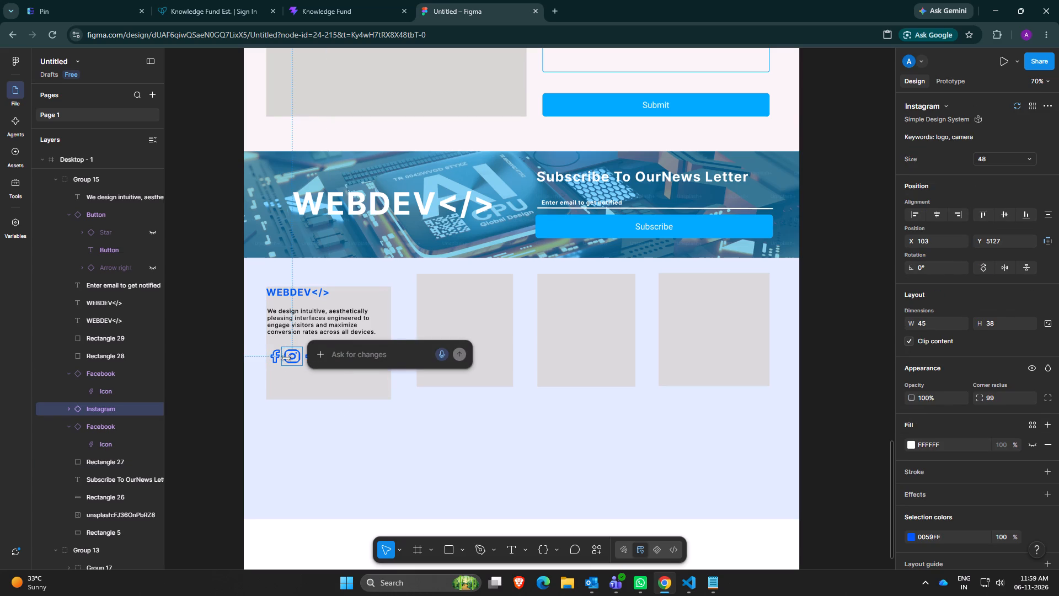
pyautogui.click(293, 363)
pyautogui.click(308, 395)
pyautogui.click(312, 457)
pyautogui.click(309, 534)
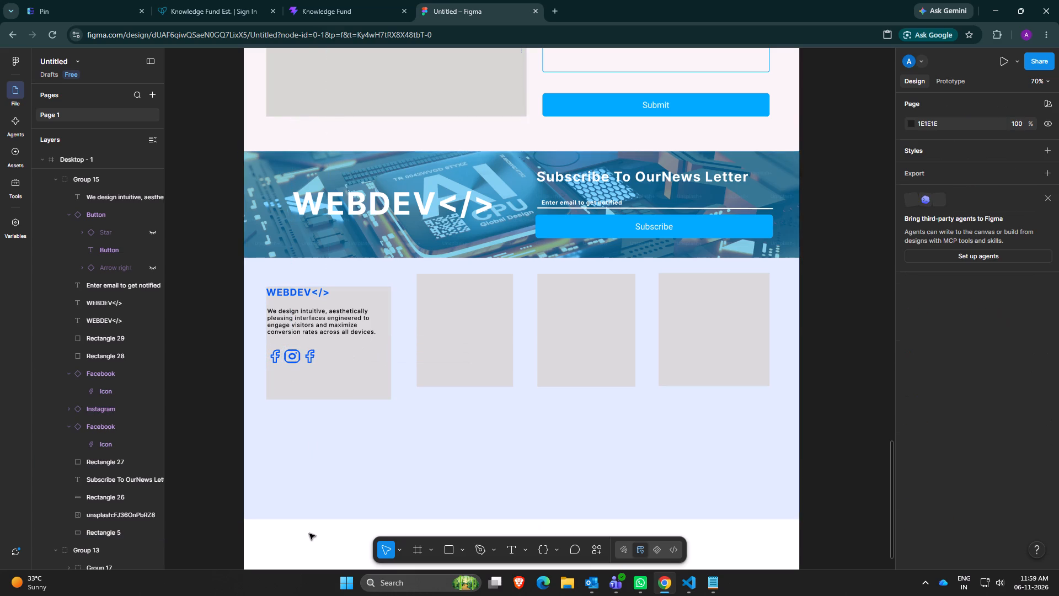
# Search the Simple Design System library for "instagram" and examine the available variants for the middle social icon.
pyautogui.click(293, 358)
pyautogui.keyDown('ctrl'); pyautogui.click(293, 358); pyautogui.keyUp('ctrl')
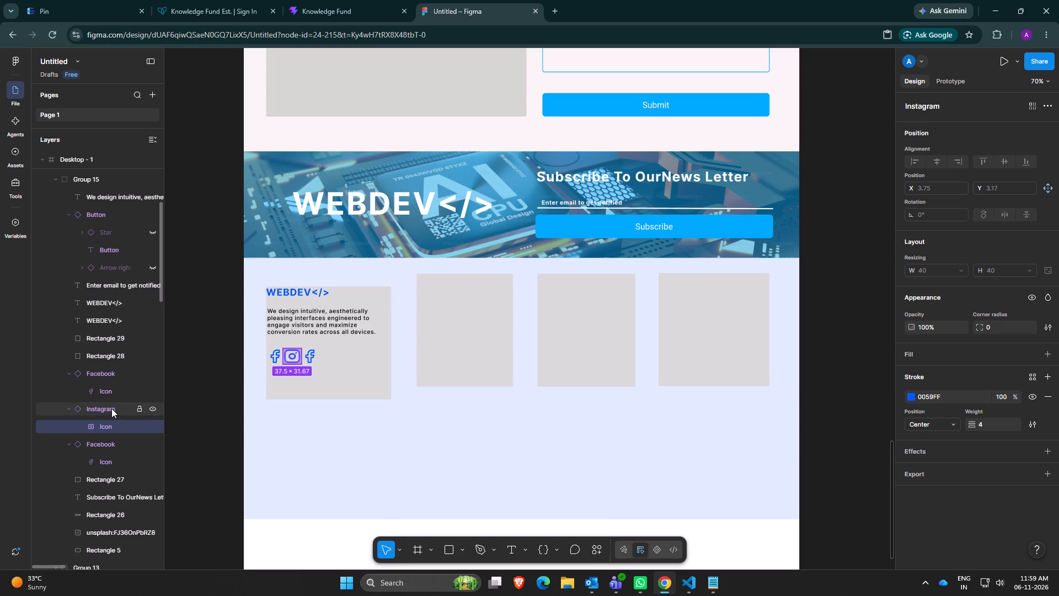
pyautogui.click(111, 408)
pyautogui.click(300, 365)
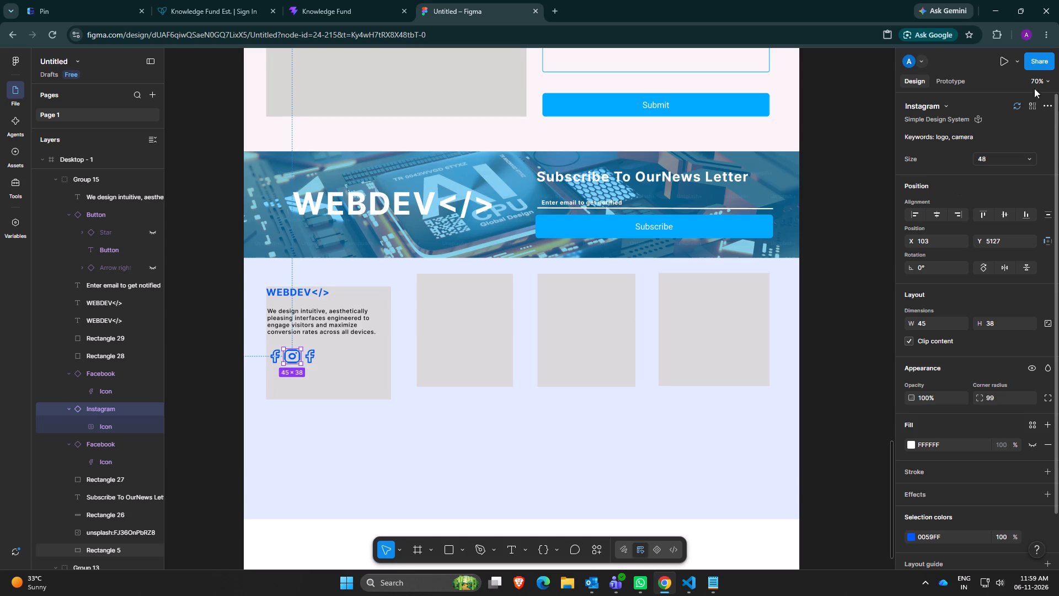
pyautogui.click(940, 109)
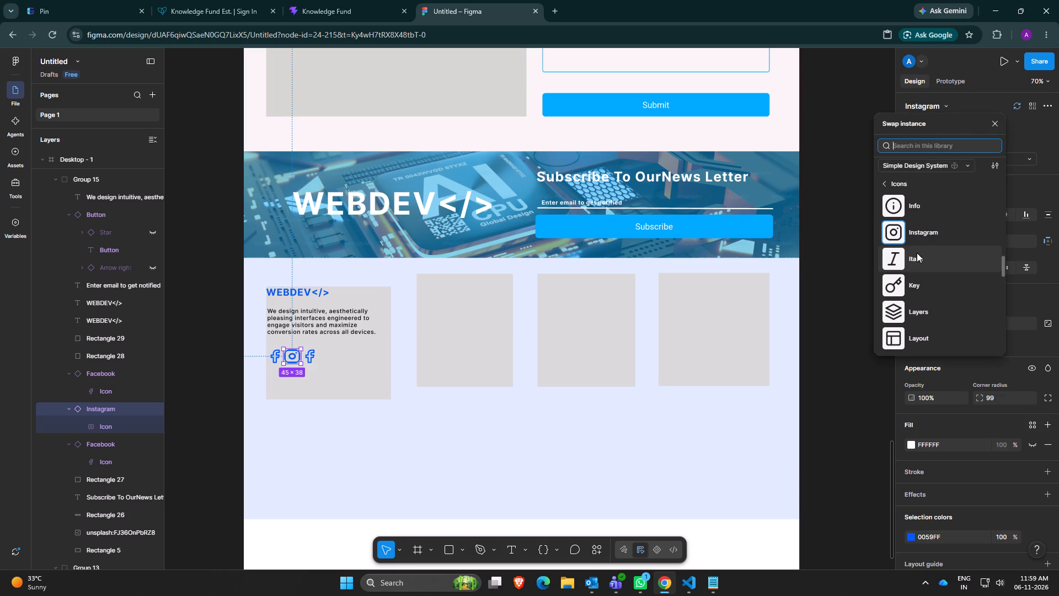
pyautogui.click(920, 147)
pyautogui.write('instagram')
pyautogui.scroll(-1, 926, 246)
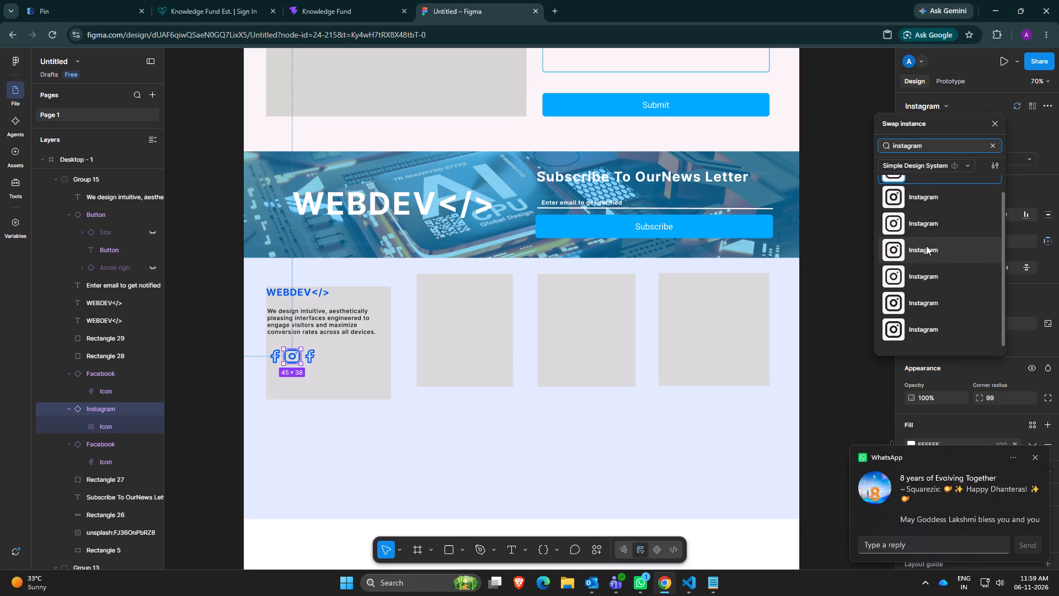
pyautogui.scroll(-6, 926, 246)
pyautogui.scroll(12, 926, 267)
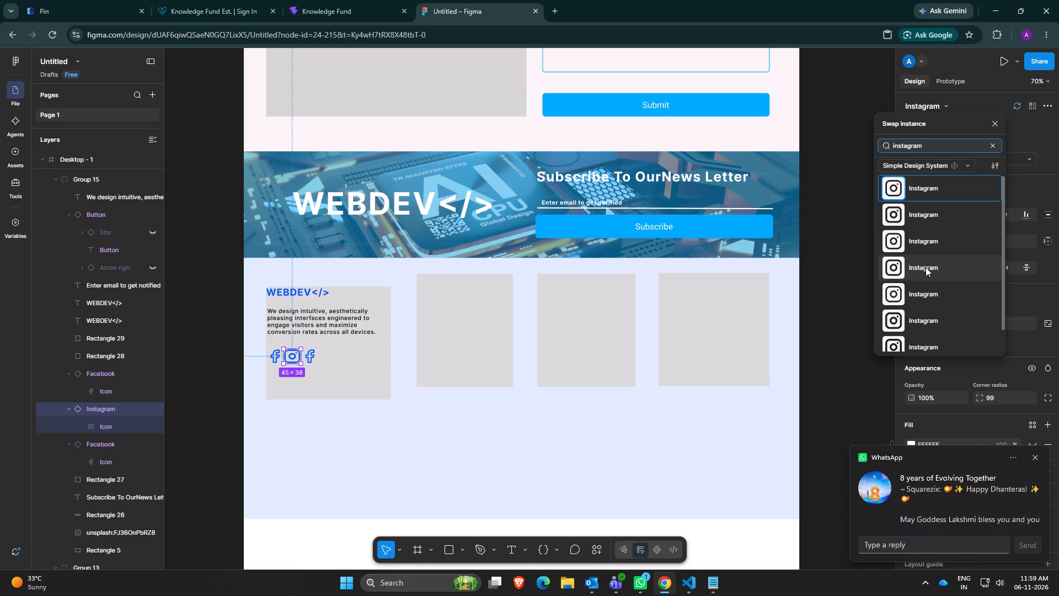
pyautogui.scroll(-3, 926, 267)
pyautogui.scroll(5, 926, 267)
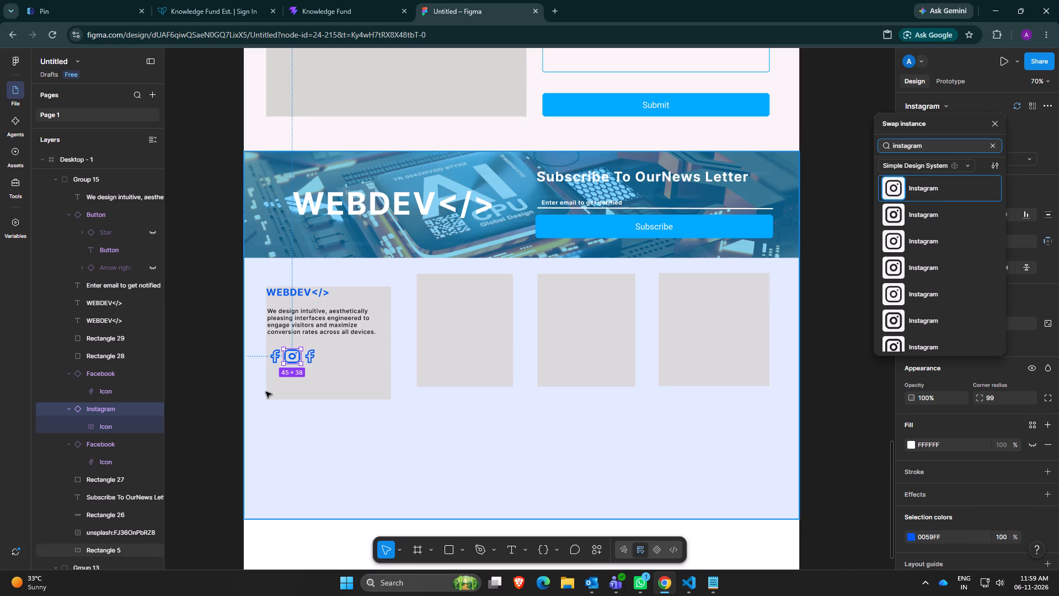
pyautogui.scroll(-3, 887, 321)
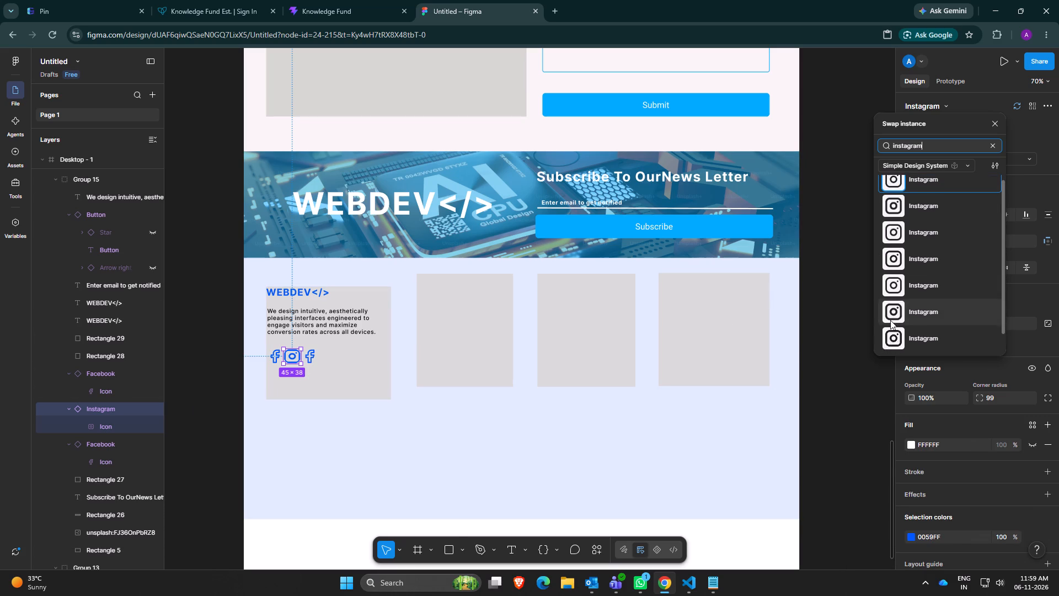
pyautogui.scroll(4, 890, 320)
pyautogui.scroll(-6, 890, 320)
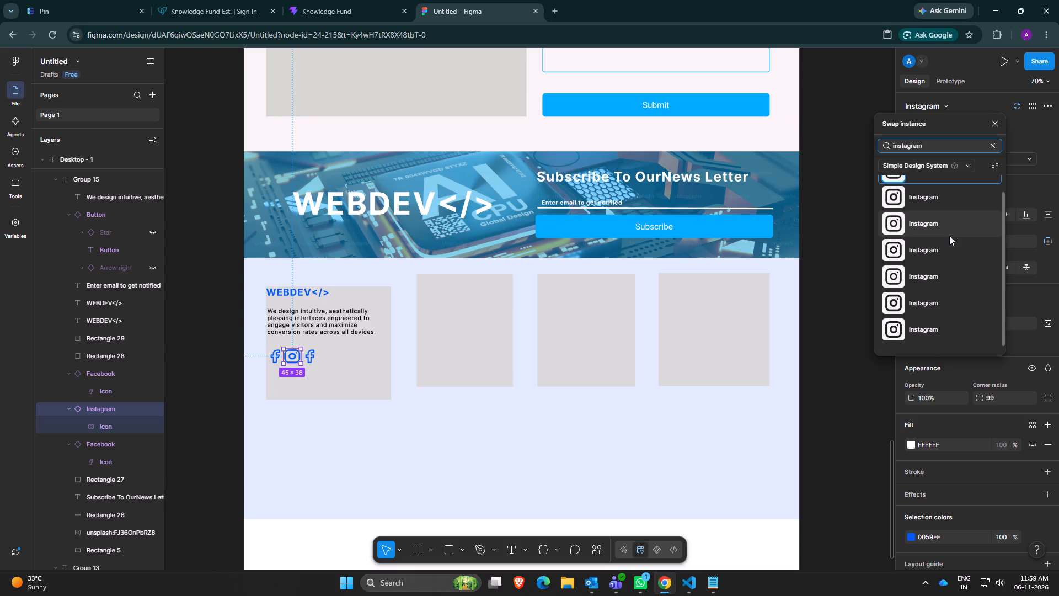
# Swap the middle social icon for a Twitter icon from the Simple Design System, searching for "twitter".
pyautogui.press('BackSpace')
pyautogui.press('BackSpace')
pyautogui.press('BackSpace')
pyautogui.press('BackSpace')
pyautogui.press('BackSpace')
pyautogui.press('BackSpace')
pyautogui.press('BackSpace')
pyautogui.press('BackSpace')
pyautogui.press('BackSpace')
pyautogui.press('BackSpace')
pyautogui.press('BackSpace')
pyautogui.press('BackSpace')
pyautogui.press('BackSpace')
pyautogui.press('BackSpace')
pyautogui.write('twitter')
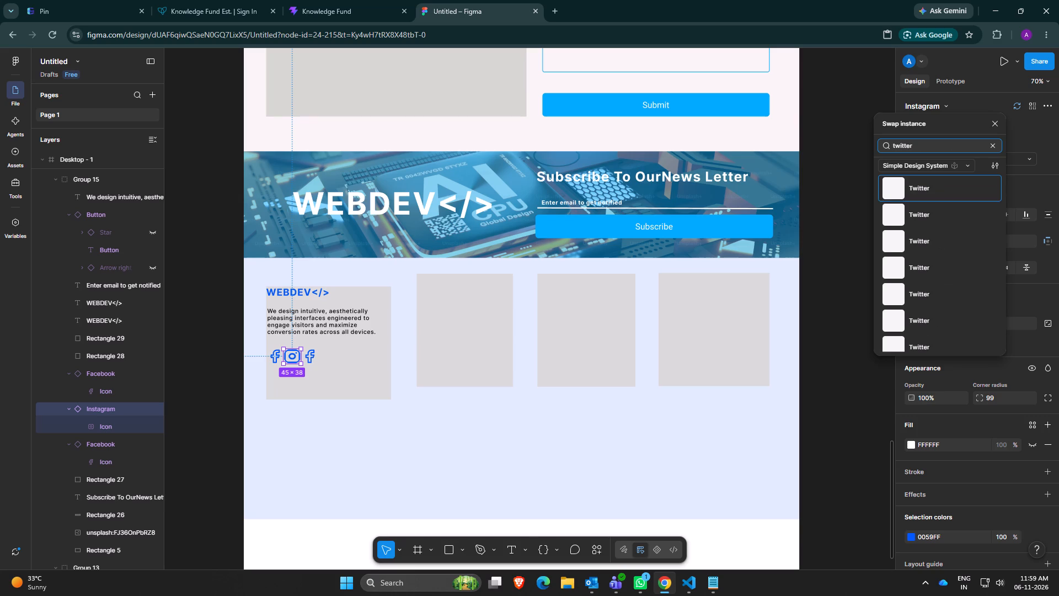
pyautogui.scroll(-2, 980, 197)
pyautogui.scroll(-4, 934, 269)
pyautogui.scroll(5, 934, 269)
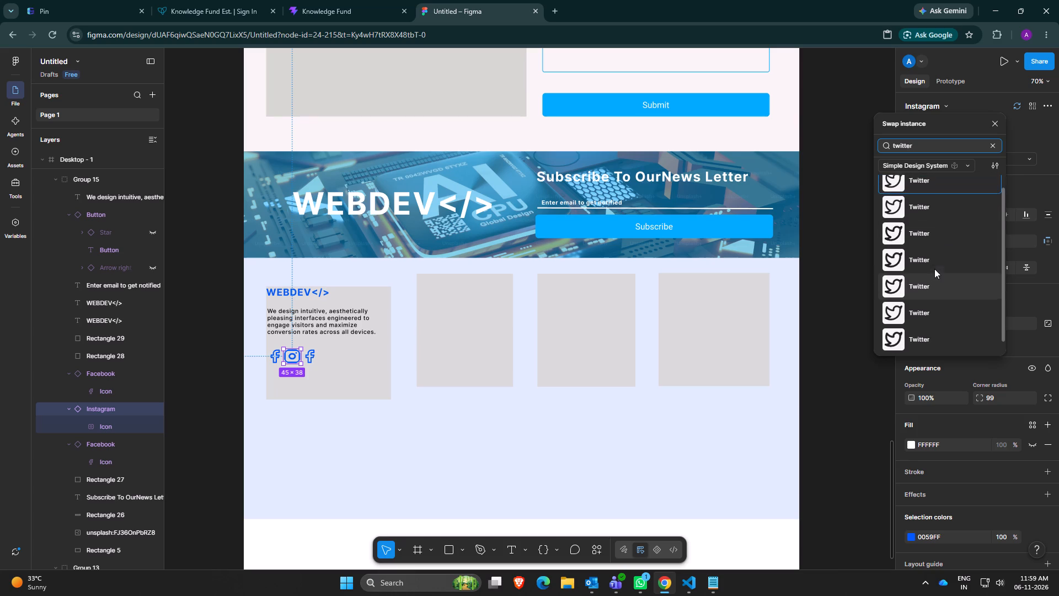
pyautogui.click(906, 184)
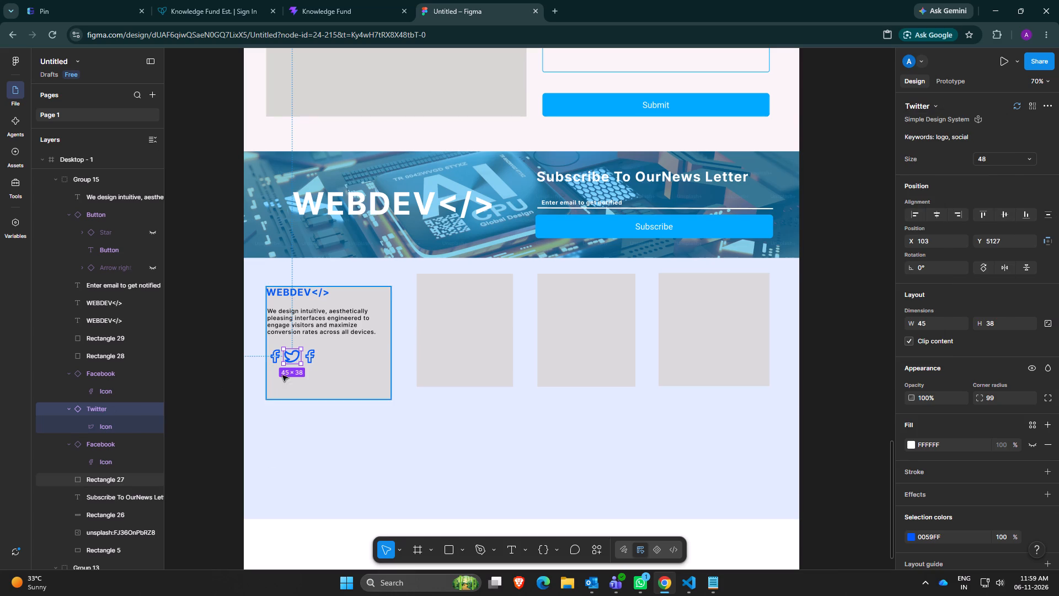
# Swap the third Facebook icon for the last Instagram variant in the Simple Design System, searching for "insta".
pyautogui.click(311, 361)
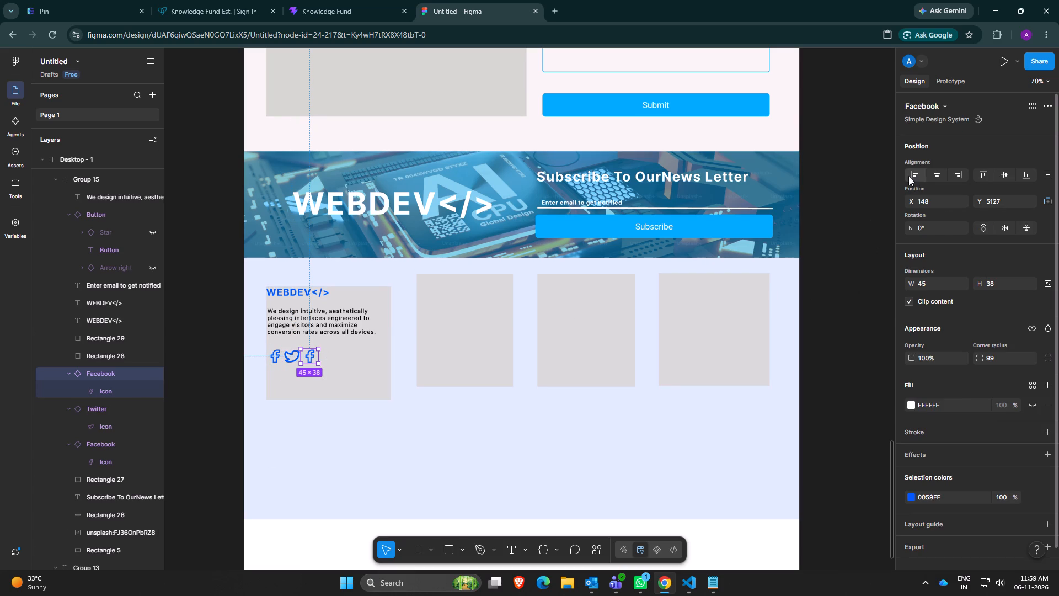
pyautogui.click(938, 104)
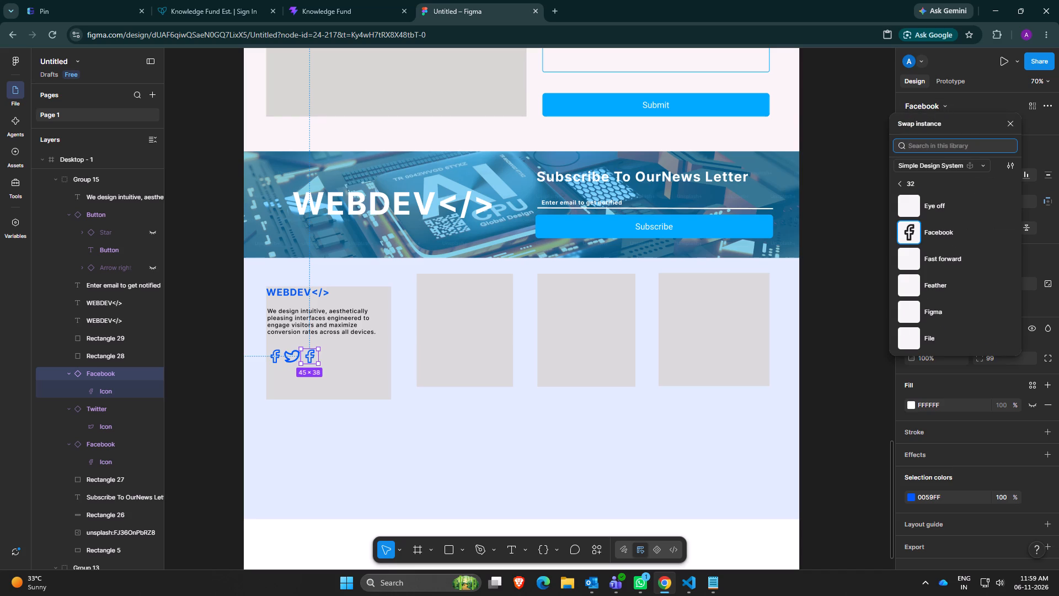
pyautogui.click(933, 148)
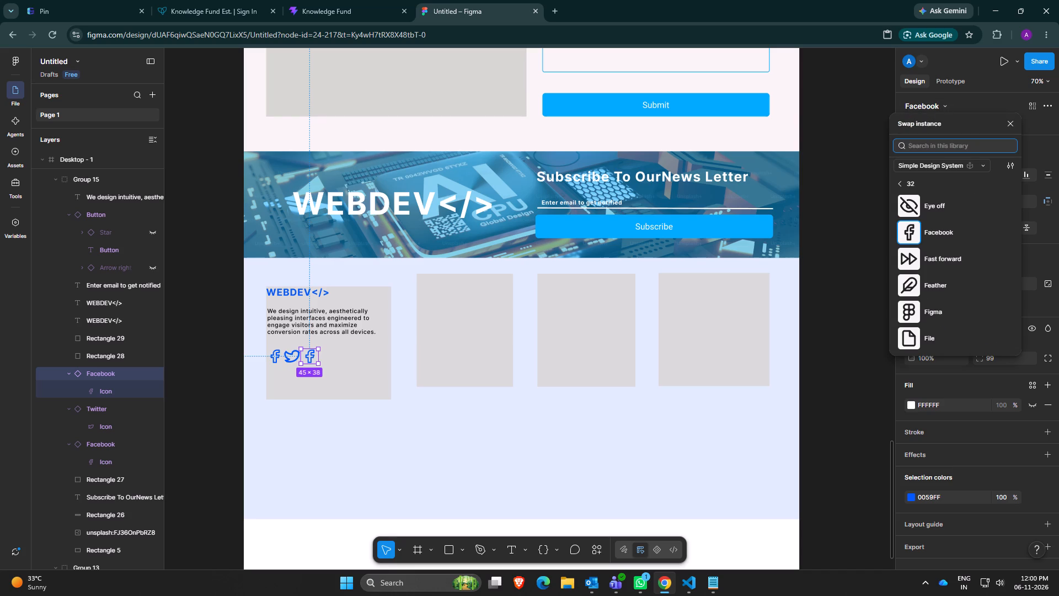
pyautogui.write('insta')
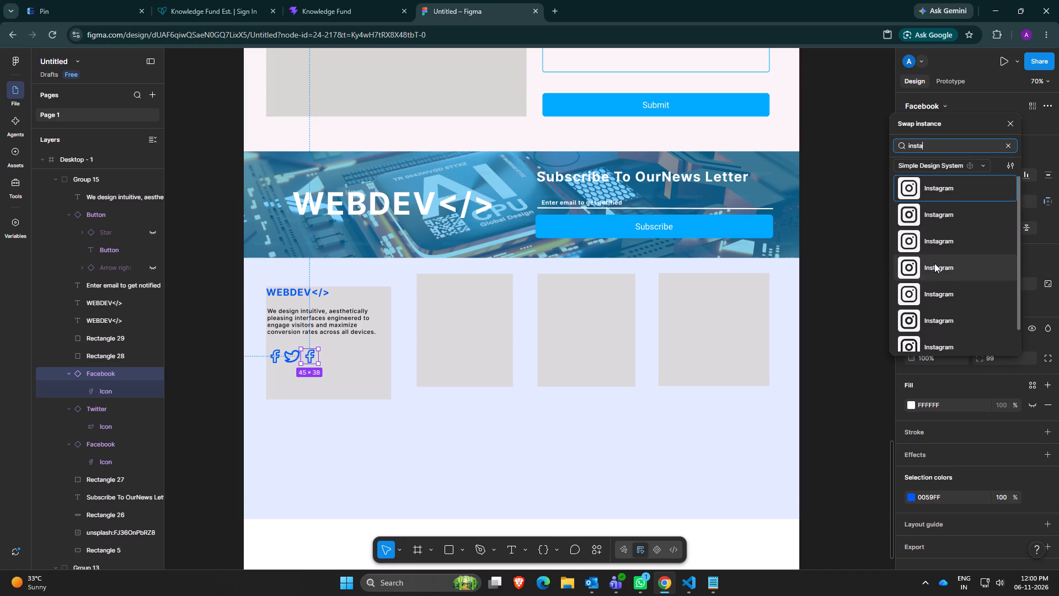
pyautogui.scroll(-2, 934, 267)
pyautogui.click(938, 328)
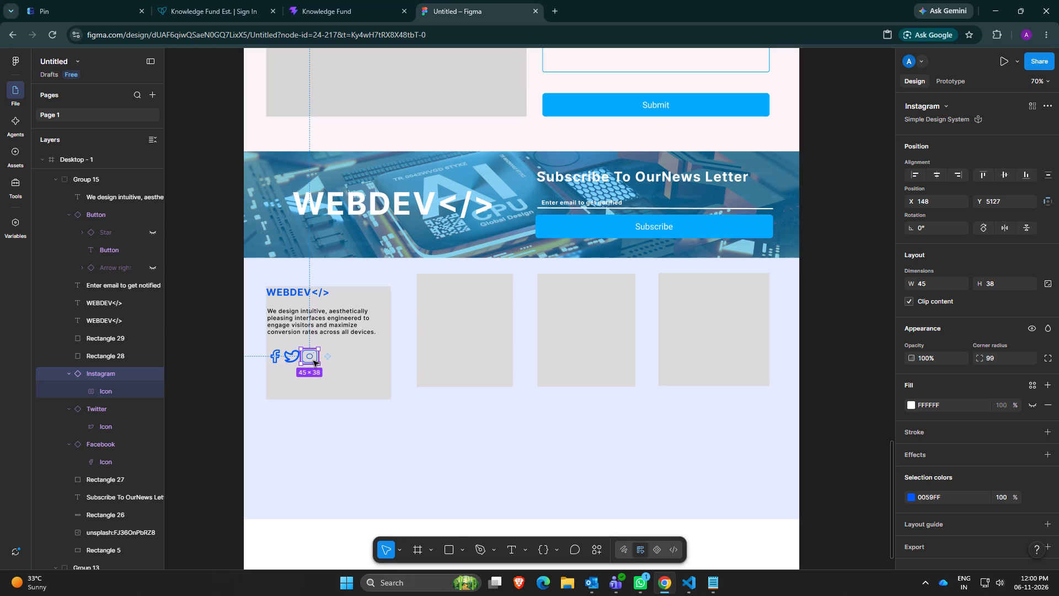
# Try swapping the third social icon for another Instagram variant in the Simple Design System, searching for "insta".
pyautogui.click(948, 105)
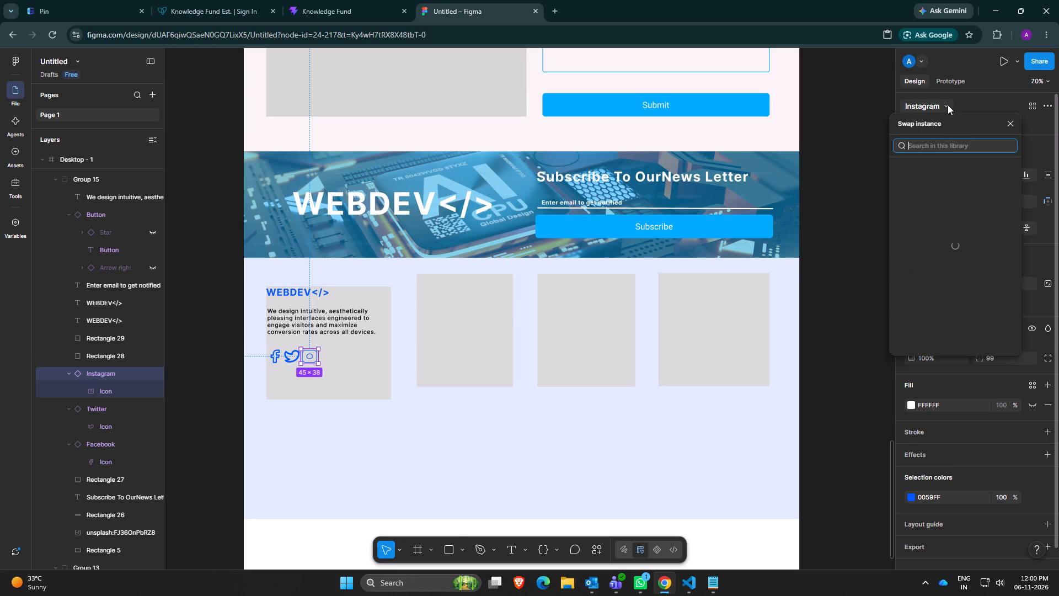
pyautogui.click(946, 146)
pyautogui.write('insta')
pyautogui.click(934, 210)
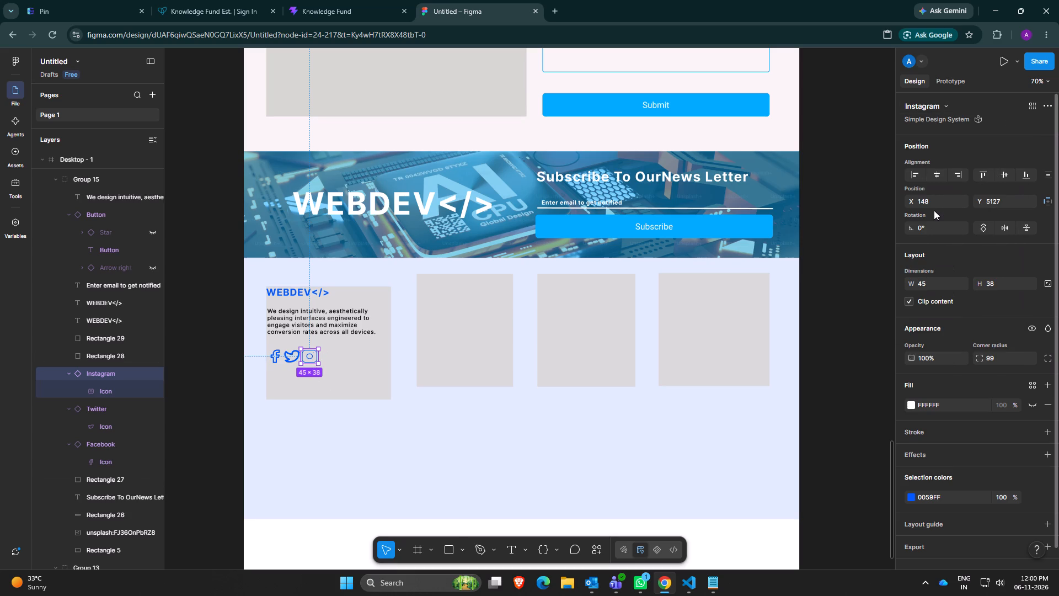
# Swap the third social icon for the first Instagram variant in the Simple Design System, searching for "instagram".
pyautogui.click(305, 359)
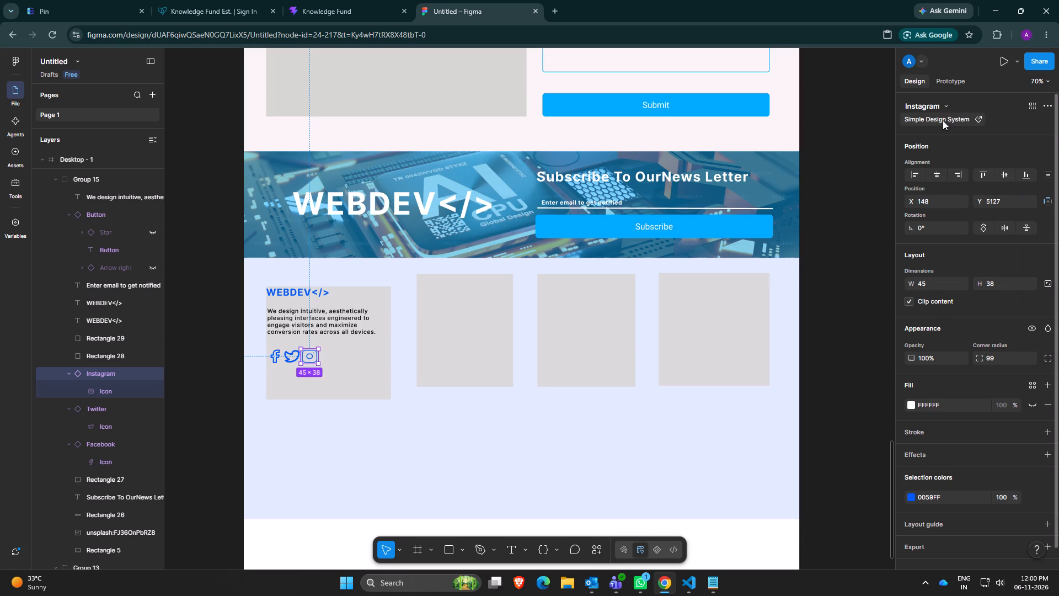
pyautogui.click(937, 110)
pyautogui.click(937, 140)
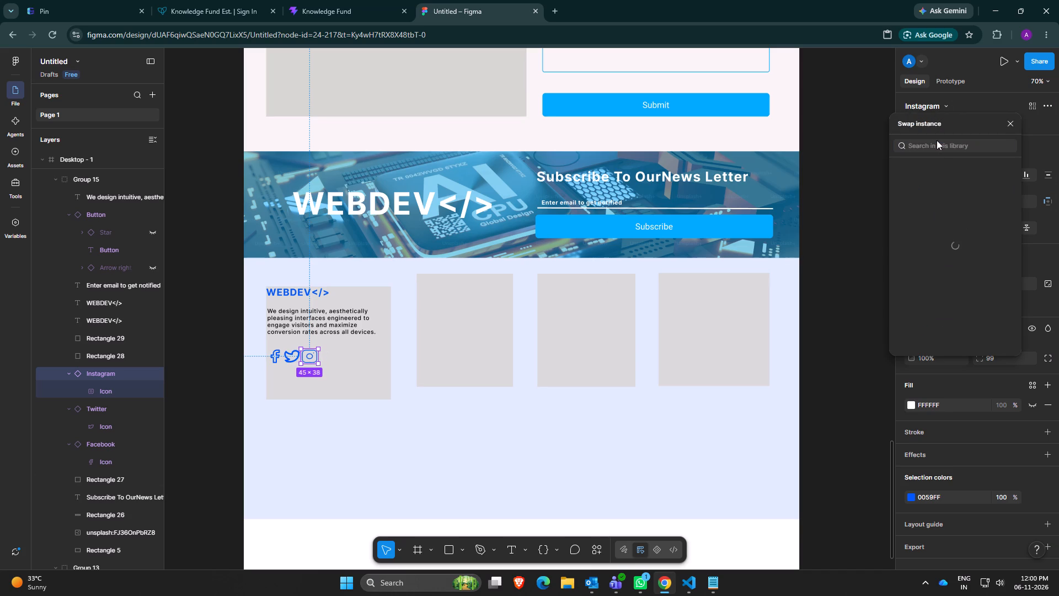
pyautogui.click(929, 144)
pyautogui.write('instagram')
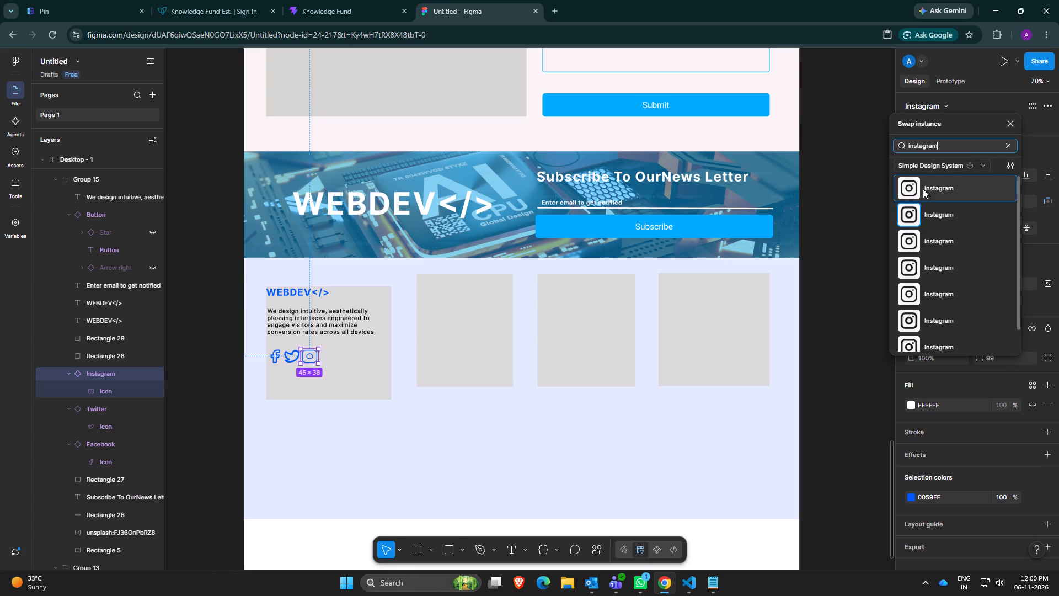
pyautogui.click(923, 189)
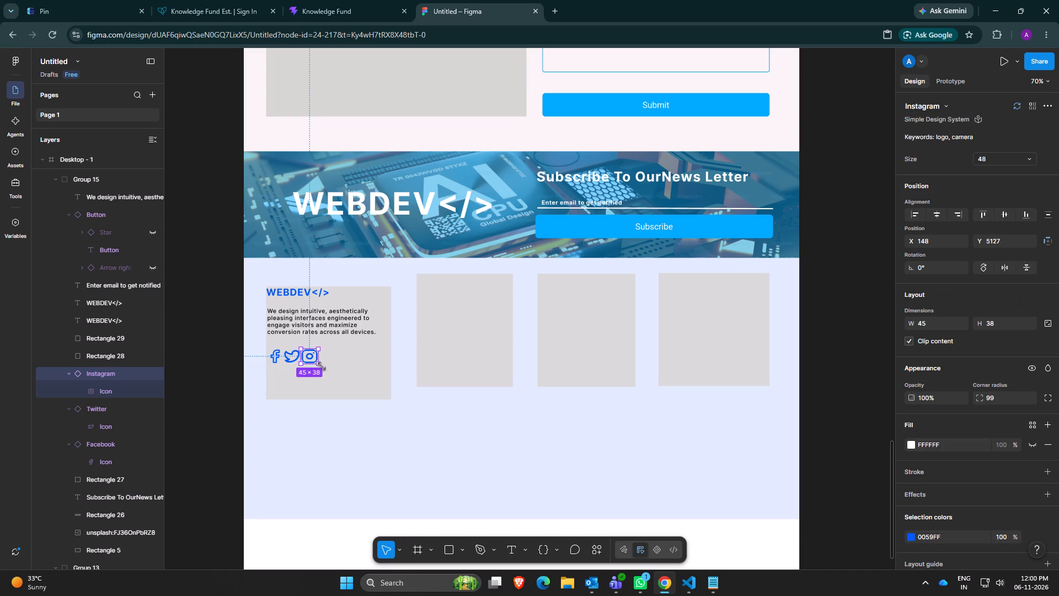
pyautogui.click(319, 366)
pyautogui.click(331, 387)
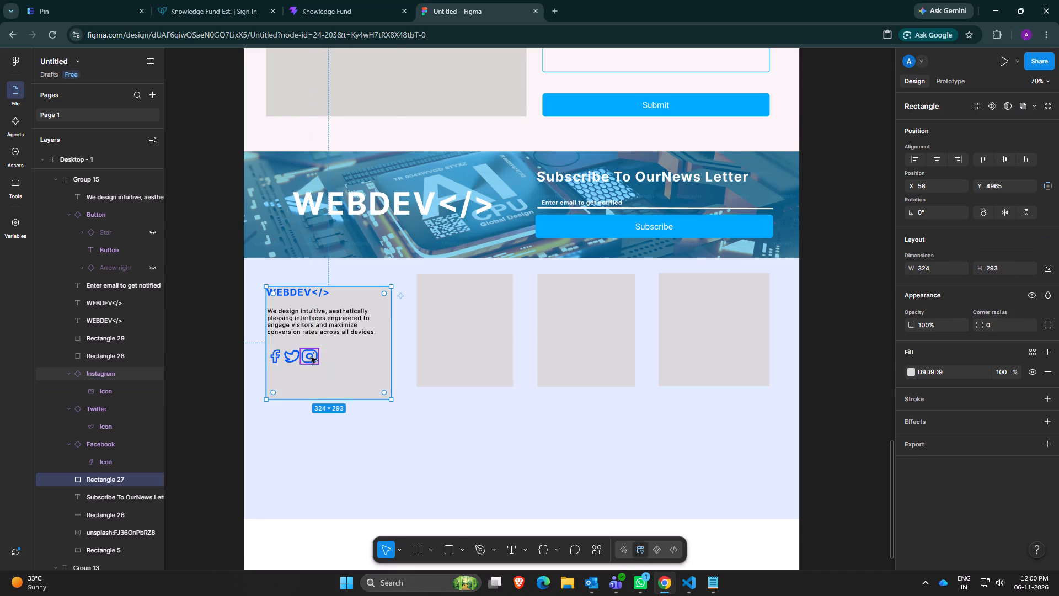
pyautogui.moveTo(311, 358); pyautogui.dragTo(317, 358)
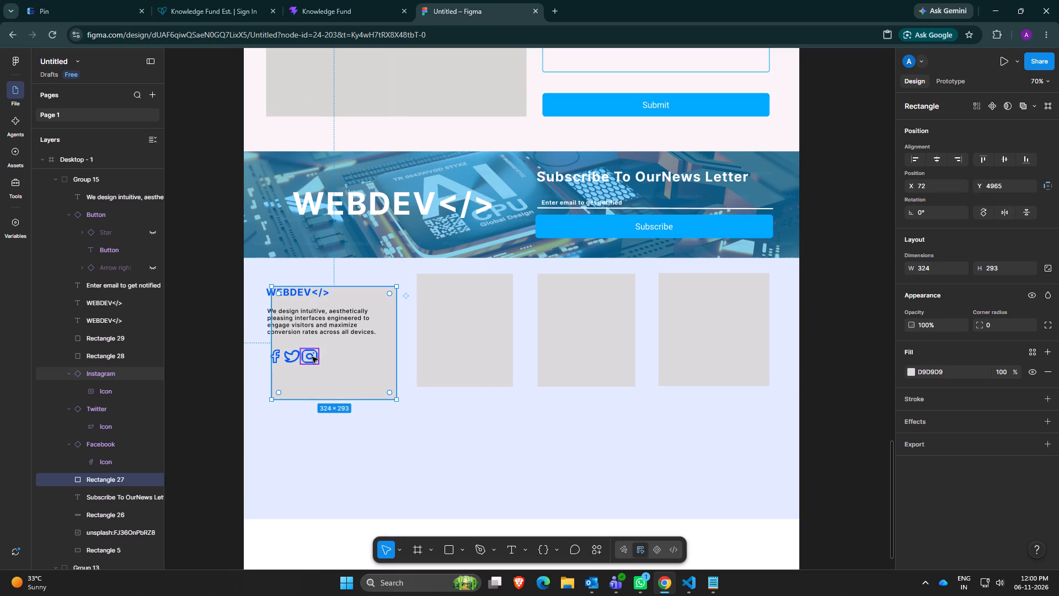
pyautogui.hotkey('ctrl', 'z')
# Spread out the social icons horizontally, moving the Instagram icon to about X 158 and the Twitter icon to about X 113.
pyautogui.click(312, 357)
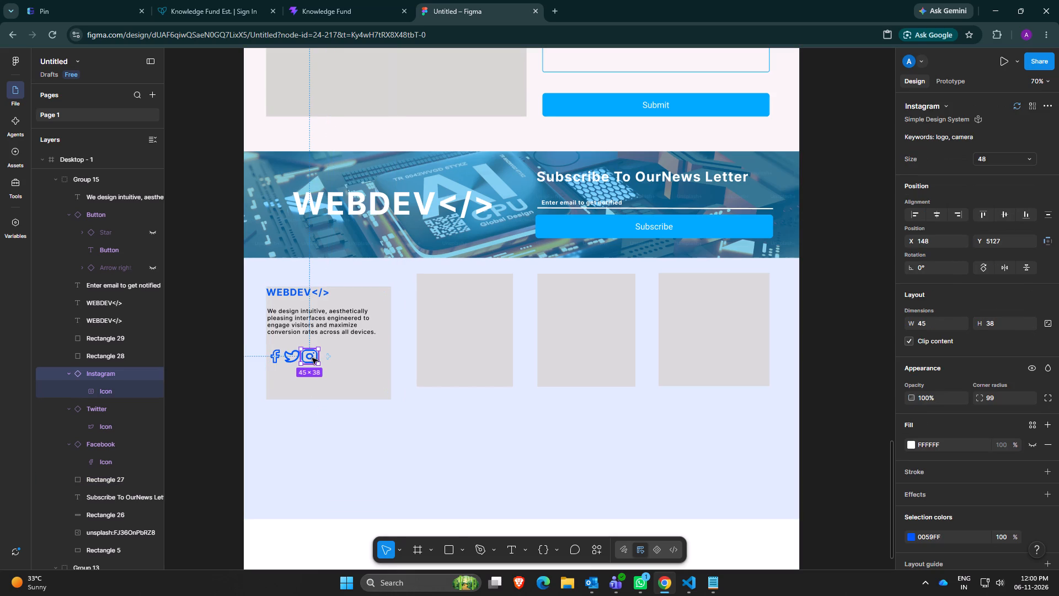
pyautogui.click(312, 358)
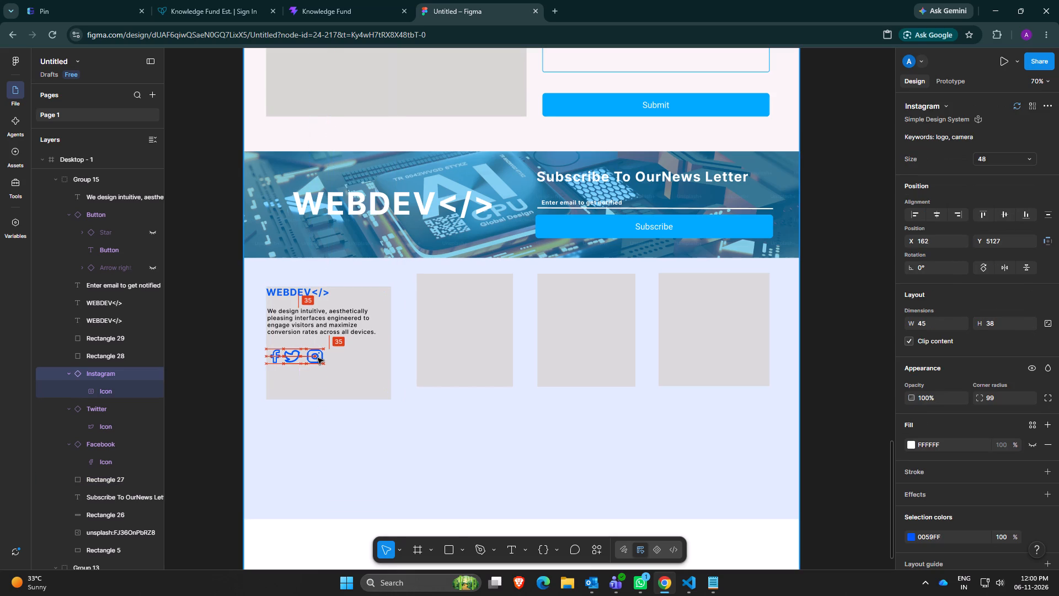
pyautogui.click(313, 387)
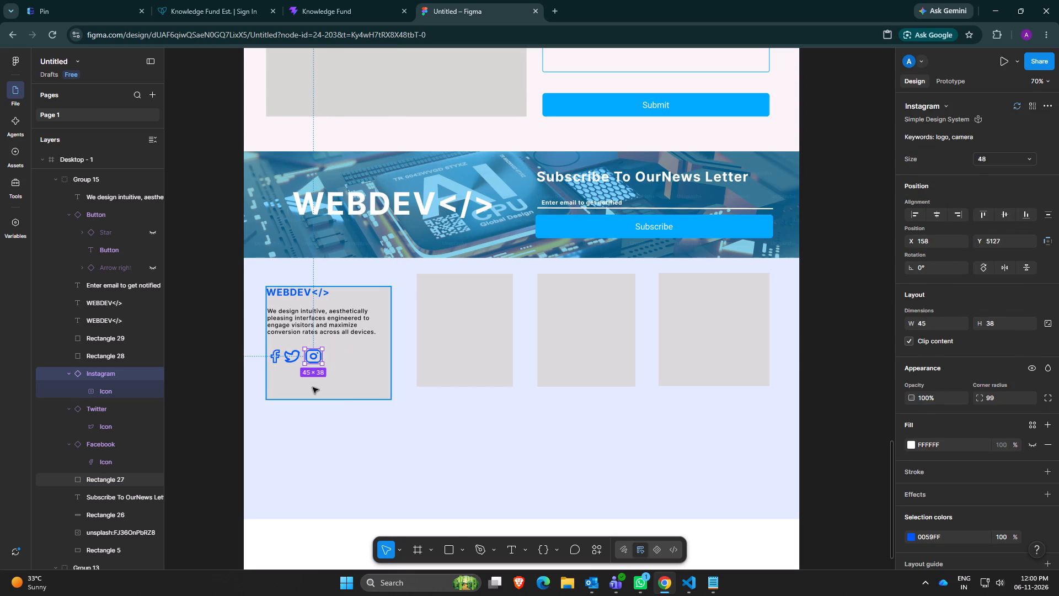
pyautogui.click(295, 360)
pyautogui.click(295, 360)
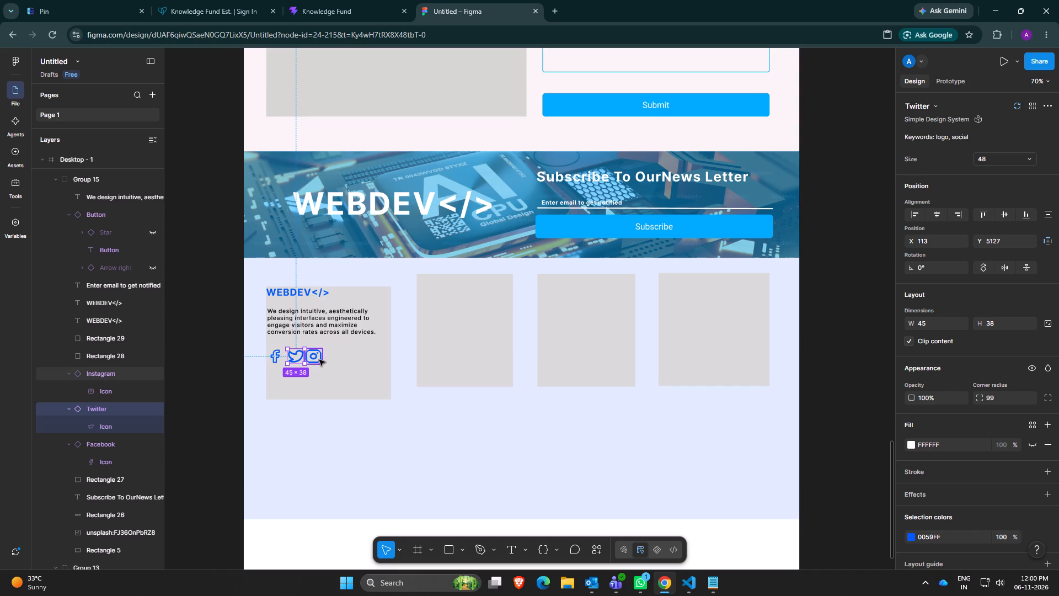
# Widen the Instagram icon to about 54 px, keeping its height at 38 px.
pyautogui.click(319, 360)
pyautogui.moveTo(320, 360); pyautogui.dragTo(326, 364)
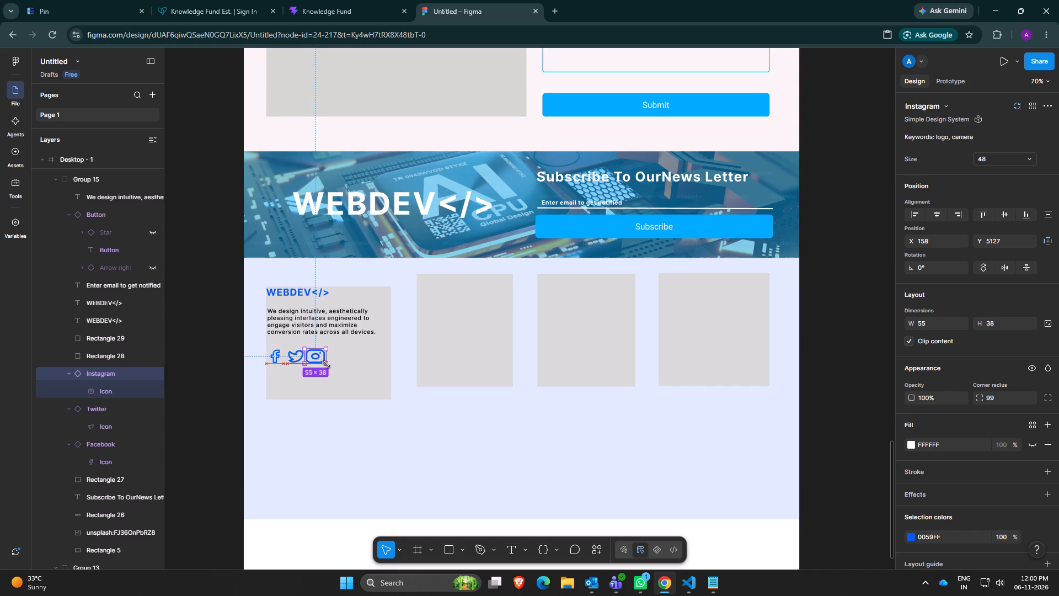
pyautogui.moveTo(326, 364); pyautogui.dragTo(325, 364)
# Move the widened Instagram icon farther from the Twitter icon, to about X 178 in the same row.
pyautogui.click(320, 359)
pyautogui.click(324, 359)
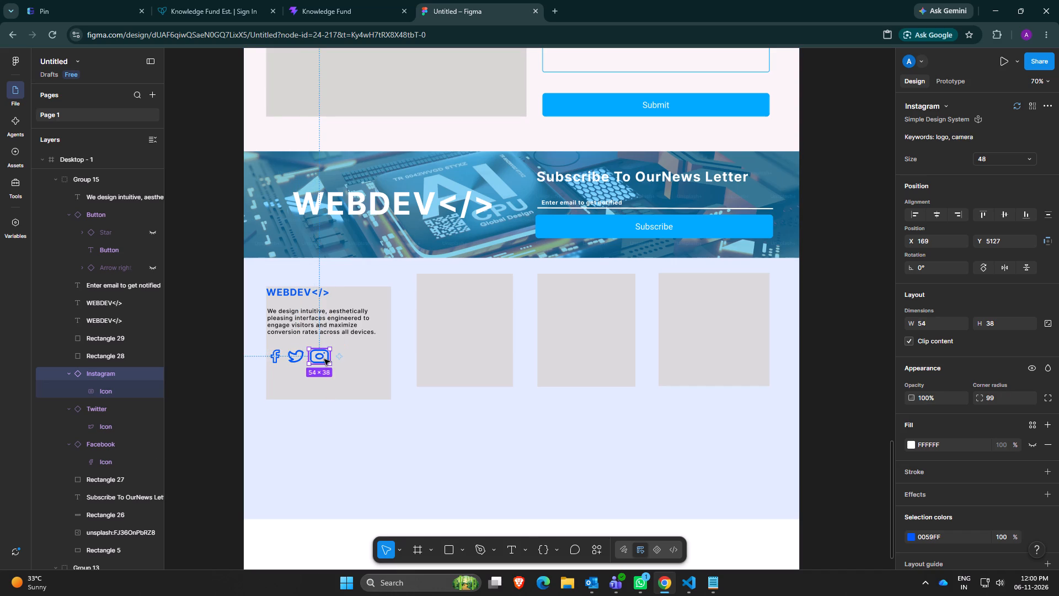
pyautogui.click(320, 358)
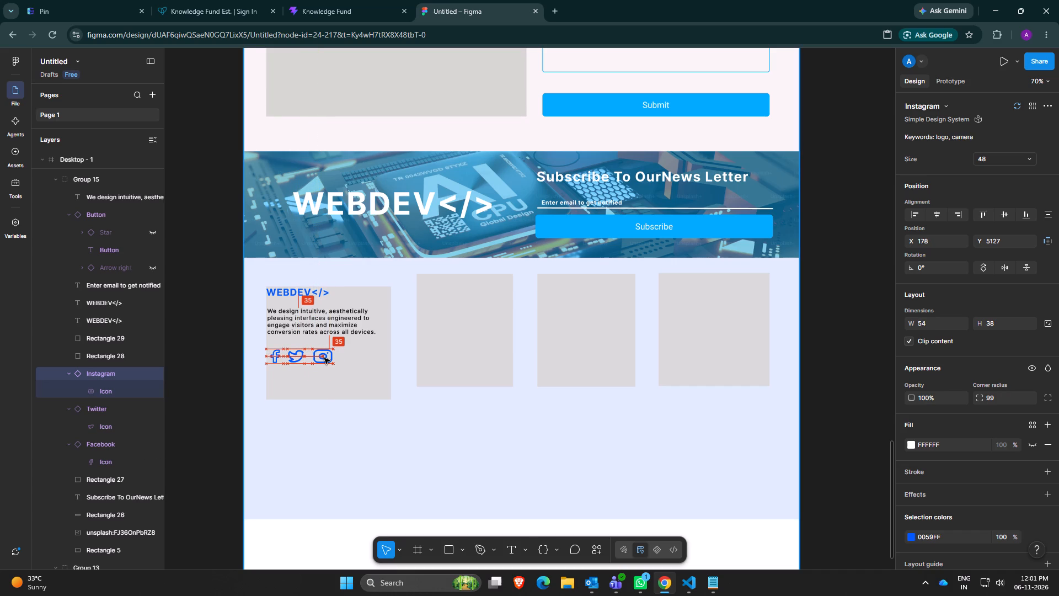
pyautogui.click(277, 377)
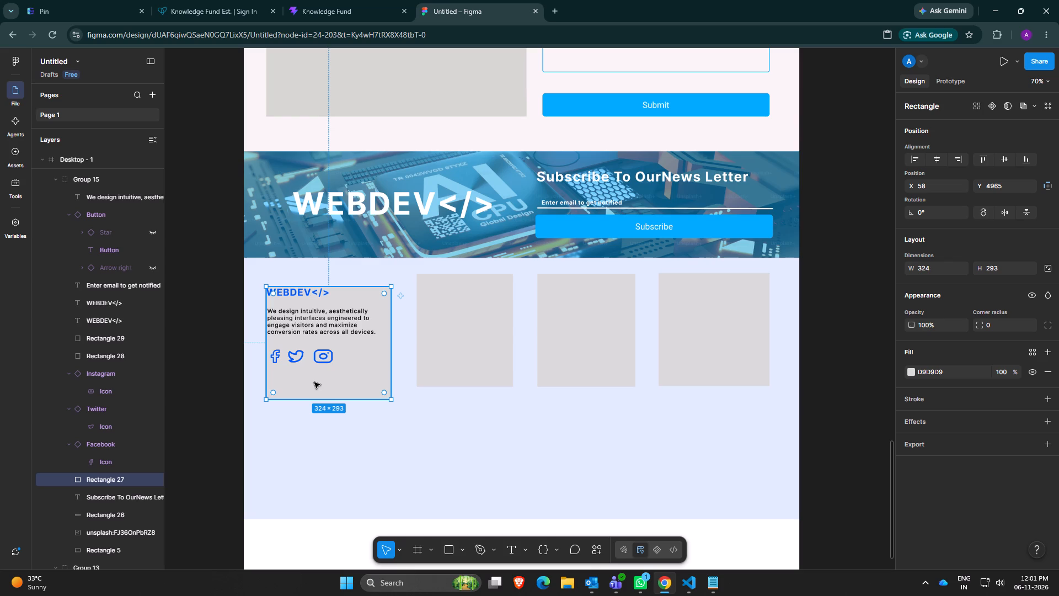
# Move the second column's grey rectangle down to about X 447, Y 4965, aligning its top with the first column's rectangle.
pyautogui.click(473, 328)
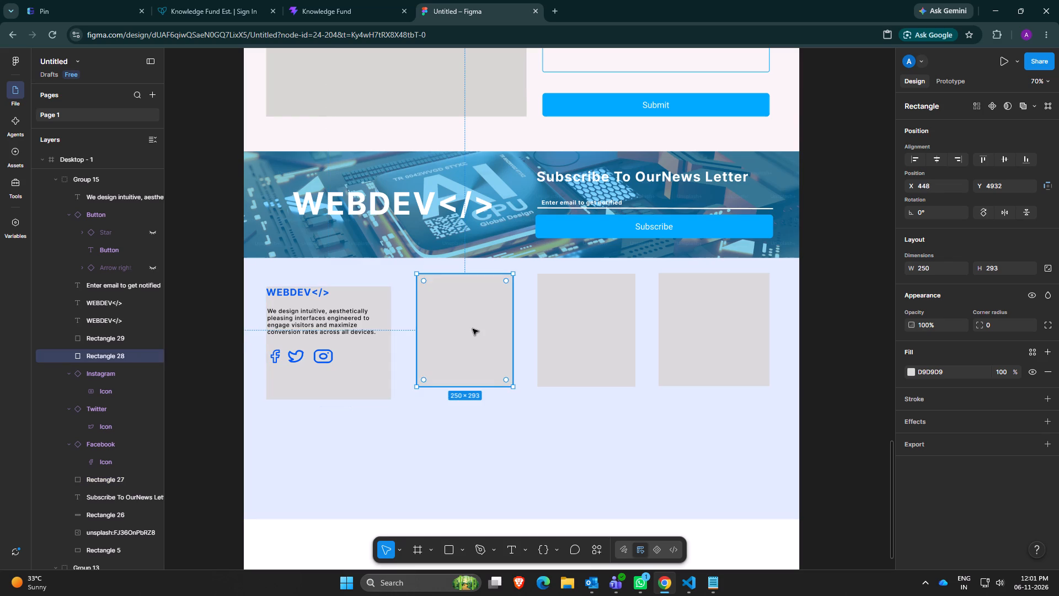
pyautogui.moveTo(473, 329); pyautogui.dragTo(475, 342)
pyautogui.doubleClick(480, 339)
pyautogui.click(480, 339)
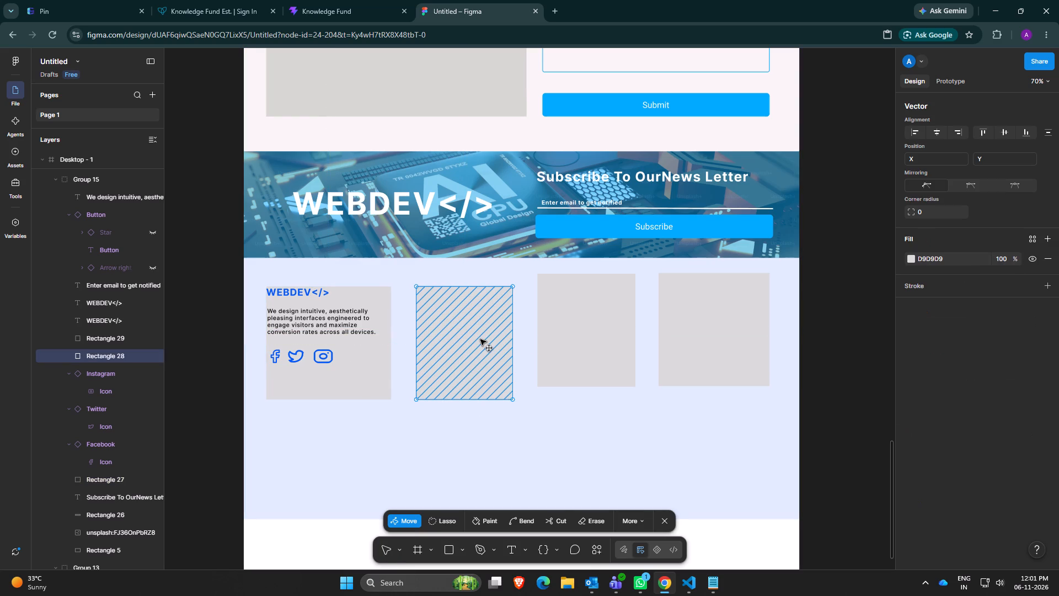
pyautogui.click(362, 348)
pyautogui.click(445, 315)
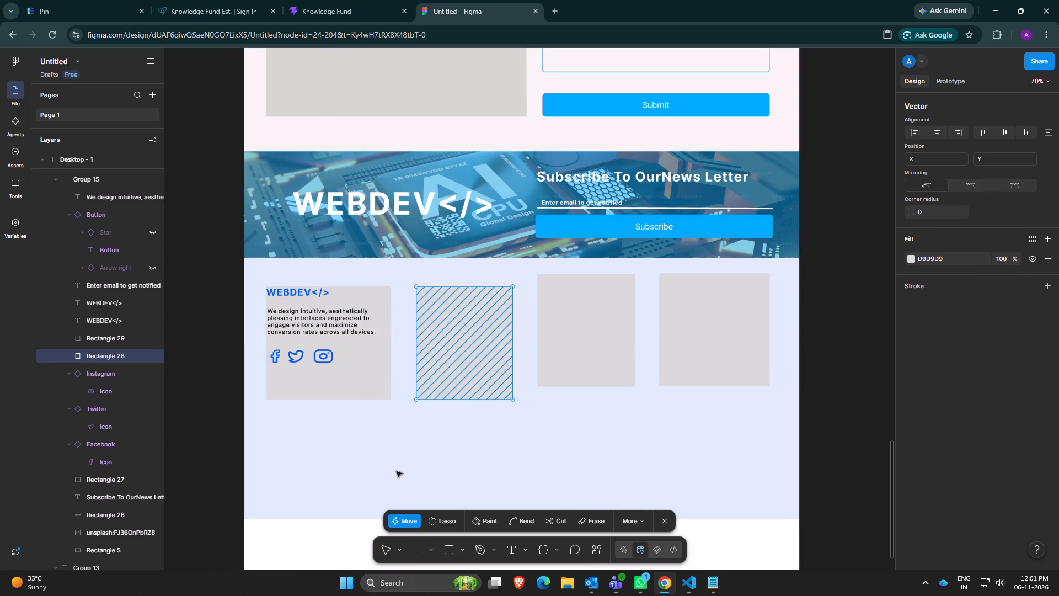
pyautogui.click(397, 471)
pyautogui.click(349, 534)
pyautogui.click(450, 380)
pyautogui.click(453, 369)
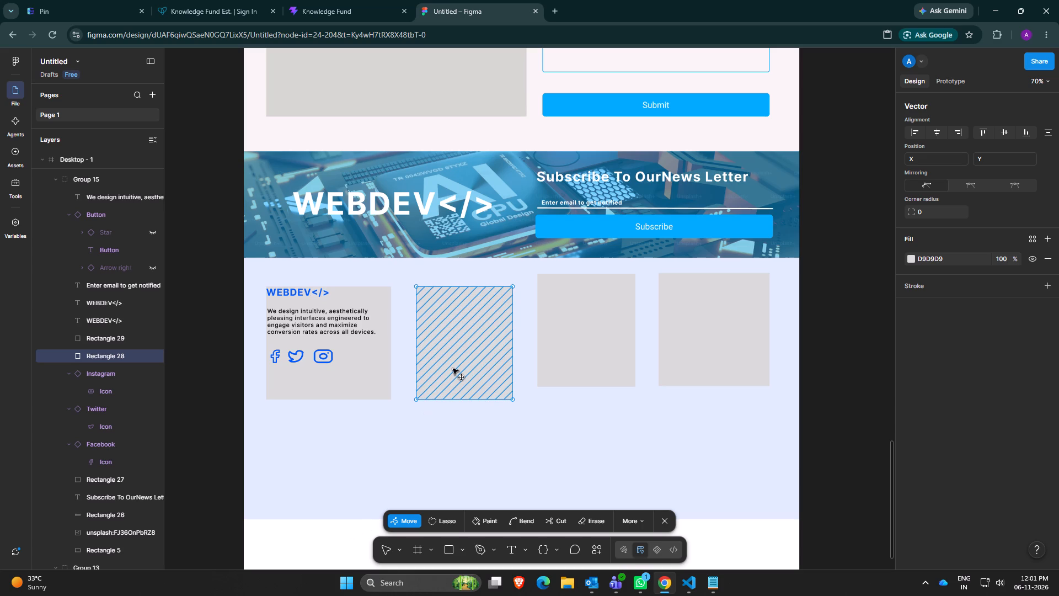
pyautogui.doubleClick(453, 369)
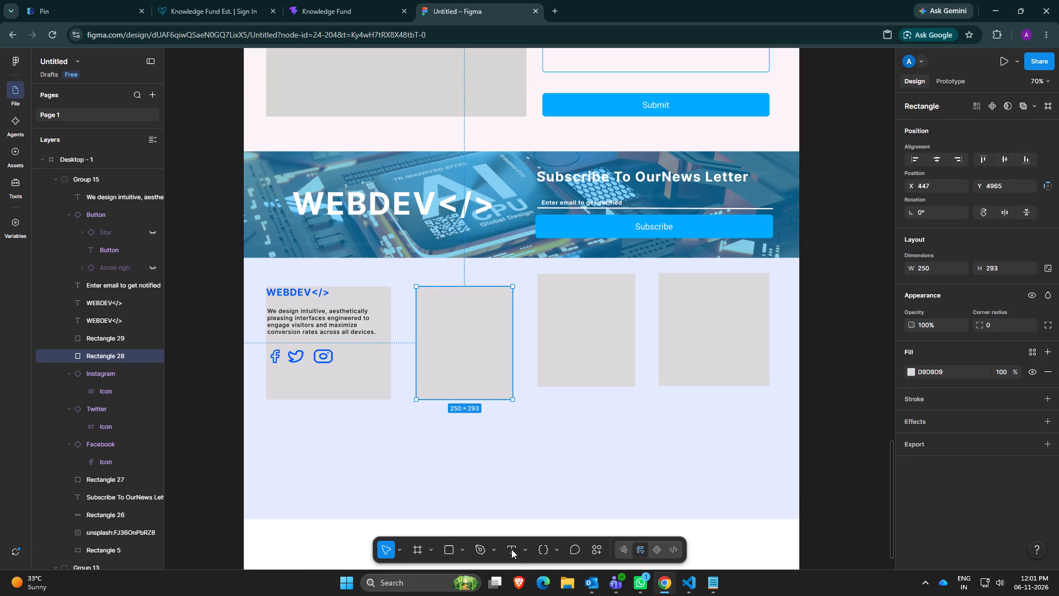
# Add the text "QUIK LINKS" near the top of the second column's rectangle, at about X 470, Y 4978.
pyautogui.click(511, 549)
pyautogui.click(425, 291)
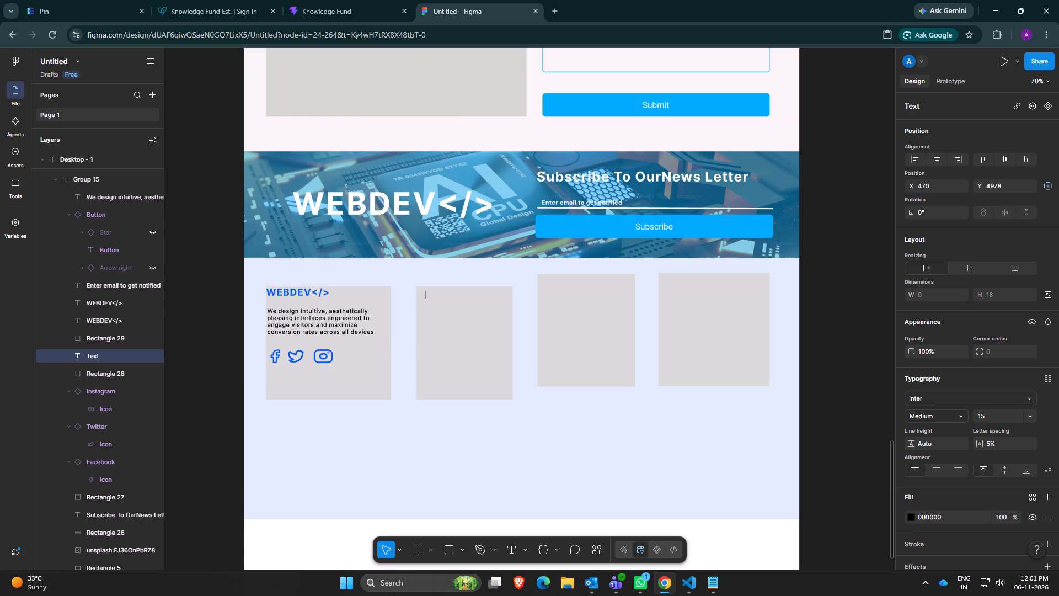
pyautogui.write('QUIK')
pyautogui.press('space')
pyautogui.write('LINKS')
# Try font size 25 on the QUIK LINKS heading, then set it to 20.
pyautogui.hotkey('ctrl', 'a')
pyautogui.click(995, 409)
pyautogui.press('BackSpace')
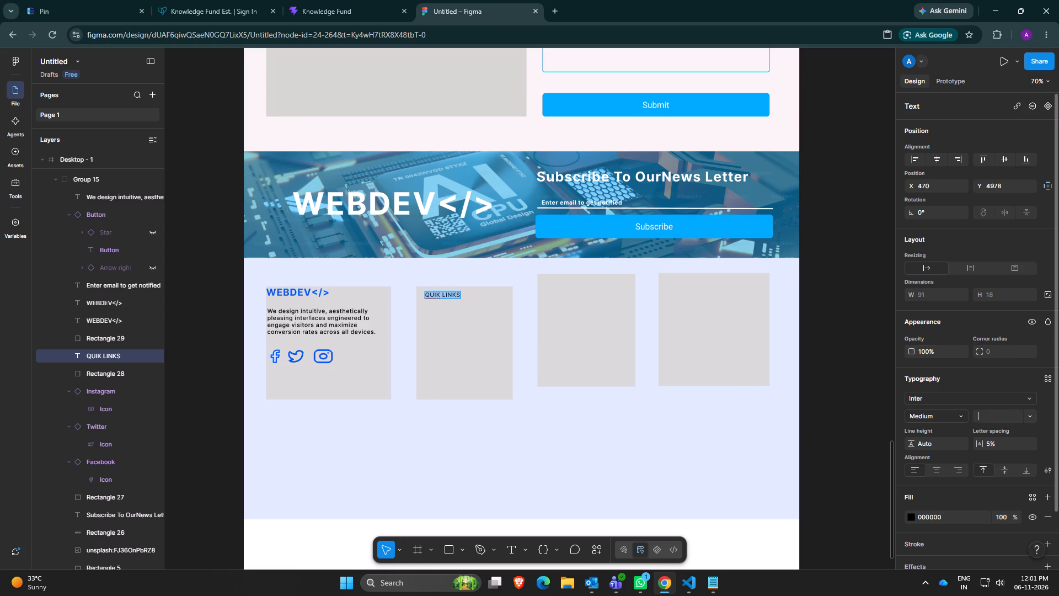
pyautogui.write('25')
pyautogui.press('Return')
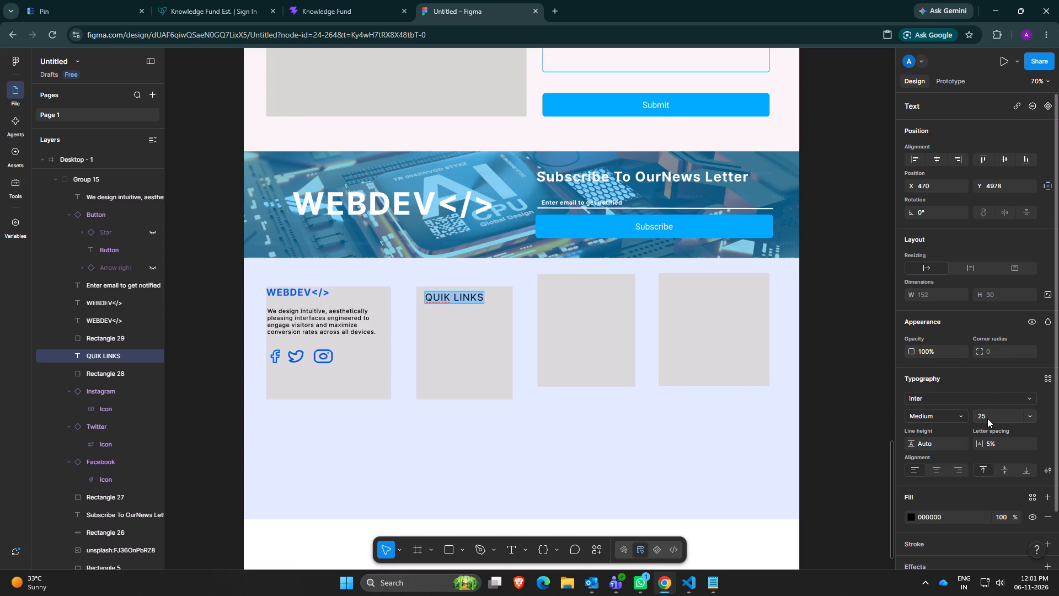
pyautogui.click(987, 418)
pyautogui.press('BackSpace')
pyautogui.write('20')
pyautogui.press('Return')
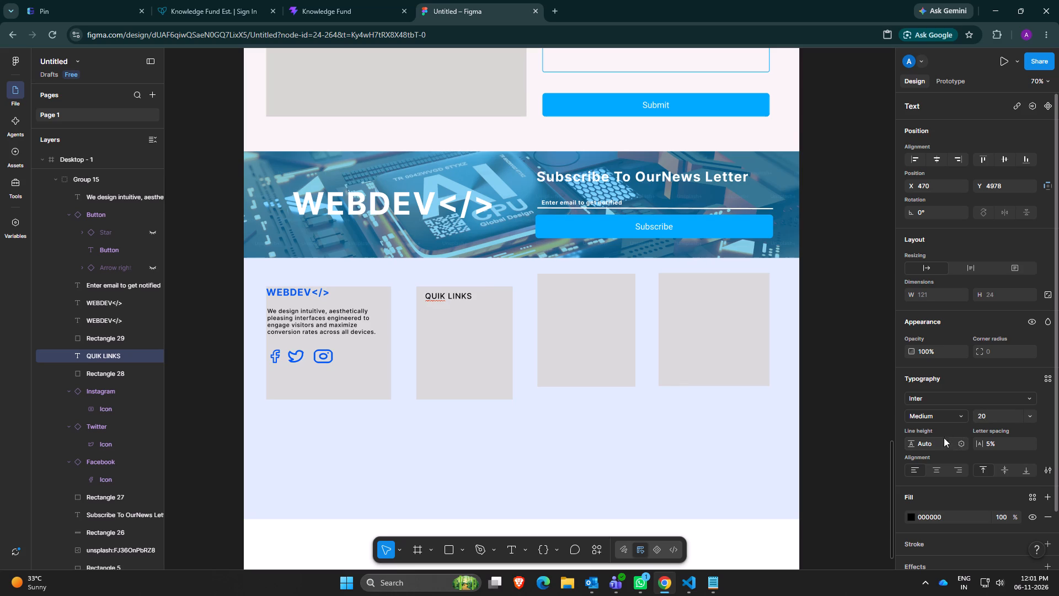
# Set the QUIK LINKS heading's font weight to Bold and finish editing the text.
pyautogui.click(940, 418)
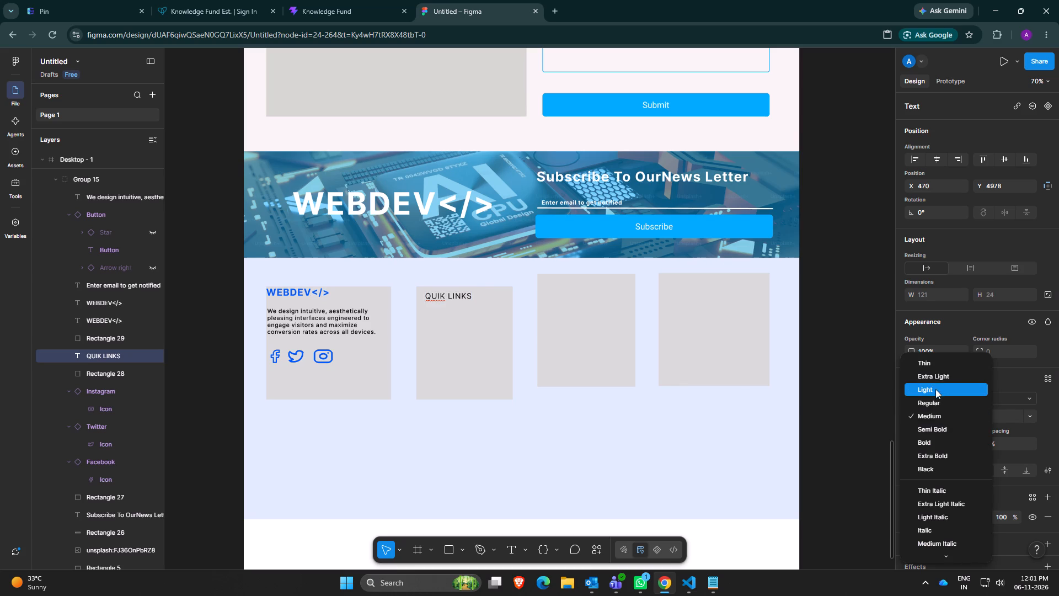
pyautogui.click(928, 446)
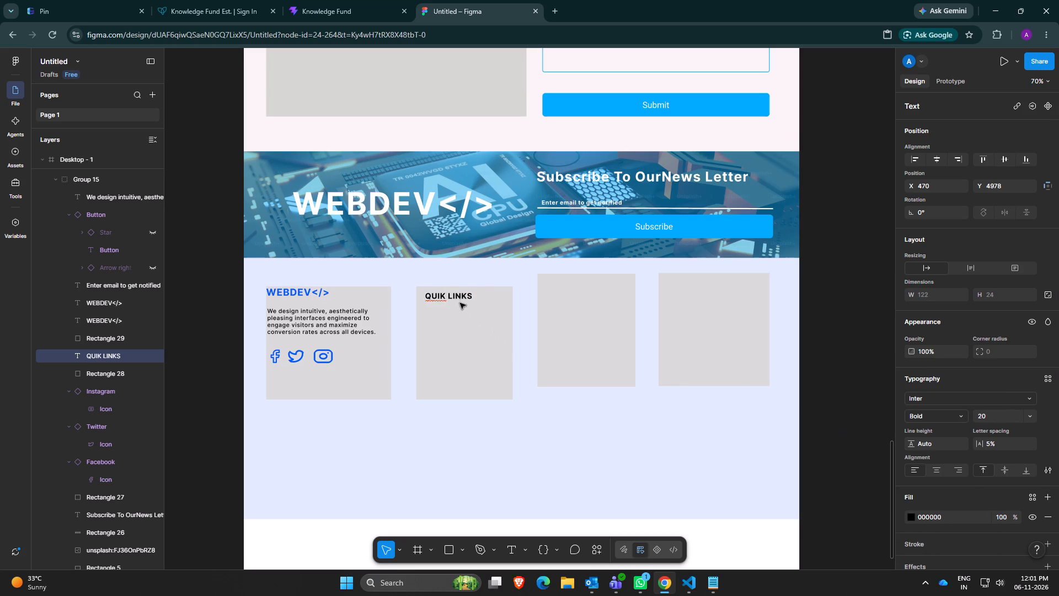
pyautogui.click(460, 298)
pyautogui.click(451, 337)
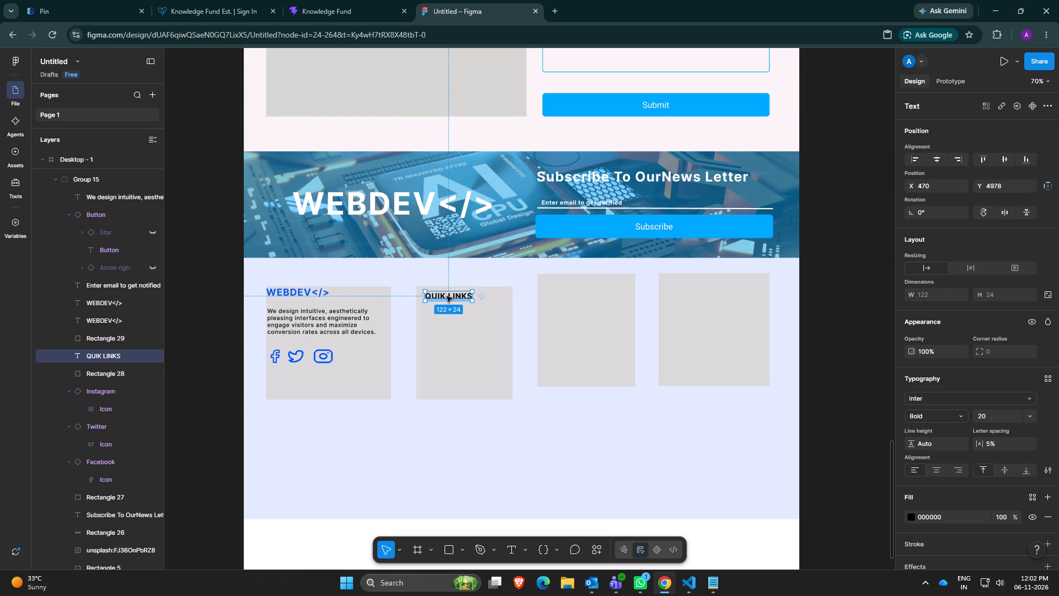
# Move the QUIK LINKS heading to the upper left corner of the second column's rectangle.
pyautogui.moveTo(447, 296); pyautogui.dragTo(437, 292)
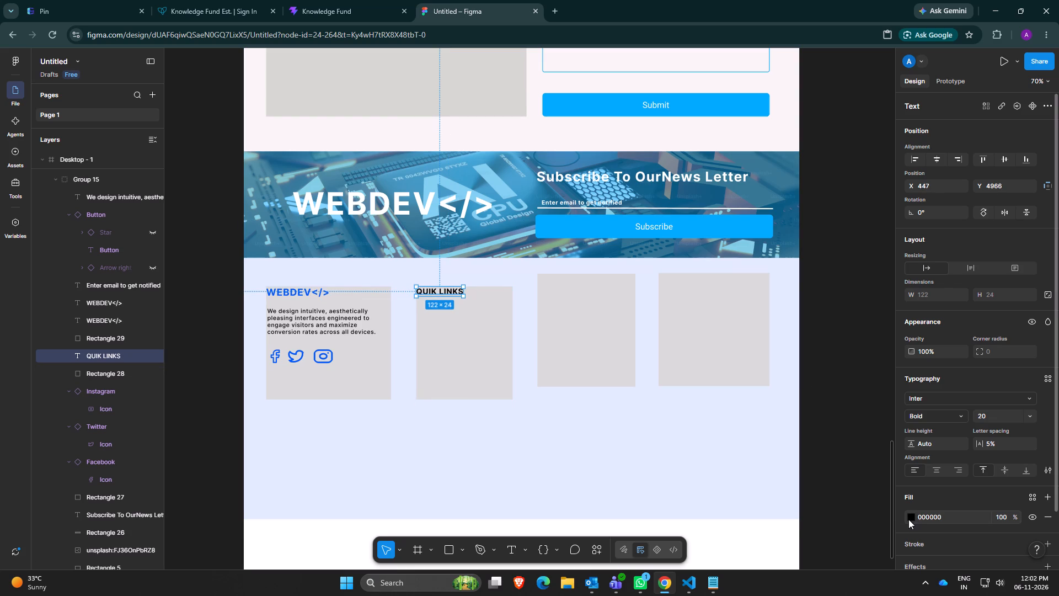
# Recolor the QUIK LINKS heading with the blue already used on this page for the WEBDEV</> heading.
pyautogui.click(908, 519)
pyautogui.click(793, 533)
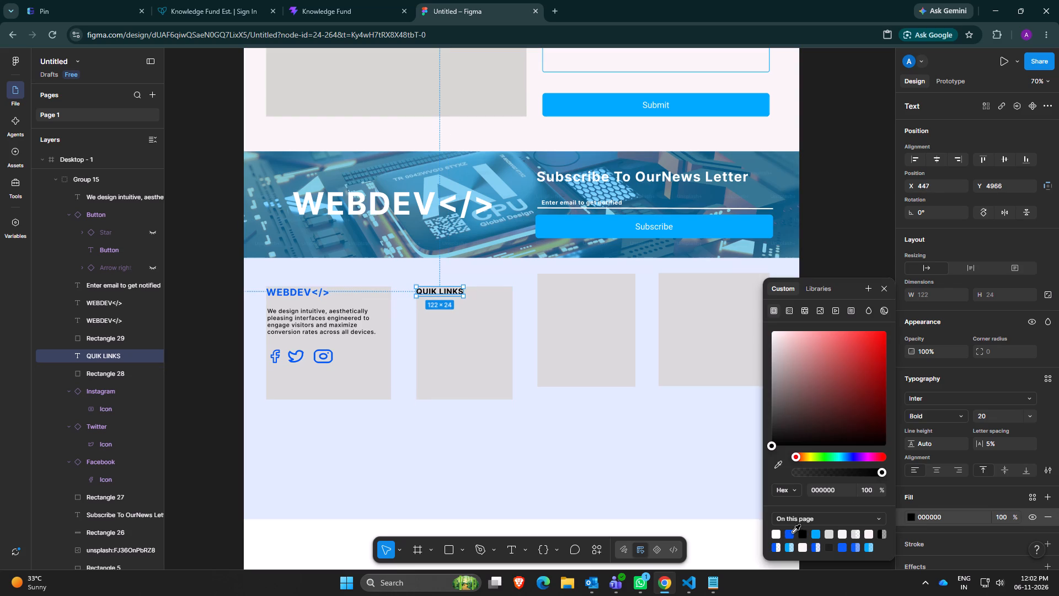
pyautogui.click(463, 329)
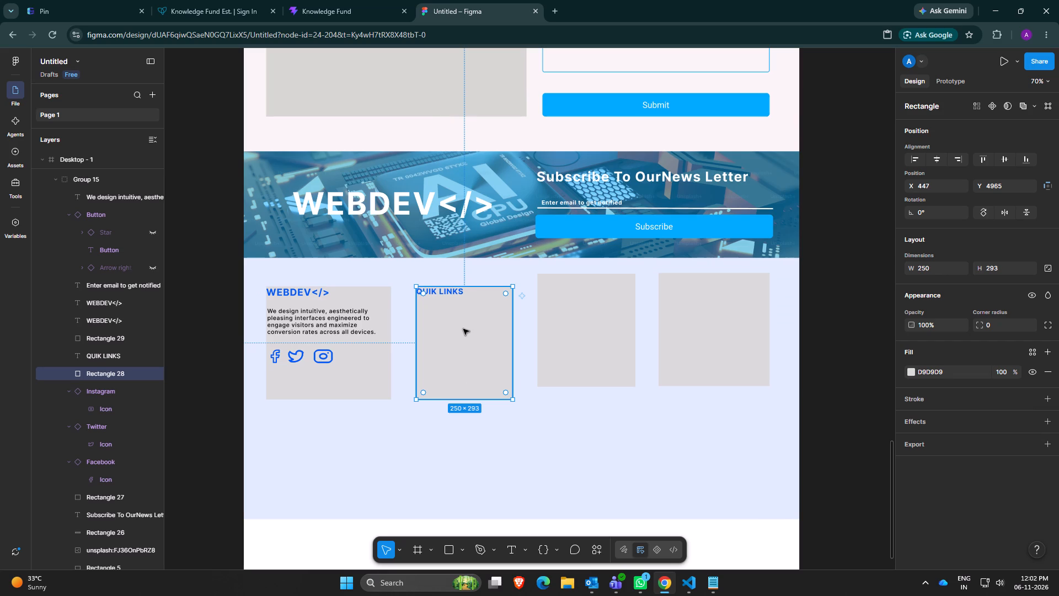
# Insert the Material 3 chevron_forward icon and place it just below the QUIK LINKS heading, aligned with its left edge at X 447, Y 5010.
pyautogui.click(430, 318)
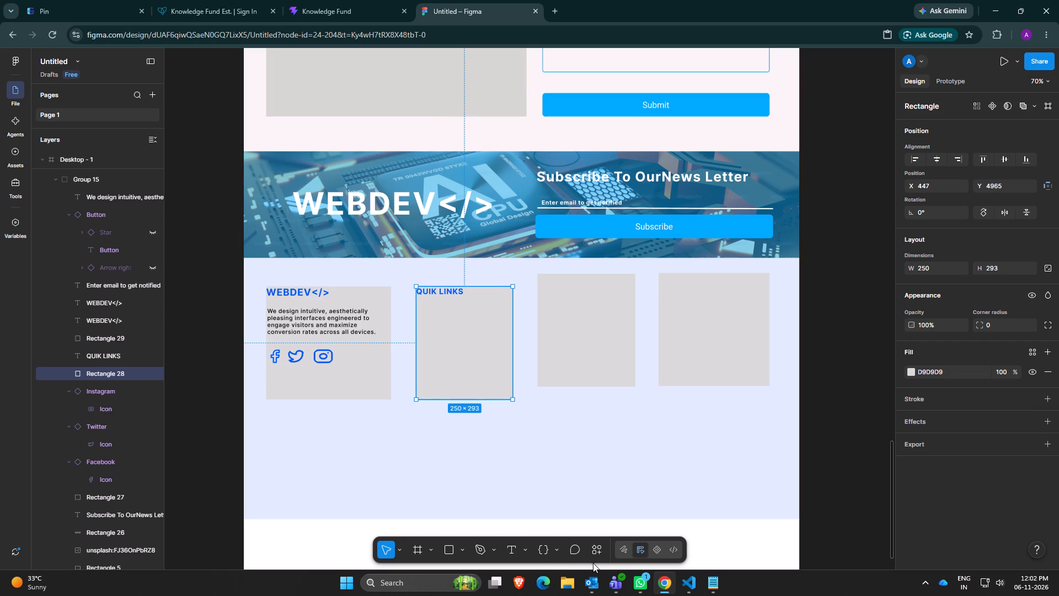
pyautogui.click(590, 548)
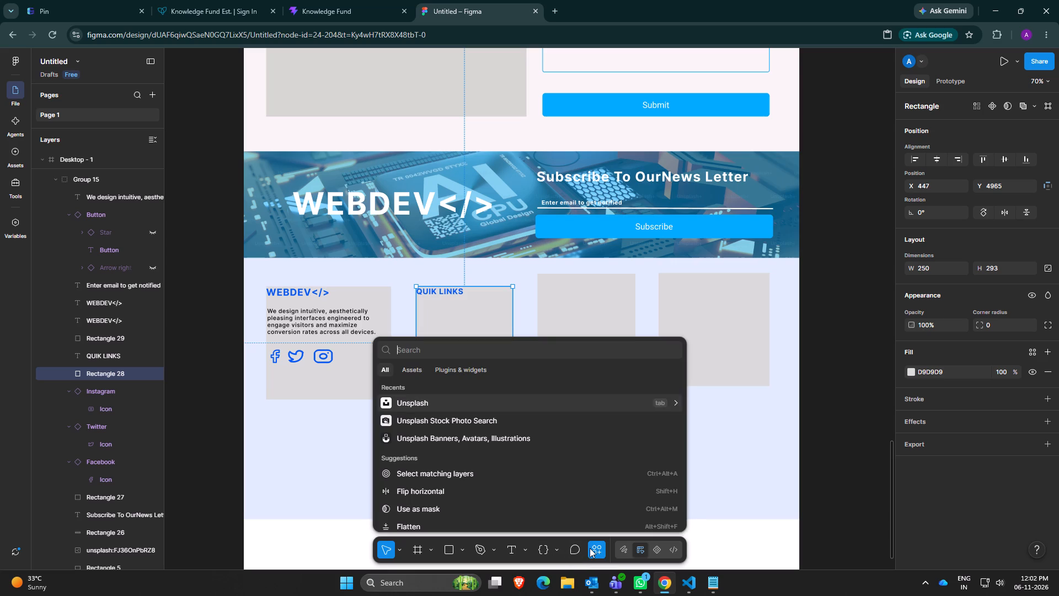
pyautogui.click(416, 367)
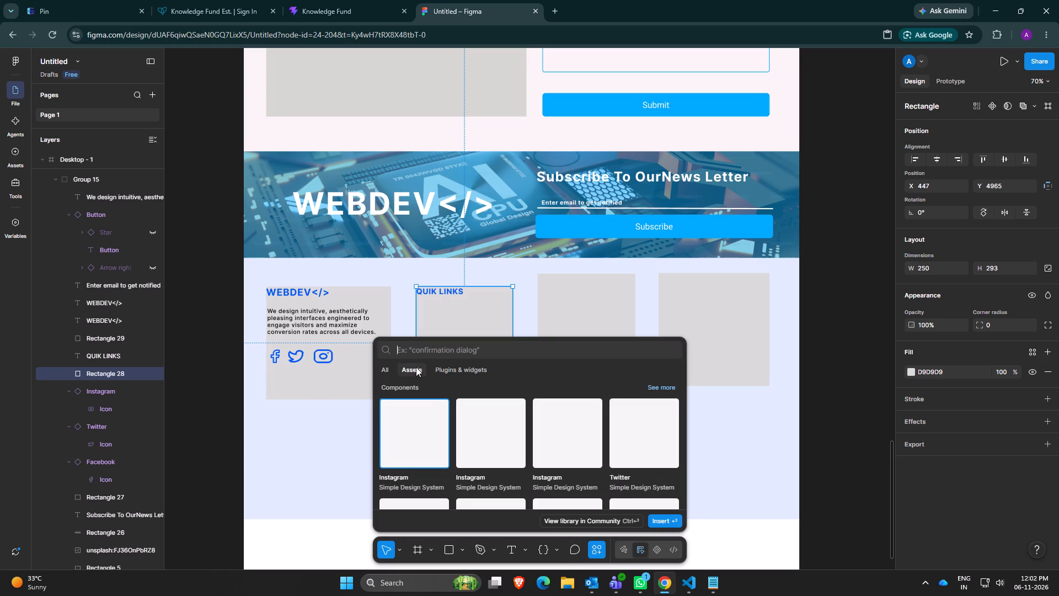
pyautogui.scroll(-3, 559, 402)
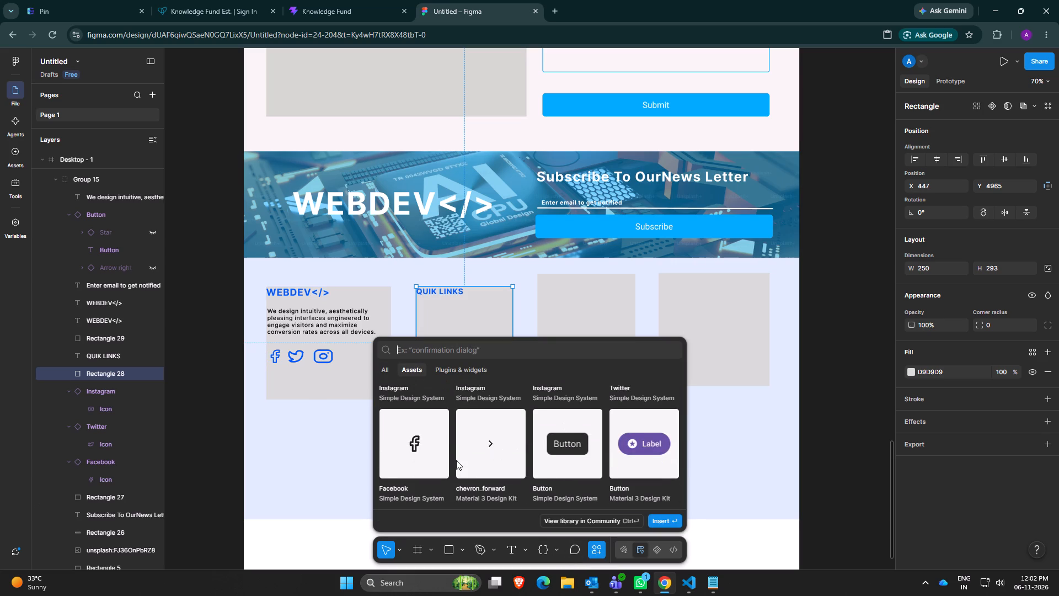
pyautogui.click(472, 455)
pyautogui.click(661, 519)
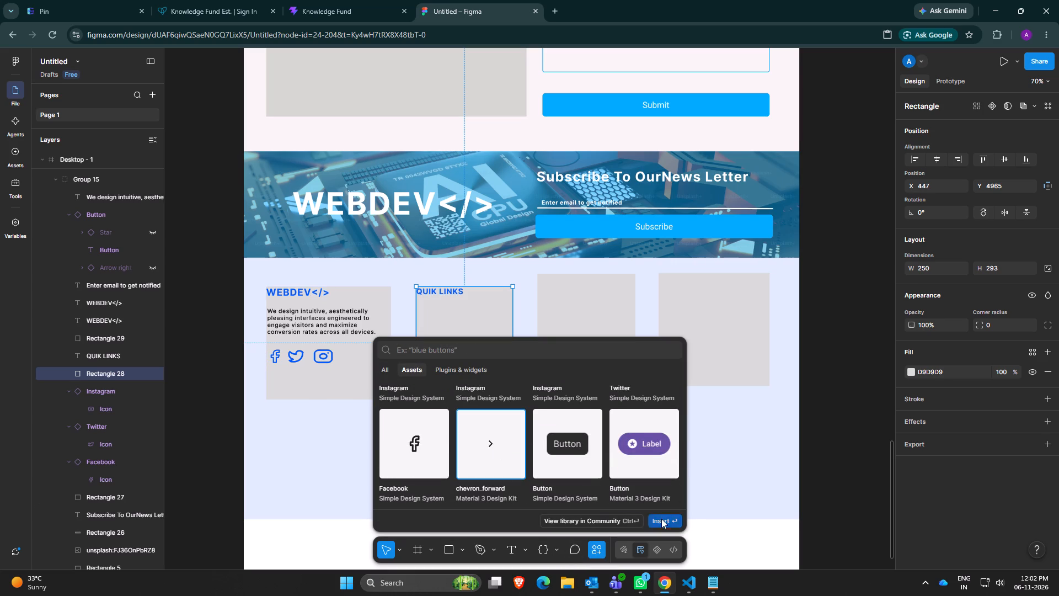
pyautogui.moveTo(522, 334); pyautogui.dragTo(450, 327)
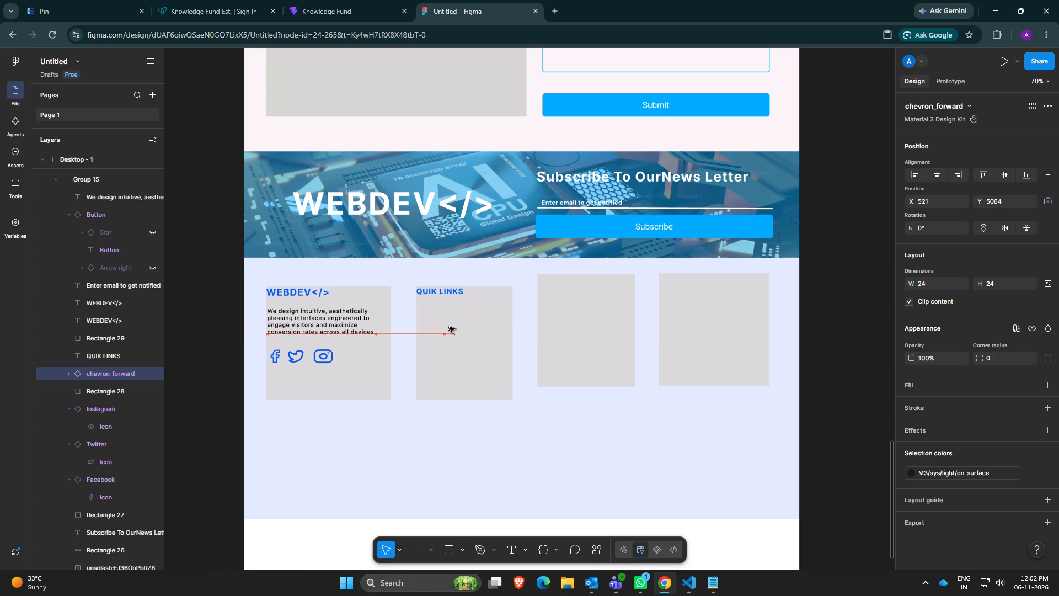
pyautogui.moveTo(450, 327); pyautogui.dragTo(420, 307)
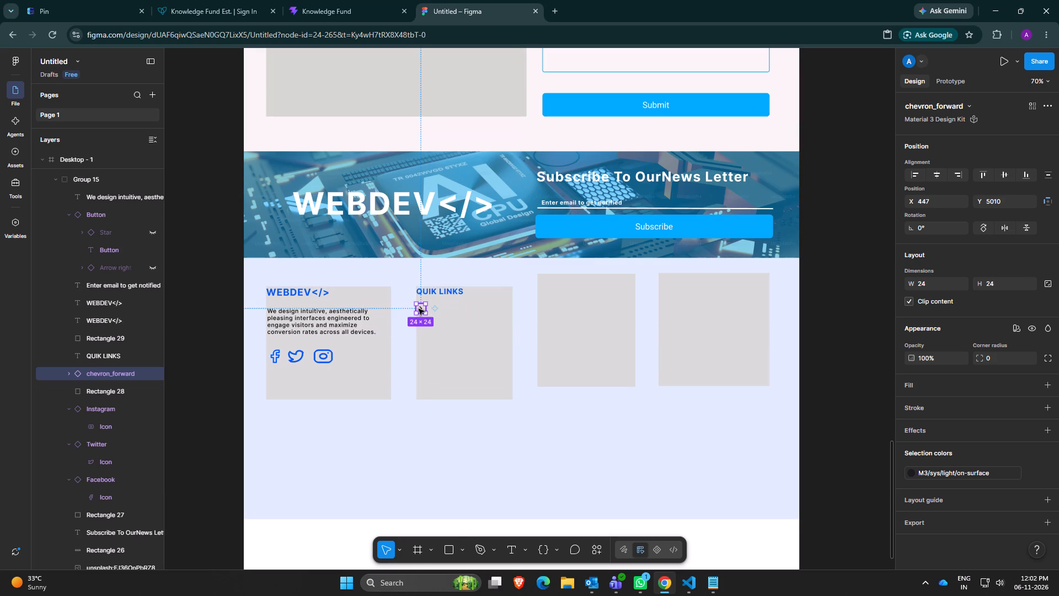
pyautogui.click(420, 309)
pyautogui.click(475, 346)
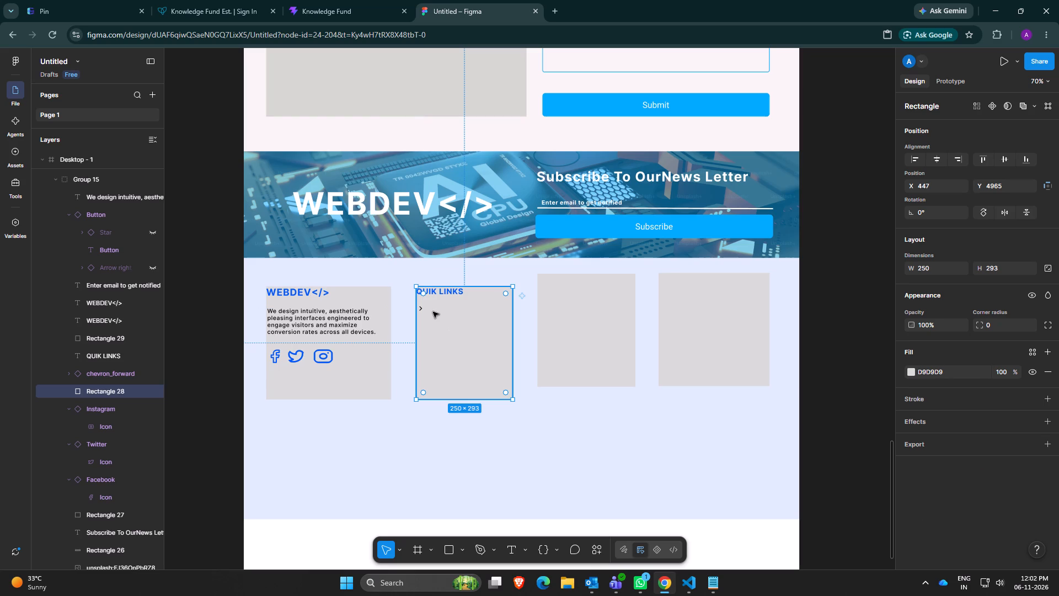
pyautogui.click(425, 312)
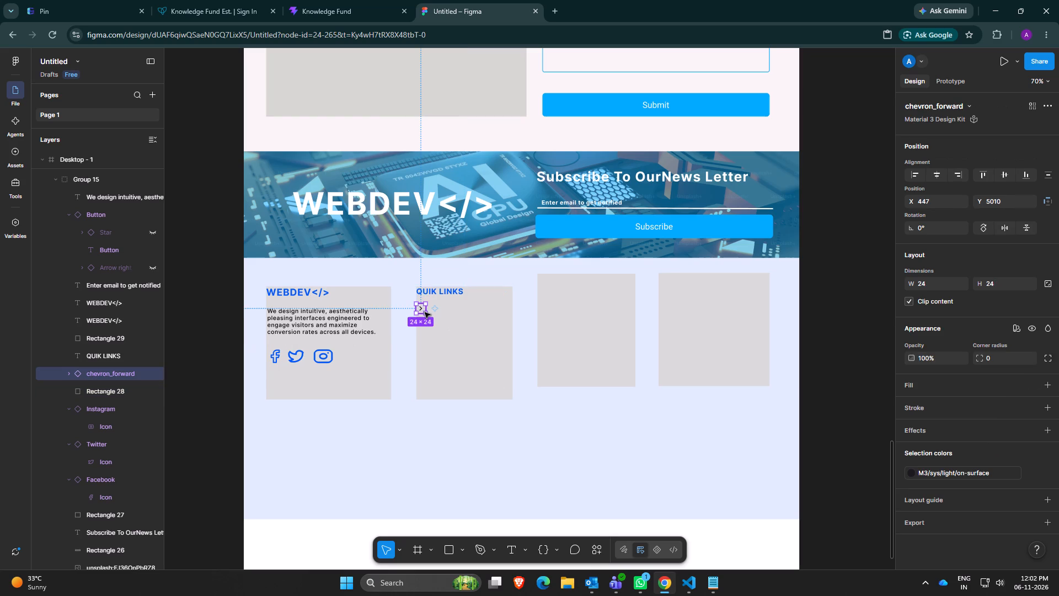
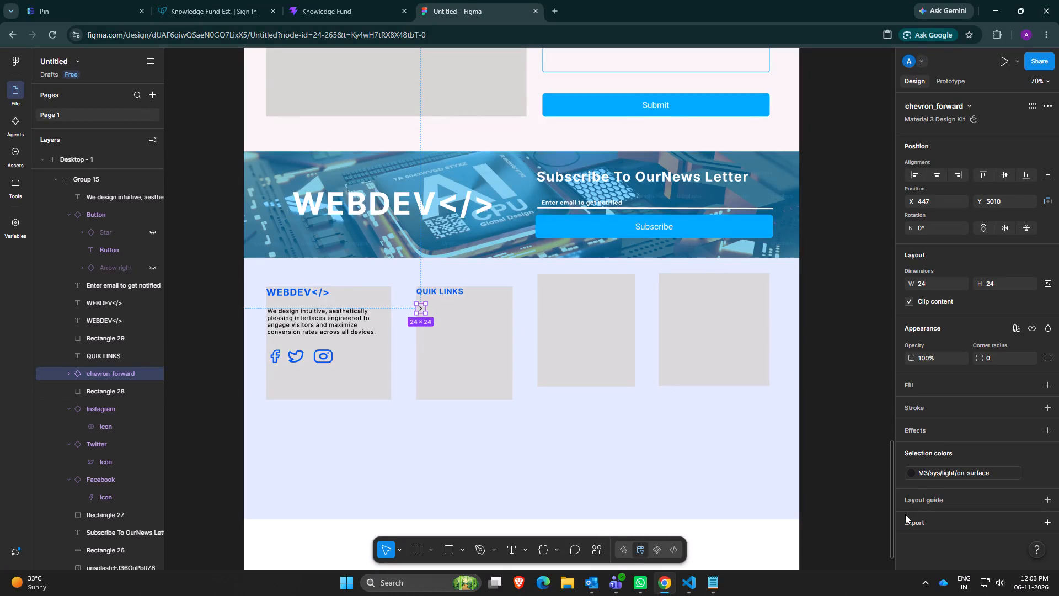
# Recolour the chevron icon below the QUIK LINKS heading to the page's blue, 0059FF.
pyautogui.click(911, 472)
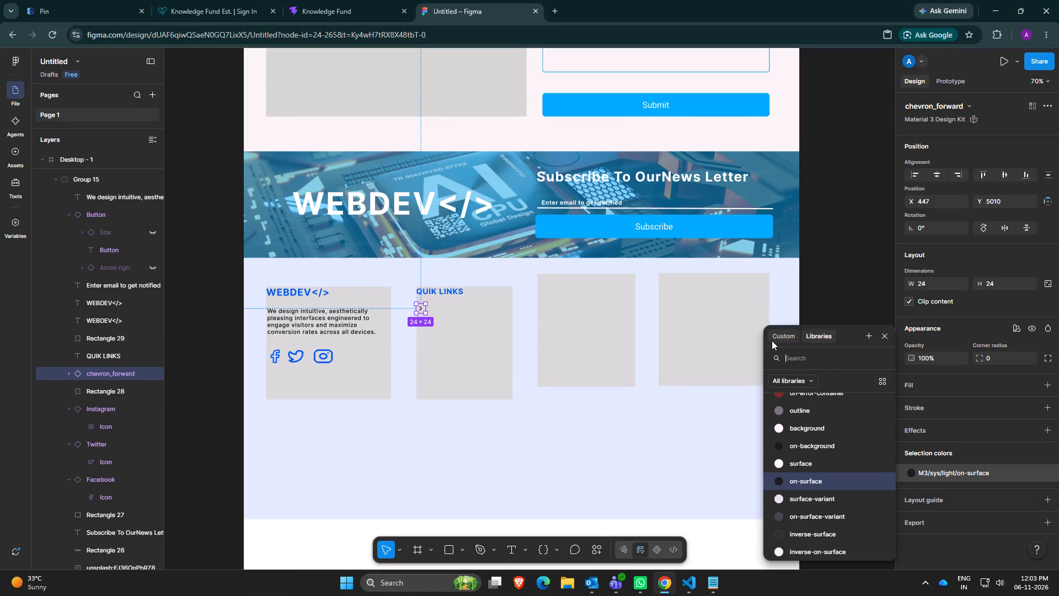
pyautogui.click(772, 340)
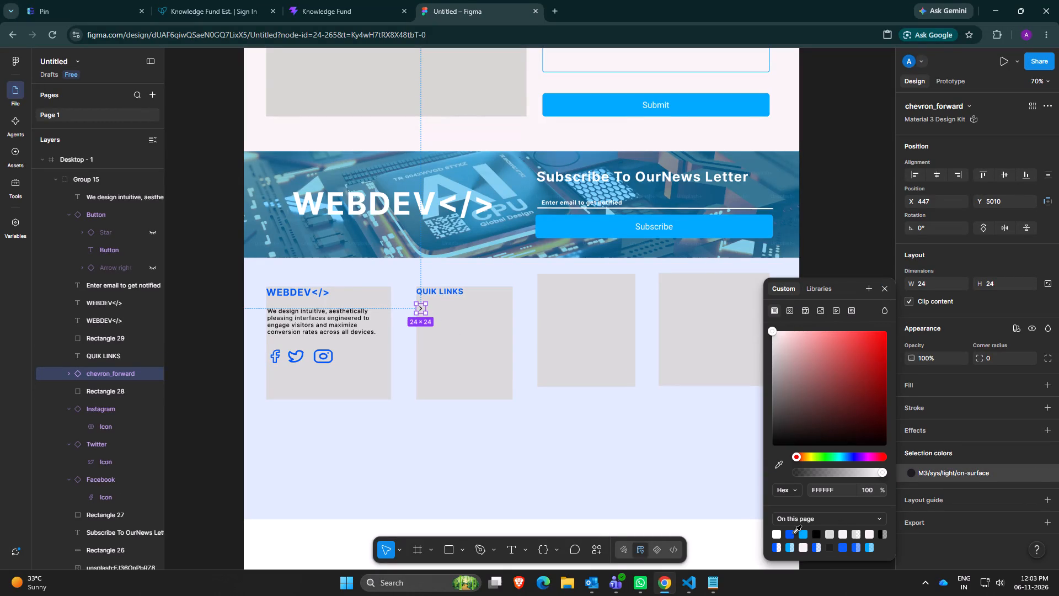
pyautogui.click(794, 533)
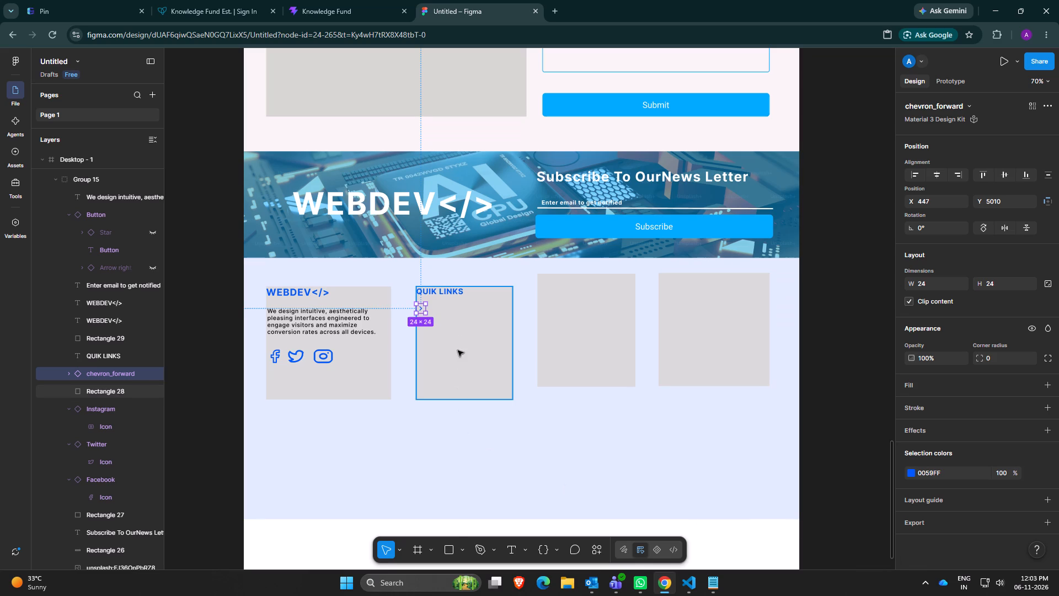
pyautogui.click(451, 310)
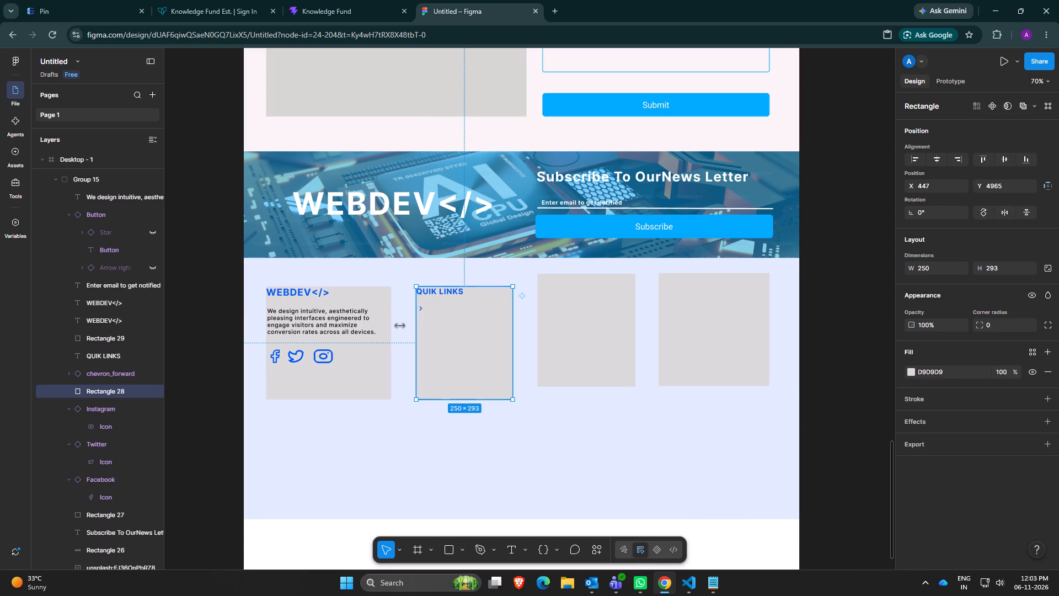
# Recolour the chevron icon under the QUIK LINKS heading to black, 000000.
pyautogui.click(425, 309)
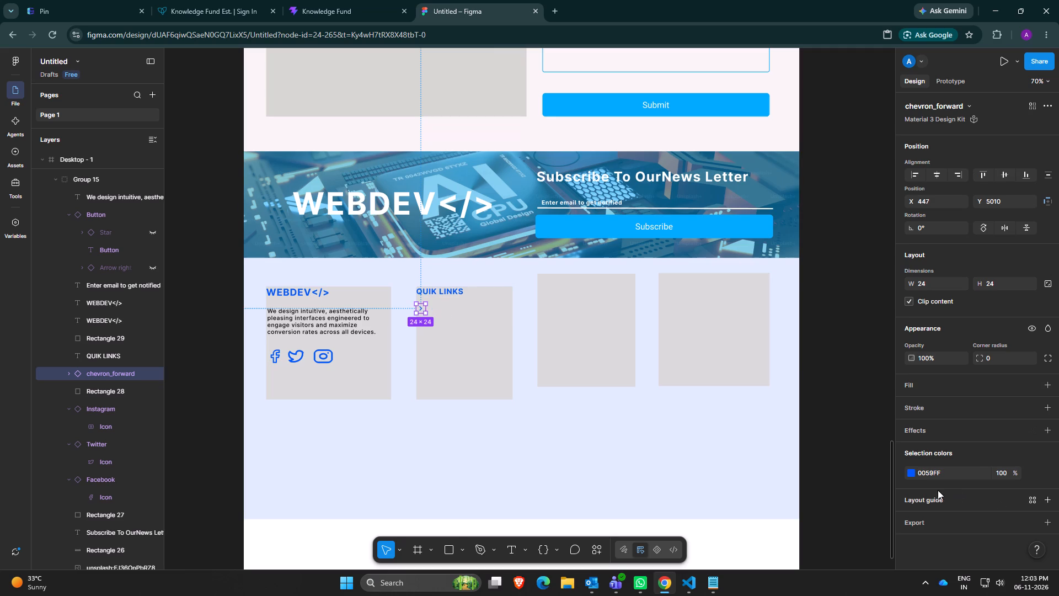
pyautogui.click(913, 473)
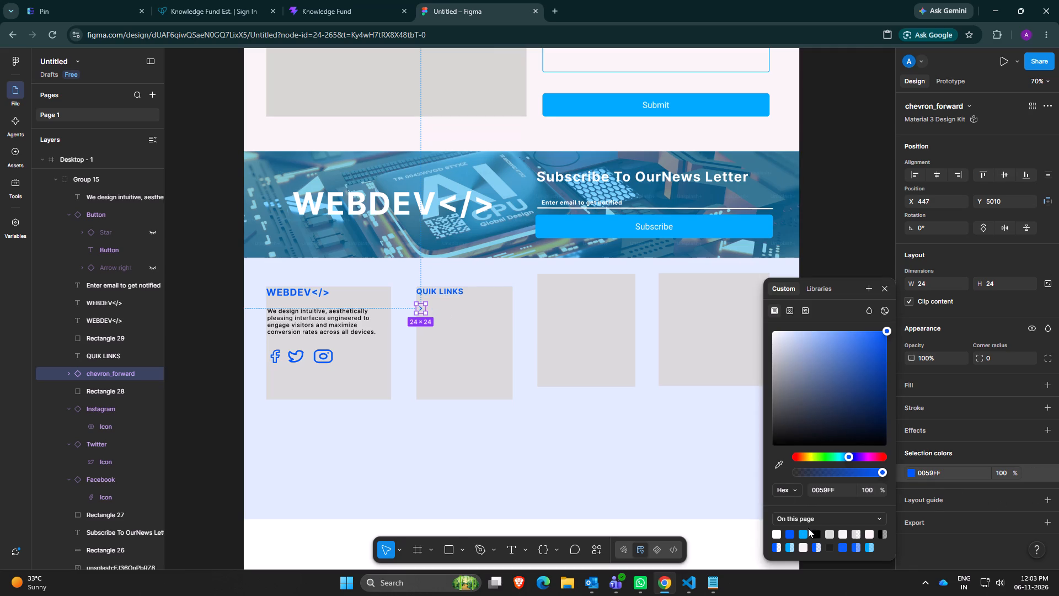
pyautogui.click(814, 531)
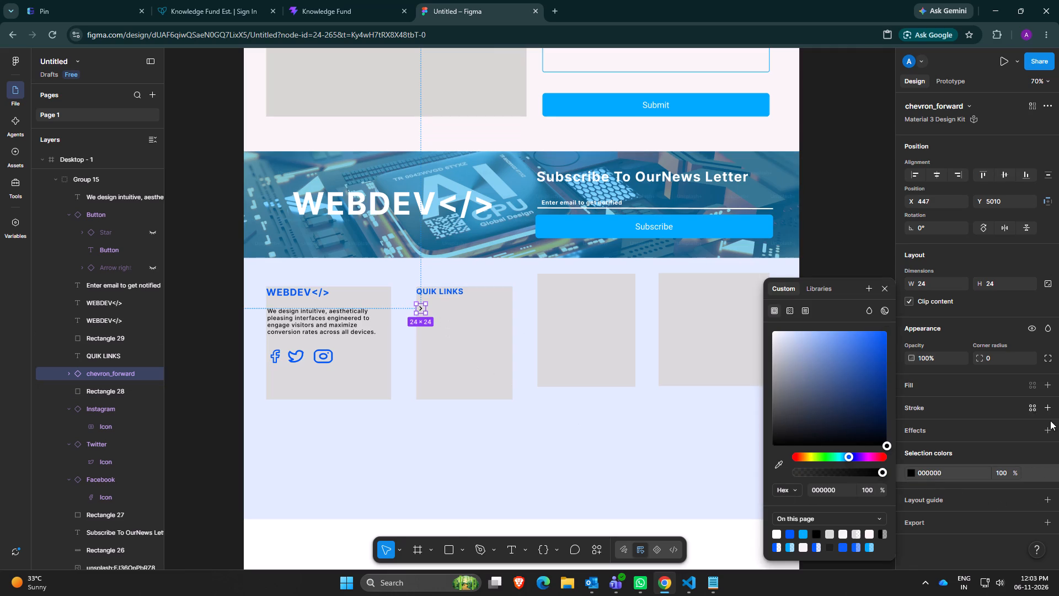
pyautogui.click(950, 561)
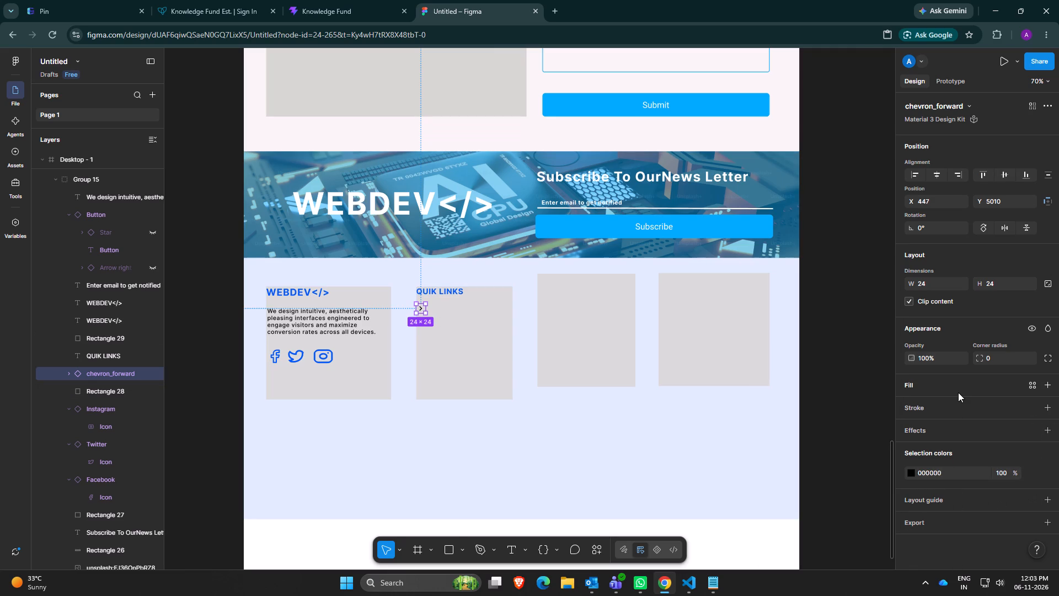
pyautogui.scroll(1, 958, 392)
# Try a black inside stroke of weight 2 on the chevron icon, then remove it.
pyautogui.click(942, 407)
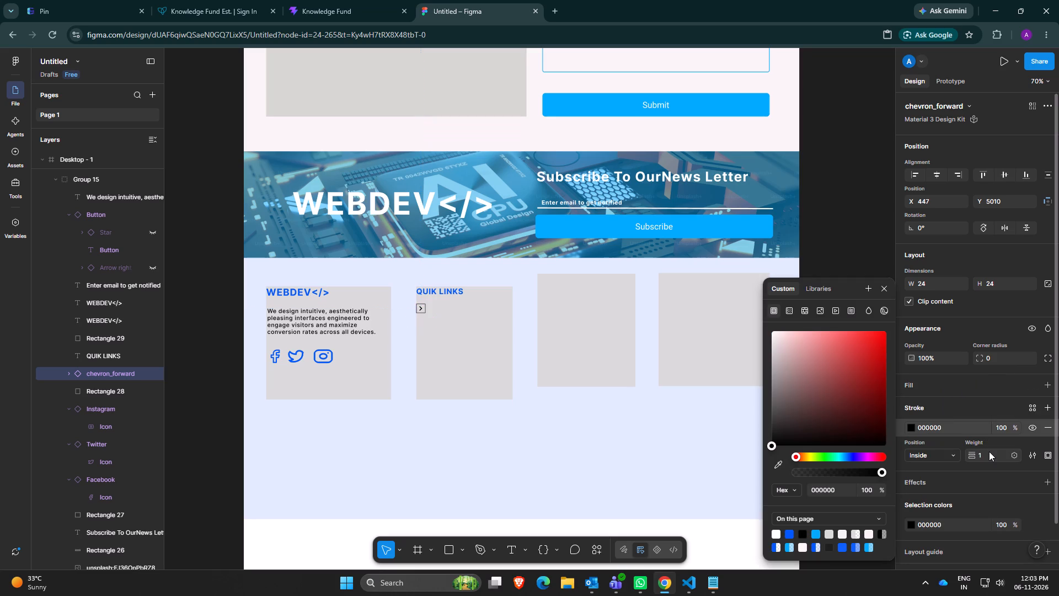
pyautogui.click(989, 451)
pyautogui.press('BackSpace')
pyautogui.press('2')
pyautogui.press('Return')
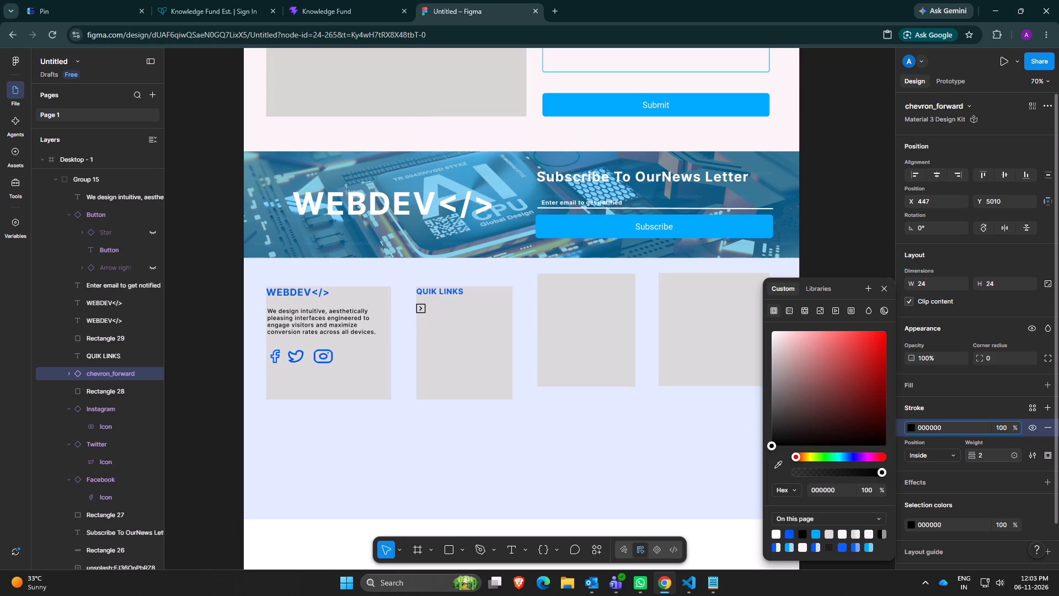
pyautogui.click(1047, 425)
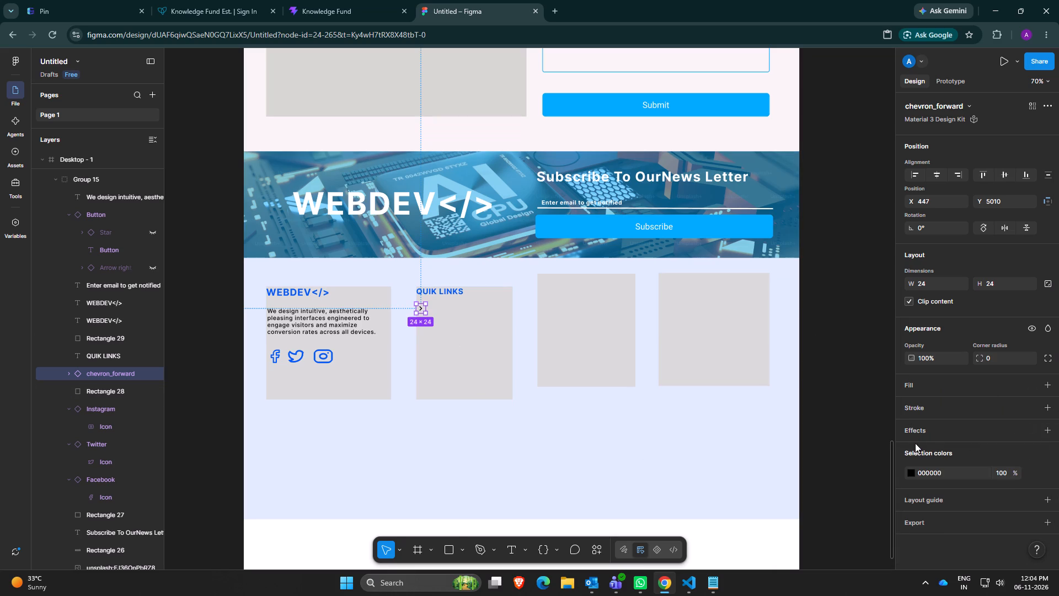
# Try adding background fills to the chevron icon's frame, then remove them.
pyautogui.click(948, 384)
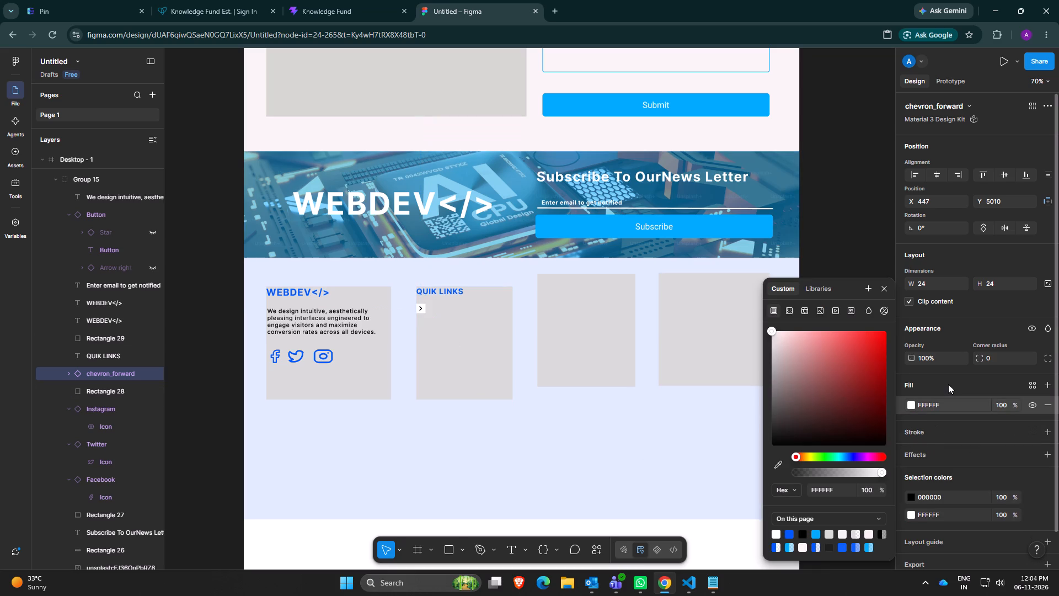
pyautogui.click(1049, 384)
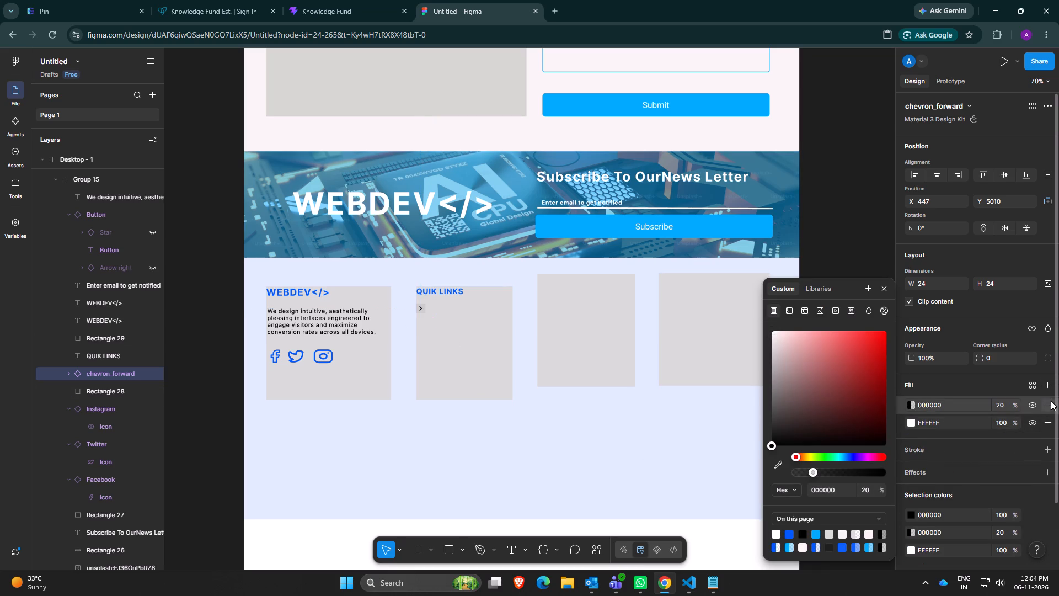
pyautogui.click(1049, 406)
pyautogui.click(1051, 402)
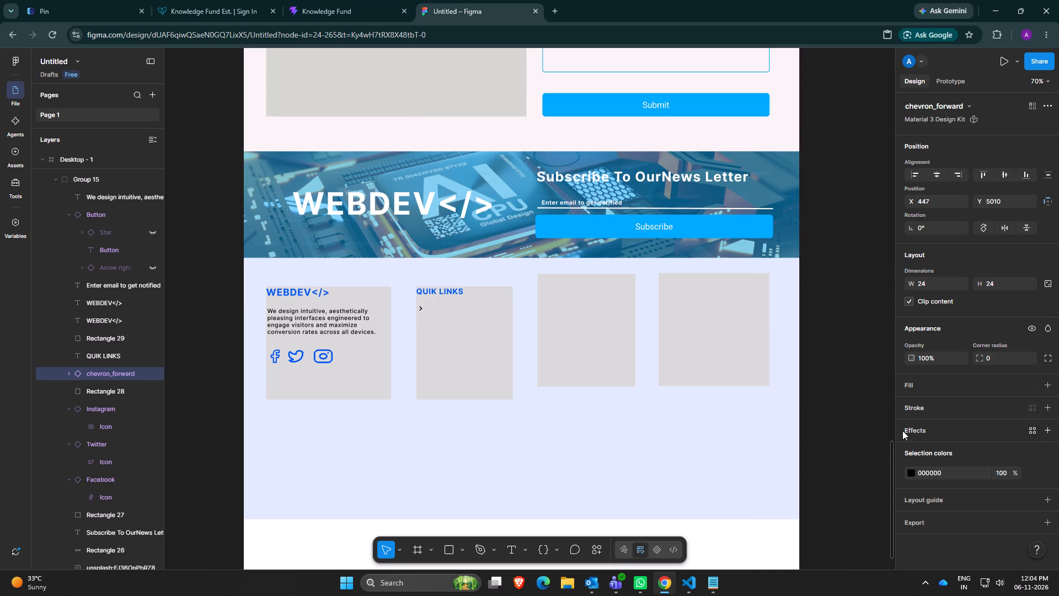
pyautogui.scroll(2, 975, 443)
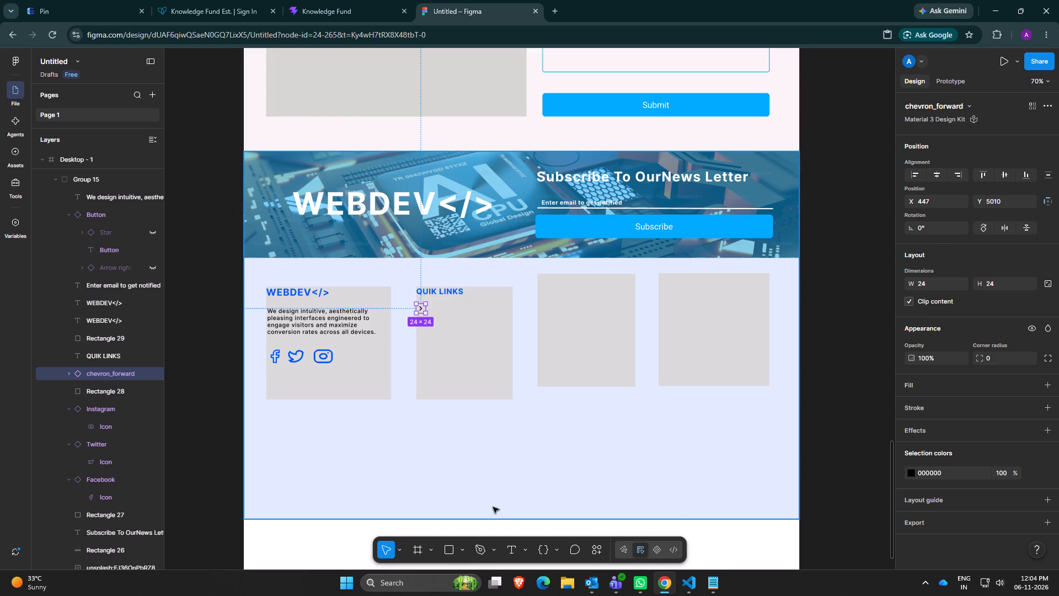
# Add the text "Home" beside the chevron icon in the QUIK LINKS column, at about X 492, Y 5016.
pyautogui.click(513, 550)
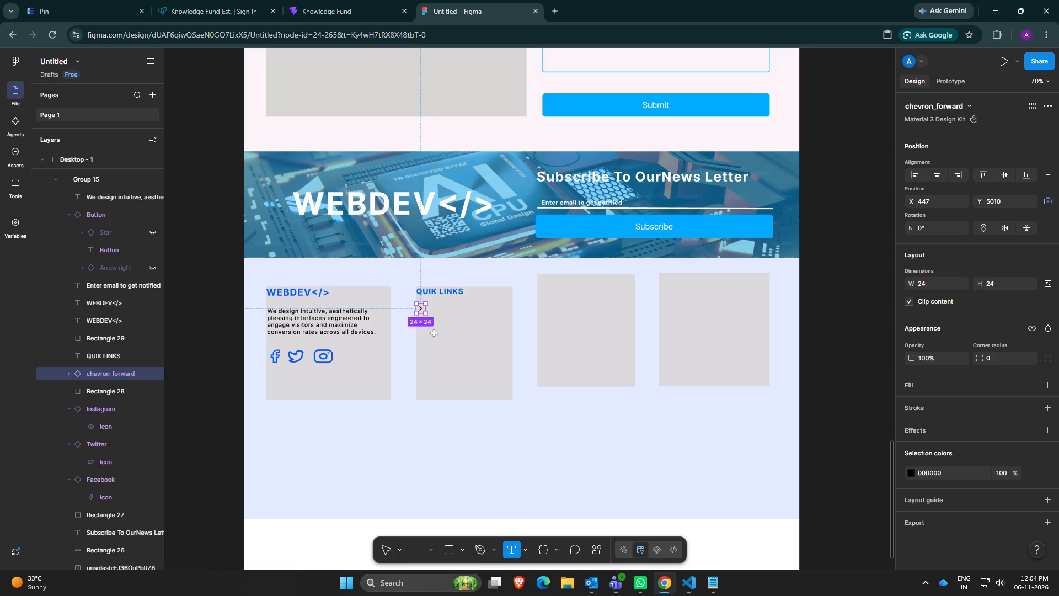
pyautogui.click(434, 306)
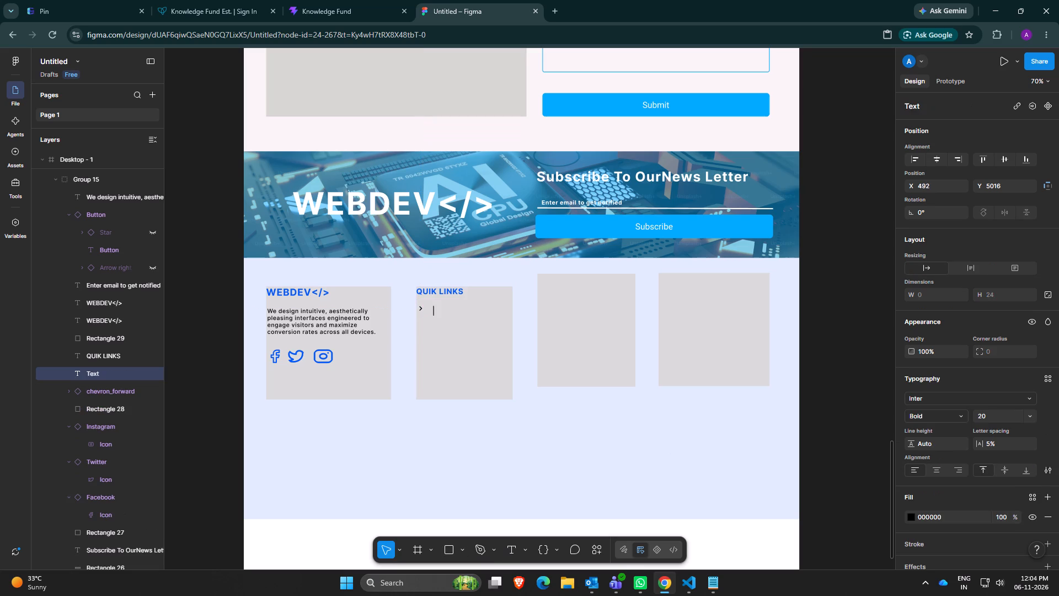
pyautogui.write('Home')
# Set the font size of the whole Home text to 15.
pyautogui.click(993, 416)
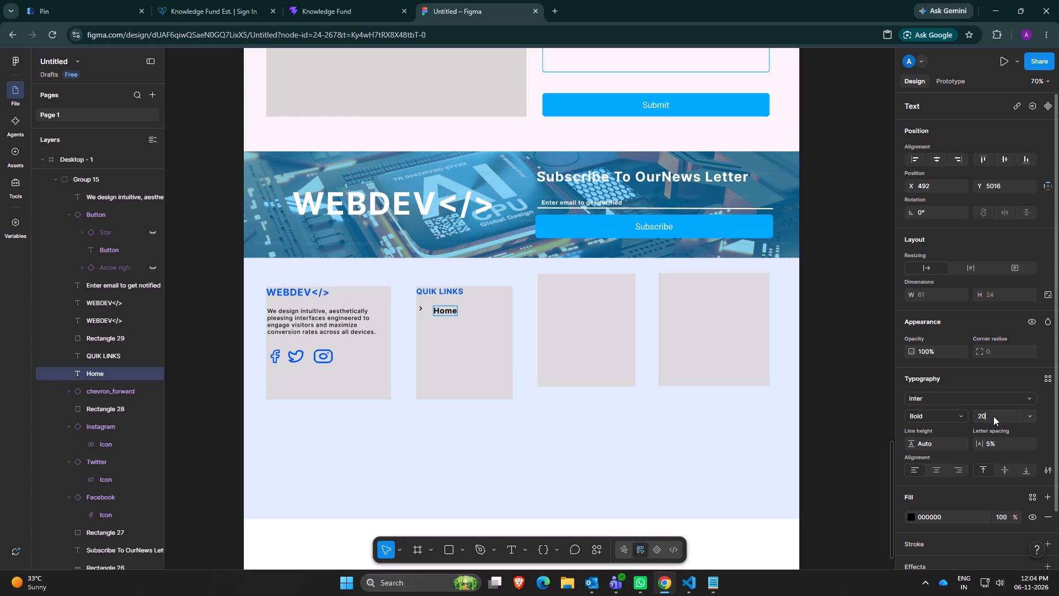
pyautogui.press('BackSpace')
pyautogui.write('15')
pyautogui.press('Return')
pyautogui.hotkey('ctrl', 'a')
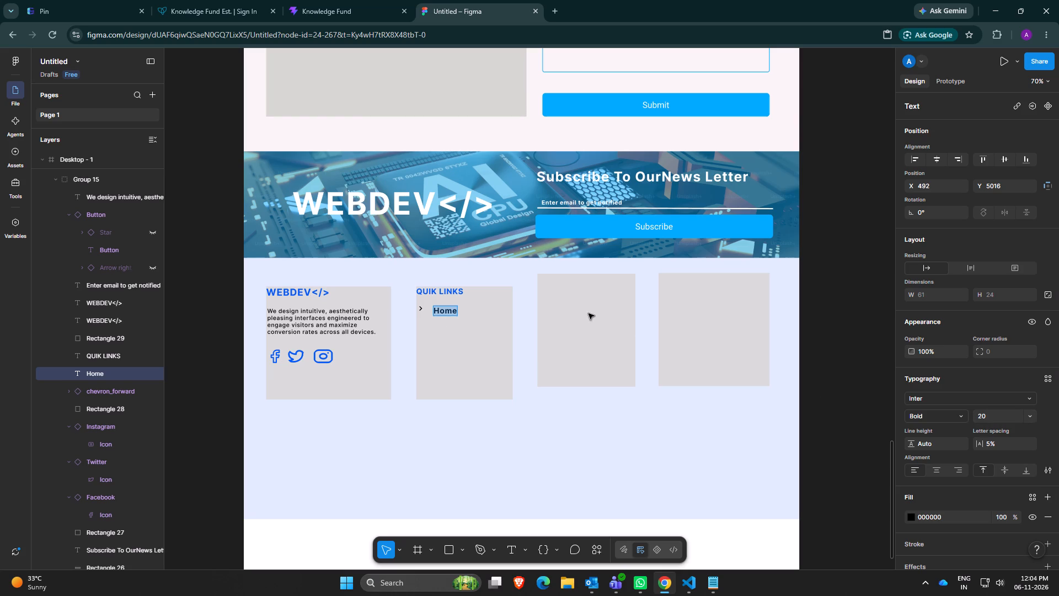
pyautogui.click(1015, 416)
pyautogui.press('BackSpace')
pyautogui.write('15')
pyautogui.press('Return')
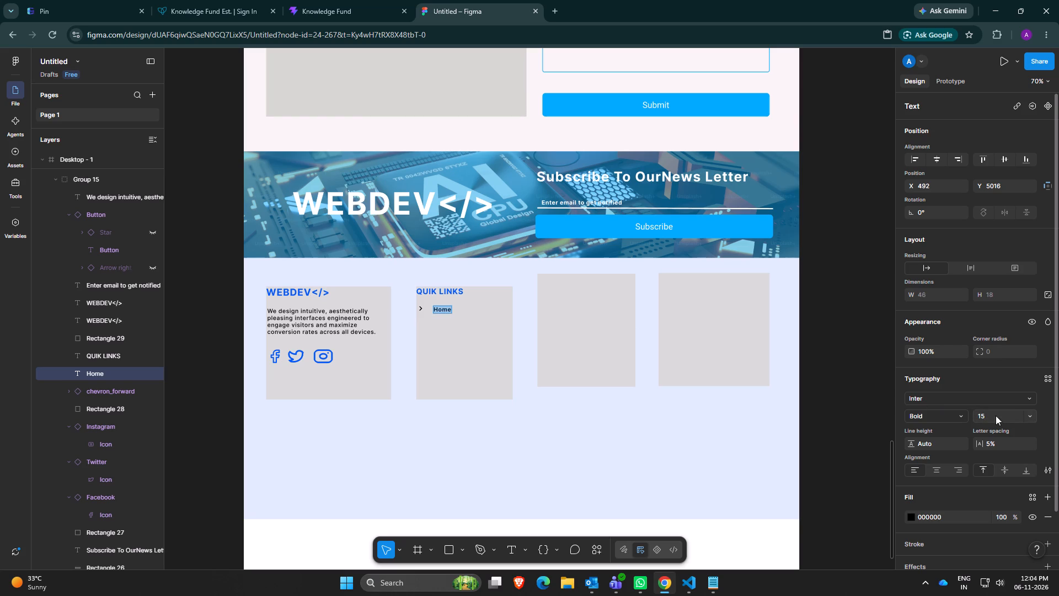
# Try Semi Bold on the Home text, then set its font weight to Medium and finish editing the text.
pyautogui.click(956, 416)
pyautogui.click(946, 404)
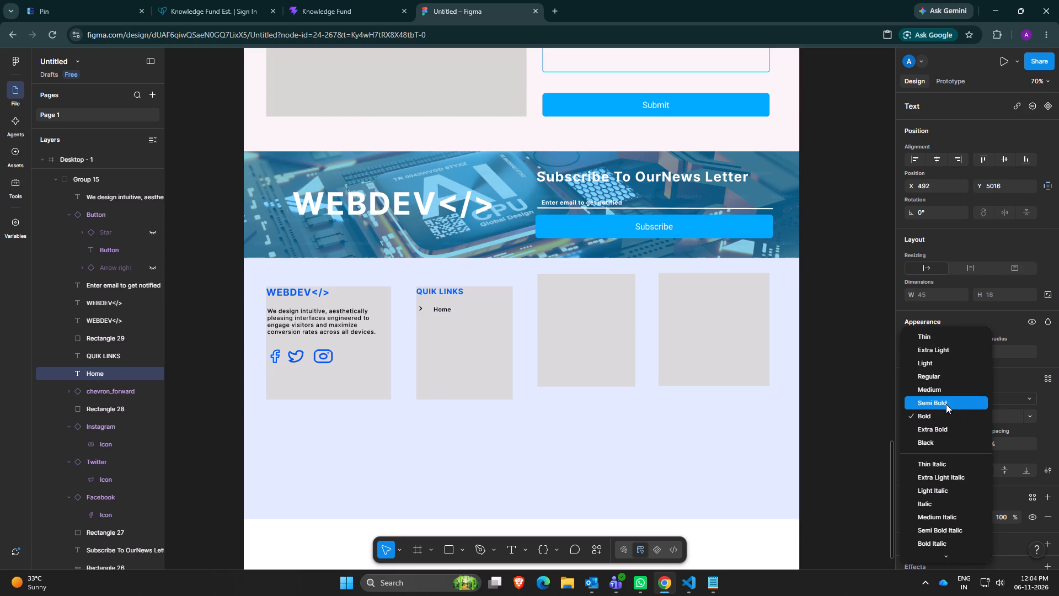
pyautogui.click(928, 416)
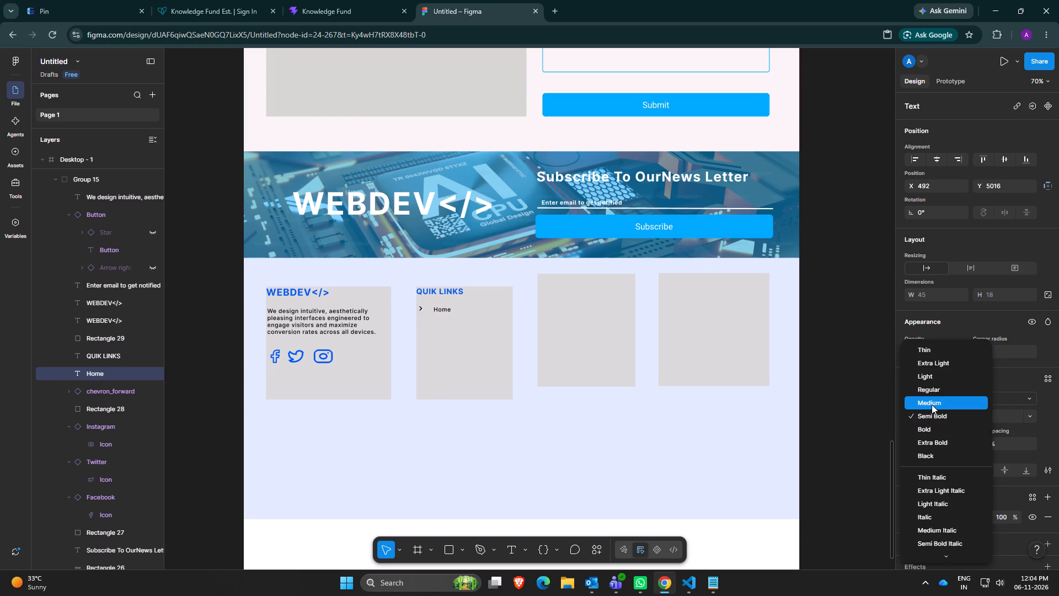
pyautogui.click(932, 403)
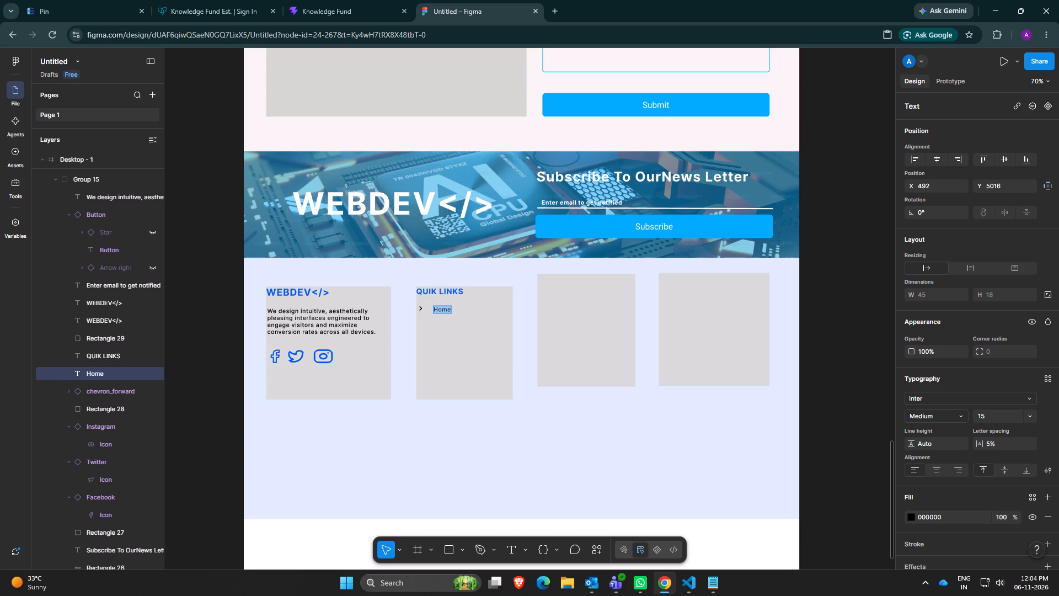
pyautogui.click(450, 329)
# Move the Home text directly against the chevron icon and level with it, at about X 471, Y 5013.
pyautogui.moveTo(443, 309); pyautogui.dragTo(443, 309)
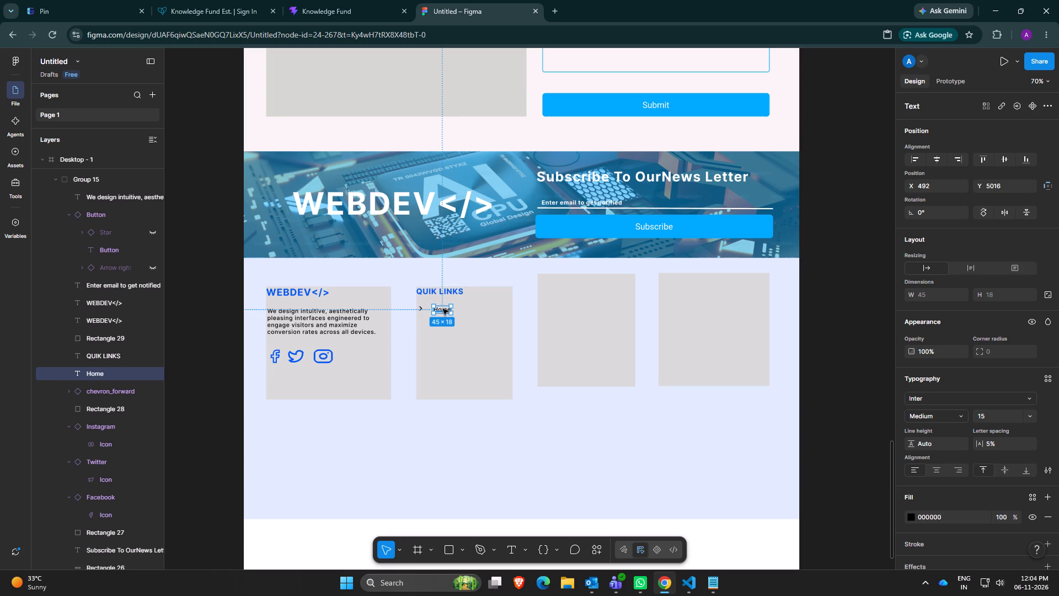
pyautogui.moveTo(443, 309); pyautogui.dragTo(437, 308)
pyautogui.click(428, 376)
# Group the Home text with the chevron icon.
pyautogui.click(435, 311)
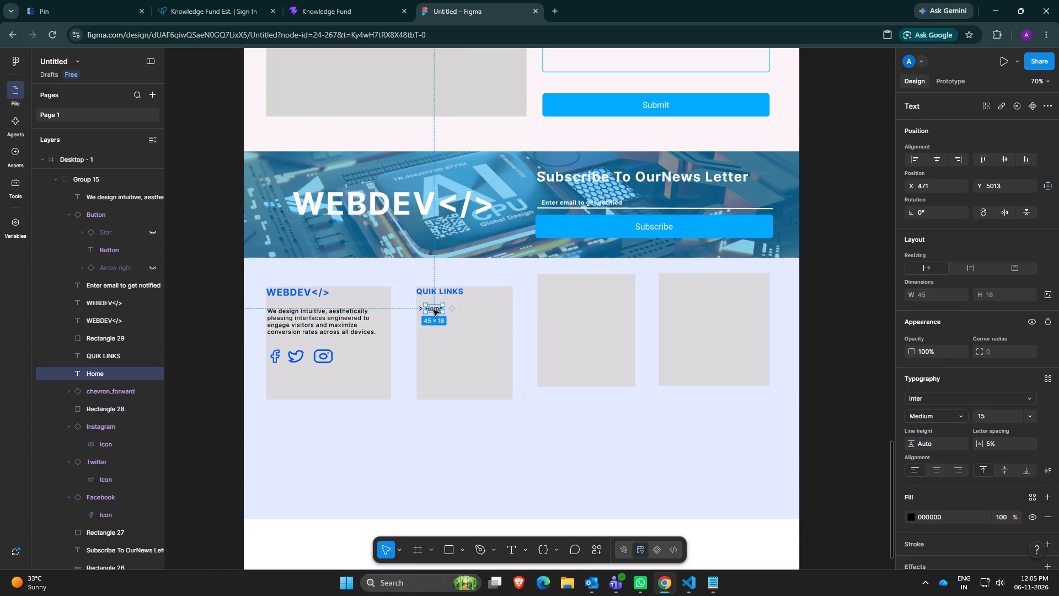
pyautogui.keyDown('ctrl'); pyautogui.click(110, 391); pyautogui.keyUp('ctrl')
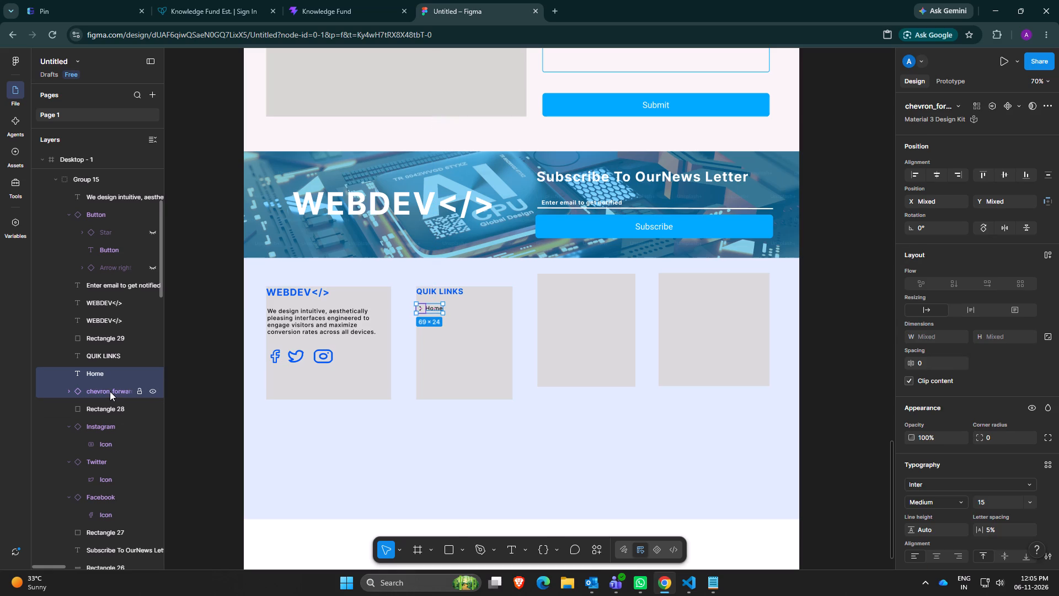
pyautogui.hotkey('ctrl', 'g')
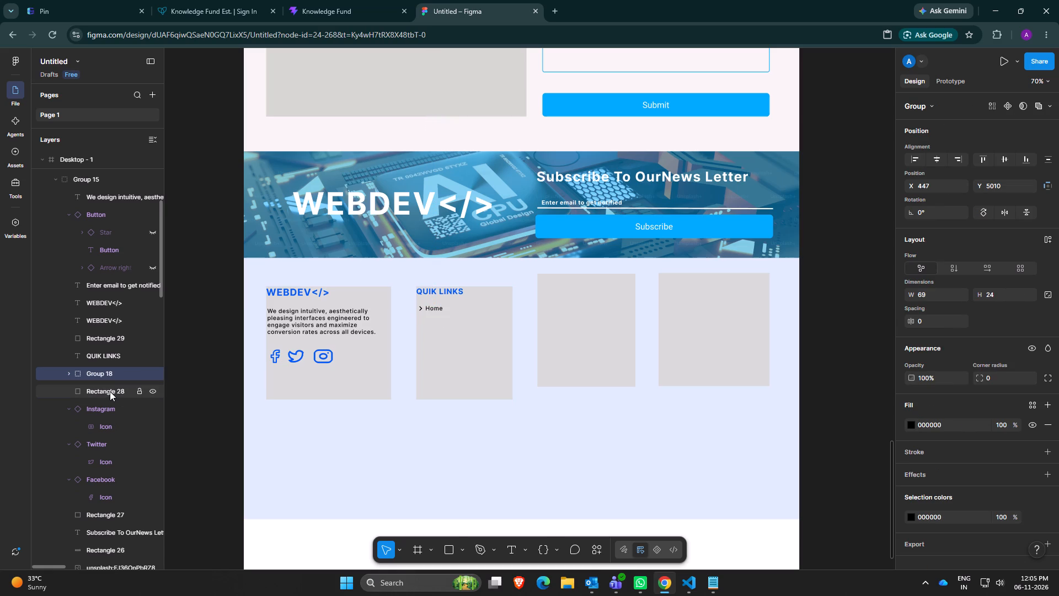
# Duplicate the chevron and Home group four times straight down the QUIK LINKS column, with rows spaced evenly about 42 px apart.
pyautogui.click(108, 373)
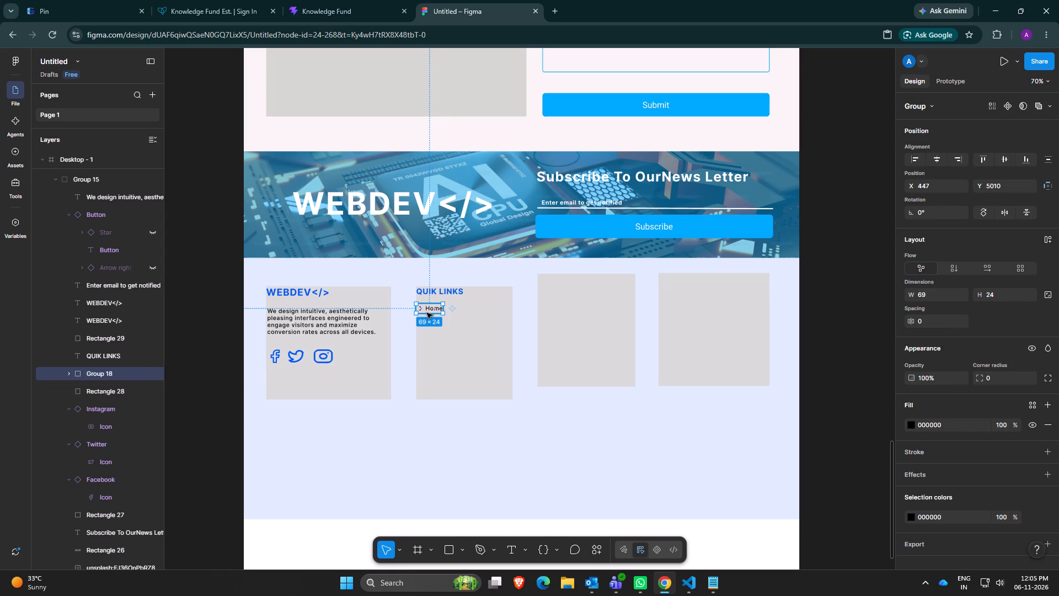
pyautogui.keyDown('alt'); pyautogui.moveTo(427, 313); pyautogui.dragTo(425, 324); pyautogui.keyUp('alt')
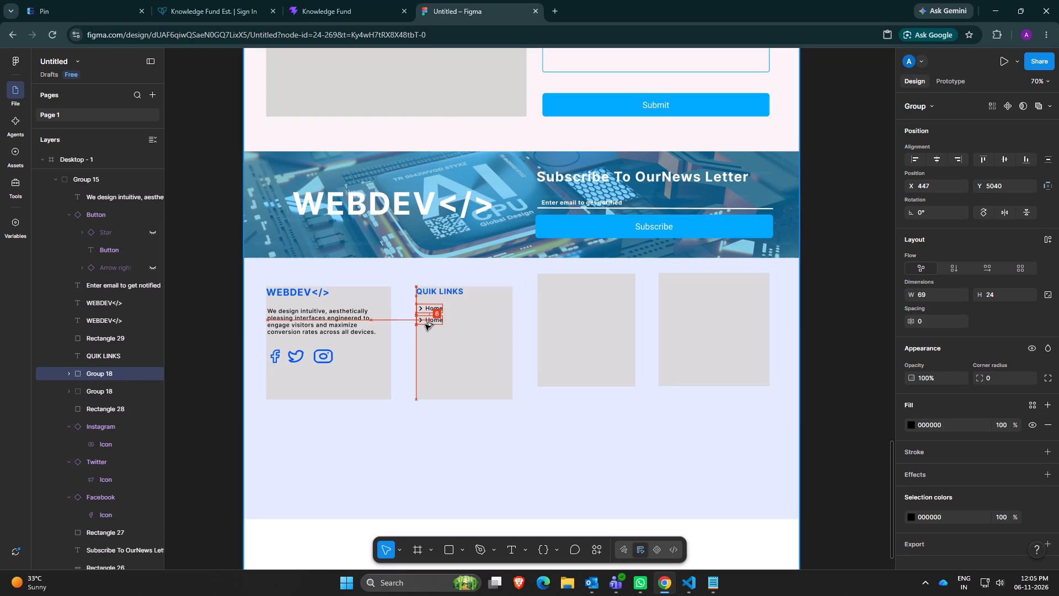
pyautogui.keyDown('alt'); pyautogui.moveTo(425, 324); pyautogui.dragTo(425, 328); pyautogui.keyUp('alt')
pyautogui.keyDown('alt'); pyautogui.click(430, 335); pyautogui.keyUp('alt')
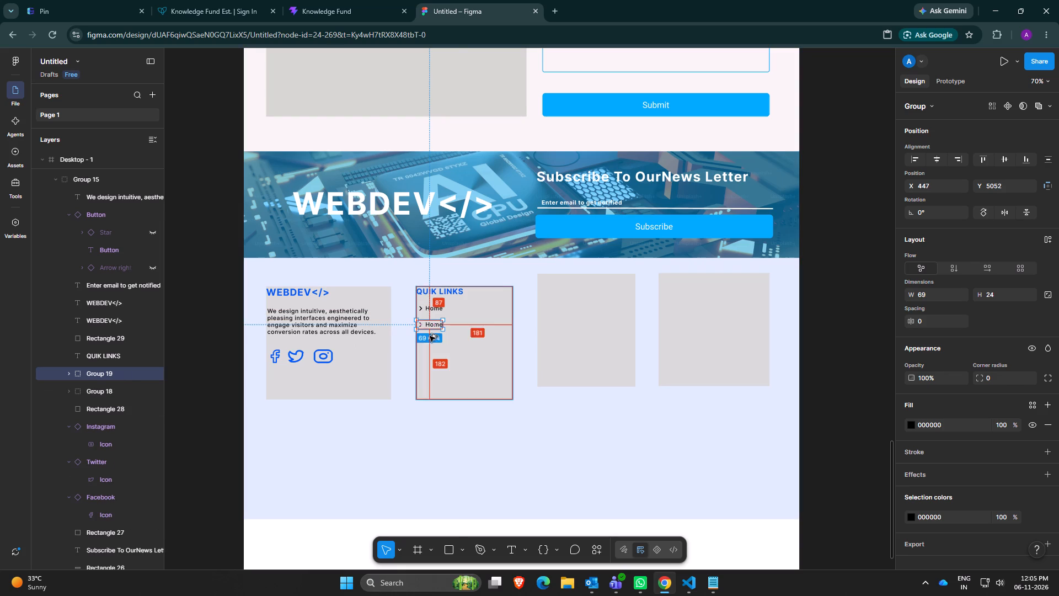
pyautogui.click(430, 326)
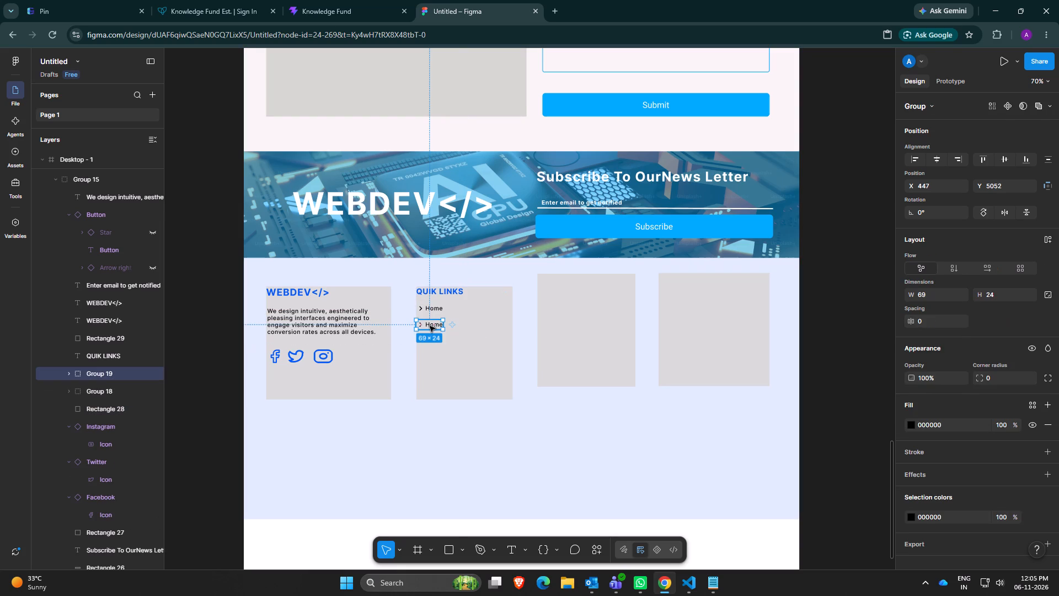
pyautogui.keyDown('alt'); pyautogui.moveTo(430, 326); pyautogui.dragTo(430, 343); pyautogui.keyUp('alt')
pyautogui.click(430, 343)
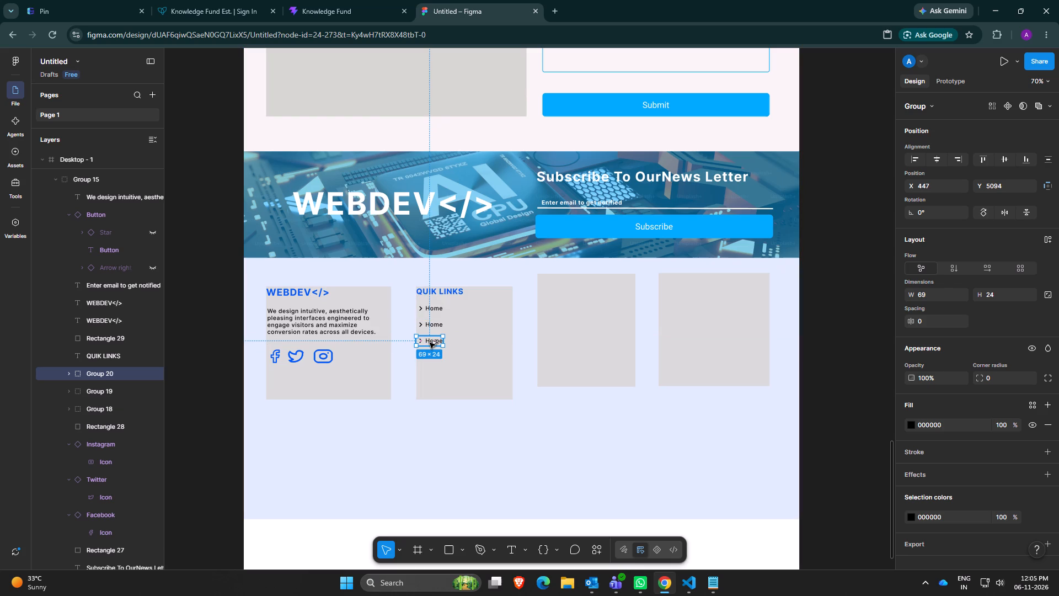
pyautogui.keyDown('alt'); pyautogui.moveTo(430, 343); pyautogui.dragTo(429, 360); pyautogui.keyUp('alt')
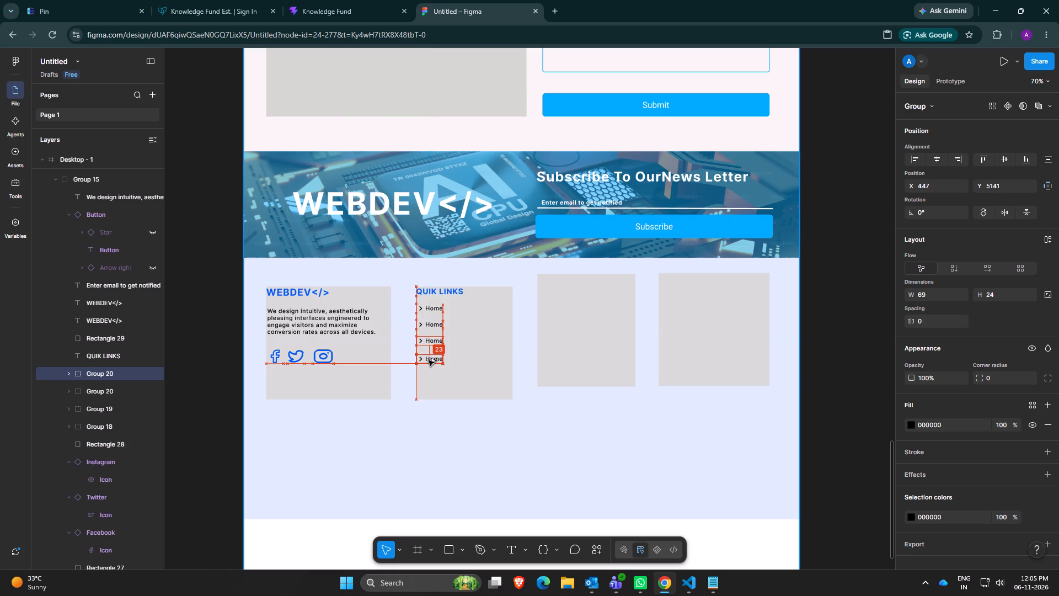
pyautogui.keyDown('alt'); pyautogui.moveTo(429, 360); pyautogui.dragTo(429, 359); pyautogui.keyUp('alt')
pyautogui.click(429, 359)
pyautogui.keyDown('alt'); pyautogui.moveTo(429, 359); pyautogui.dragTo(429, 376); pyautogui.keyUp('alt')
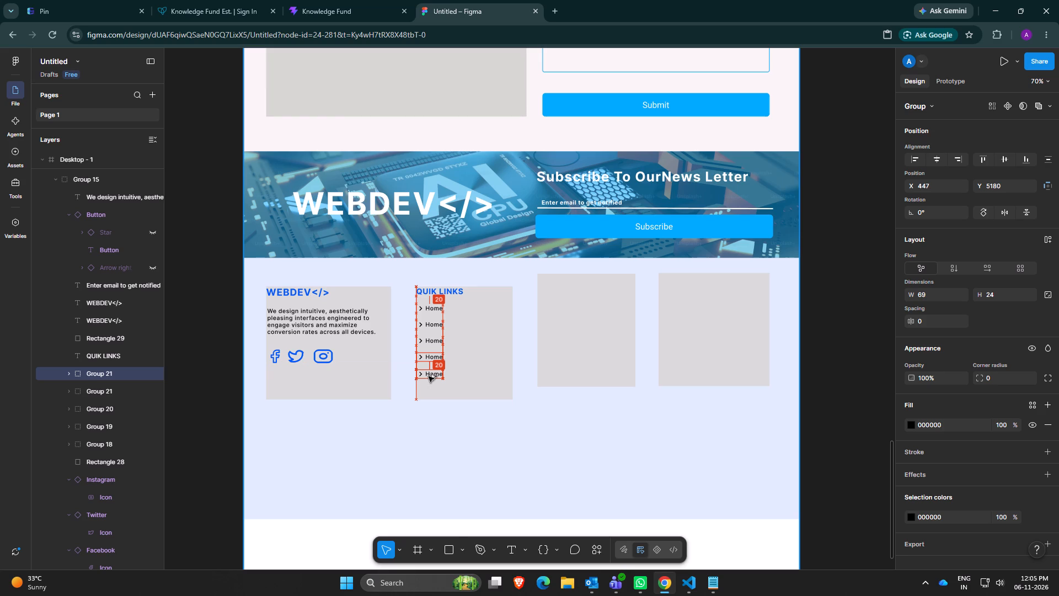
pyautogui.keyDown('alt'); pyautogui.moveTo(429, 376); pyautogui.dragTo(429, 375); pyautogui.keyUp('alt')
pyautogui.click(490, 348)
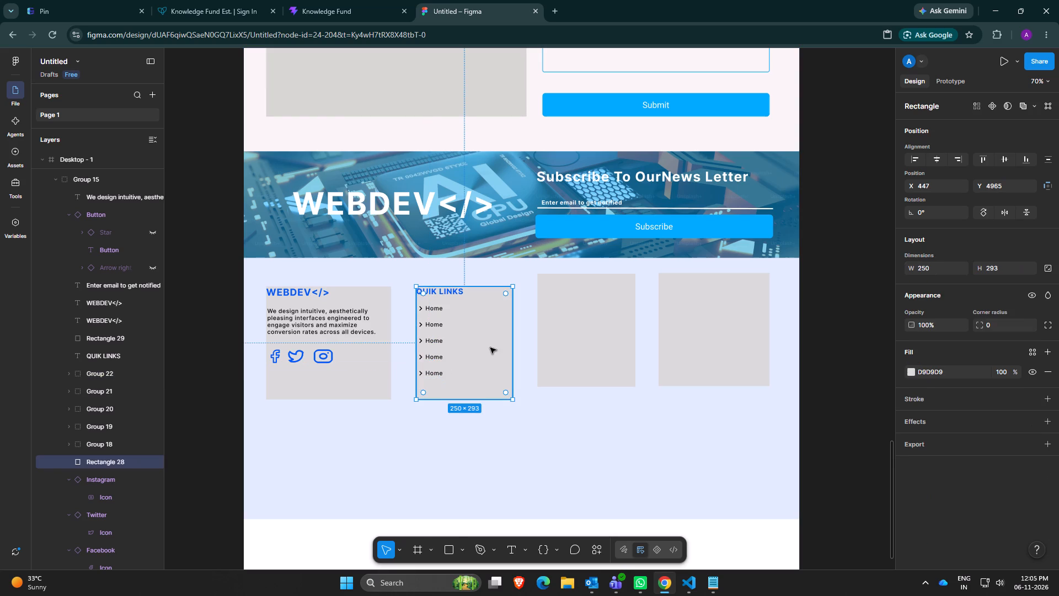
# Change the second and third Home links in the QUIK LINKS column to About Us and Services.
pyautogui.doubleClick(435, 326)
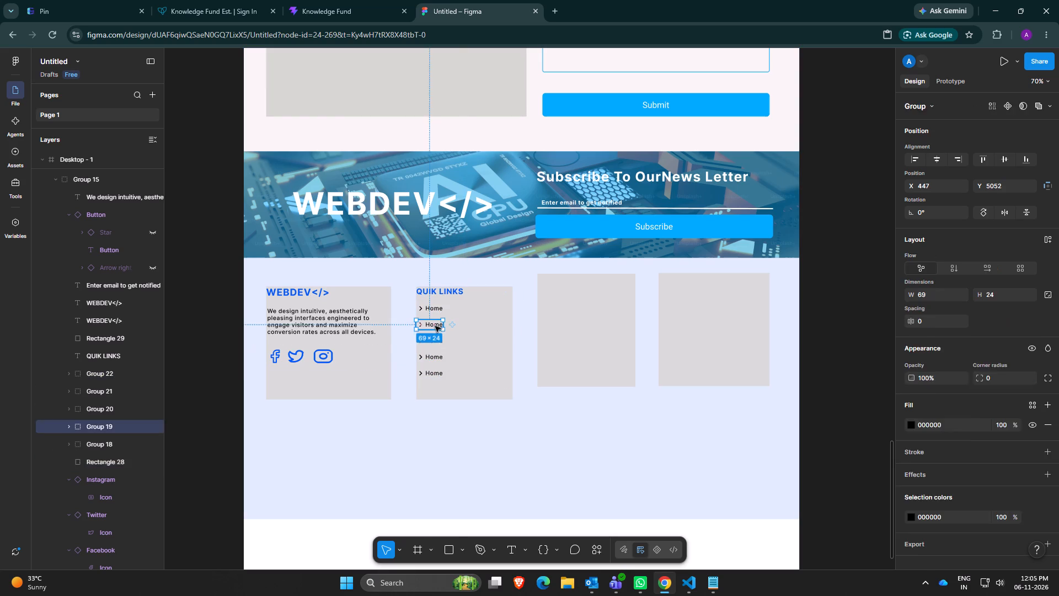
pyautogui.doubleClick(435, 326)
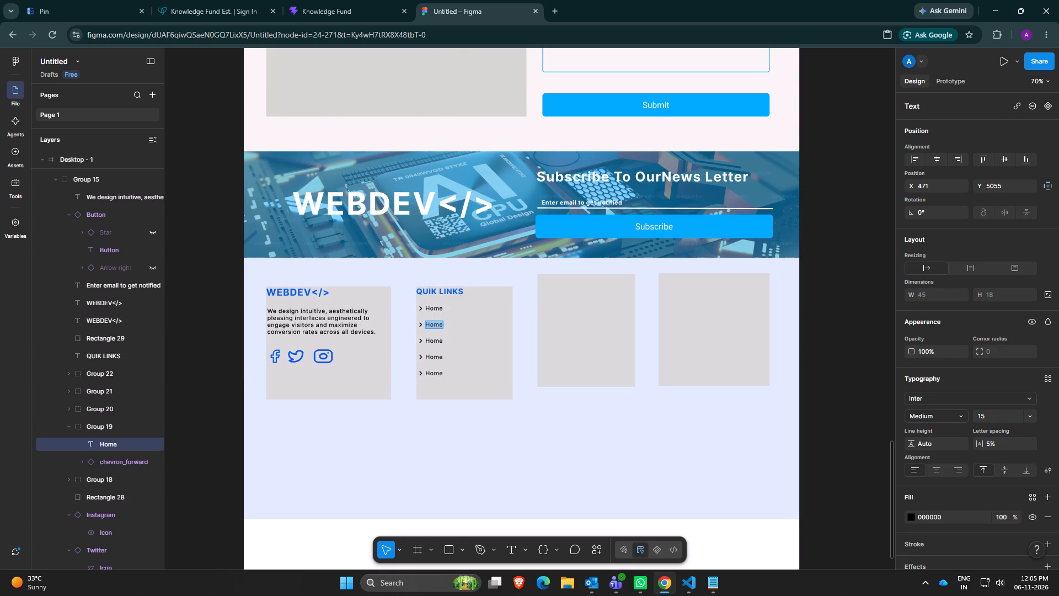
pyautogui.press('BackSpace')
pyautogui.write('About Us')
pyautogui.click(434, 343)
pyautogui.doubleClick(435, 342)
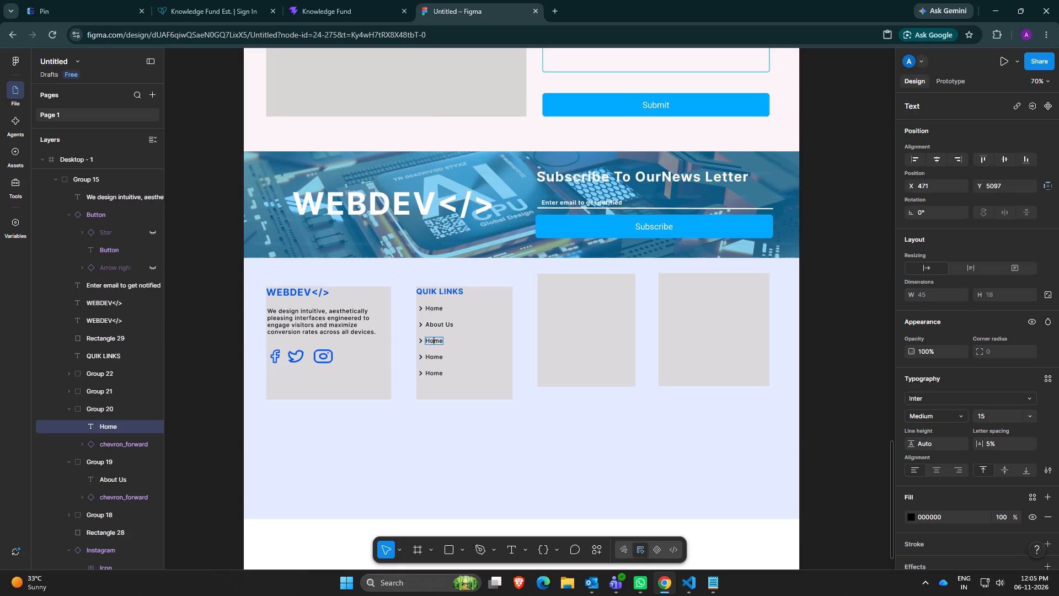
pyautogui.press('BackSpace')
pyautogui.write('Serviuces')
pyautogui.press('BackSpace')
pyautogui.press('BackSpace')
pyautogui.press('BackSpace')
pyautogui.press('BackSpace')
pyautogui.write('ces')
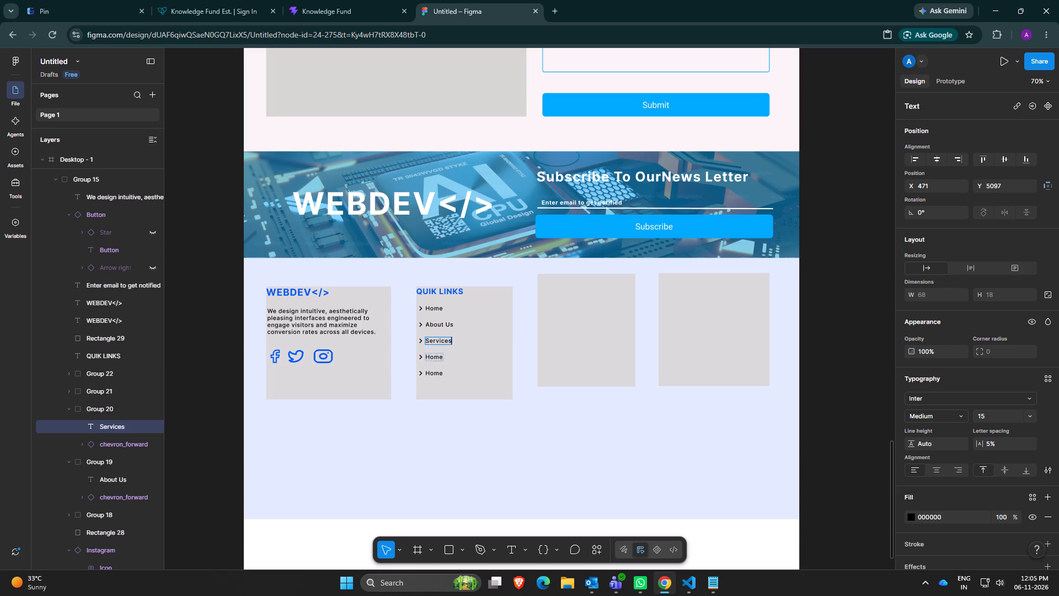
# Change the fourth and fifth Home links in the QUIK LINKS column to Products and Blogs.
pyautogui.doubleClick(433, 359)
pyautogui.press('BackSpace')
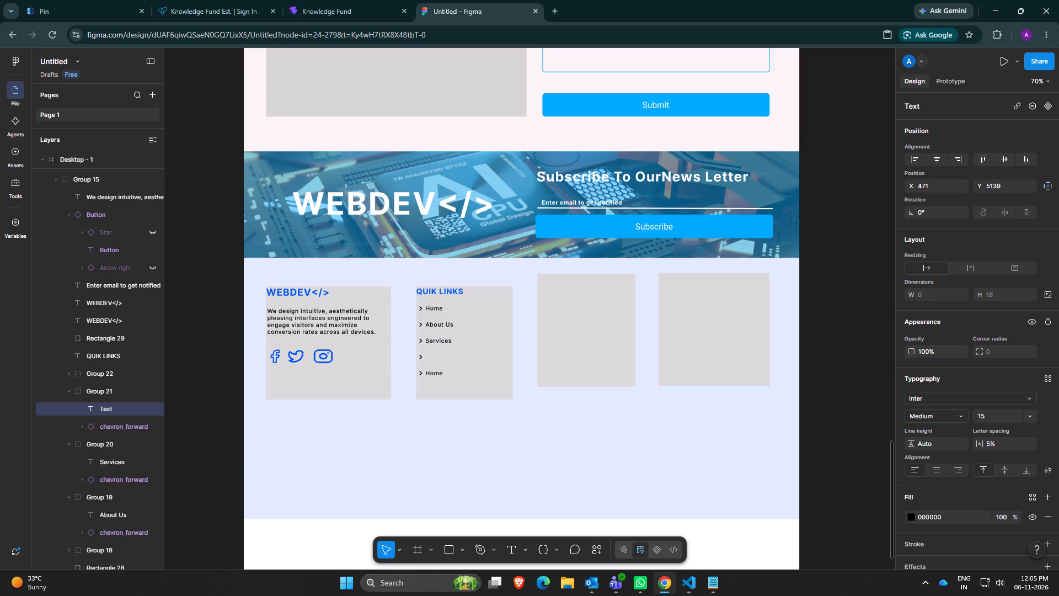
pyautogui.write('Products')
pyautogui.doubleClick(441, 372)
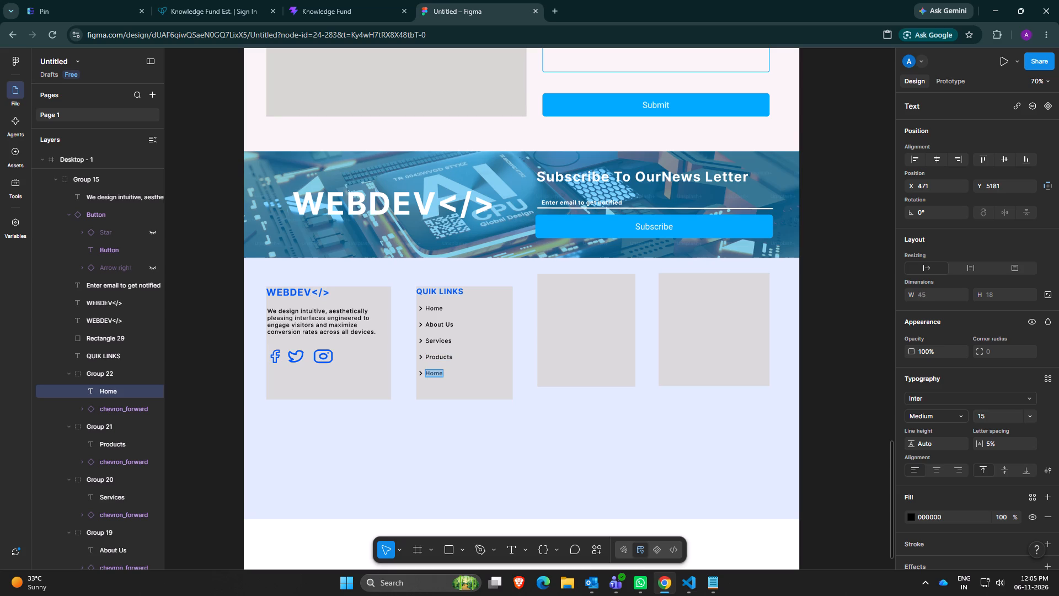
pyautogui.press('BackSpace')
pyautogui.write('Blogs')
pyautogui.click(460, 371)
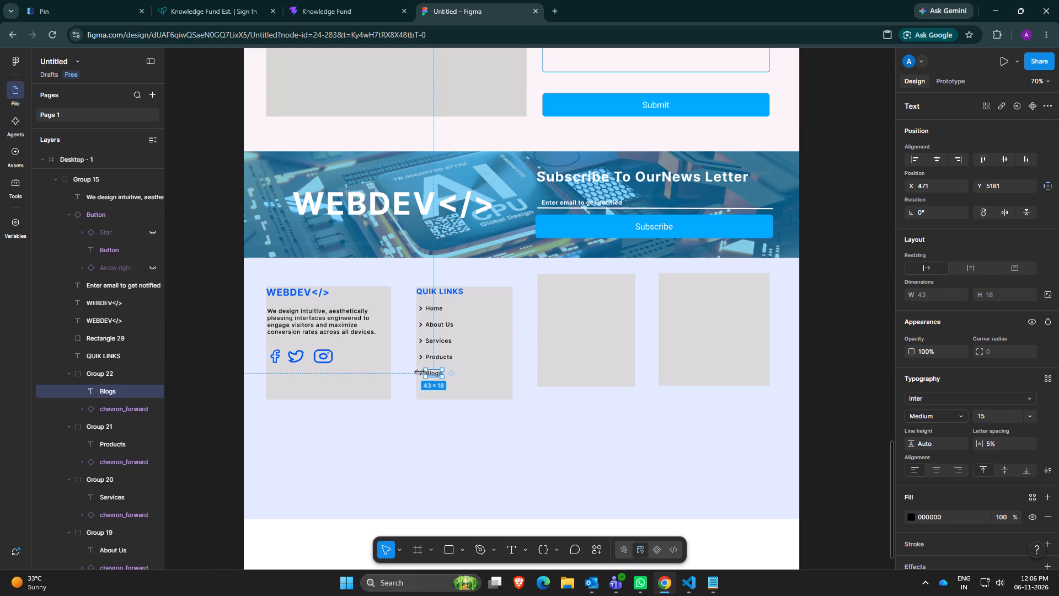
# Duplicate the chevron and Blogs group straight down as a sixth row, keeping the even spacing of about 42 px.
pyautogui.click(420, 371)
pyautogui.click(118, 372)
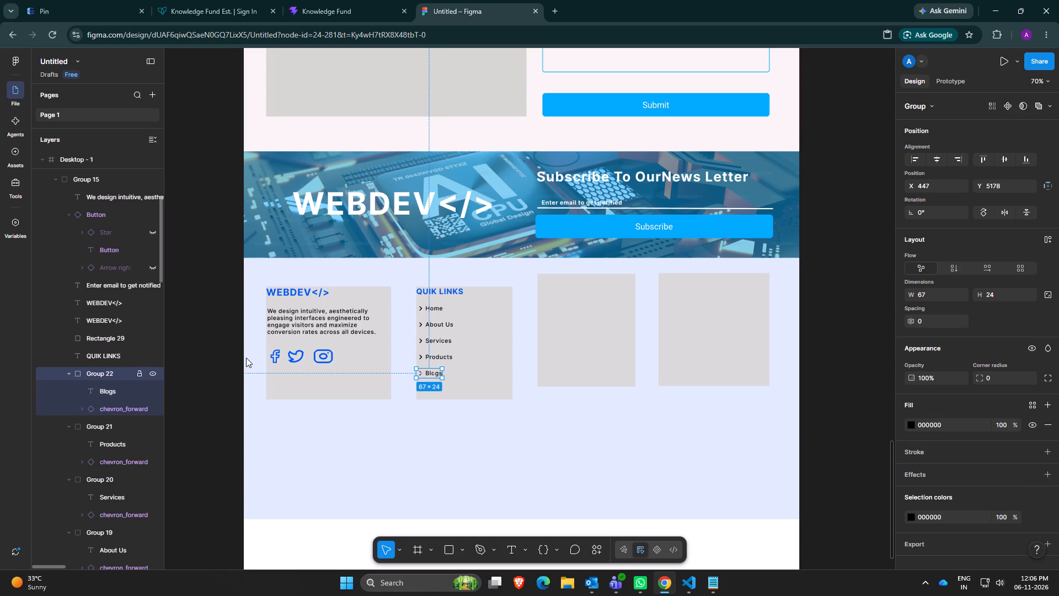
pyautogui.keyDown('alt'); pyautogui.moveTo(431, 375); pyautogui.dragTo(430, 393); pyautogui.keyUp('alt')
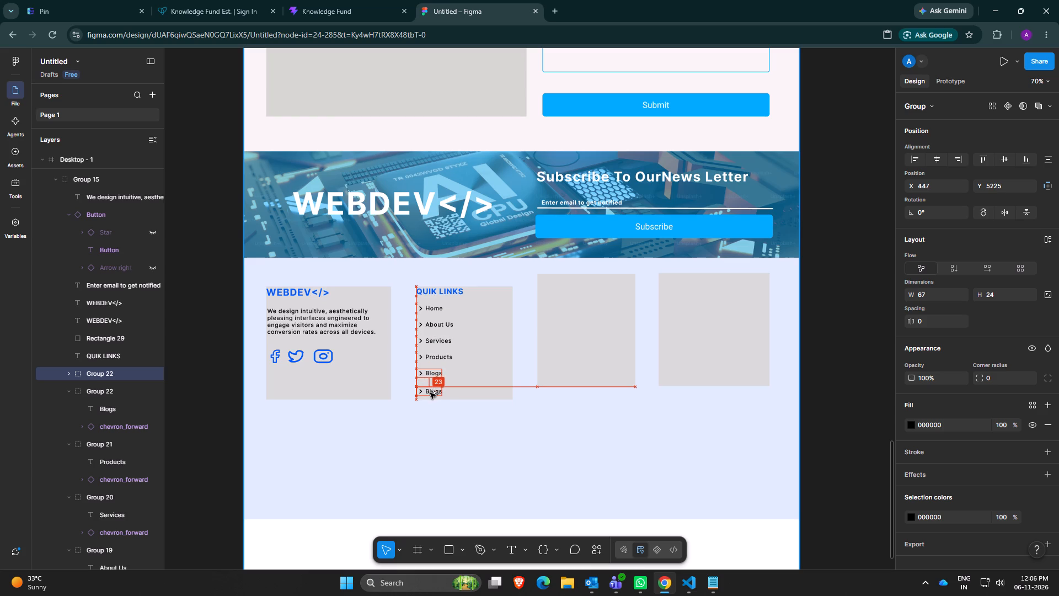
pyautogui.keyDown('alt'); pyautogui.moveTo(430, 393); pyautogui.dragTo(430, 392); pyautogui.keyUp('alt')
# Change the text of the sixth QUIK LINKS row to Contact Us and finish editing.
pyautogui.doubleClick(433, 391)
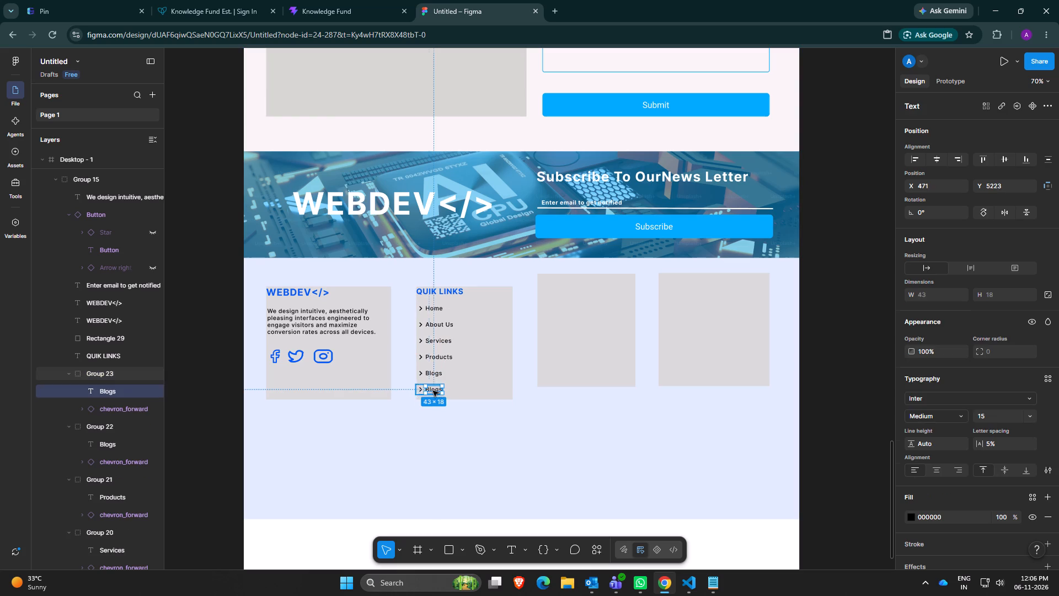
pyautogui.doubleClick(433, 391)
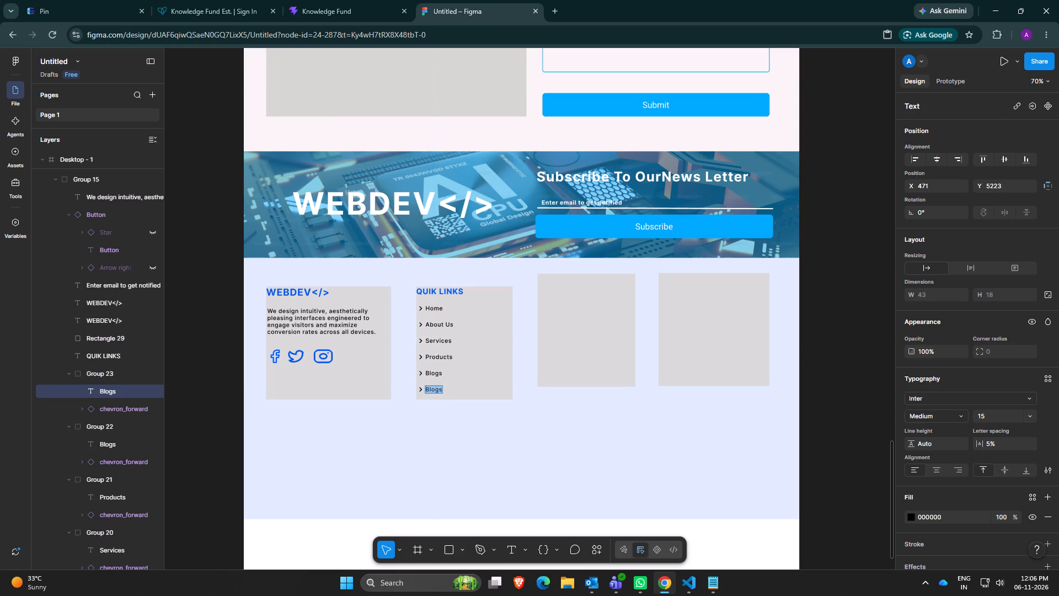
pyautogui.press('BackSpace')
pyautogui.write('Contact Us')
pyautogui.click(426, 414)
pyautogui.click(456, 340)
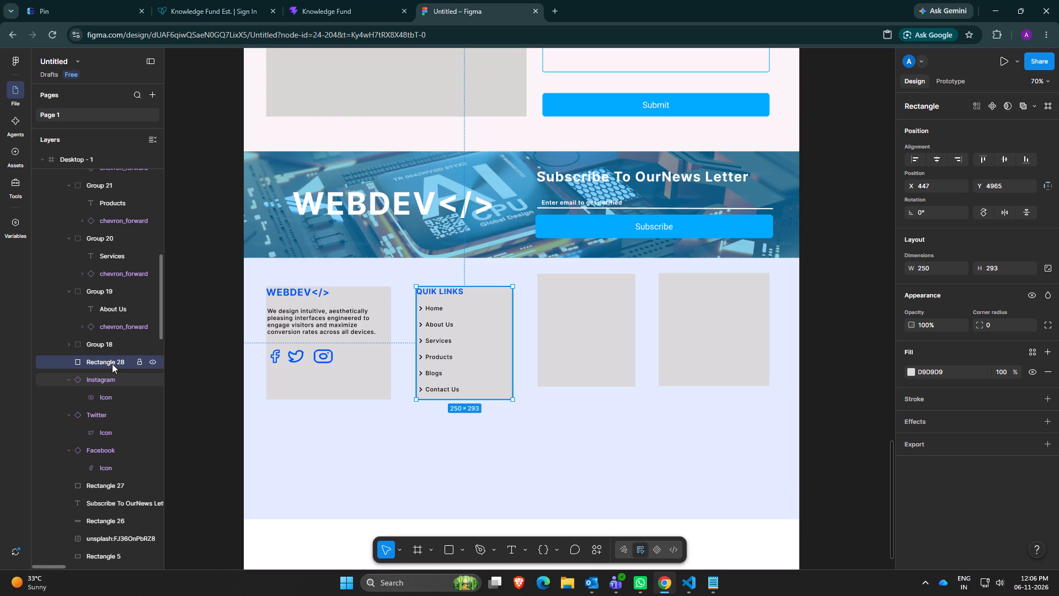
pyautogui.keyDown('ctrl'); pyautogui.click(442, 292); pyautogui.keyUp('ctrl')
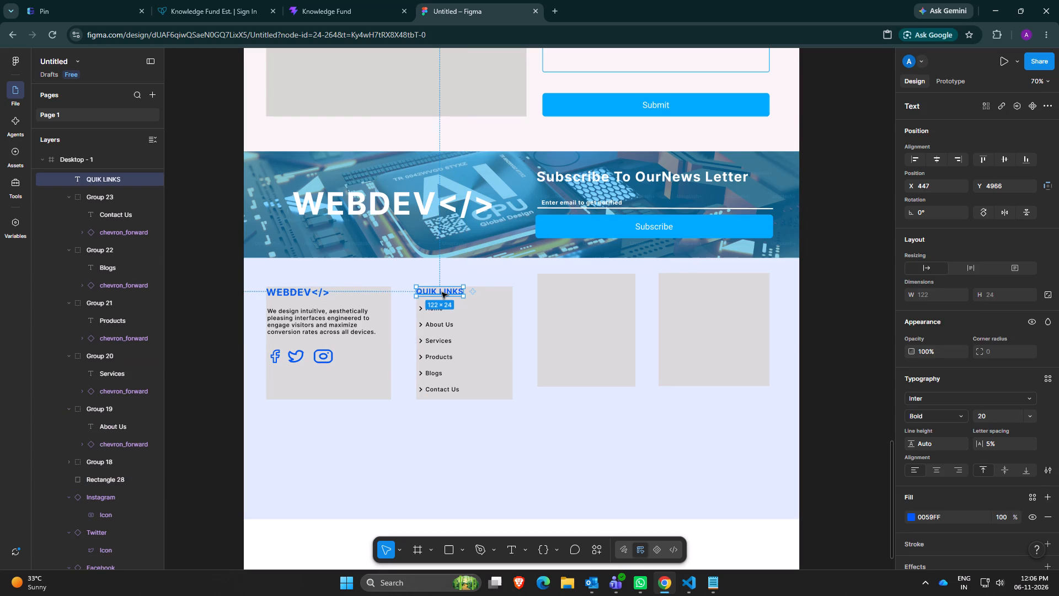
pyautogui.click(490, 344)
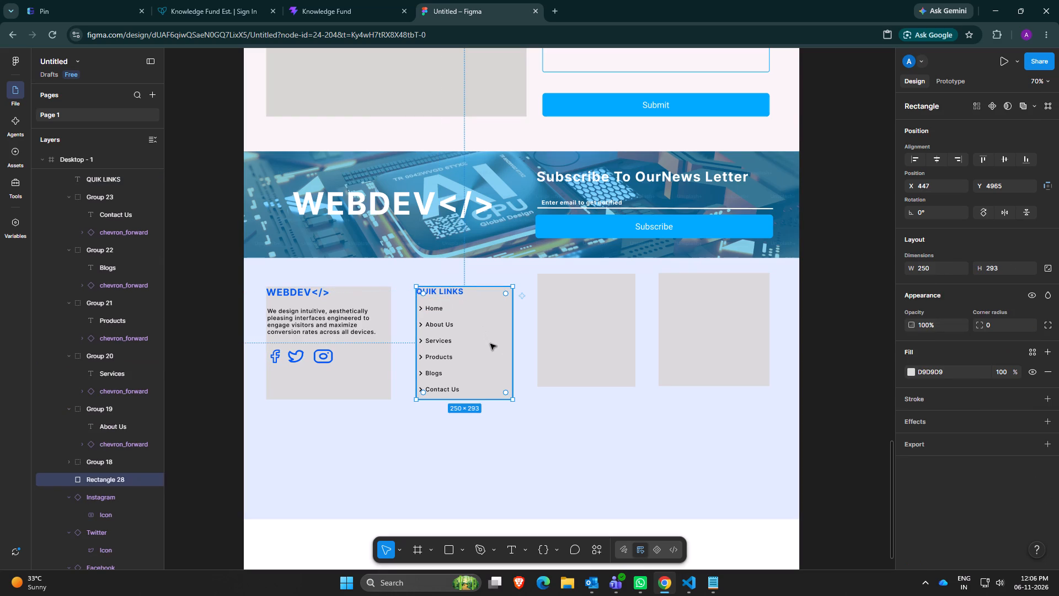
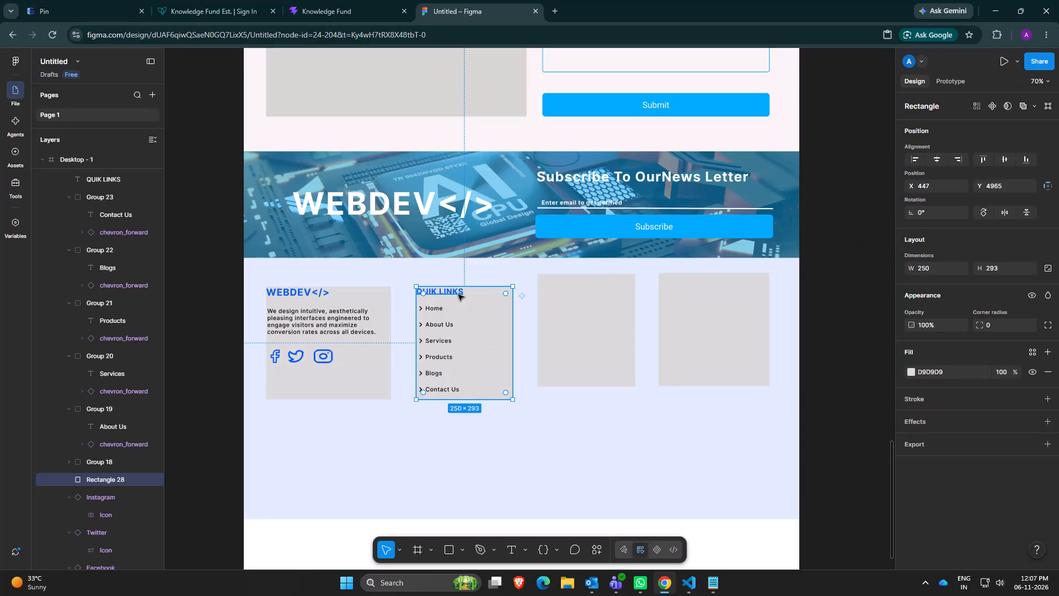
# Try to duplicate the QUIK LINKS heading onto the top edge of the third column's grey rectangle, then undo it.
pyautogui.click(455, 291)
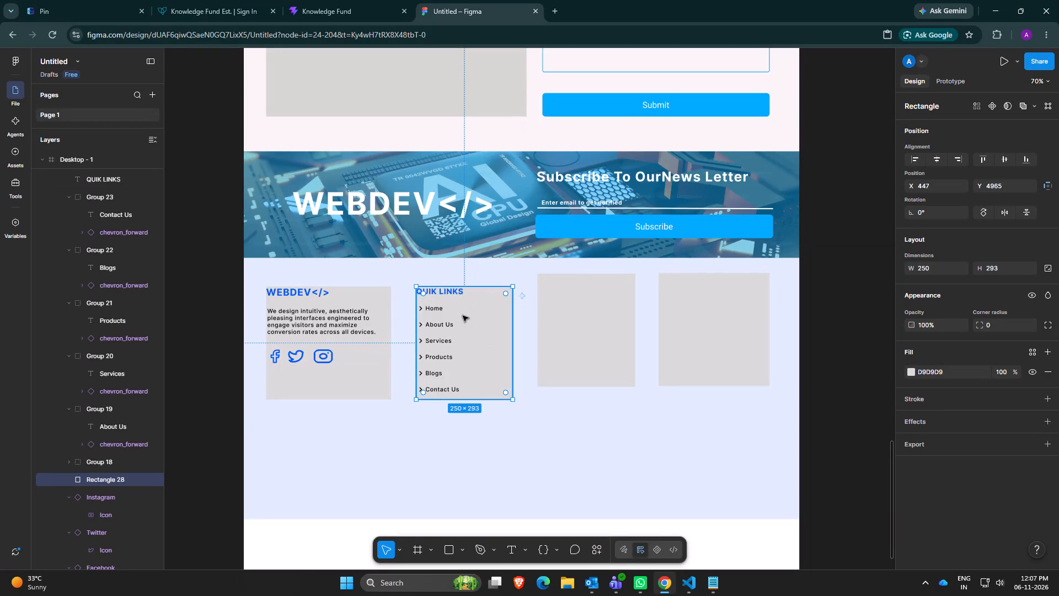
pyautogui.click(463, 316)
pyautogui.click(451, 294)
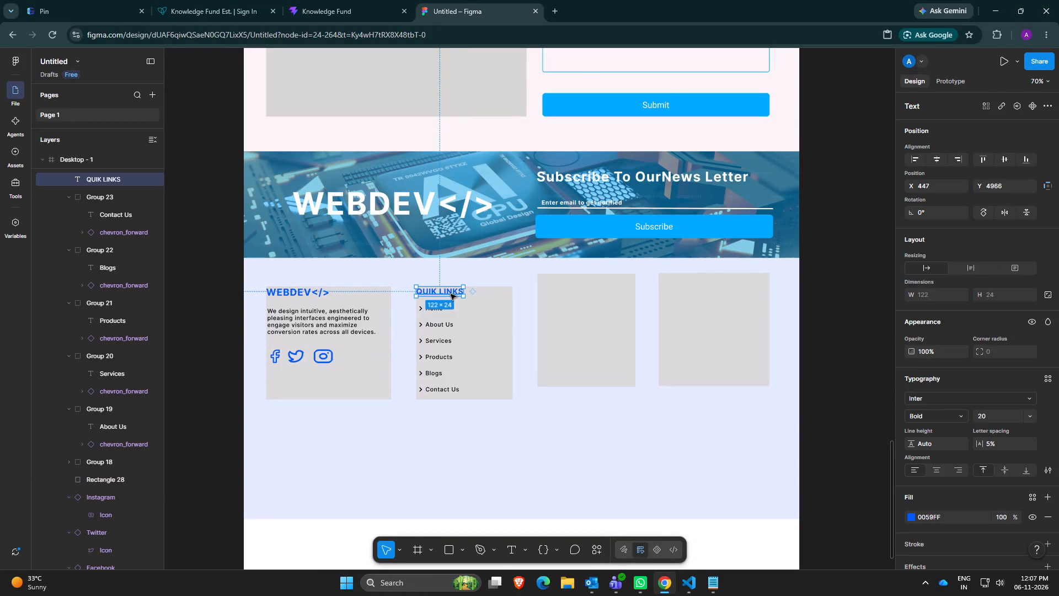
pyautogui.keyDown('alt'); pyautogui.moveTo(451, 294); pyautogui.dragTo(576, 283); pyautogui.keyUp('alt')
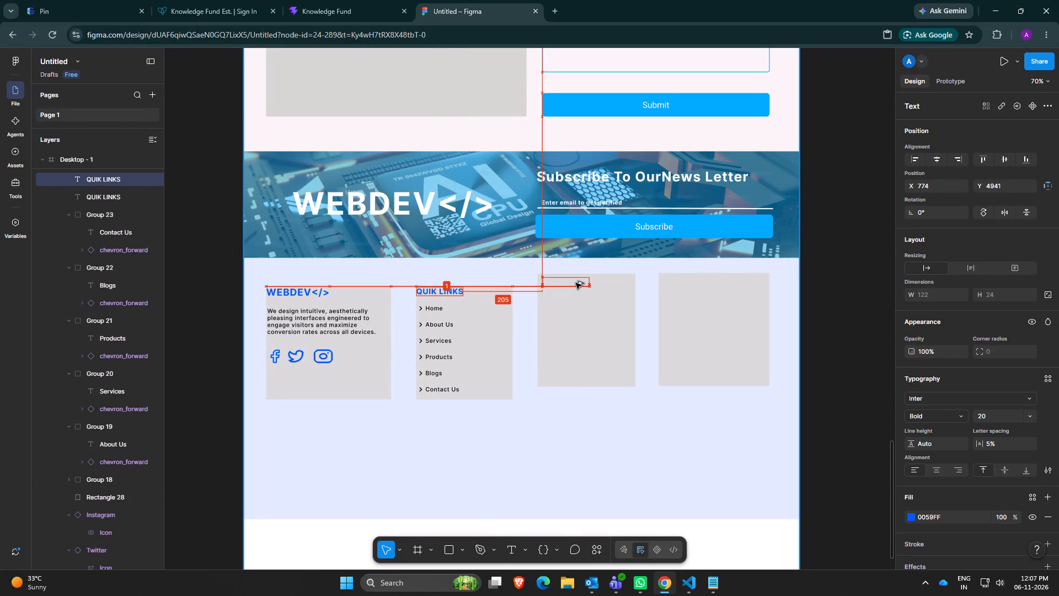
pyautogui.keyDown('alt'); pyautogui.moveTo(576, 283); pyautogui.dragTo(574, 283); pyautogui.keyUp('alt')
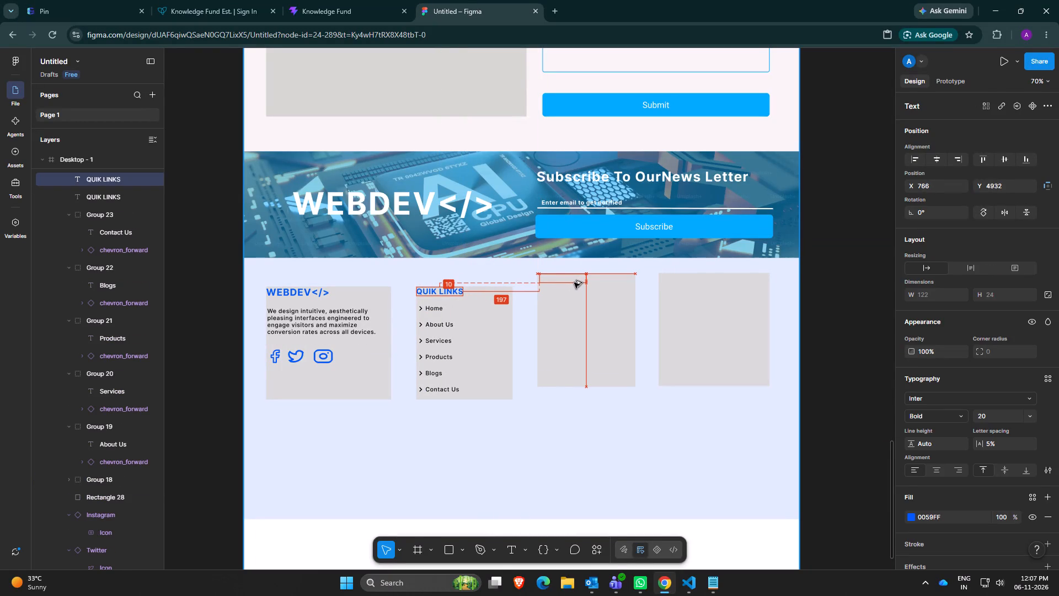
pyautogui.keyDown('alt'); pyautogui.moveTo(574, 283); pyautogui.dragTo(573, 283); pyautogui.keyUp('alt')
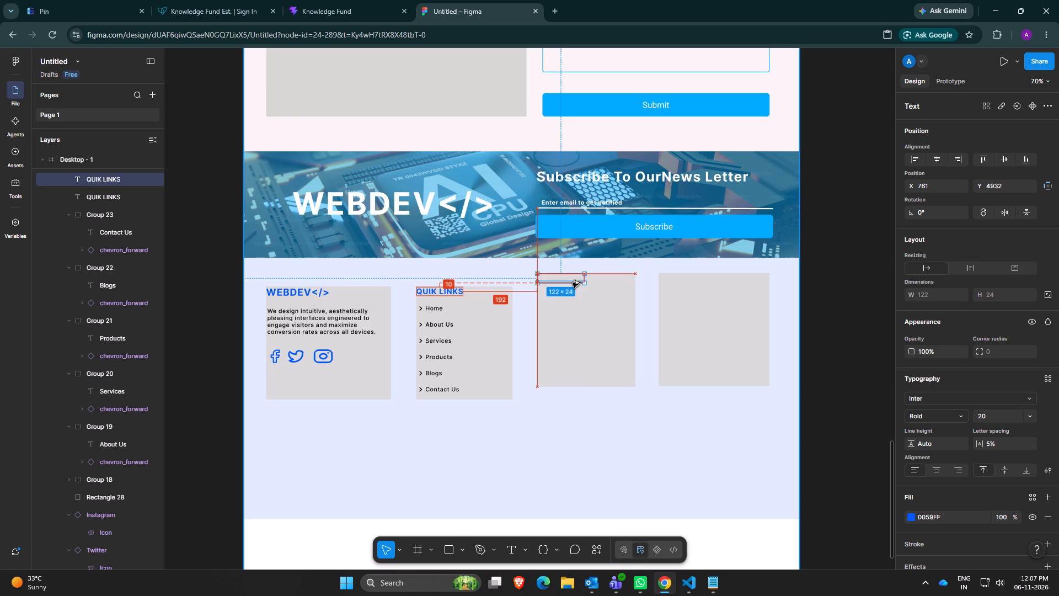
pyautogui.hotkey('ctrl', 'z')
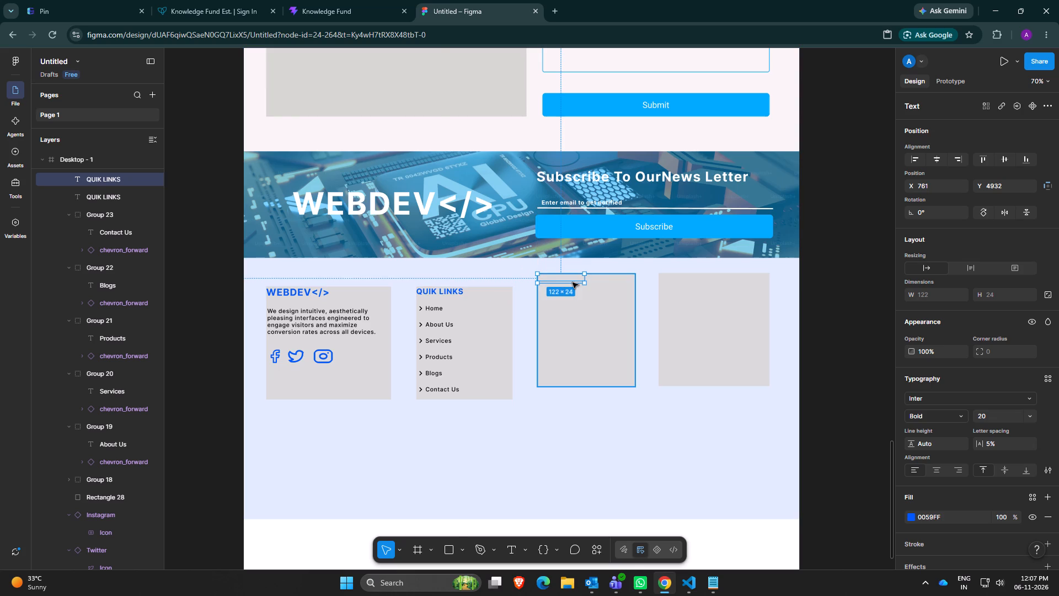
# Move the third column's grey rectangle down to X 762, Y 4966, level with the QUIK LINKS column.
pyautogui.moveTo(585, 321); pyautogui.dragTo(585, 329)
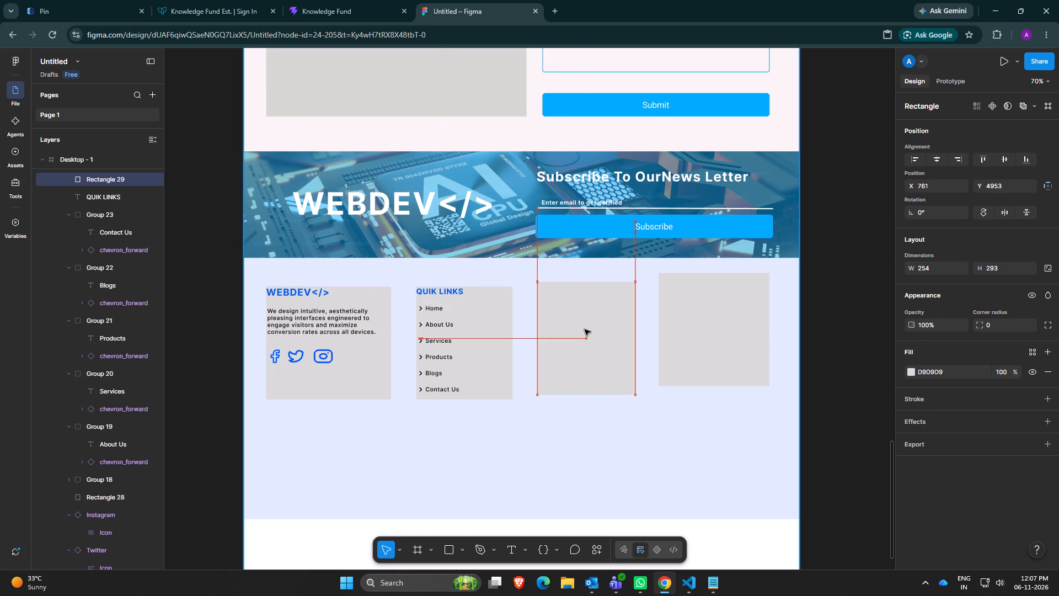
pyautogui.moveTo(585, 329); pyautogui.dragTo(586, 334)
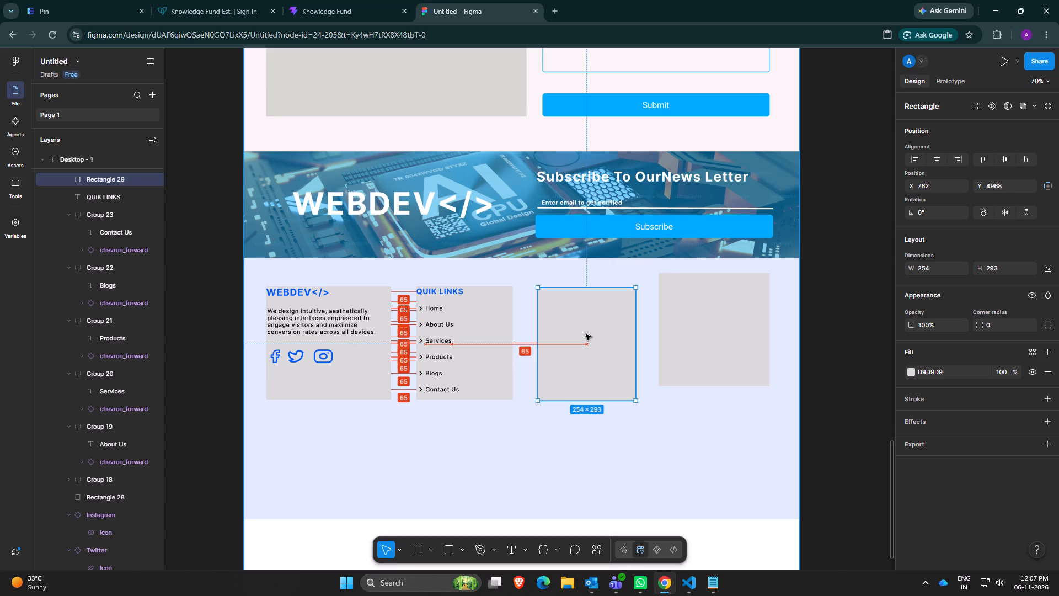
pyautogui.moveTo(586, 334); pyautogui.dragTo(585, 334)
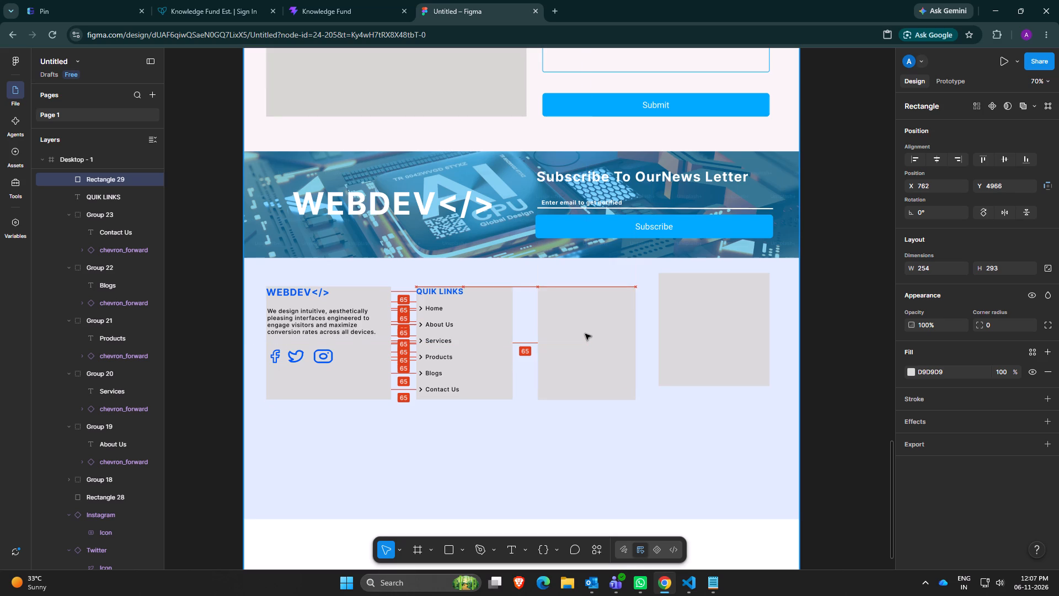
pyautogui.click(470, 333)
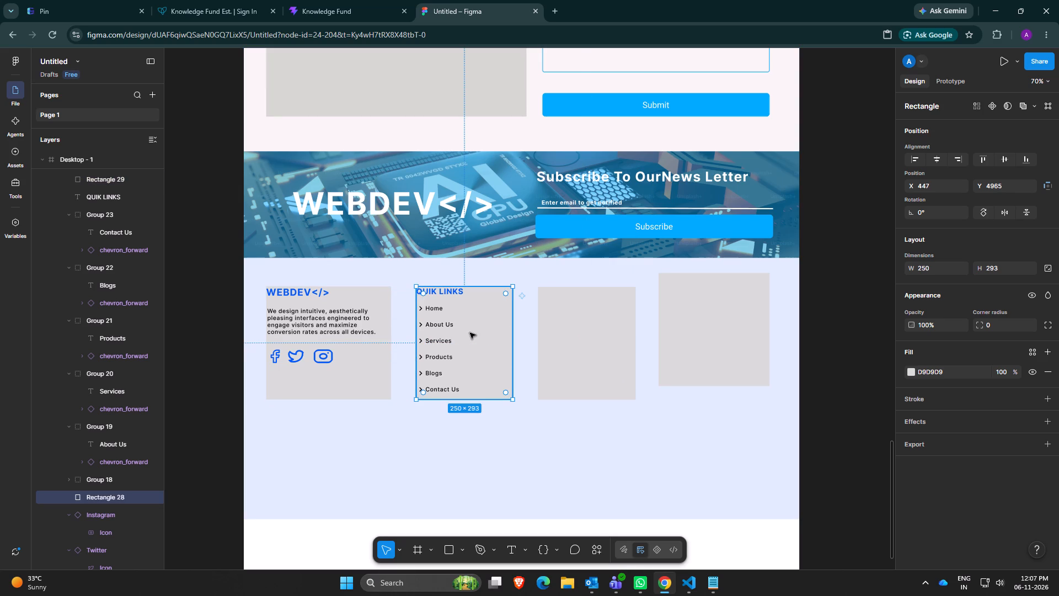
pyautogui.click(562, 318)
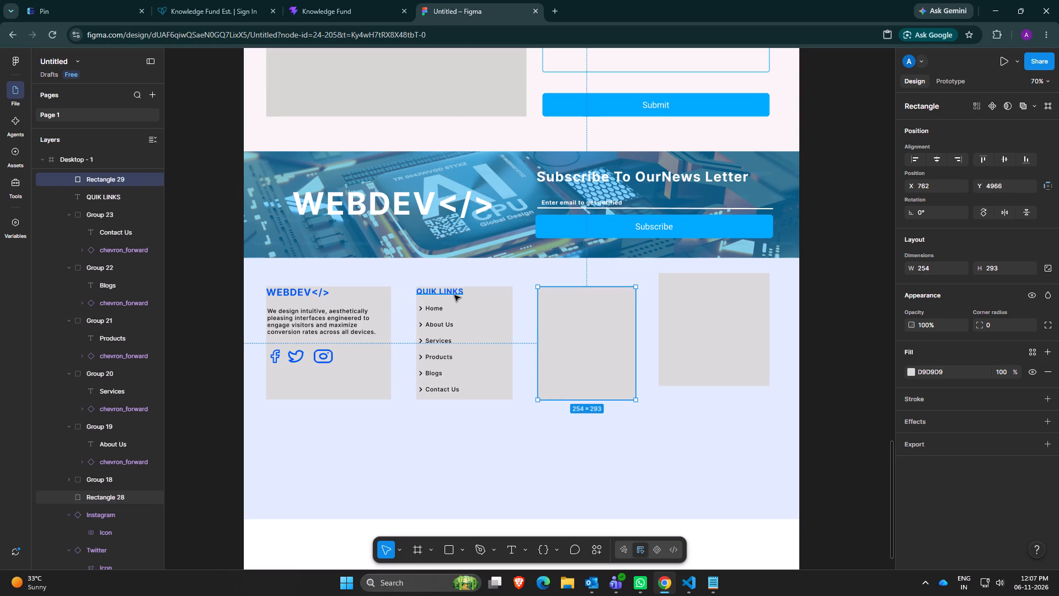
# Copy the QUIK LINKS heading and paste it onto the third column's grey rectangle.
pyautogui.click(454, 295)
pyautogui.rightClick(454, 295)
pyautogui.click(495, 202)
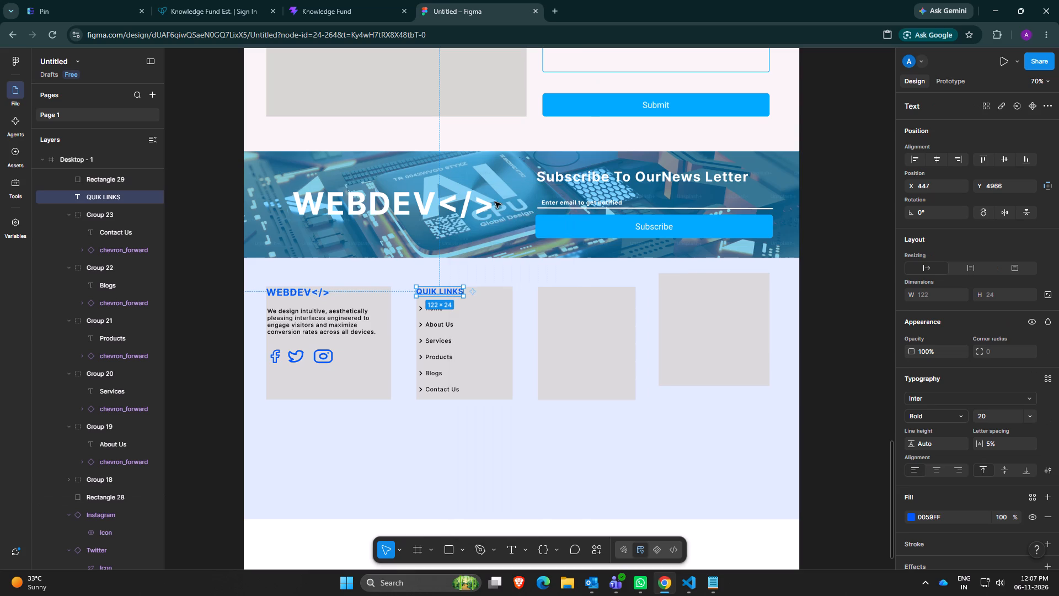
pyautogui.click(553, 295)
pyautogui.rightClick(553, 295)
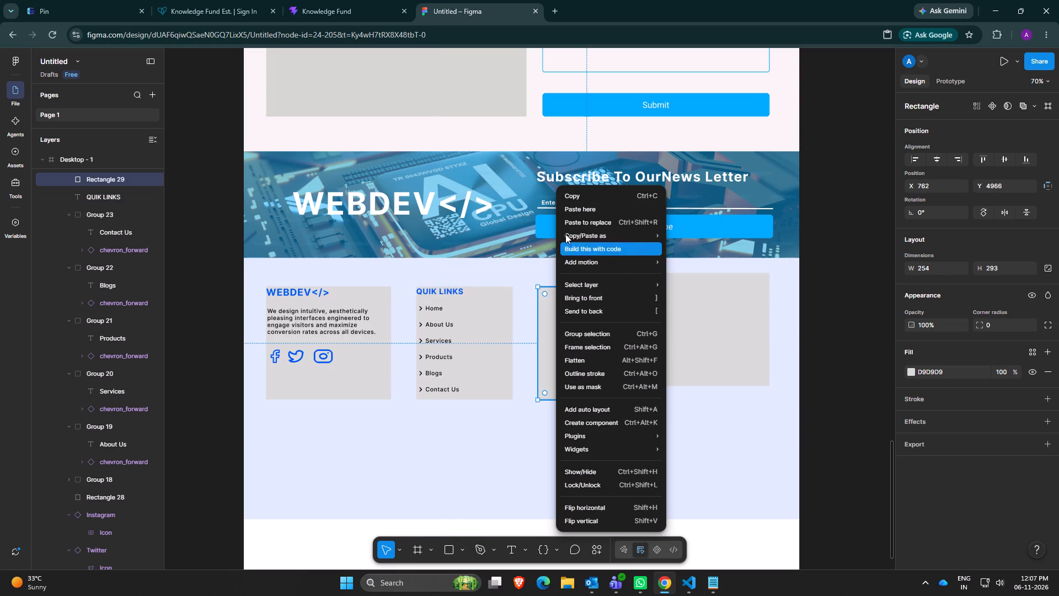
pyautogui.click(581, 214)
# Position the pasted heading at X 762, Y 4966, at the third rectangle's upper corner and level with the original heading.
pyautogui.click(569, 295)
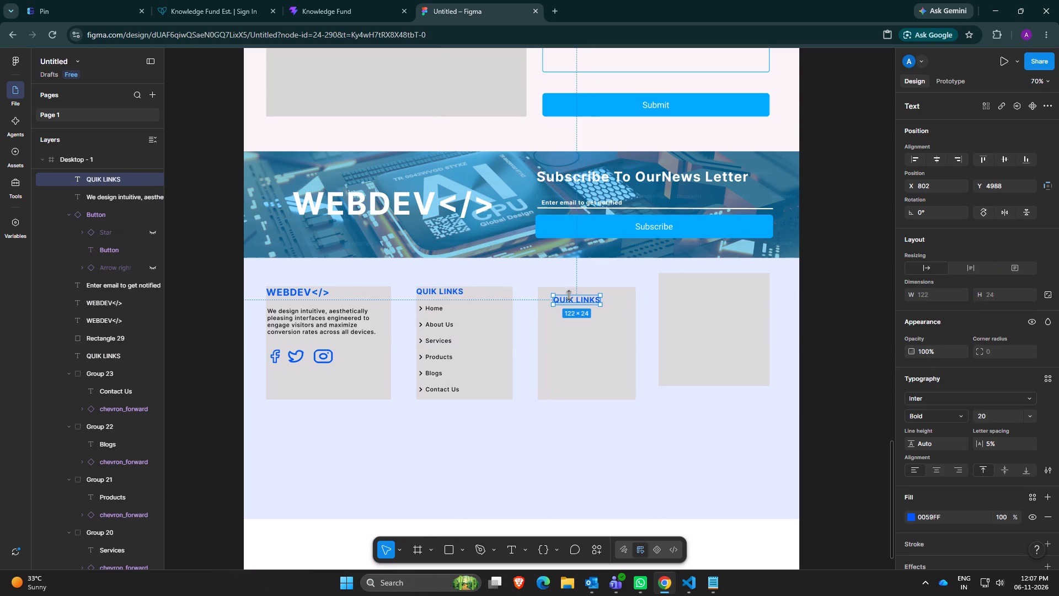
pyautogui.moveTo(574, 297); pyautogui.dragTo(560, 291)
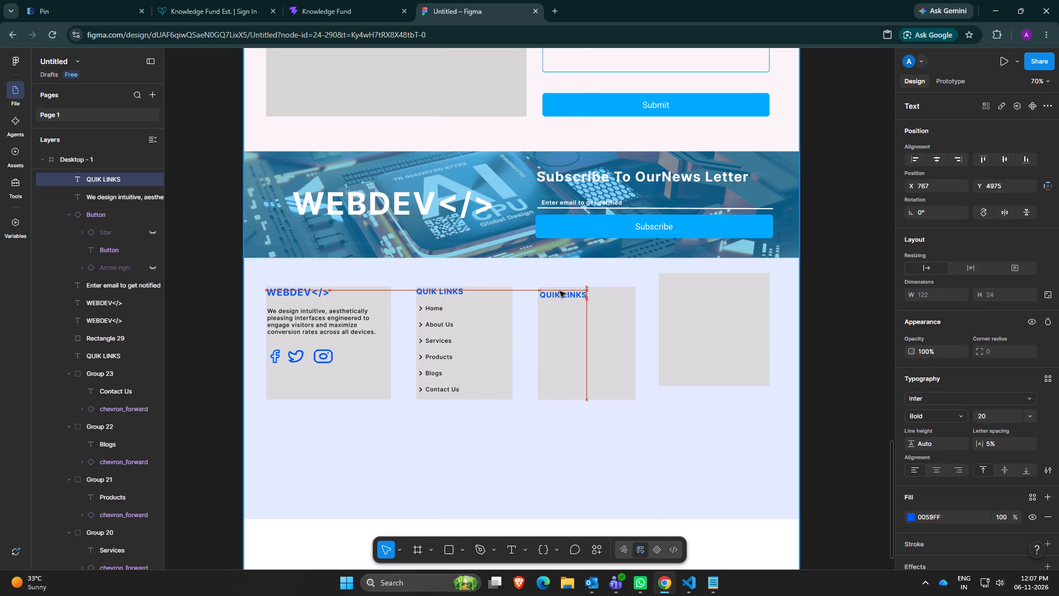
pyautogui.moveTo(560, 291); pyautogui.dragTo(559, 290)
pyautogui.click(559, 290)
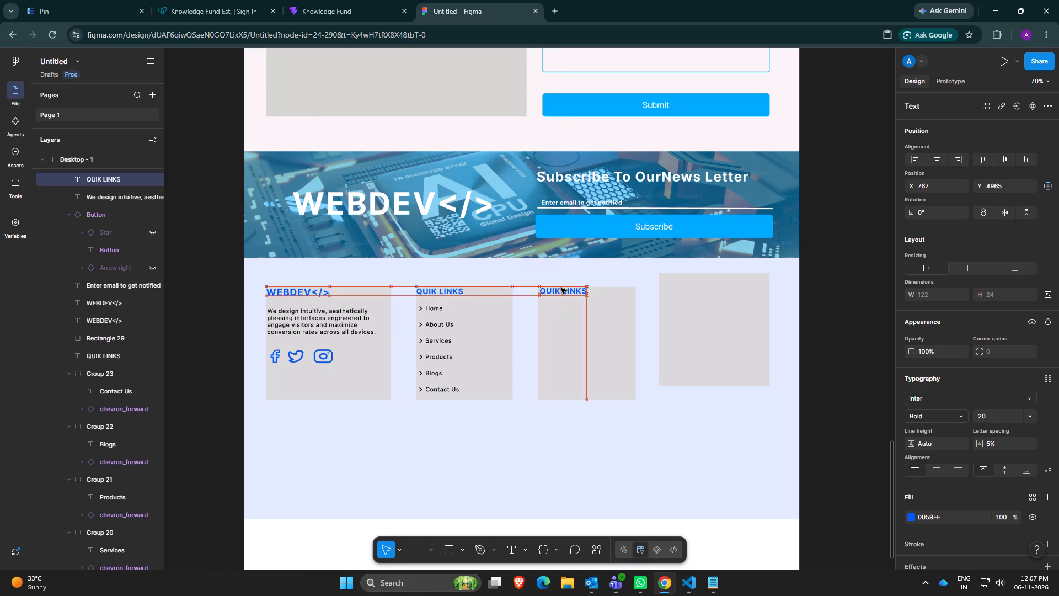
pyautogui.doubleClick(564, 291)
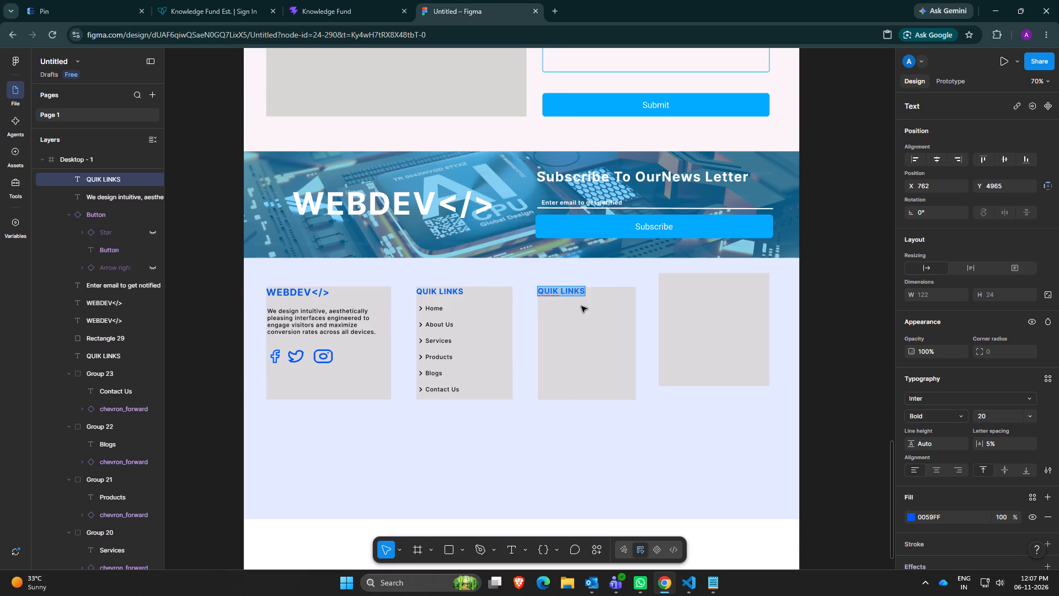
pyautogui.click(581, 306)
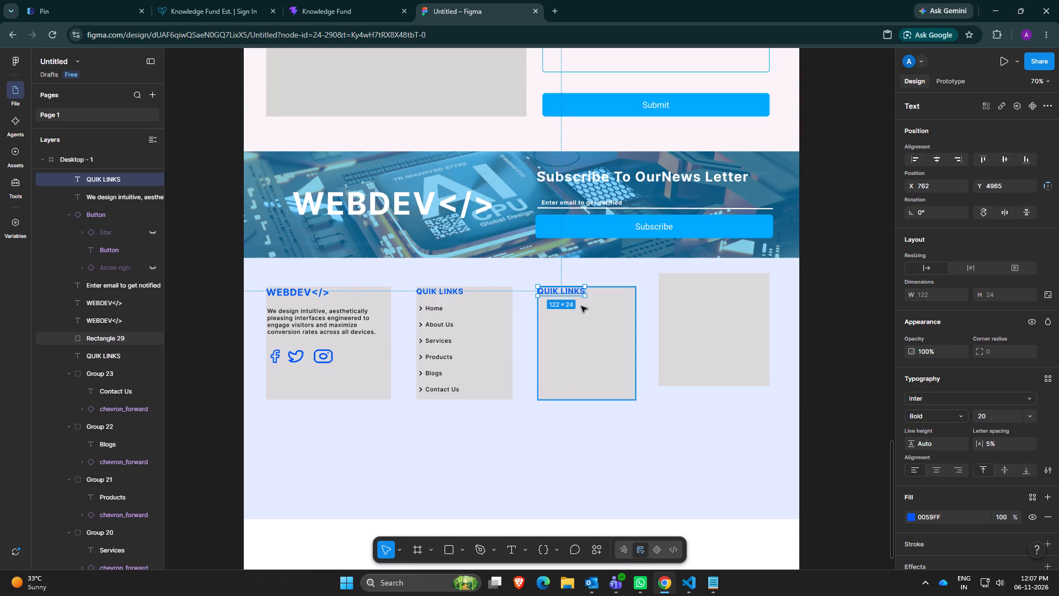
pyautogui.click(553, 343)
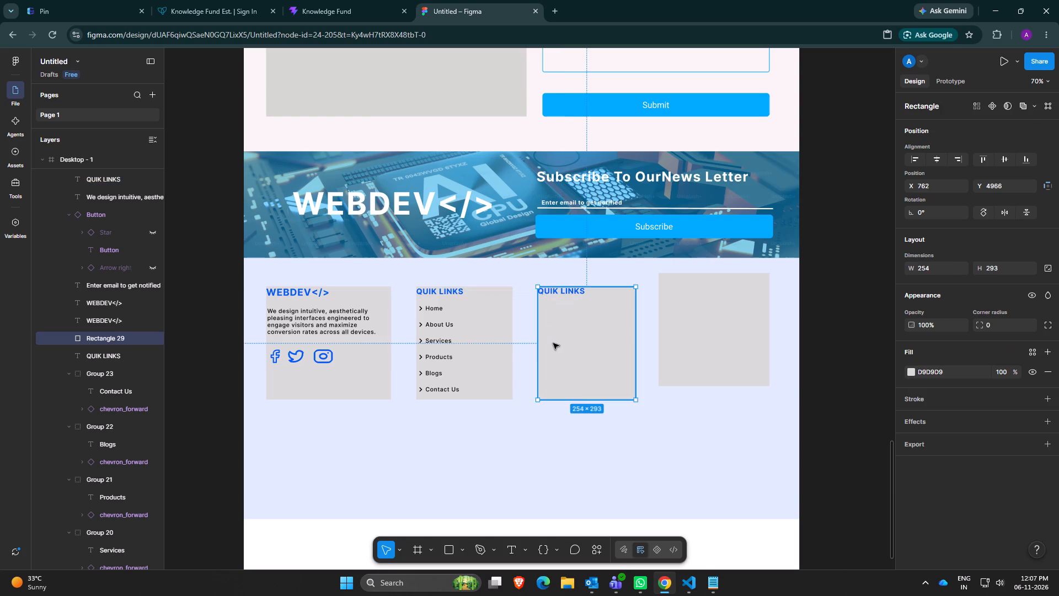
pyautogui.click(532, 306)
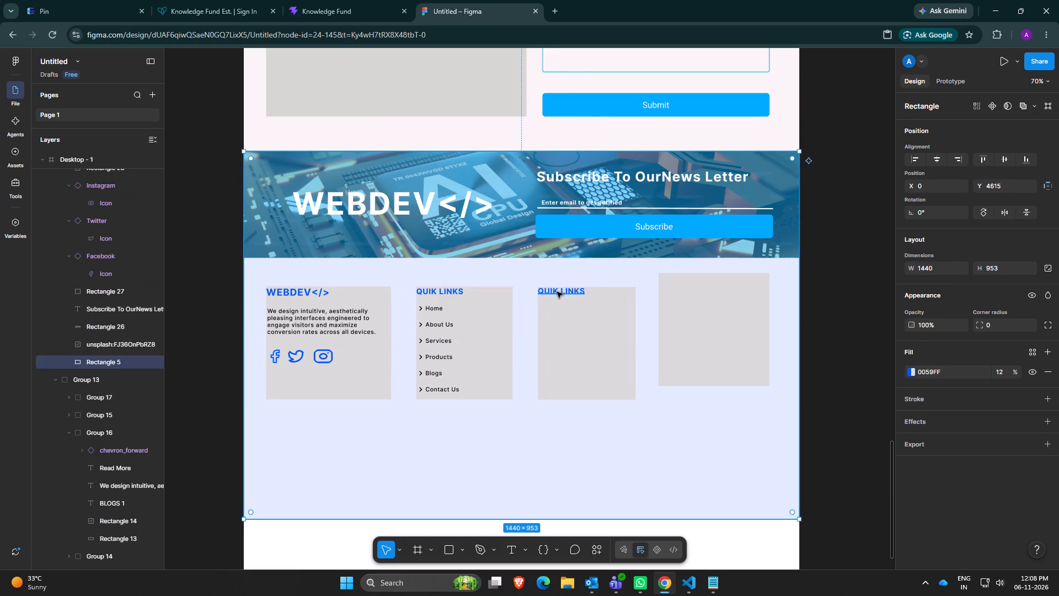
pyautogui.click(557, 291)
pyautogui.click(557, 291)
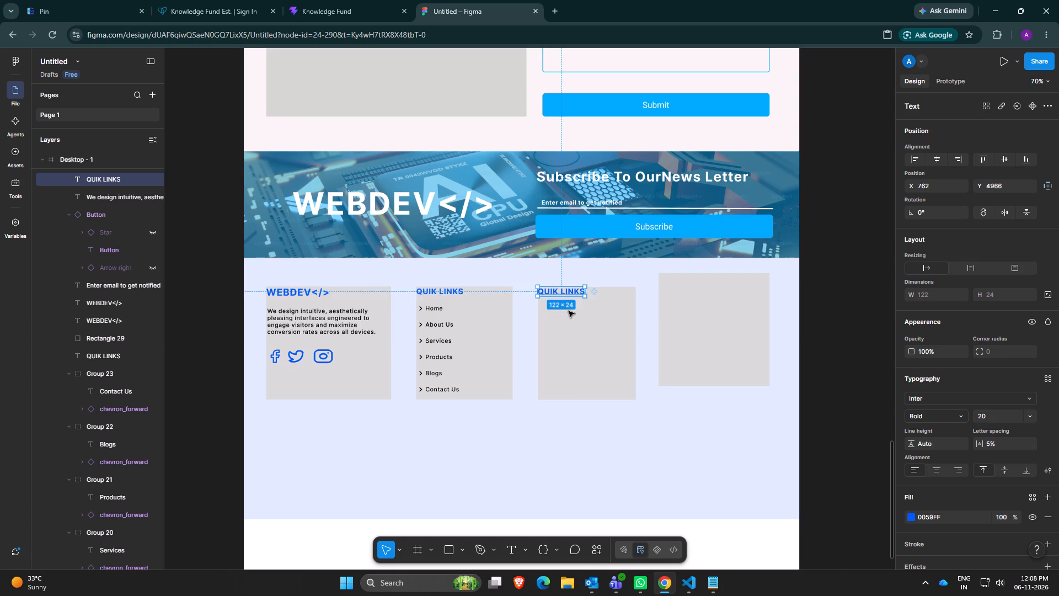
pyautogui.click(566, 317)
pyautogui.click(566, 317)
pyautogui.click(523, 329)
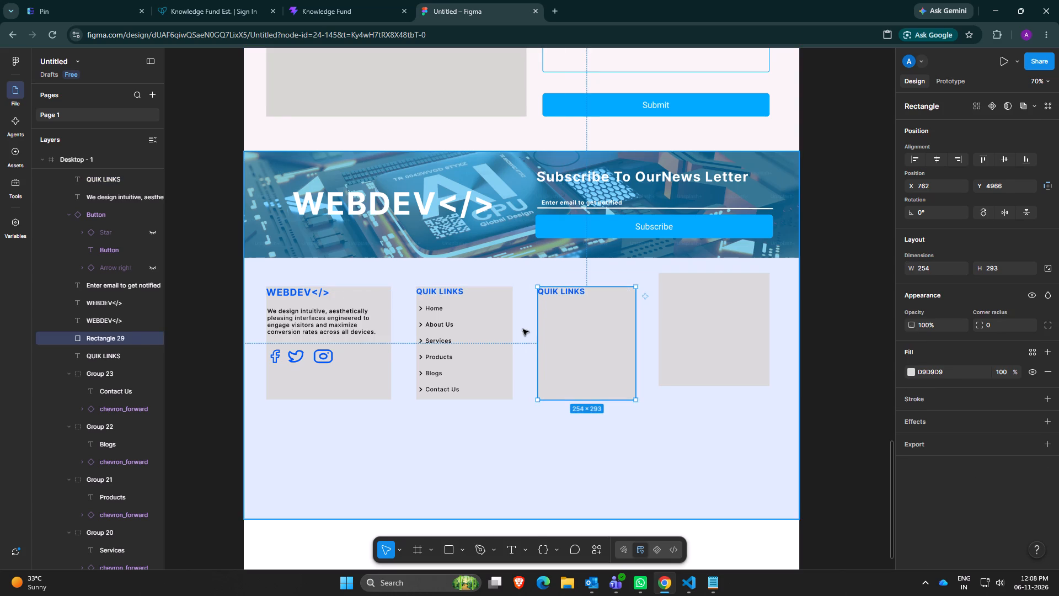
# Change the third column's heading text to Services and finish editing.
pyautogui.doubleClick(569, 295)
pyautogui.press('BackSpace')
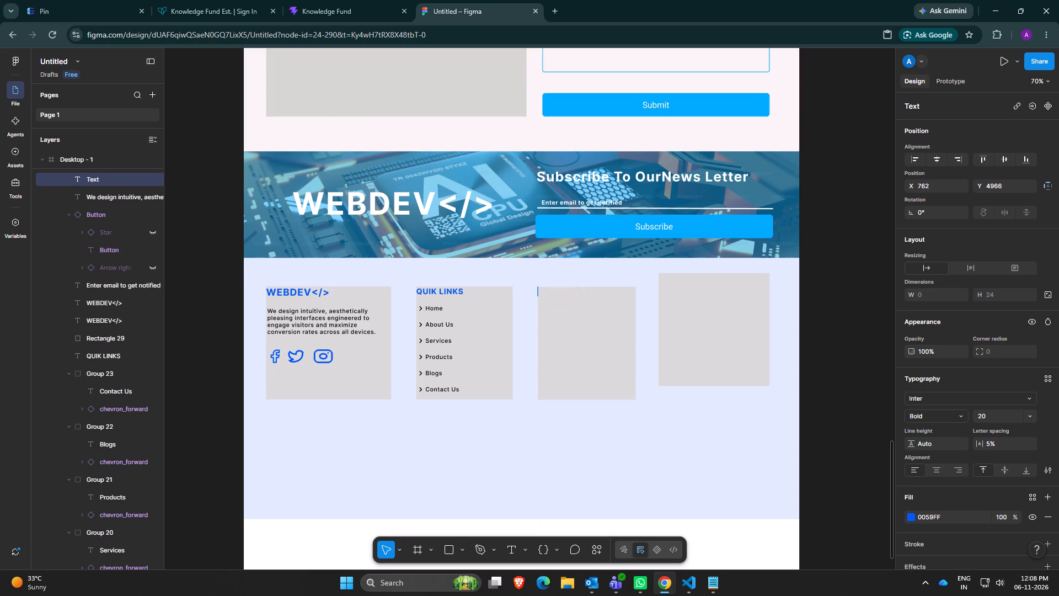
pyautogui.write('Servicees')
pyautogui.press('BackSpace')
pyautogui.press('BackSpace')
pyautogui.press('s')
pyautogui.press('Return')
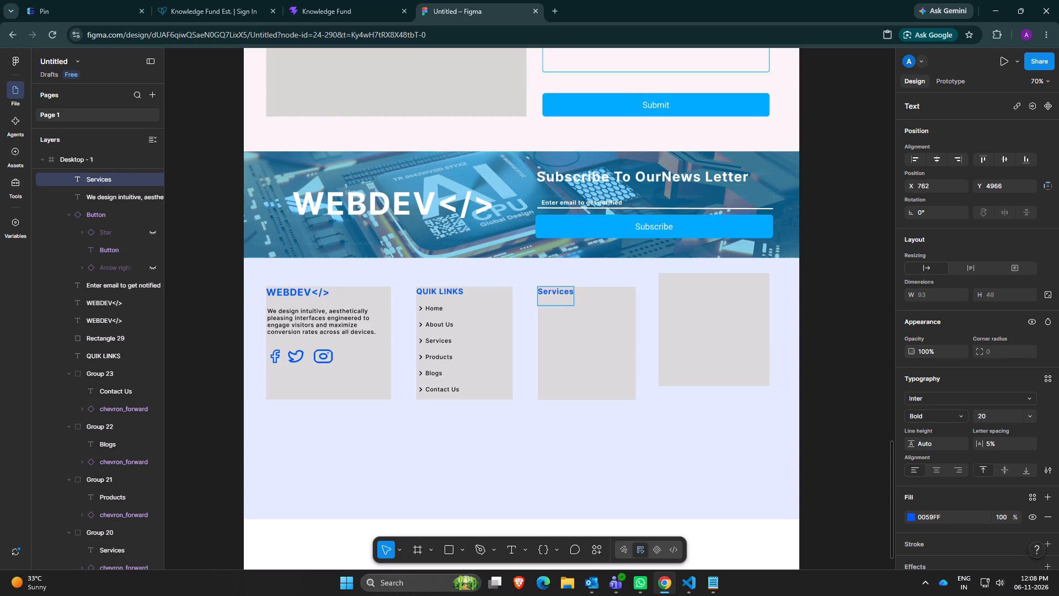
pyautogui.press('BackSpace')
pyautogui.click(576, 339)
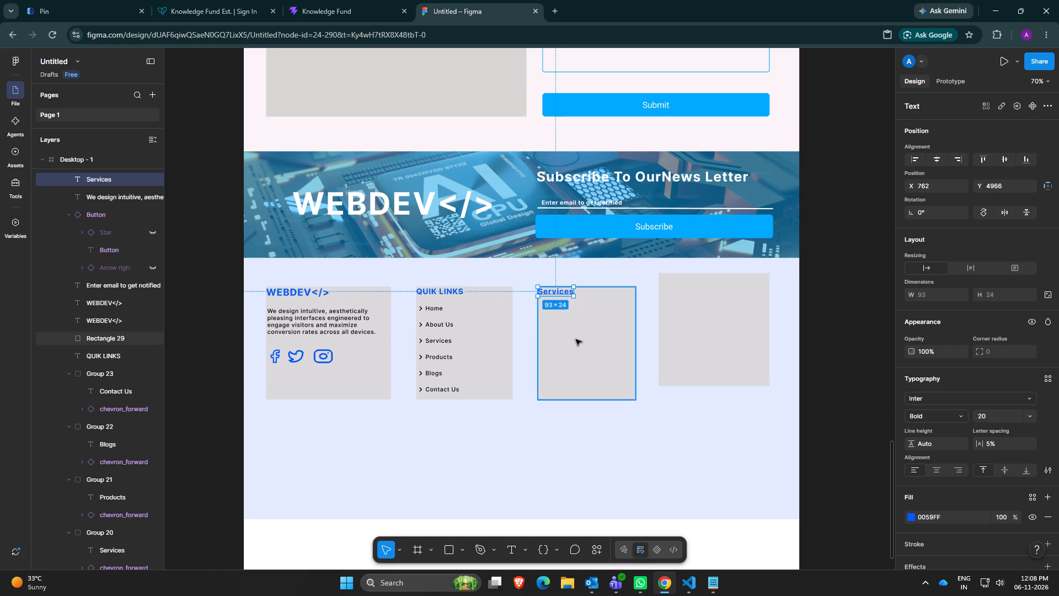
# Select the Home, About Us, Services and Products row groups in the QUIK LINKS column together and copy them.
pyautogui.click(432, 311)
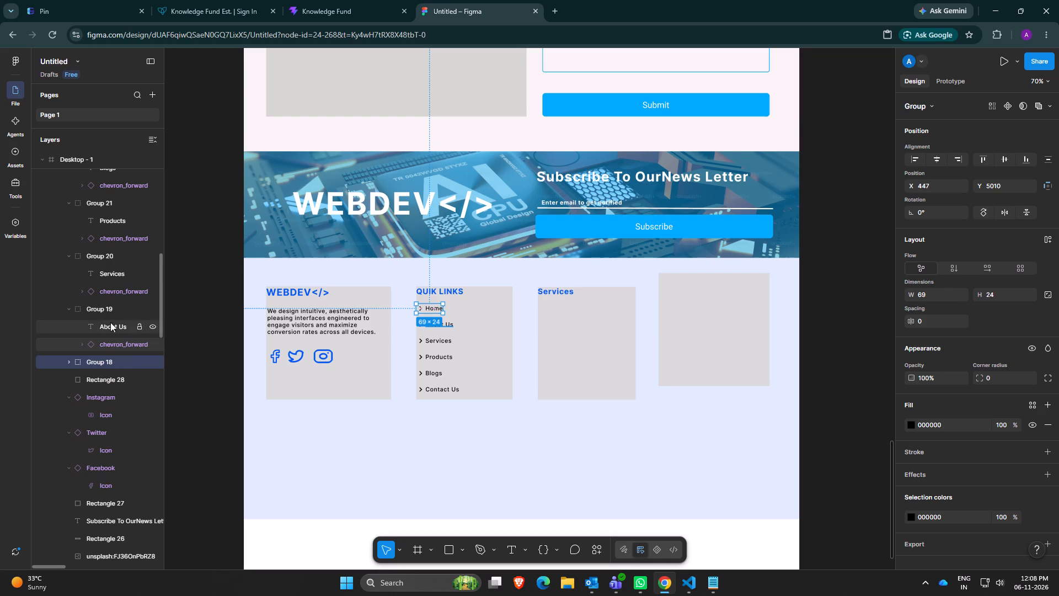
pyautogui.click(110, 307)
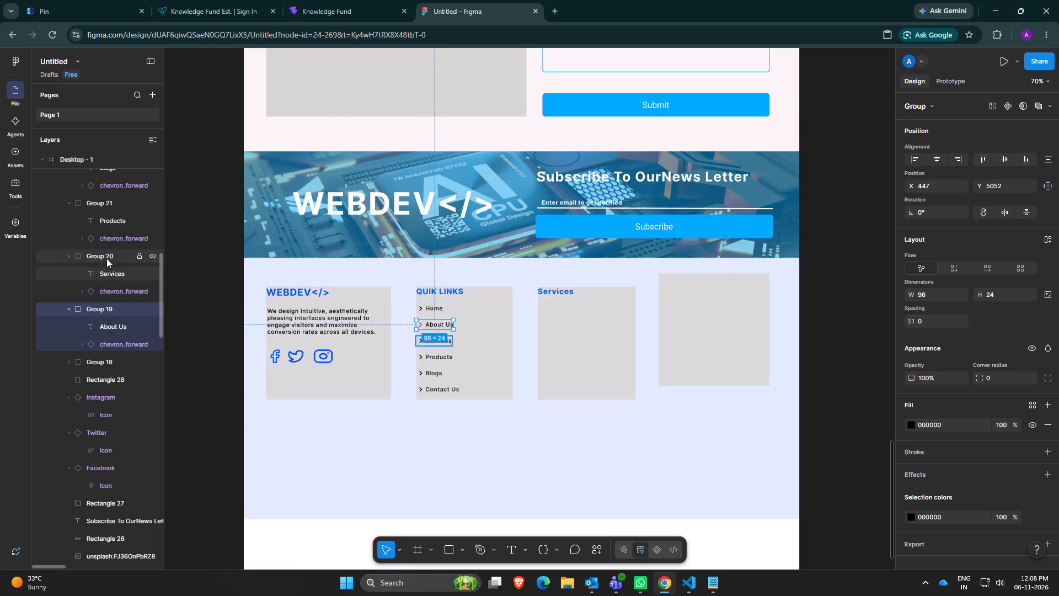
pyautogui.click(106, 258)
pyautogui.click(106, 207)
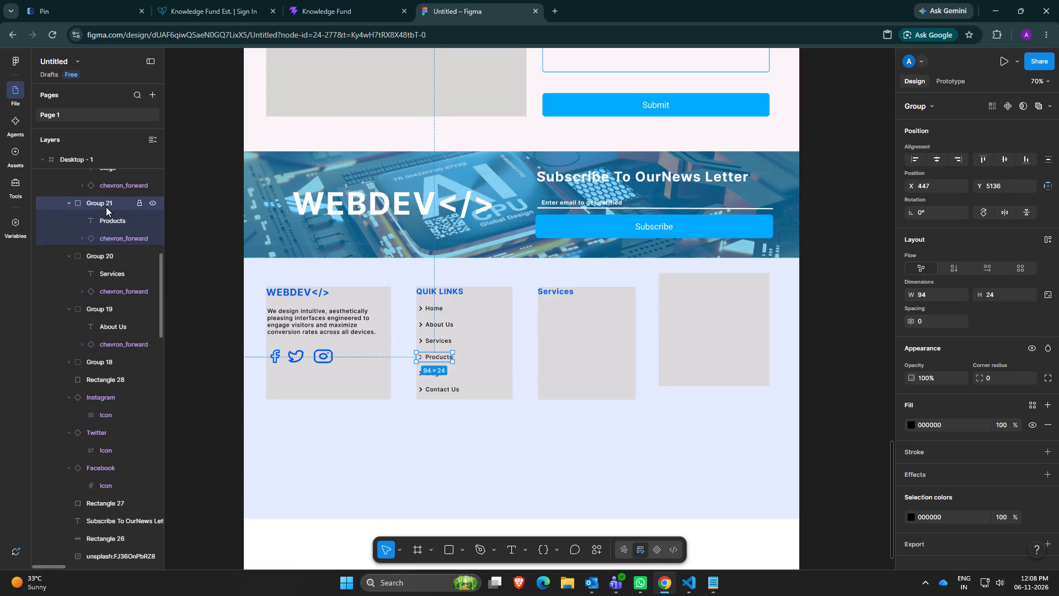
pyautogui.scroll(2, 114, 226)
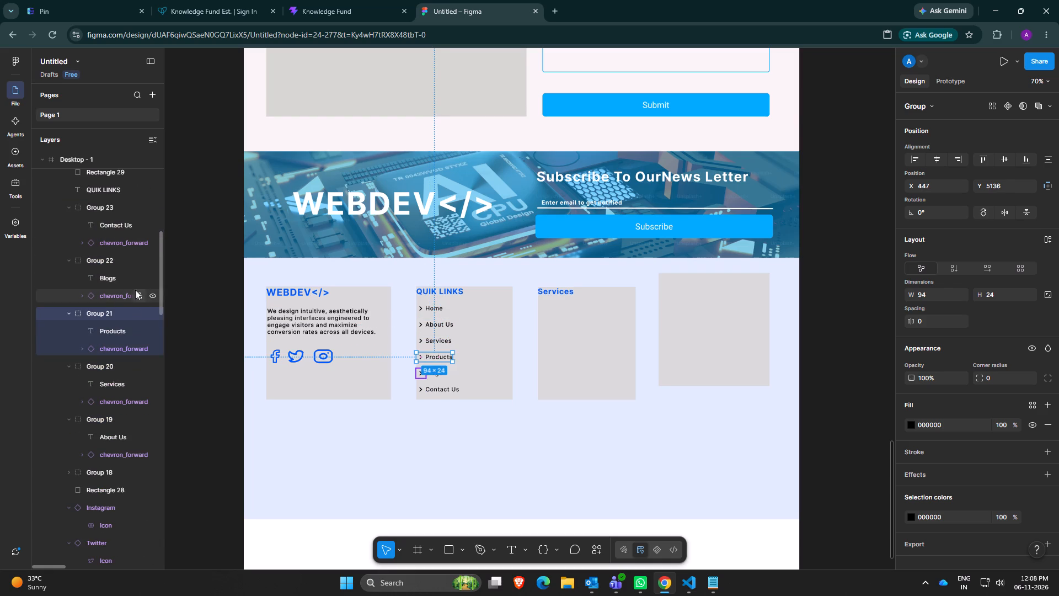
pyautogui.keyDown('shift'); pyautogui.click(115, 256); pyautogui.keyUp('shift')
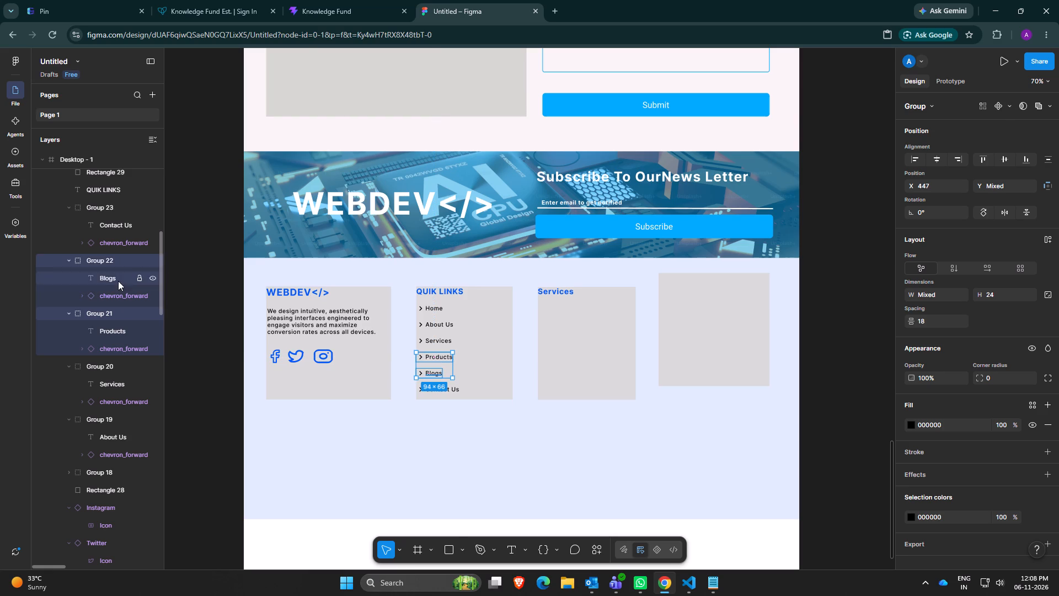
pyautogui.keyDown('shift'); pyautogui.click(104, 363); pyautogui.keyUp('shift')
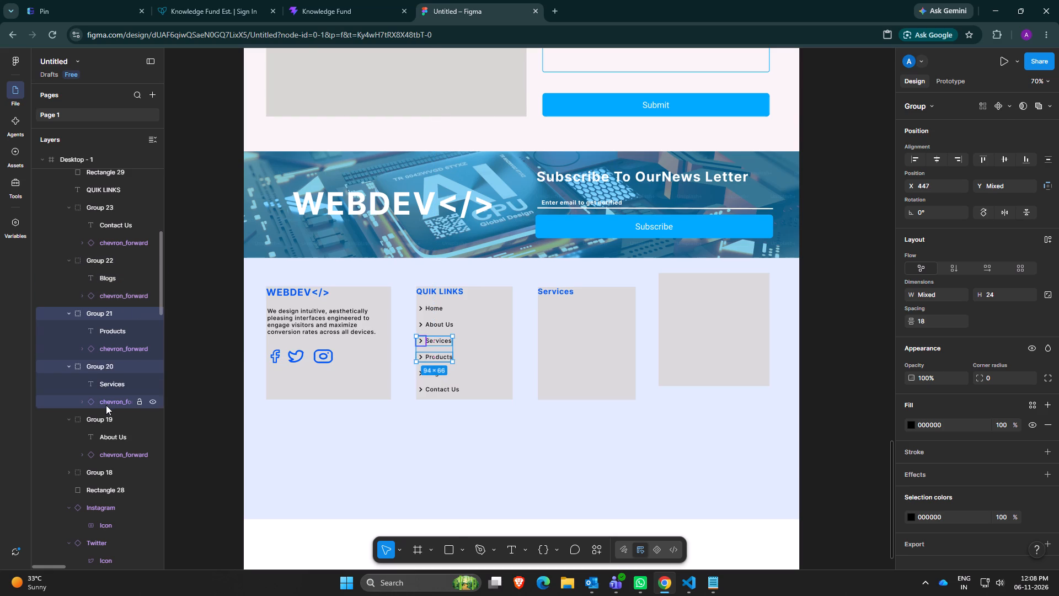
pyautogui.keyDown('shift'); pyautogui.click(106, 417); pyautogui.keyUp('shift')
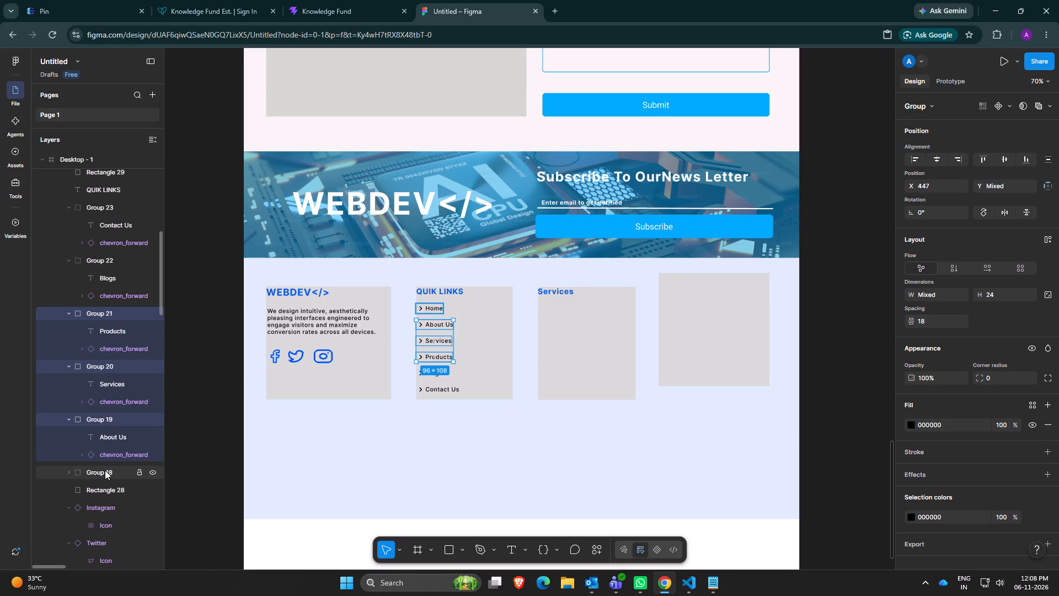
pyautogui.keyDown('shift'); pyautogui.click(104, 470); pyautogui.keyUp('shift')
pyautogui.rightClick(104, 470)
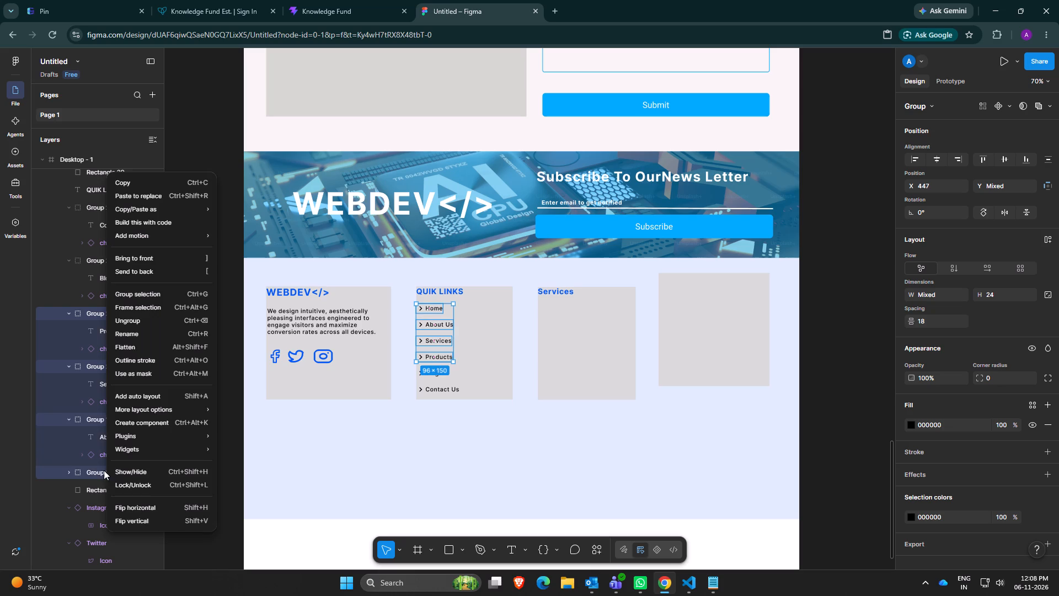
pyautogui.click(135, 185)
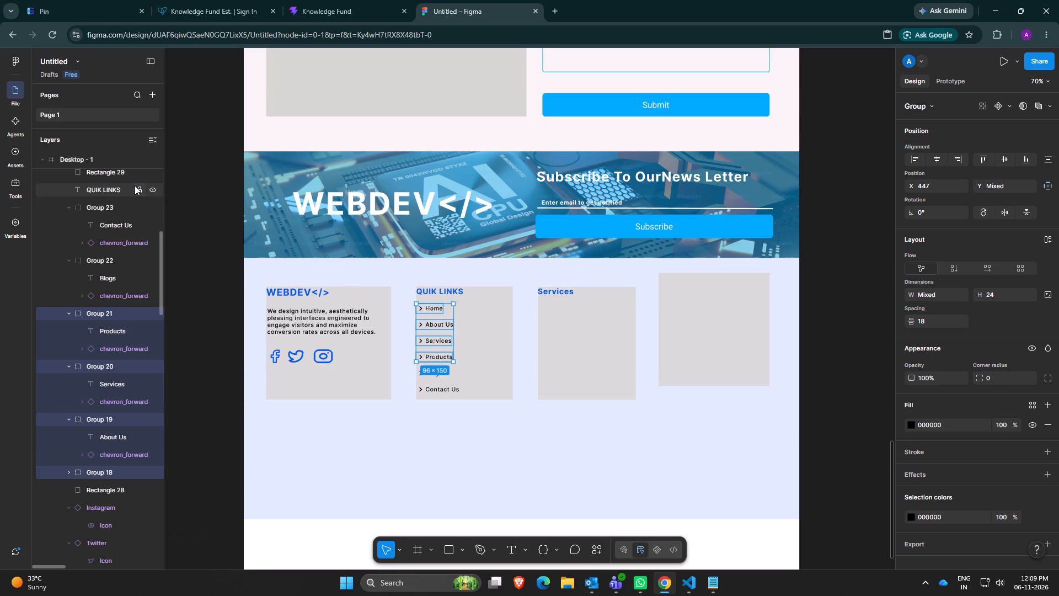
# Paste the copied row groups onto the third column's rectangle and position them at X 762, just below the Services heading.
pyautogui.click(553, 343)
pyautogui.rightClick(553, 343)
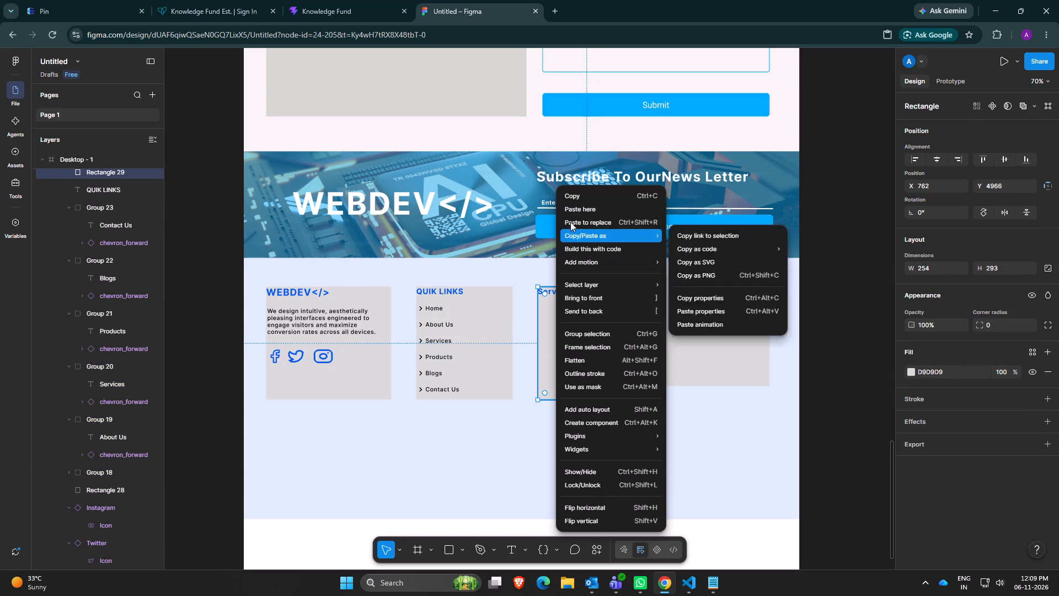
pyautogui.click(575, 210)
pyautogui.moveTo(566, 353); pyautogui.dragTo(552, 313)
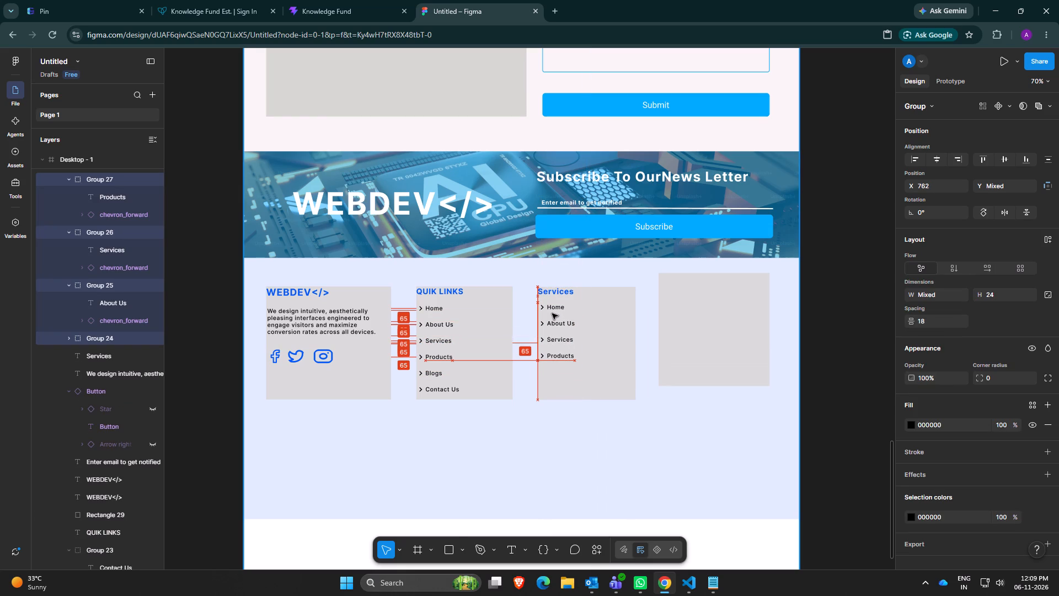
pyautogui.moveTo(552, 313); pyautogui.dragTo(551, 314)
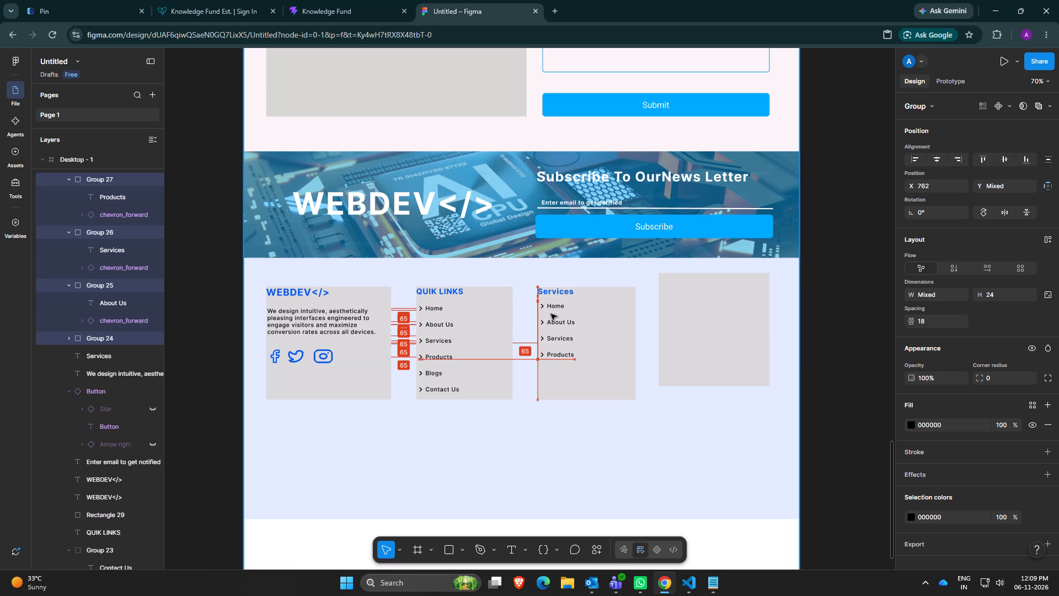
pyautogui.moveTo(551, 314); pyautogui.dragTo(552, 313)
pyautogui.click(637, 314)
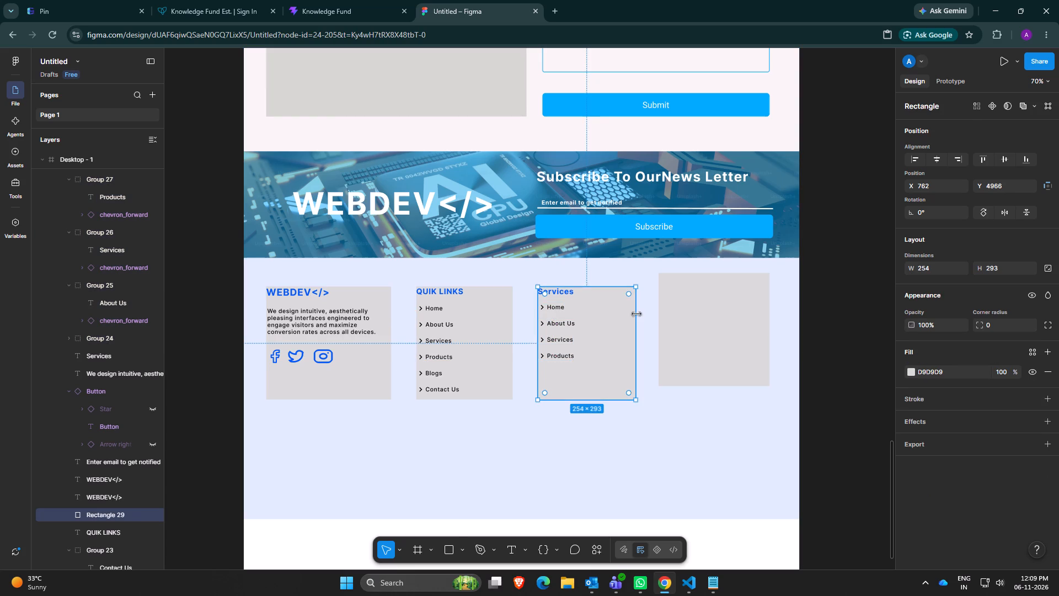
# Change the Home entry in the third column's list to UI/UX DESIGN.
pyautogui.doubleClick(557, 311)
pyautogui.click(557, 311)
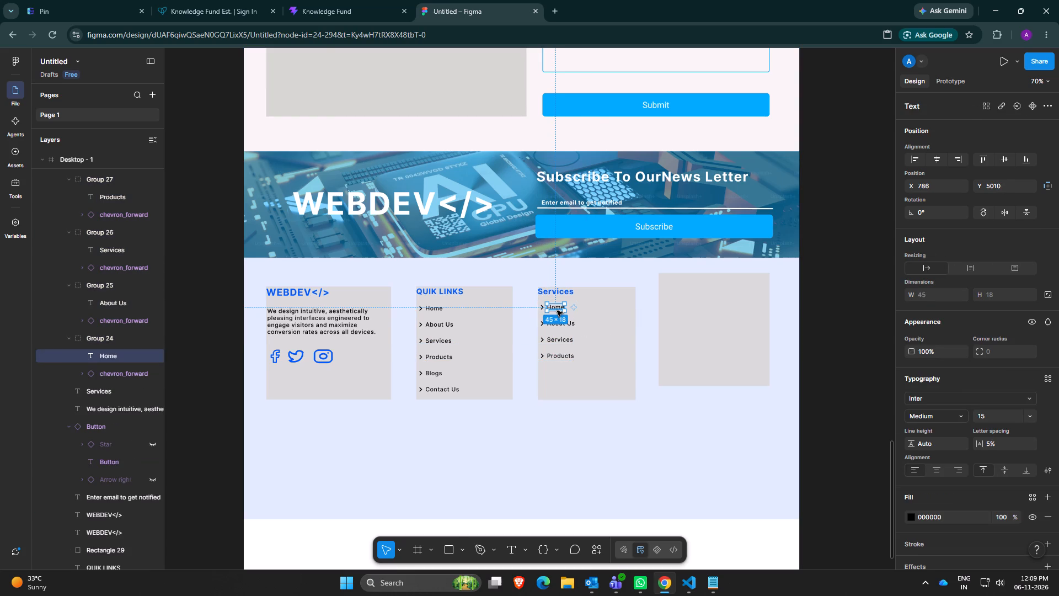
pyautogui.doubleClick(557, 311)
pyautogui.scroll(12, 504, 228)
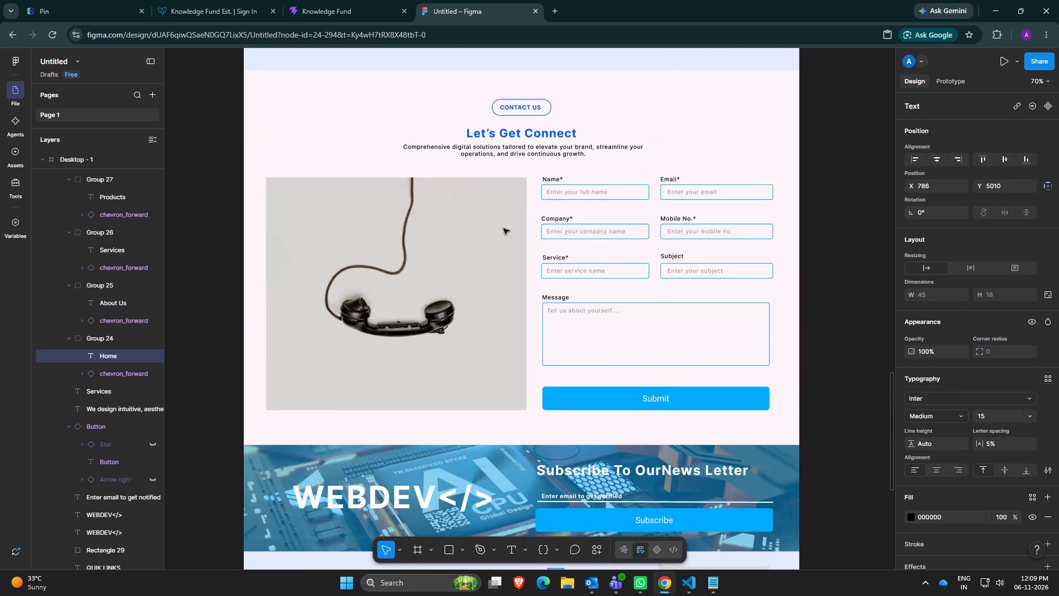
pyautogui.scroll(20, 504, 228)
pyautogui.scroll(16, 504, 228)
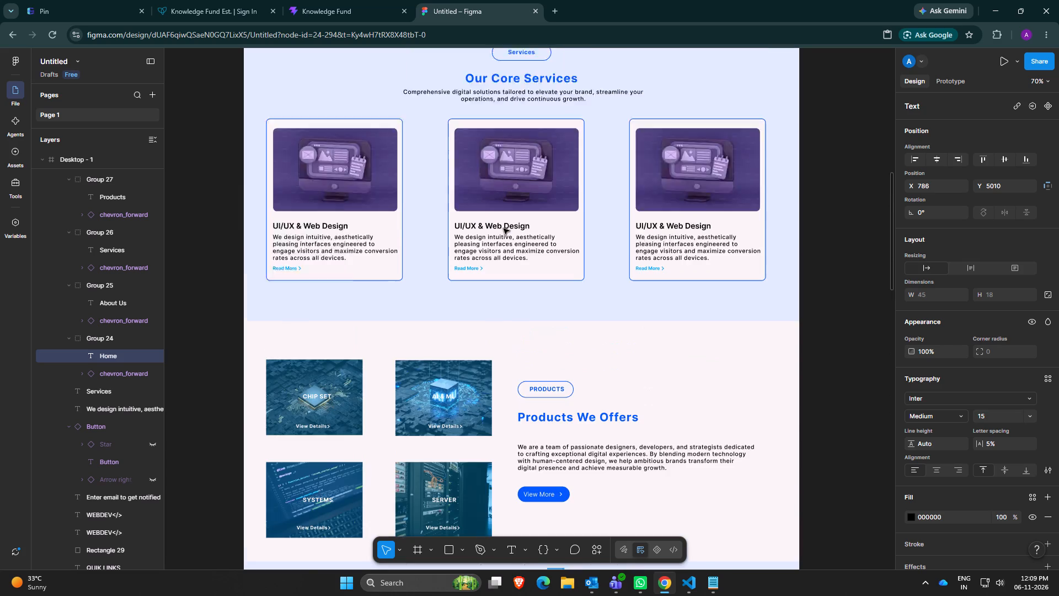
pyautogui.scroll(1, 504, 228)
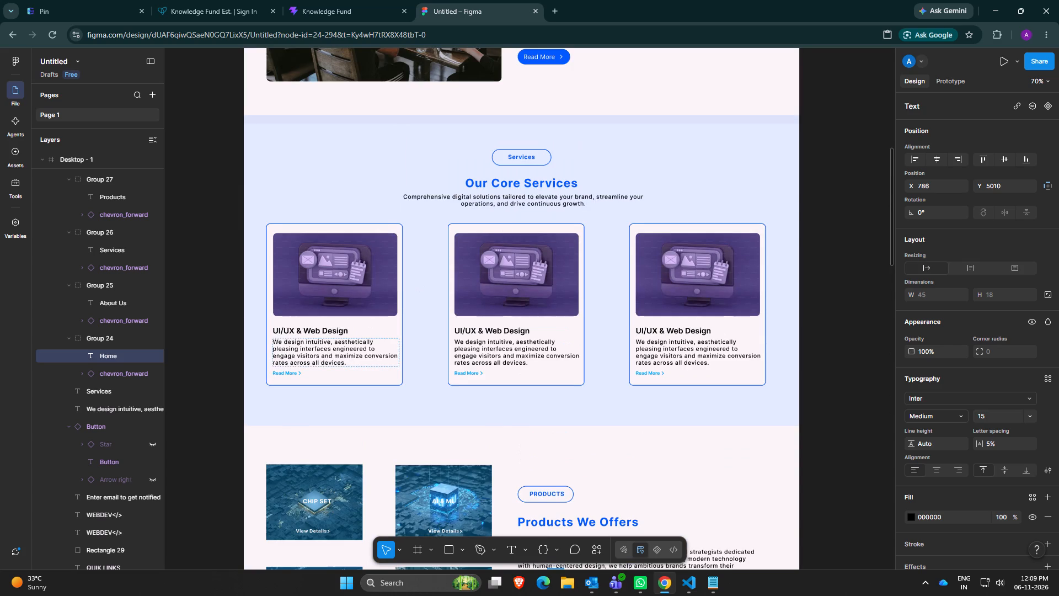
pyautogui.scroll(-6, 345, 339)
pyautogui.scroll(11, 519, 305)
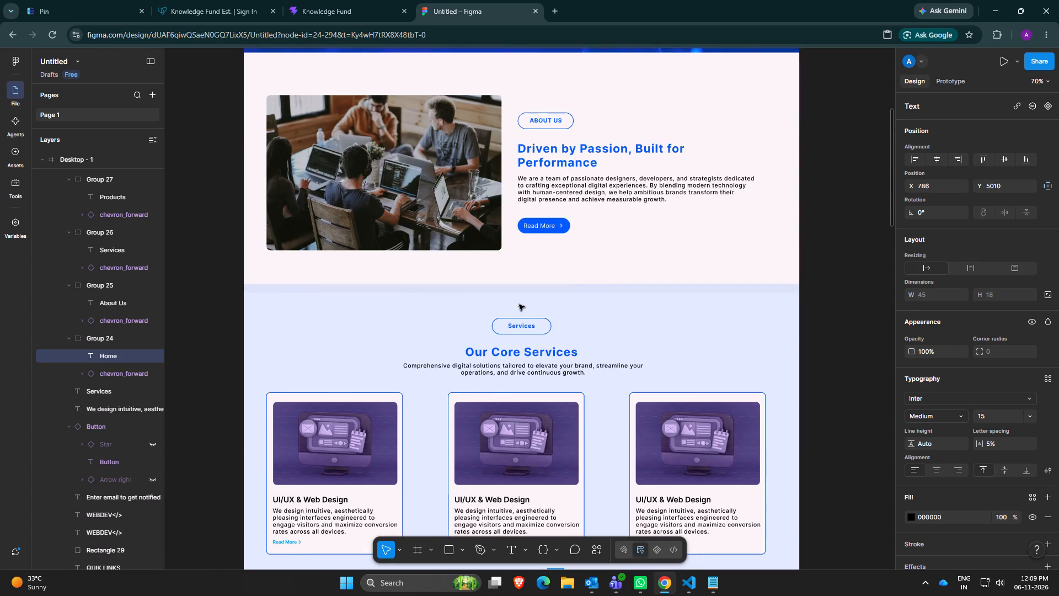
pyautogui.scroll(-20, 519, 305)
pyautogui.scroll(-5, 519, 305)
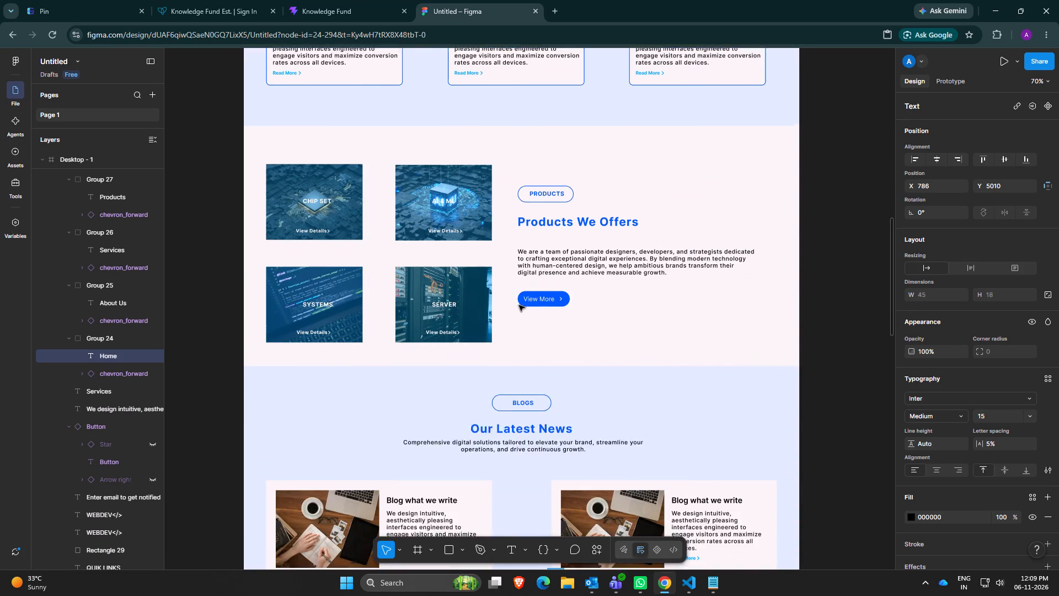
pyautogui.scroll(-2, 519, 305)
pyautogui.scroll(3, 519, 305)
pyautogui.scroll(-11, 519, 305)
pyautogui.scroll(1, 519, 306)
pyautogui.scroll(-20, 519, 306)
pyautogui.scroll(-5, 519, 306)
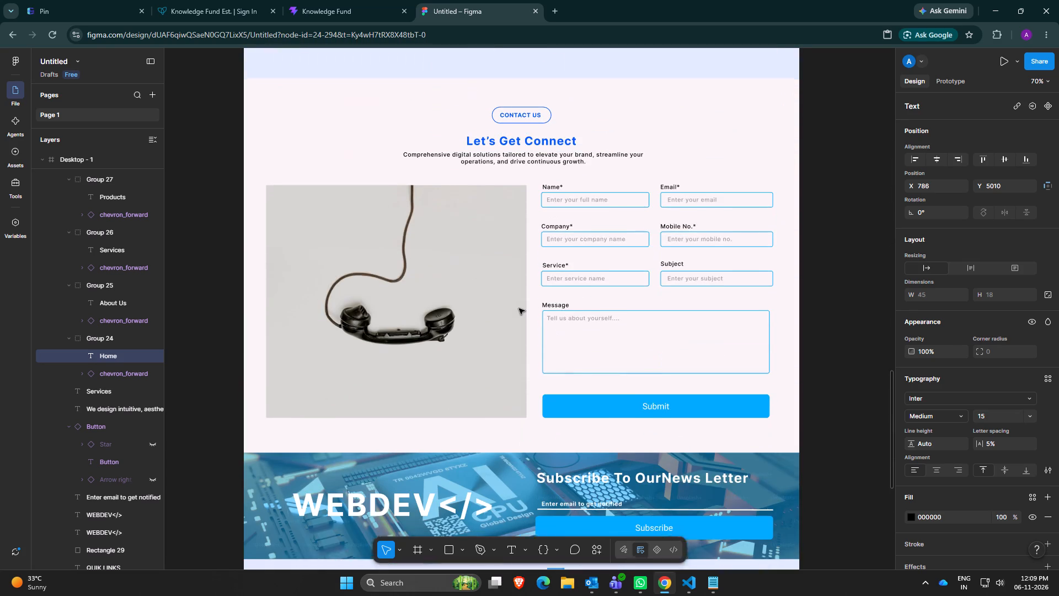
pyautogui.scroll(-13, 519, 308)
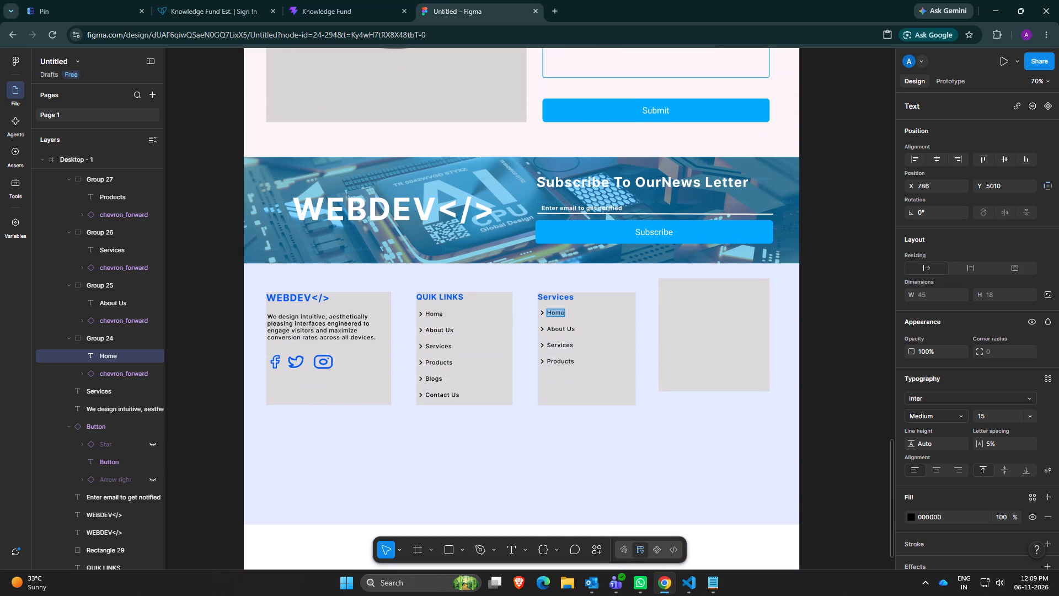
pyautogui.press('BackSpace')
pyautogui.write('UI/UX DESIGN')
# Replace the About Us entry in the third column with DIGITAL MARKETING, in capitals.
pyautogui.doubleClick(559, 332)
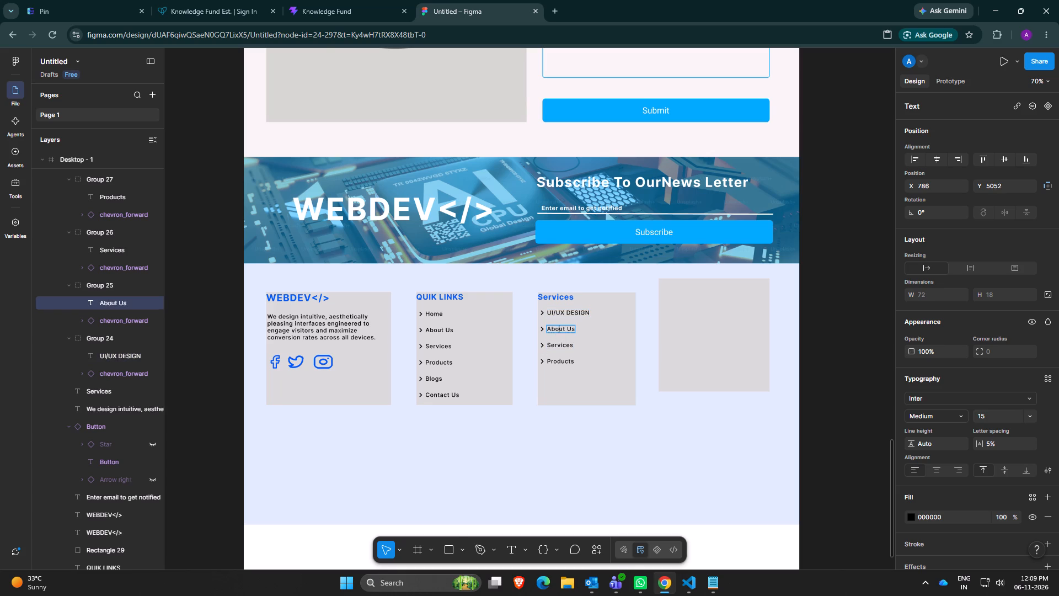
pyautogui.hotkey('shift', 'a')
pyautogui.hotkey('shift', 'a')
pyautogui.press('BackSpace')
pyautogui.hotkey('ctrl', 'a')
pyautogui.press('BackSpace')
pyautogui.write('Digi')
pyautogui.write('tal Mrkeeting')
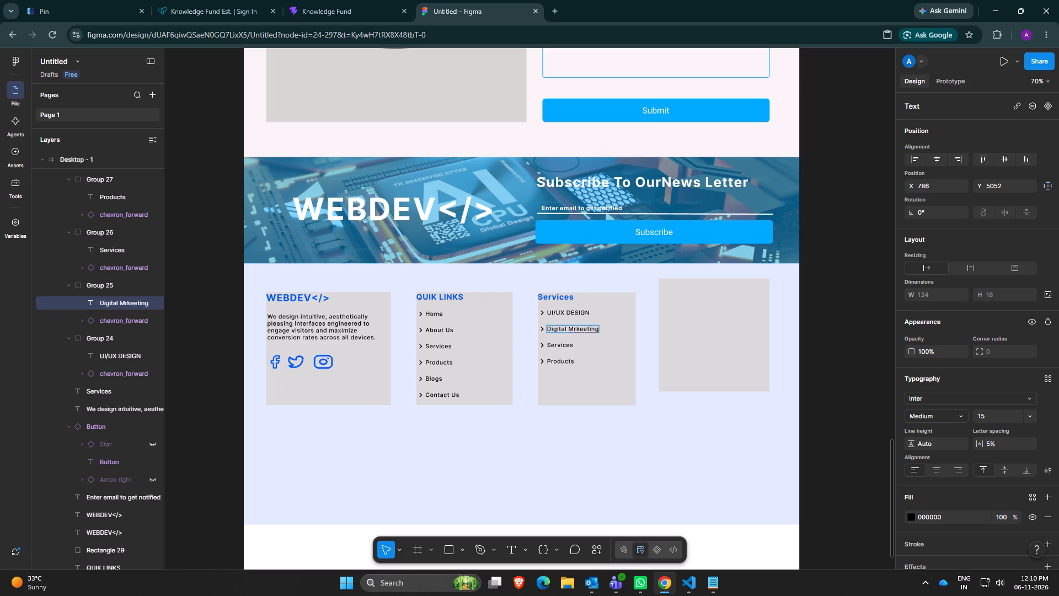
pyautogui.press('BackSpace')
pyautogui.press('BackSpace')
pyautogui.press('BackSpace')
pyautogui.press('BackSpace')
pyautogui.press('BackSpace')
pyautogui.press('BackSpace')
pyautogui.press('BackSpace')
pyautogui.press('BackSpace')
pyautogui.press('BackSpace')
pyautogui.press('BackSpace')
pyautogui.press('BackSpace')
pyautogui.press('BackSpace')
pyautogui.press('BackSpace')
pyautogui.press('BackSpace')
pyautogui.press('BackSpace')
pyautogui.press('BackSpace')
pyautogui.press('BackSpace')
pyautogui.write('DIGITAL')
pyautogui.press('space')
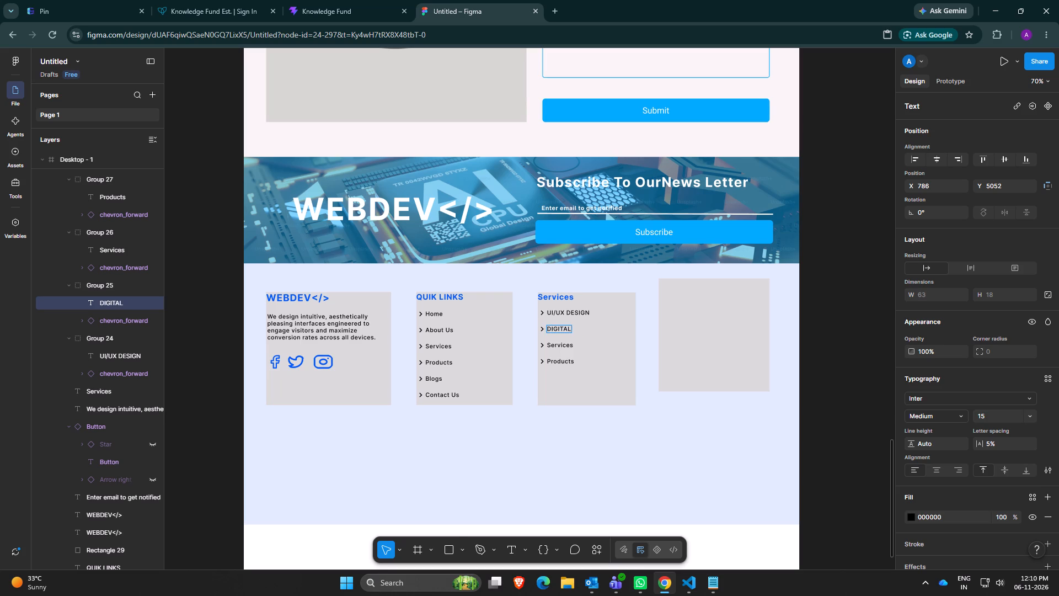
pyautogui.write('MARKETING')
# Change the Services list entry in the third column to SEO.
pyautogui.doubleClick(568, 345)
pyautogui.press('BackSpace')
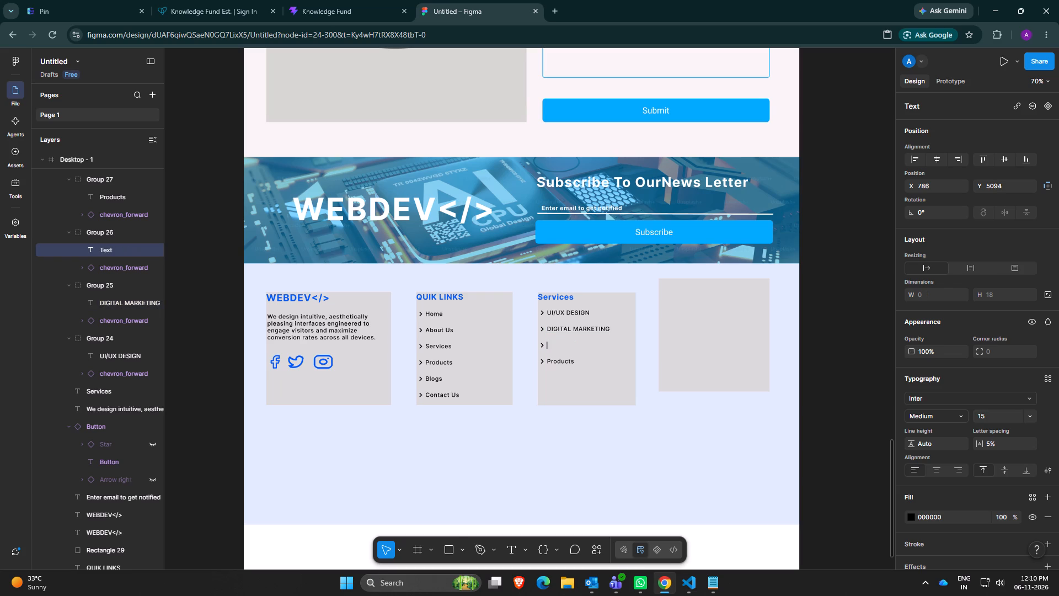
pyautogui.write('SEO')
# Change the Products entry in the third column to WEB DEVELOPMENT.
pyautogui.doubleClick(566, 364)
pyautogui.press('BackSpace')
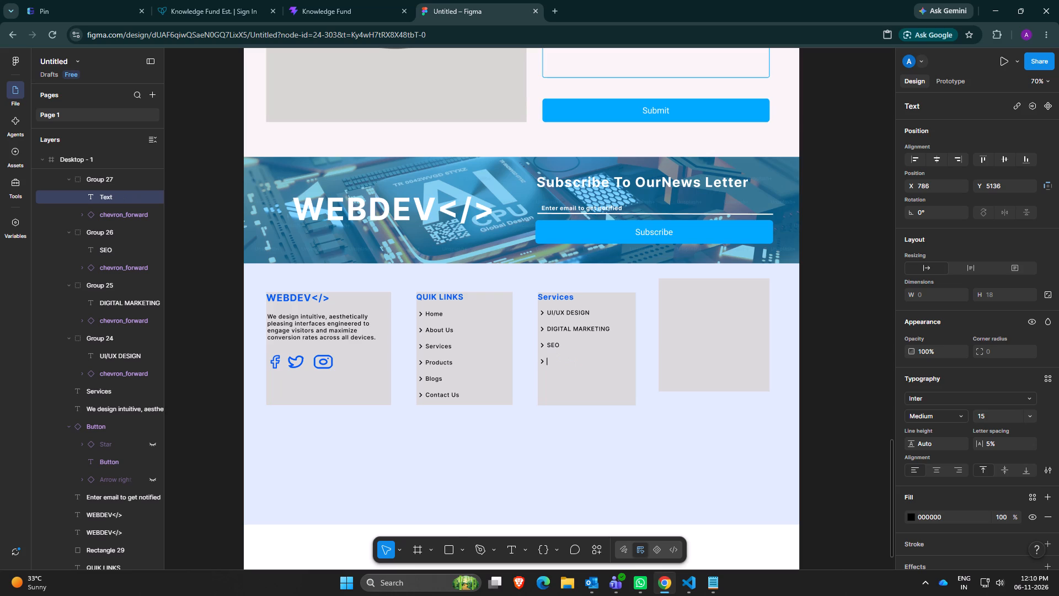
pyautogui.write('WEB DEVELOPMENT')
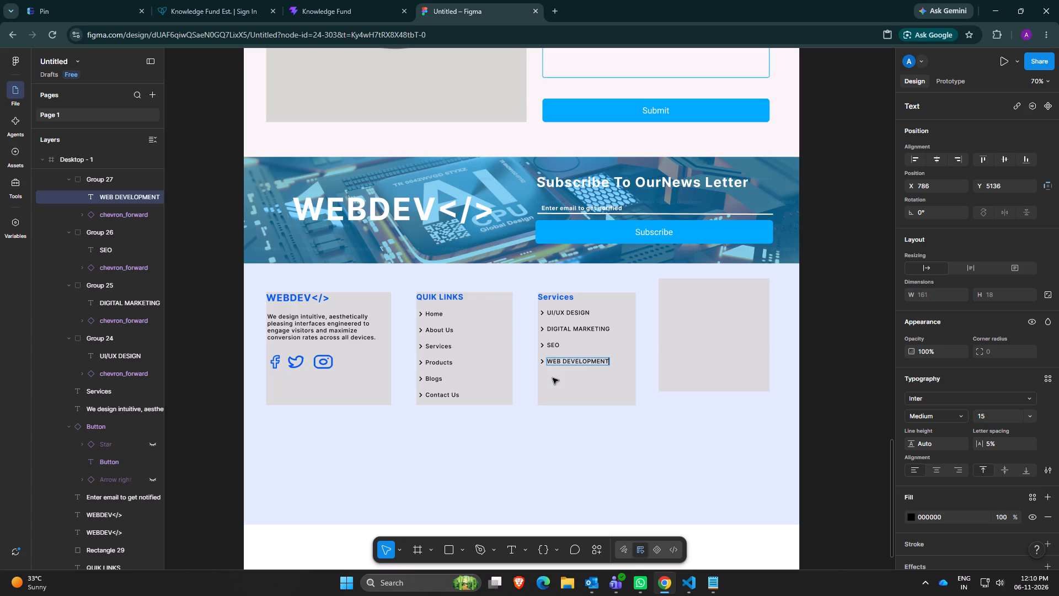
pyautogui.click(561, 365)
# Copy the whole Blogs row group from the QUIK LINKS column and paste it onto the third column's rectangle.
pyautogui.click(425, 382)
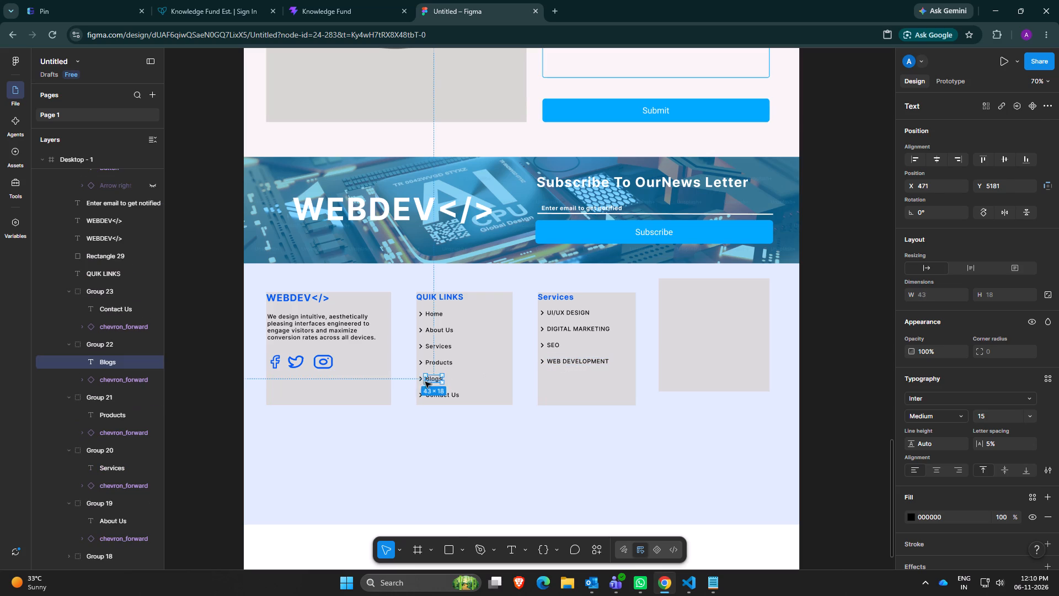
pyautogui.click(422, 380)
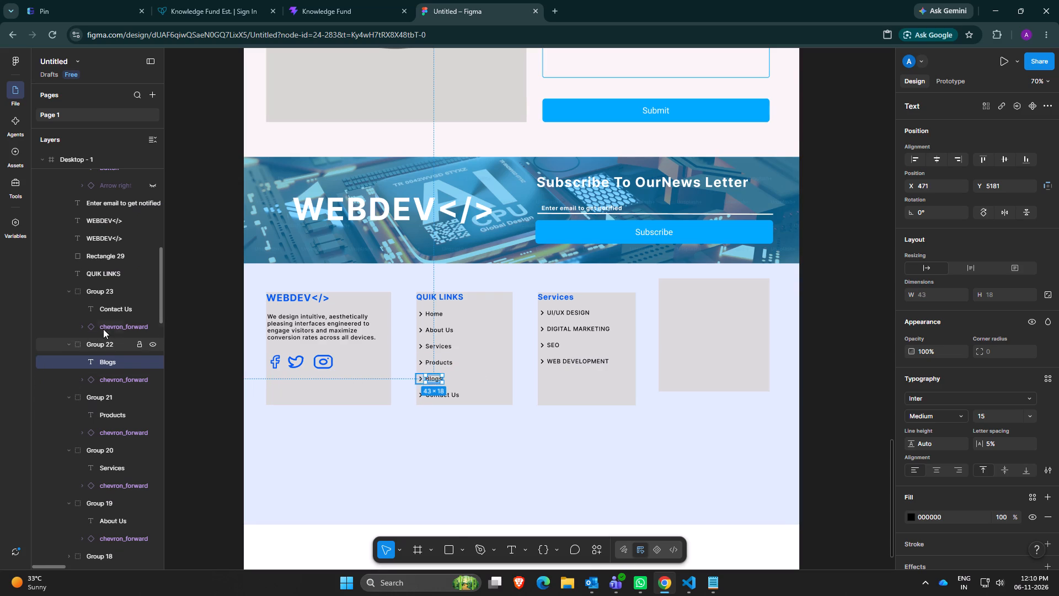
pyautogui.click(115, 345)
pyautogui.rightClick(115, 345)
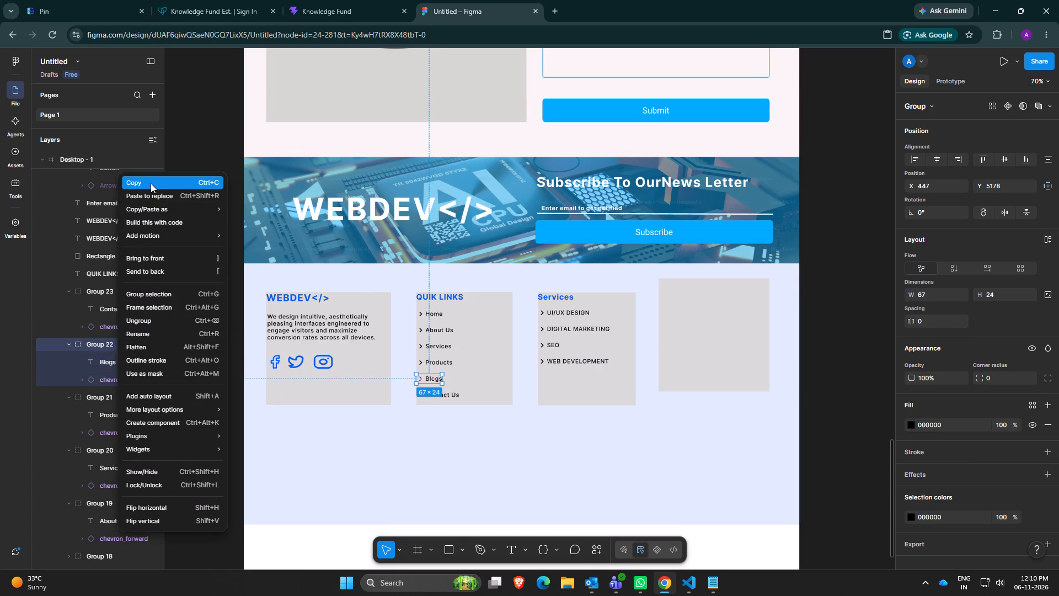
pyautogui.click(151, 183)
pyautogui.click(565, 374)
pyautogui.rightClick(565, 374)
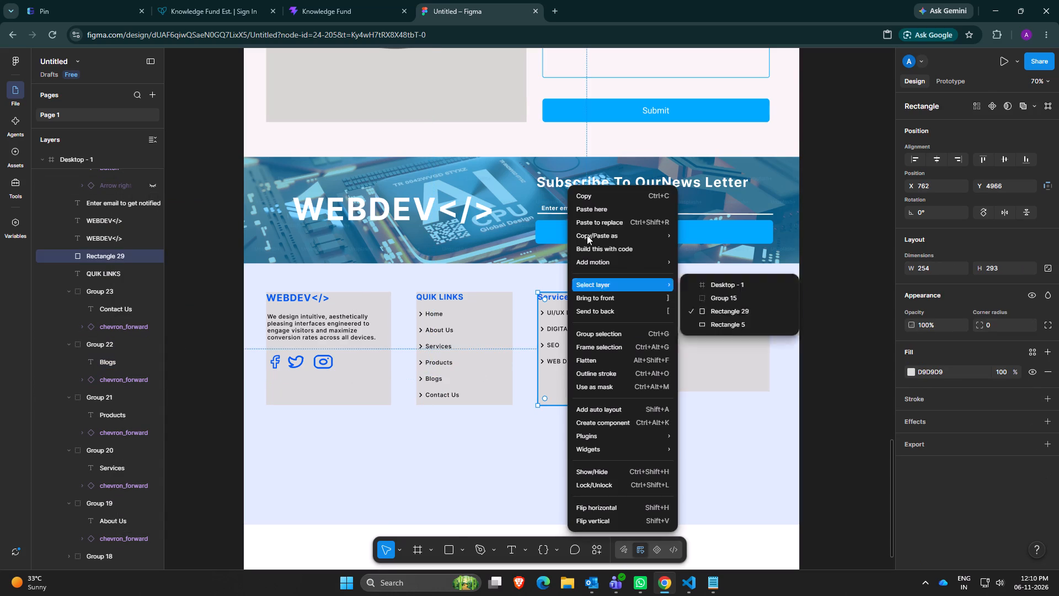
pyautogui.click(598, 210)
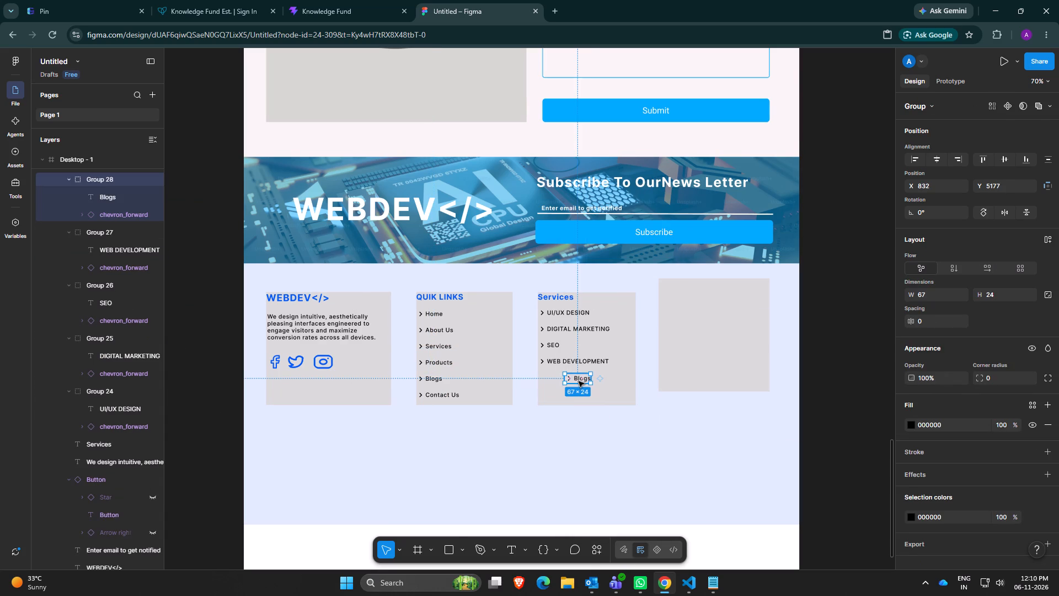
# Position the pasted Blogs row at X 762, Y 5175, below WEB DEVELOPMENT and in line with the entries above.
pyautogui.moveTo(580, 381); pyautogui.dragTo(555, 376)
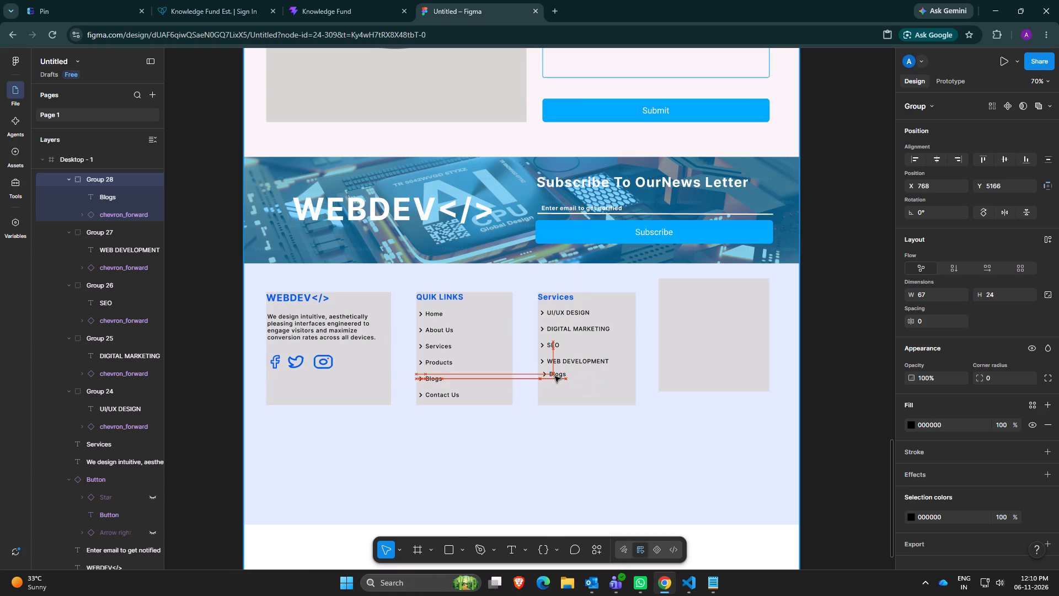
pyautogui.moveTo(555, 376); pyautogui.dragTo(554, 380)
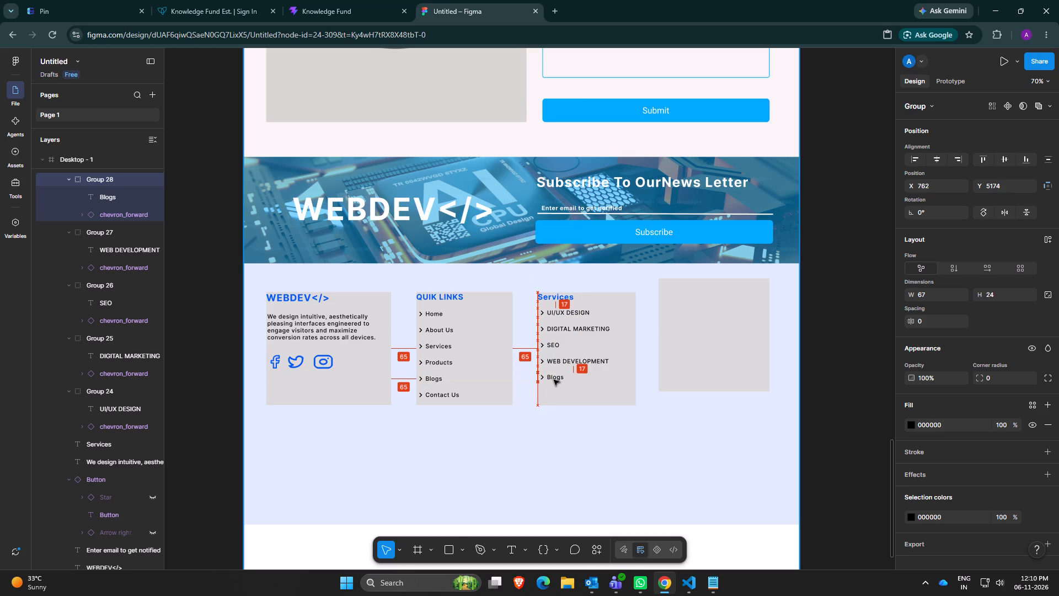
pyautogui.moveTo(554, 380); pyautogui.dragTo(554, 380)
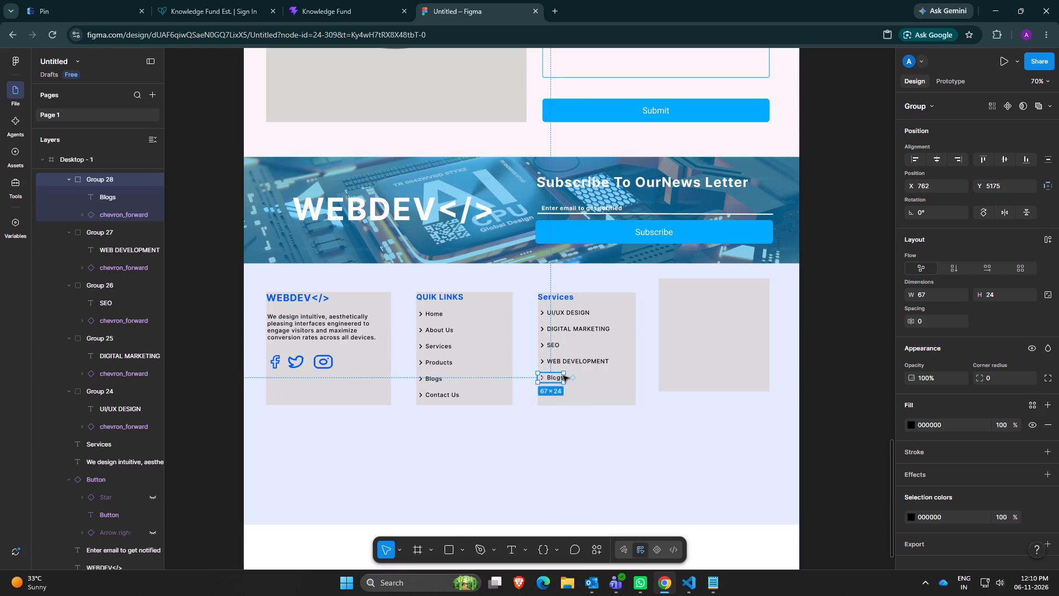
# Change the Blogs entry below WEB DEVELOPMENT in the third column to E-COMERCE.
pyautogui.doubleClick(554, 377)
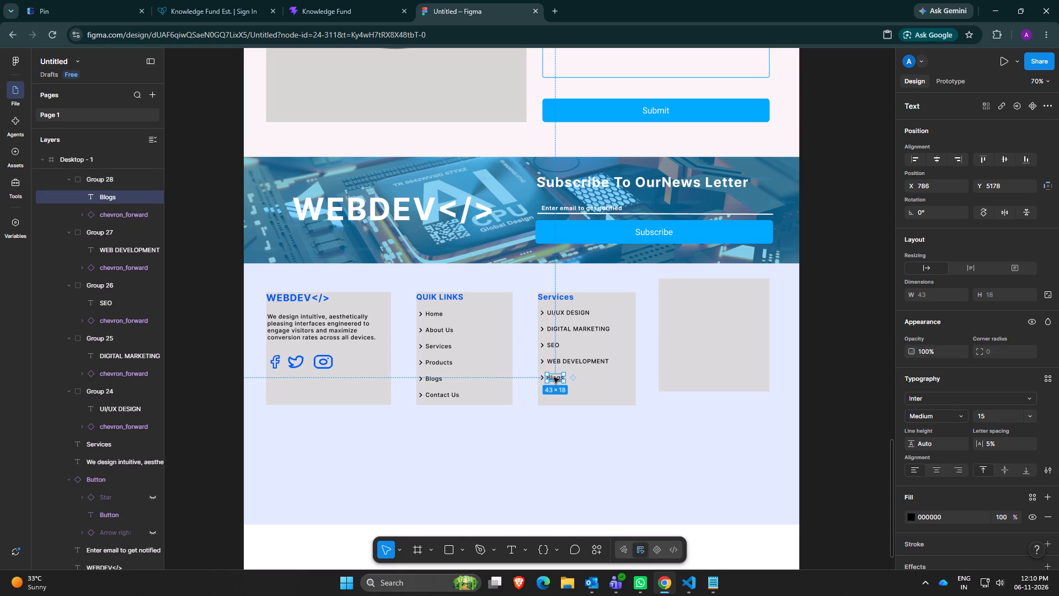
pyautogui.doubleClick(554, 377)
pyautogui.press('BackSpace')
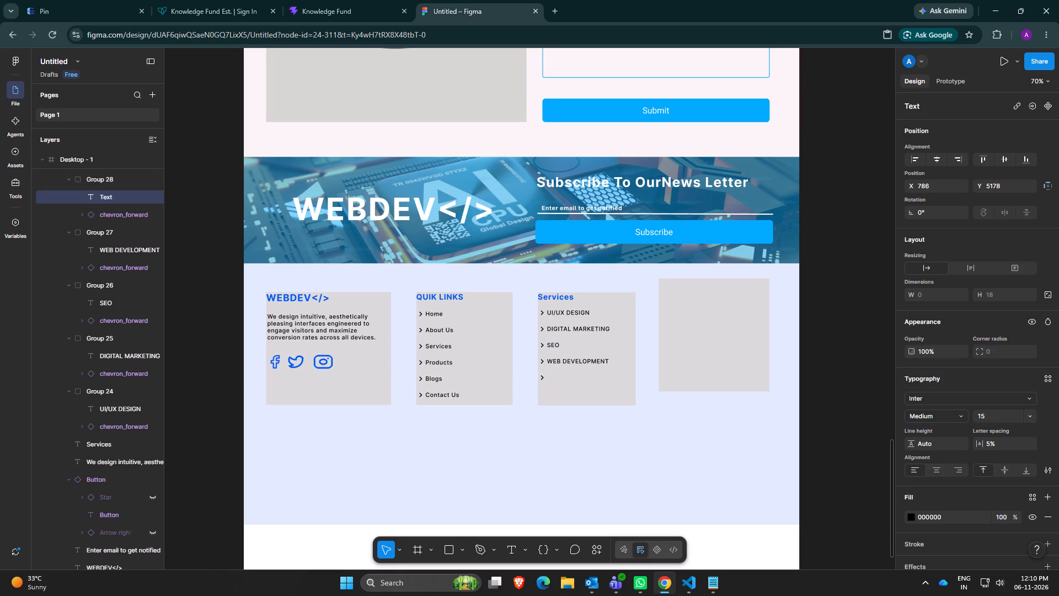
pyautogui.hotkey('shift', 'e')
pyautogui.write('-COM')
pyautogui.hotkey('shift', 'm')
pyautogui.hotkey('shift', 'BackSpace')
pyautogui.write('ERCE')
# Replace the text of the entry below WEB DEVELOPMENT in the third column with BRANDING.
pyautogui.press('BackSpace')
pyautogui.press('BackSpace')
pyautogui.press('BackSpace')
pyautogui.press('BackSpace')
pyautogui.press('BackSpace')
pyautogui.press('BackSpace')
pyautogui.press('BackSpace')
pyautogui.press('BackSpace')
pyautogui.press('BackSpace')
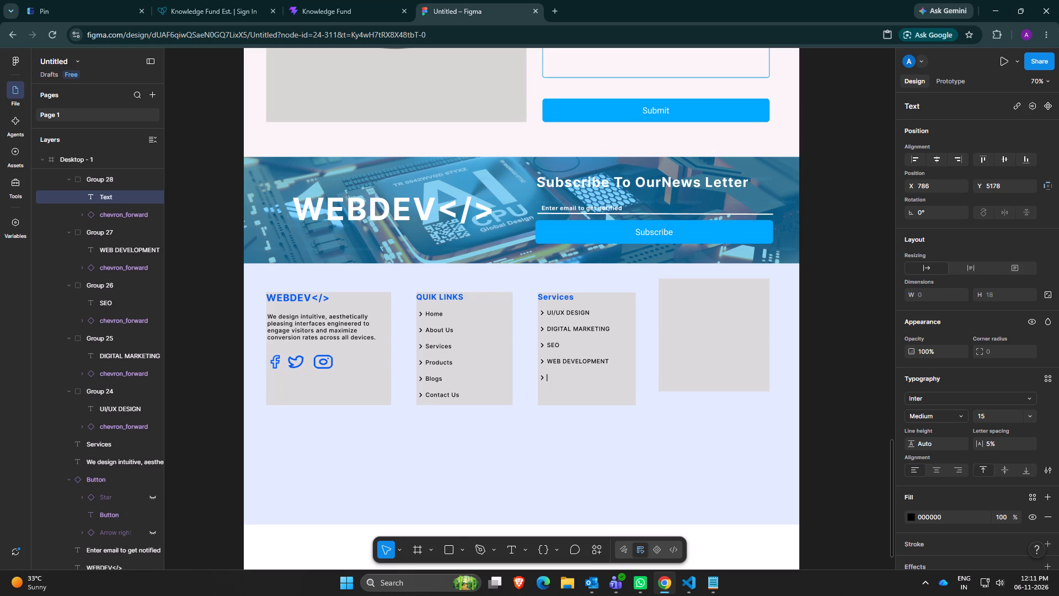
pyautogui.write('BRANDING')
pyautogui.click(545, 386)
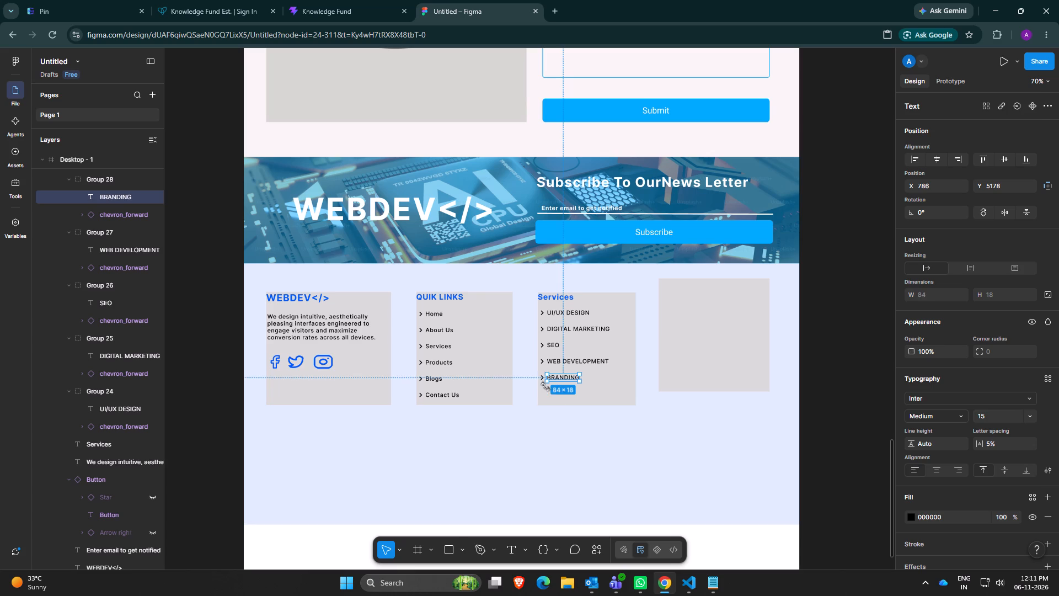
# Paste the copied Blogs row onto the third column's rectangle and position it at X 762, Y 5217, below BRANDING.
pyautogui.click(554, 394)
pyautogui.rightClick(565, 401)
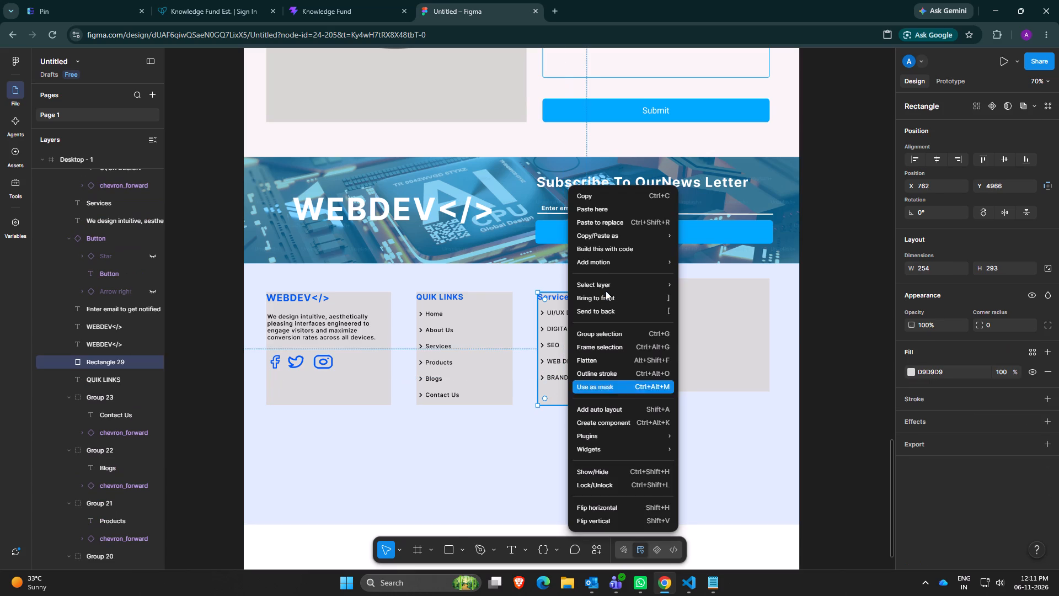
pyautogui.click(594, 212)
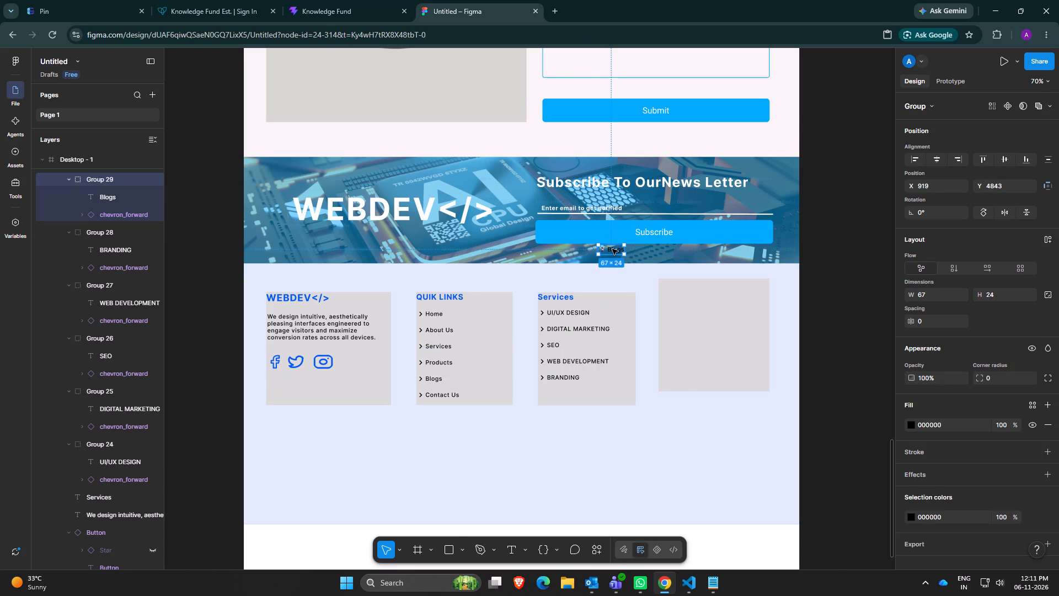
pyautogui.moveTo(612, 249); pyautogui.dragTo(554, 392)
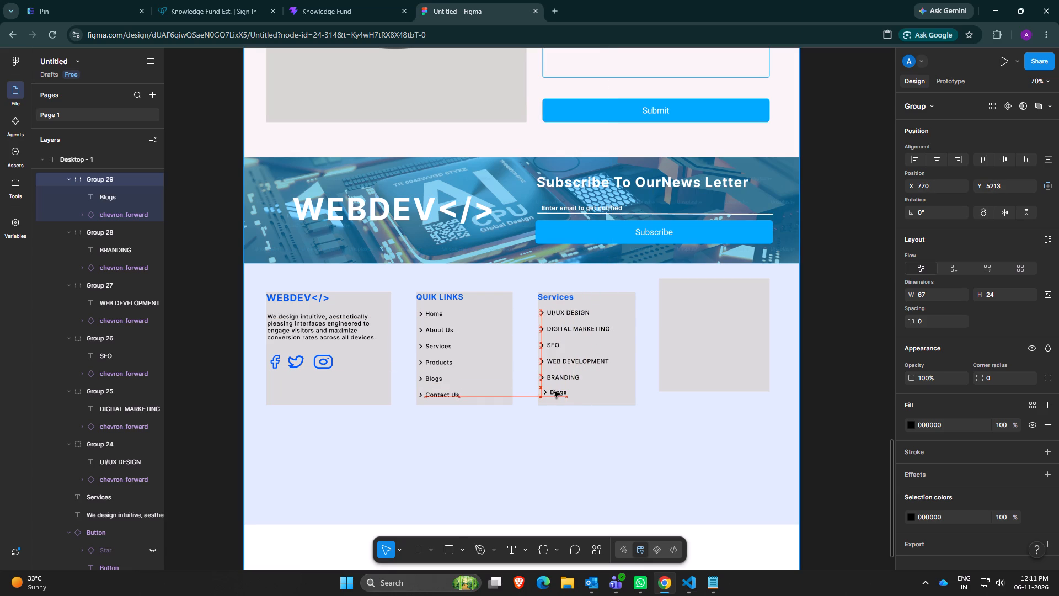
pyautogui.moveTo(554, 392); pyautogui.dragTo(554, 393)
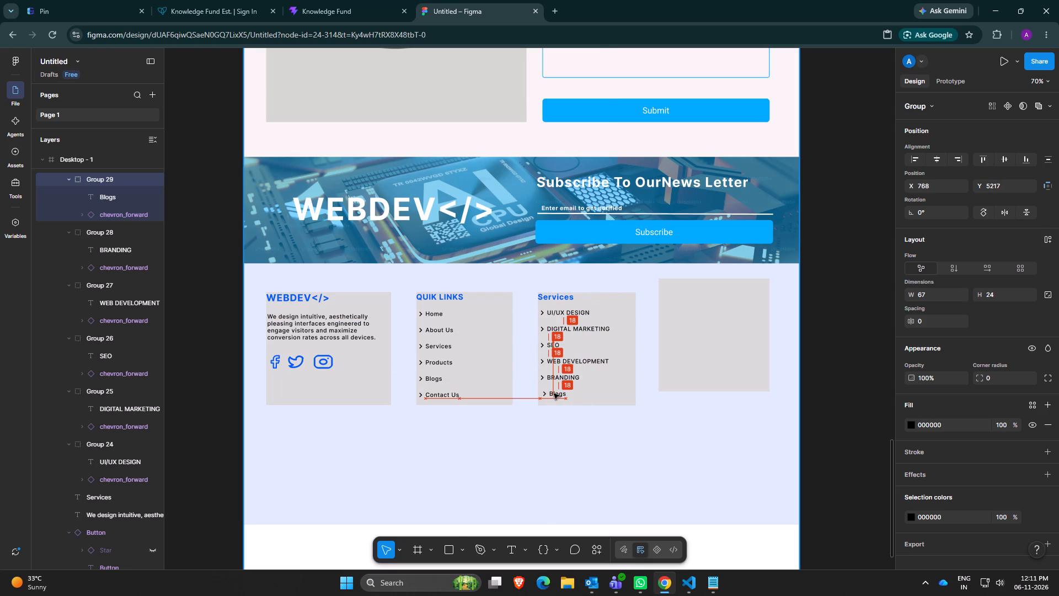
pyautogui.moveTo(554, 393); pyautogui.dragTo(553, 393)
# Change the Blogs entry below BRANDING in the third column to VIEW MORE, on a single line.
pyautogui.doubleClick(553, 393)
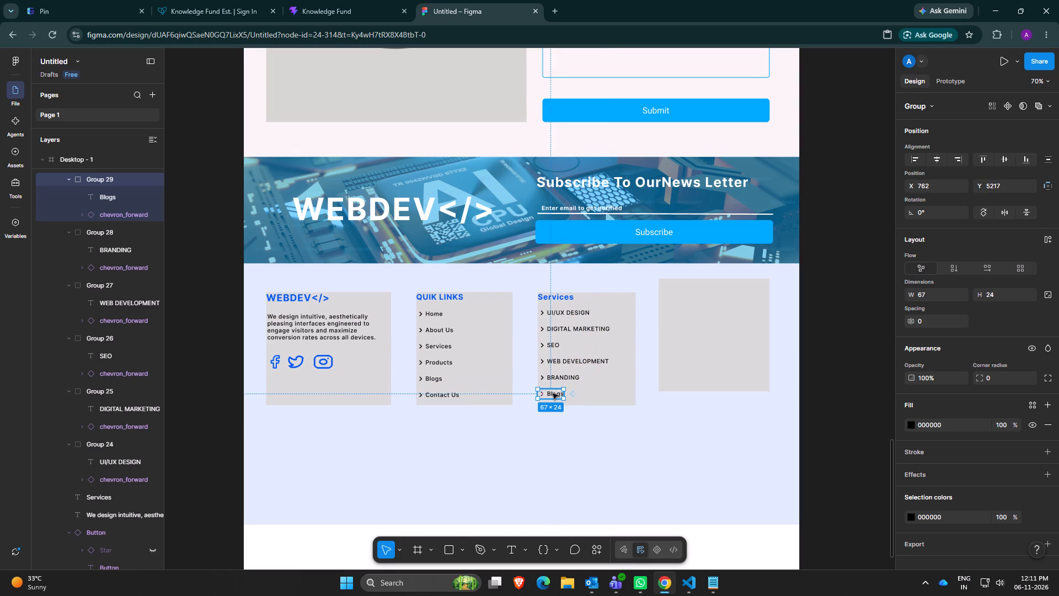
pyautogui.doubleClick(553, 393)
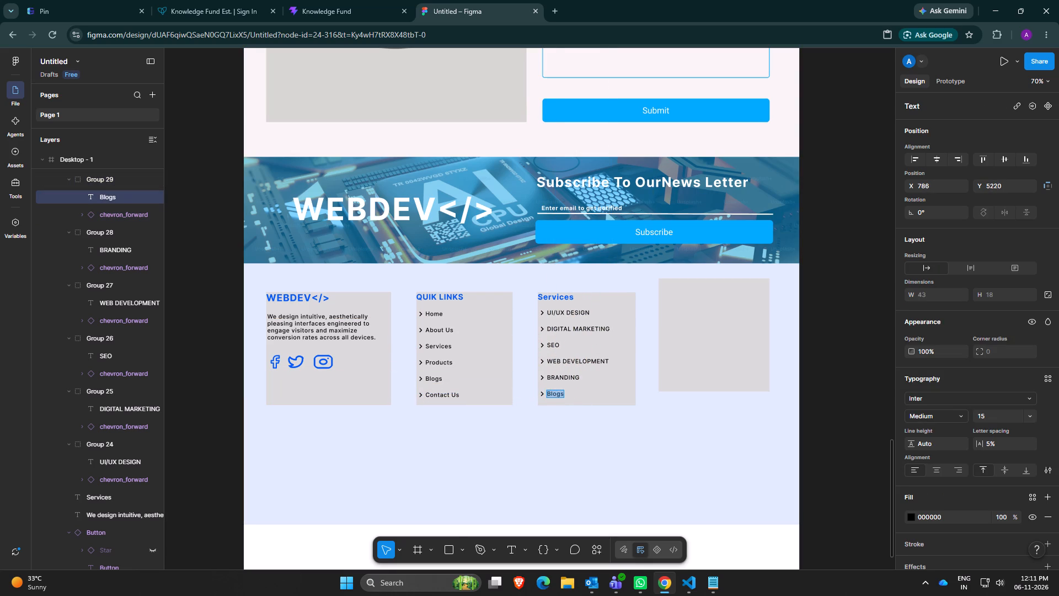
pyautogui.press('BackSpace')
pyautogui.write('VIEW MORE')
pyautogui.press('Return')
pyautogui.press('BackSpace')
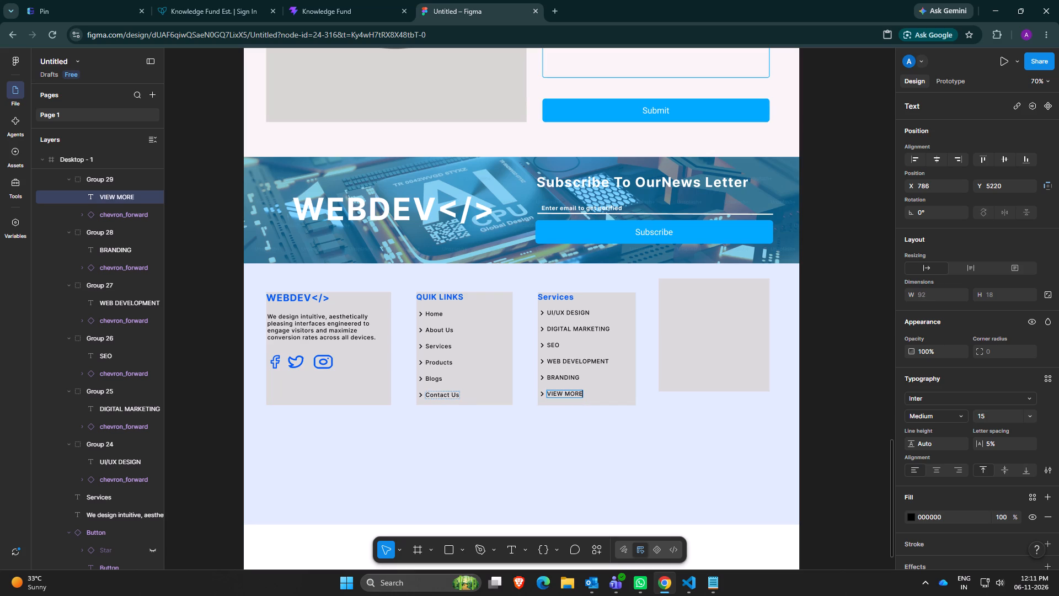
# Rewrite the Contact Us and Blogs entries in the QUIK LINKS column in capitals as CONTACT US and BLOGS.
pyautogui.doubleClick(443, 396)
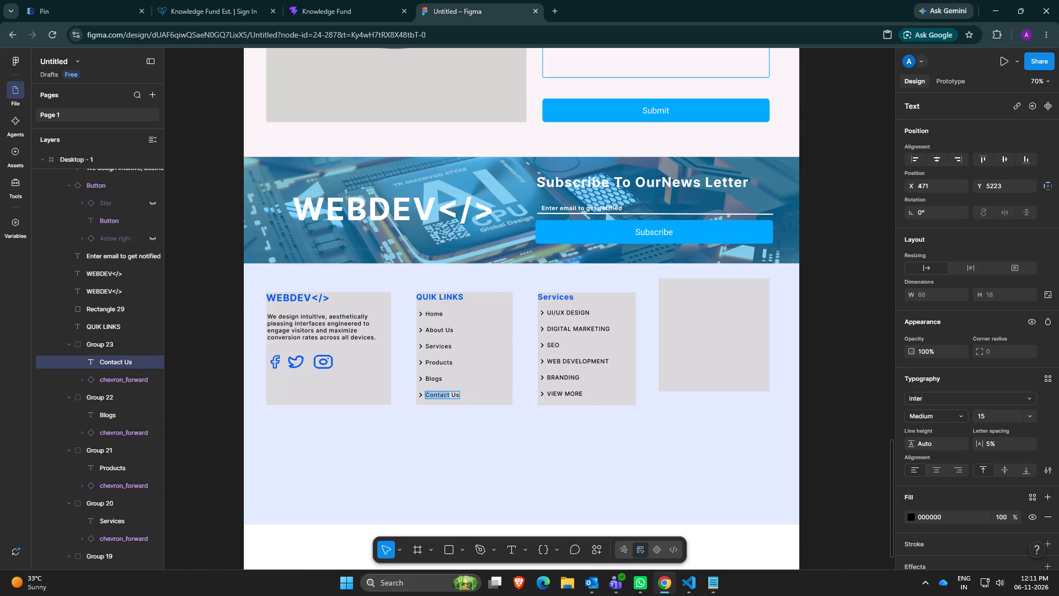
pyautogui.hotkey('ctrl', 'a')
pyautogui.press('BackSpace')
pyautogui.write('CONTACT US')
pyautogui.doubleClick(430, 380)
pyautogui.press('BackSpace')
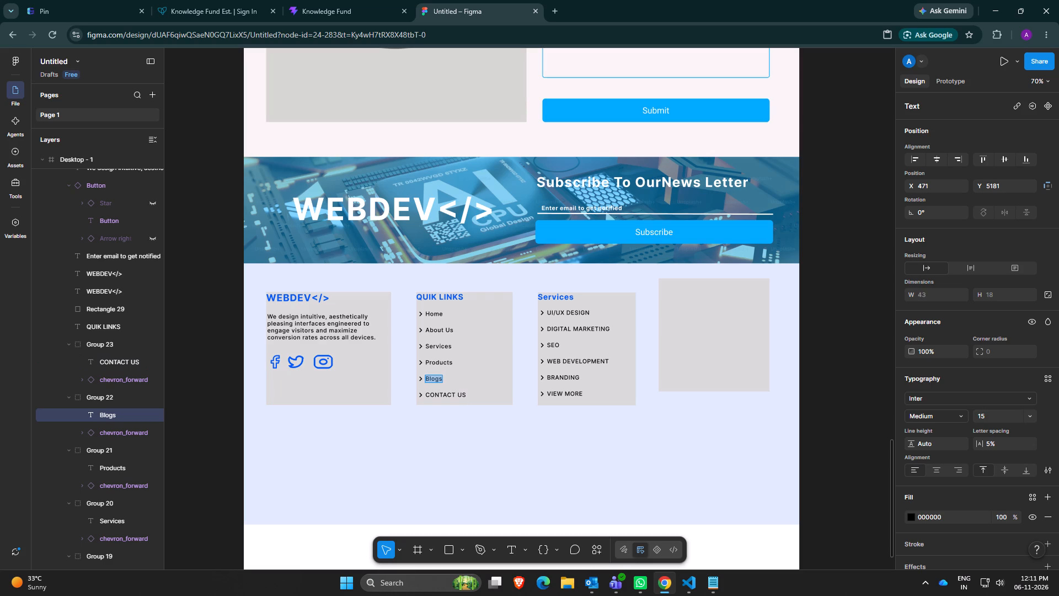
pyautogui.write('BLOGS')
# Rewrite the Products and Services entries in the QUIK LINKS column in capitals as PRODUCTS and SERVICES.
pyautogui.tripleClick(443, 363)
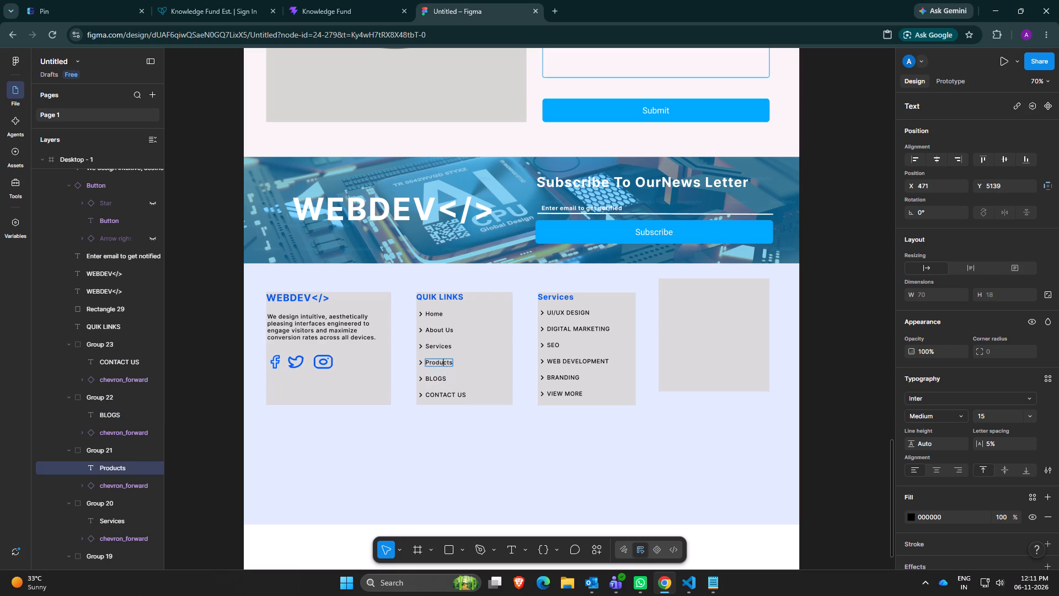
pyautogui.press('BackSpace')
pyautogui.write('PRODUCTS')
pyautogui.doubleClick(436, 349)
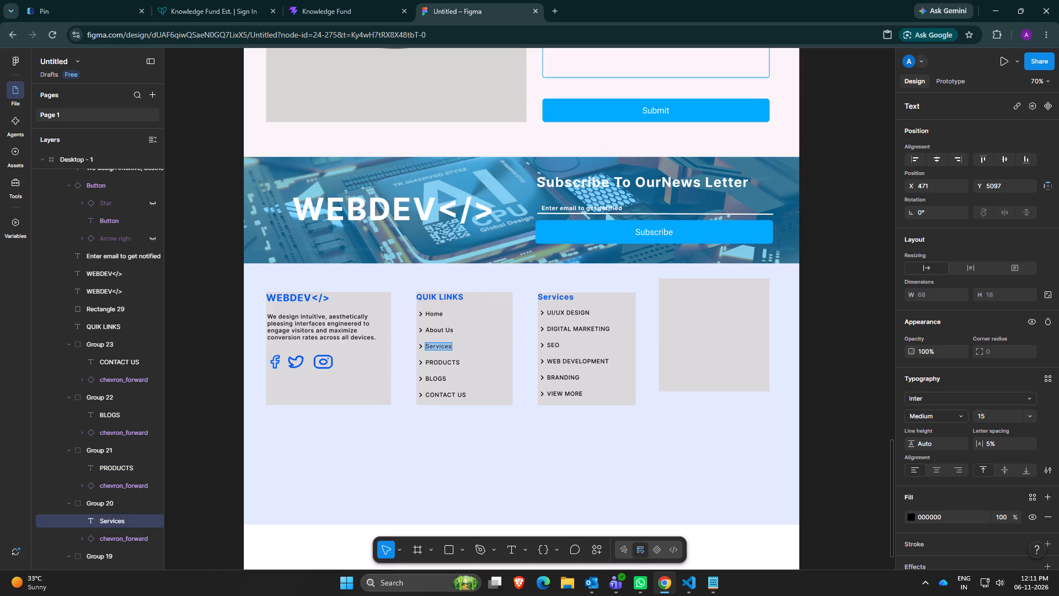
pyautogui.press('BackSpace')
pyautogui.write('SERVICES')
# Rewrite the About Us and Home entries in the QUIK LINKS column in capitals as ABOUT US and HOME.
pyautogui.doubleClick(440, 331)
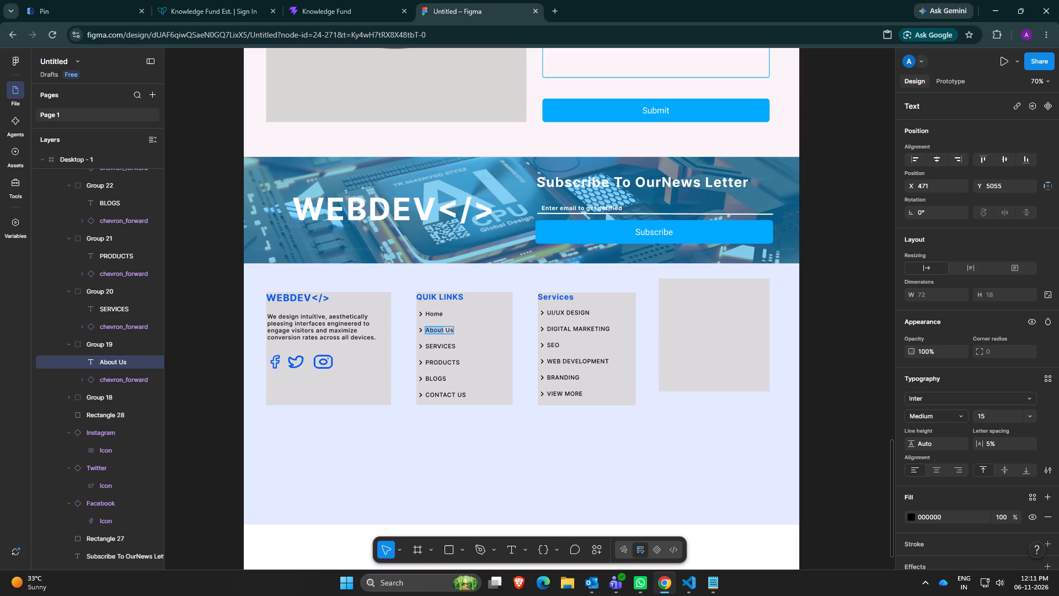
pyautogui.hotkey('ctrl', 'a')
pyautogui.press('BackSpace')
pyautogui.write('ABOUT US')
pyautogui.doubleClick(439, 313)
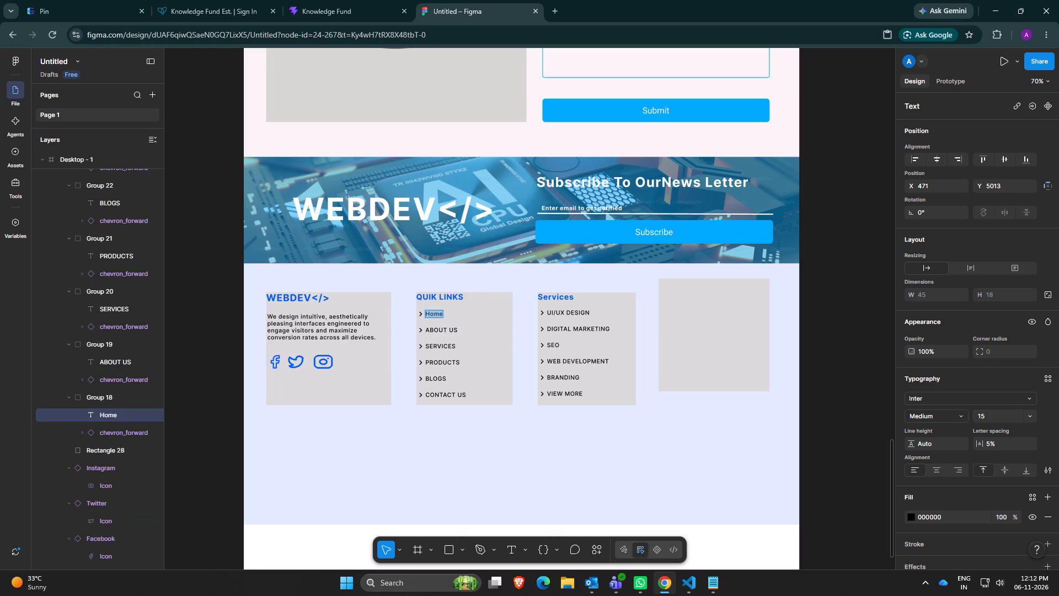
pyautogui.press('BackSpace')
pyautogui.write('HOME')
pyautogui.press('Return')
pyautogui.press('BackSpace')
pyautogui.click(488, 343)
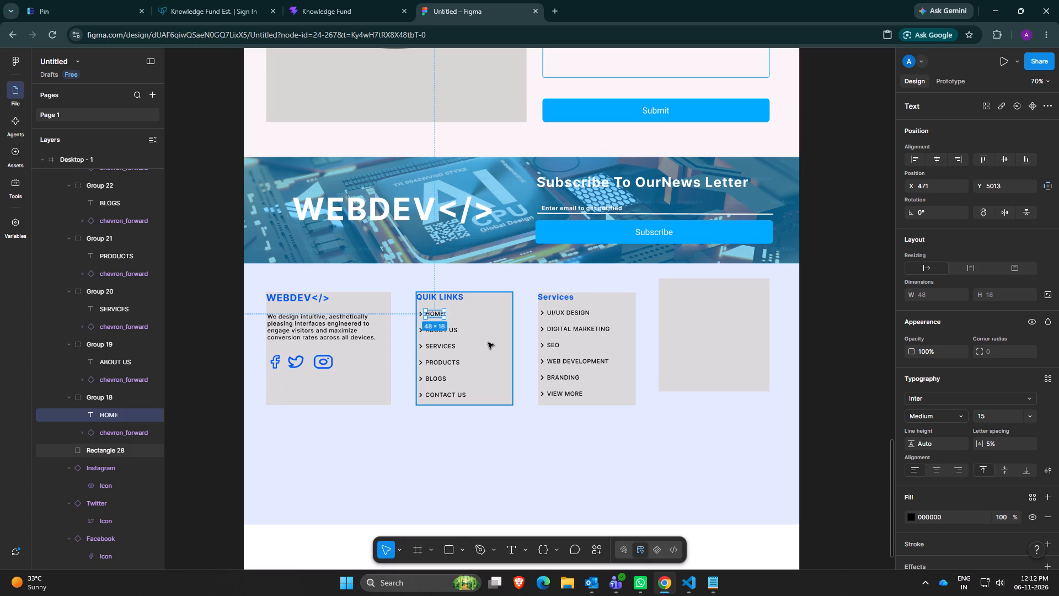
# Change the third column's Services heading to SERVICES in capitals, on a single line.
pyautogui.doubleClick(552, 301)
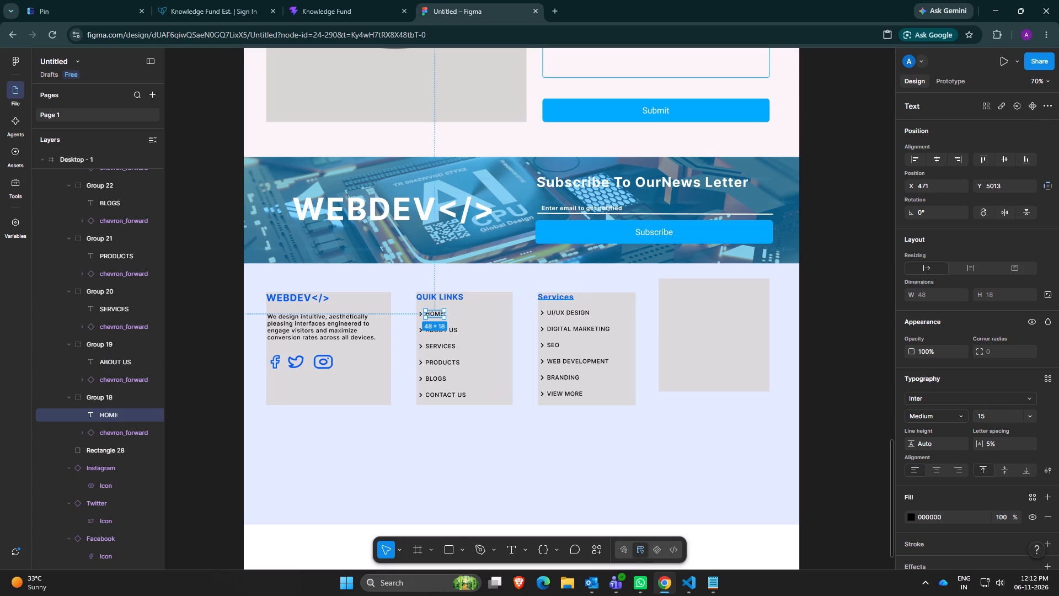
pyautogui.press('BackSpace')
pyautogui.write('SERVICES')
pyautogui.press('Return')
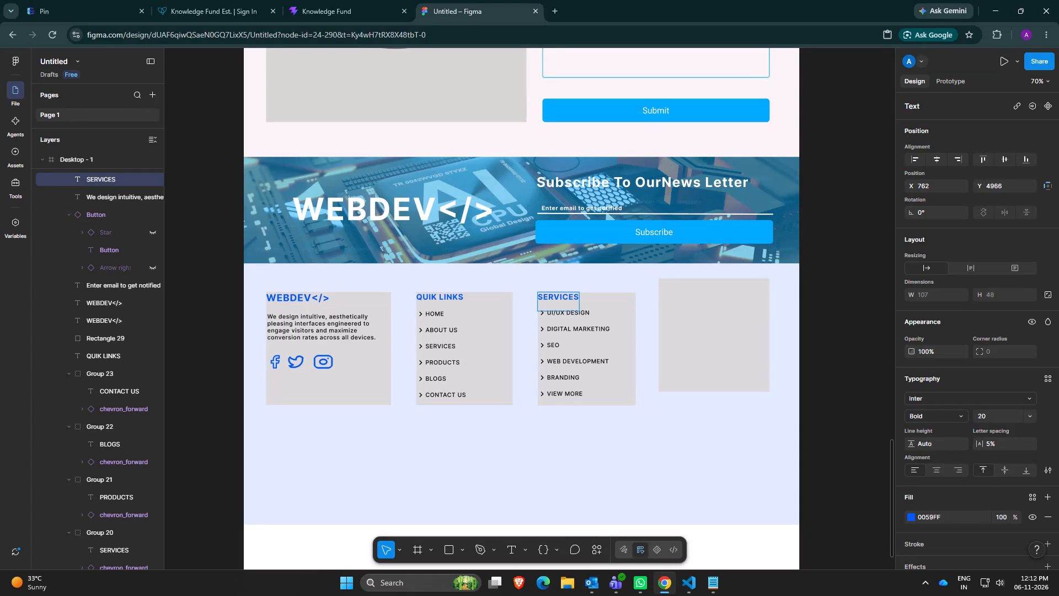
pyautogui.press('BackSpace')
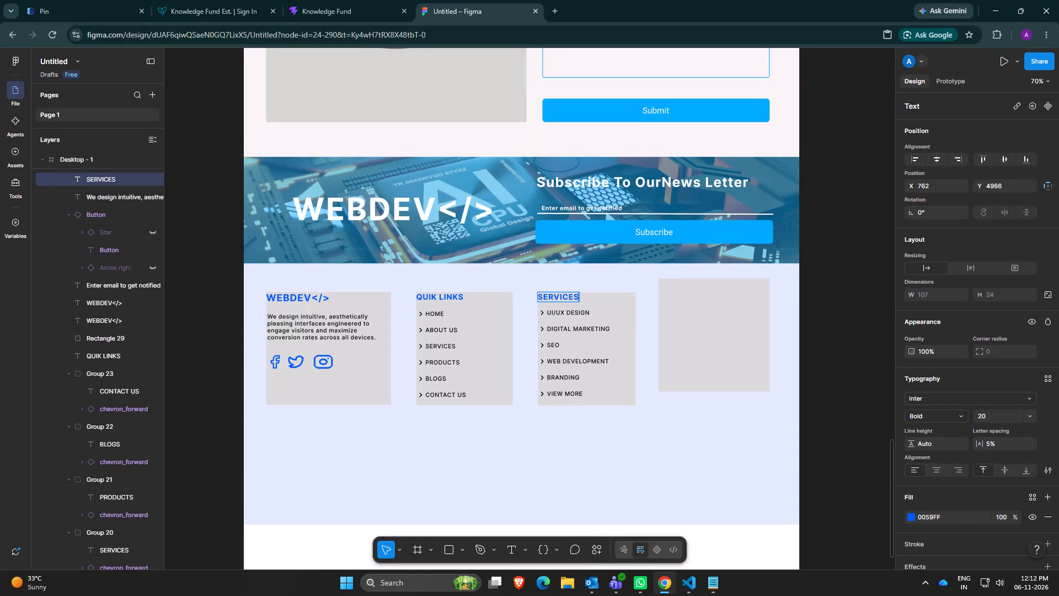
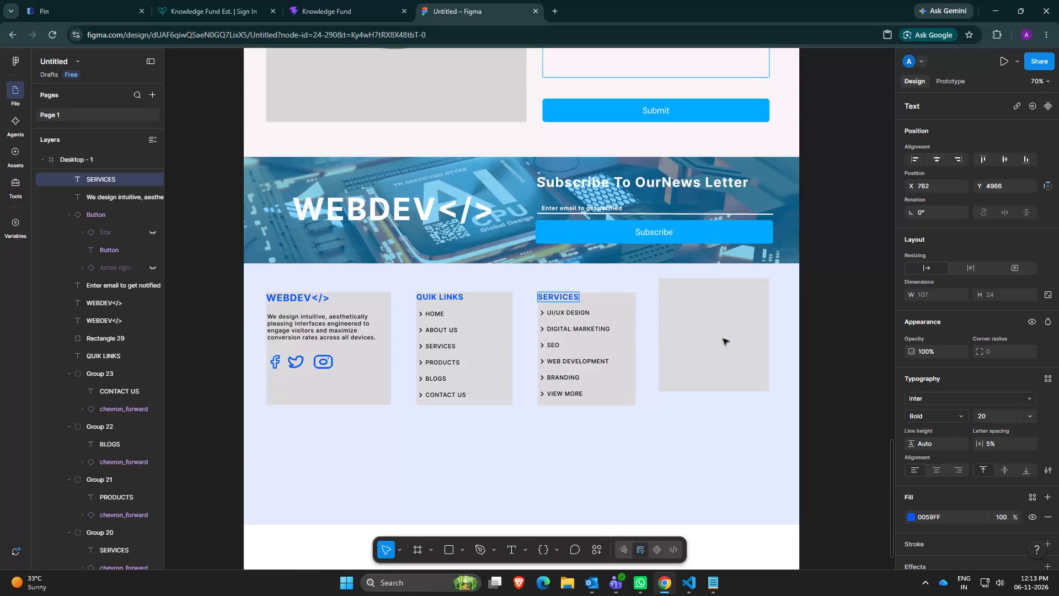
# Move the fourth column's grey rectangle to X 2530, Y 2290, level with the other three column rectangles.
pyautogui.moveTo(723, 339); pyautogui.dragTo(726, 350)
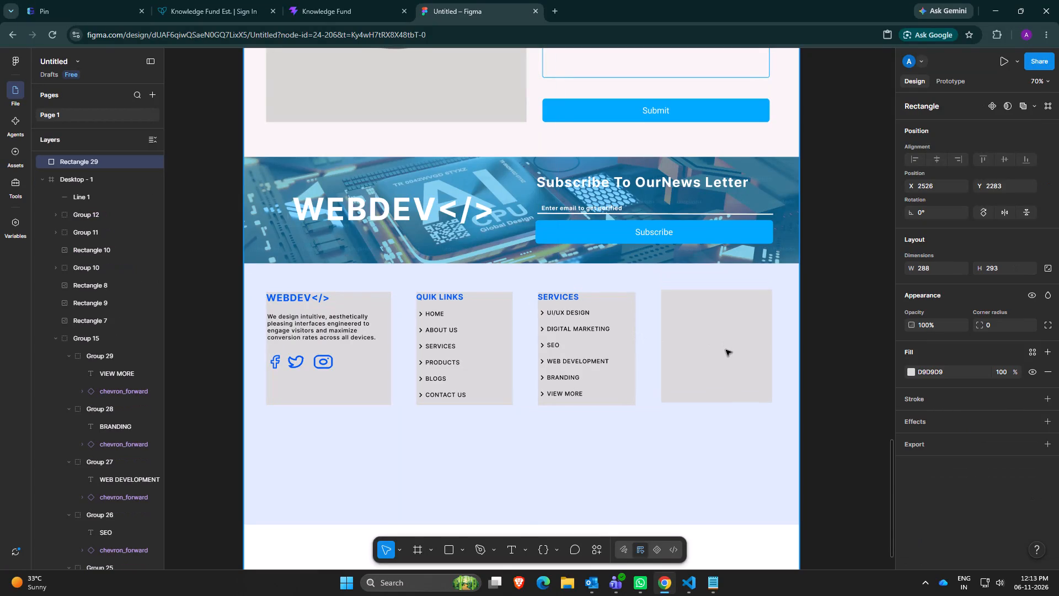
pyautogui.moveTo(726, 350); pyautogui.dragTo(724, 356)
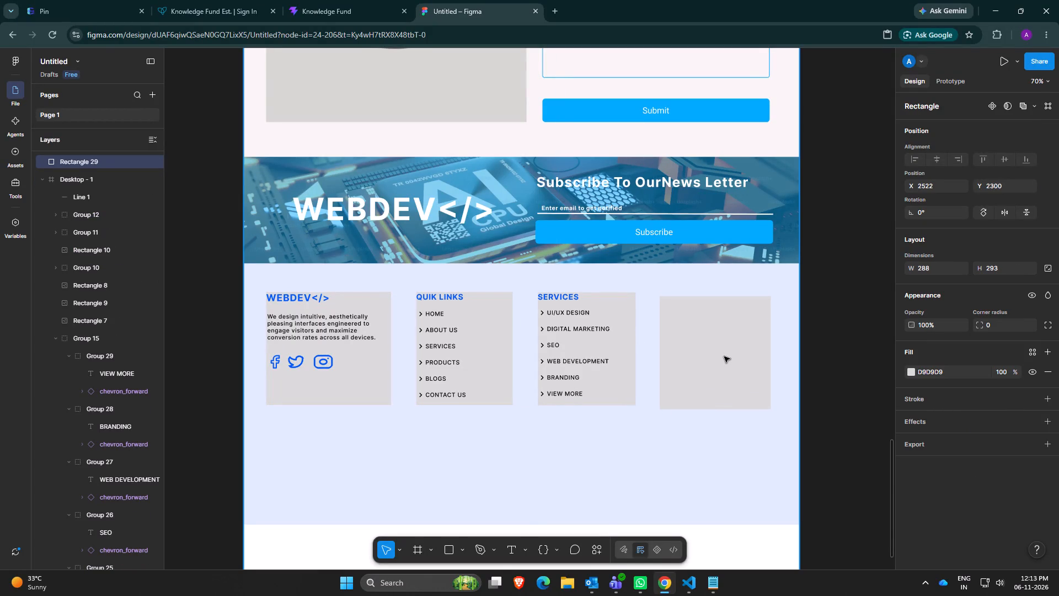
pyautogui.moveTo(724, 356); pyautogui.dragTo(753, 350)
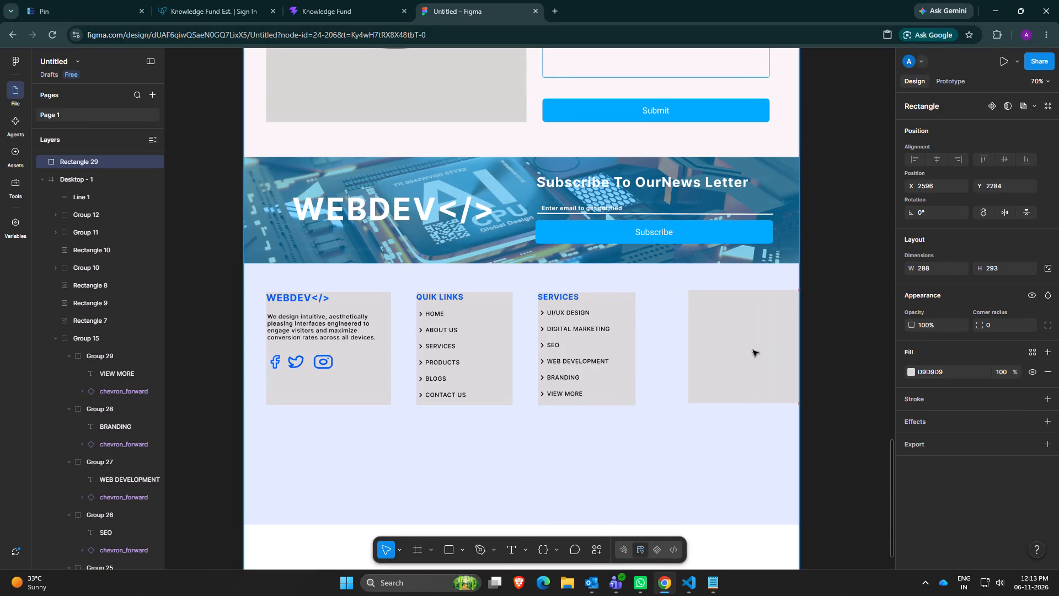
pyautogui.moveTo(753, 350); pyautogui.dragTo(721, 354)
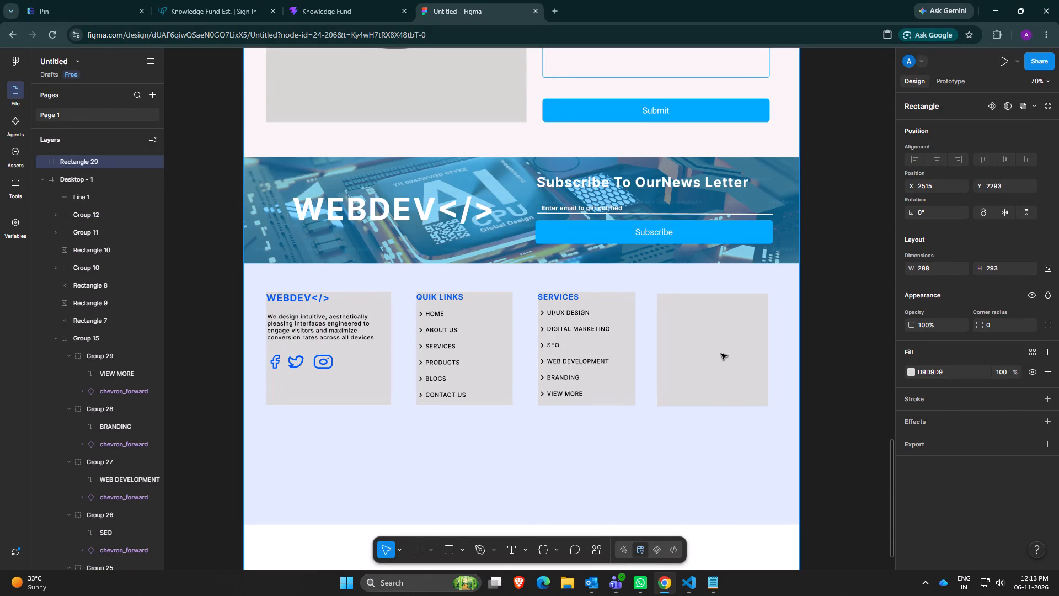
pyautogui.moveTo(721, 354); pyautogui.dragTo(721, 353)
pyautogui.click(724, 348)
pyautogui.moveTo(724, 348); pyautogui.dragTo(720, 337)
pyautogui.click(704, 427)
pyautogui.tripleClick(703, 376)
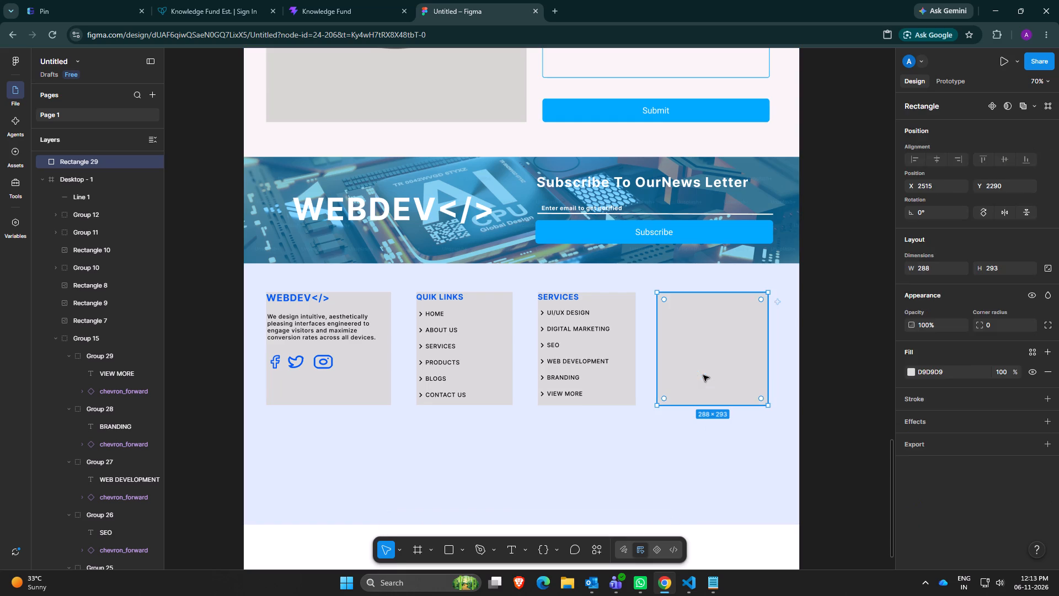
pyautogui.moveTo(703, 375); pyautogui.dragTo(692, 364)
pyautogui.tripleClick(710, 382)
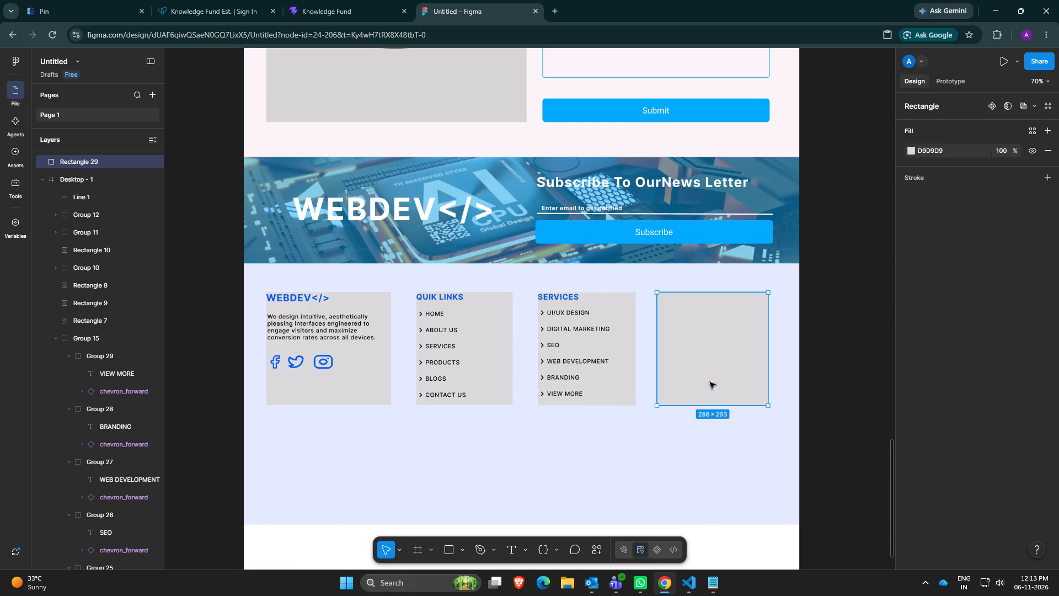
pyautogui.click(714, 376)
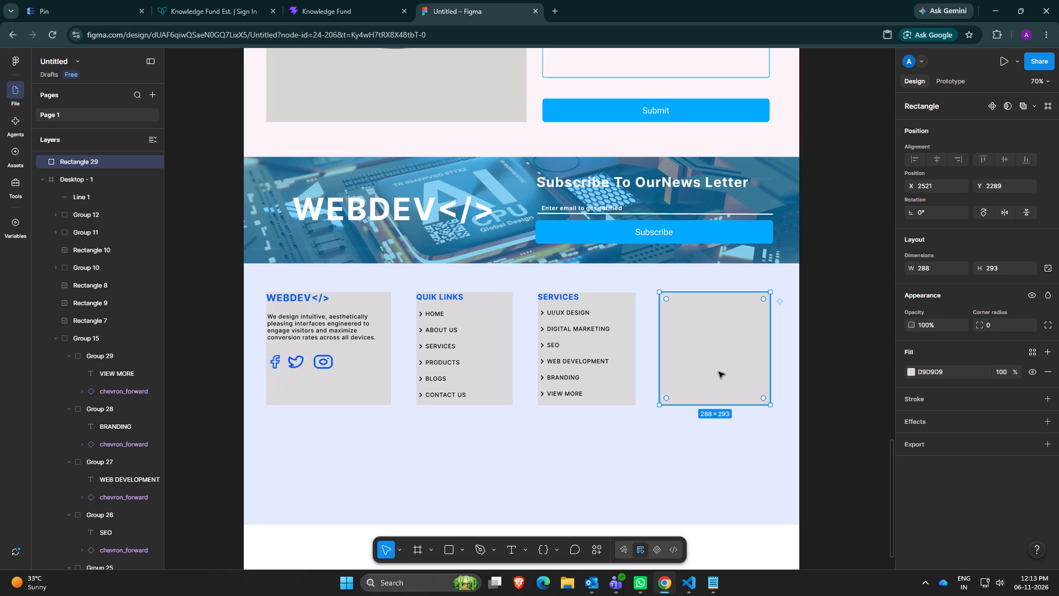
pyautogui.click(719, 372)
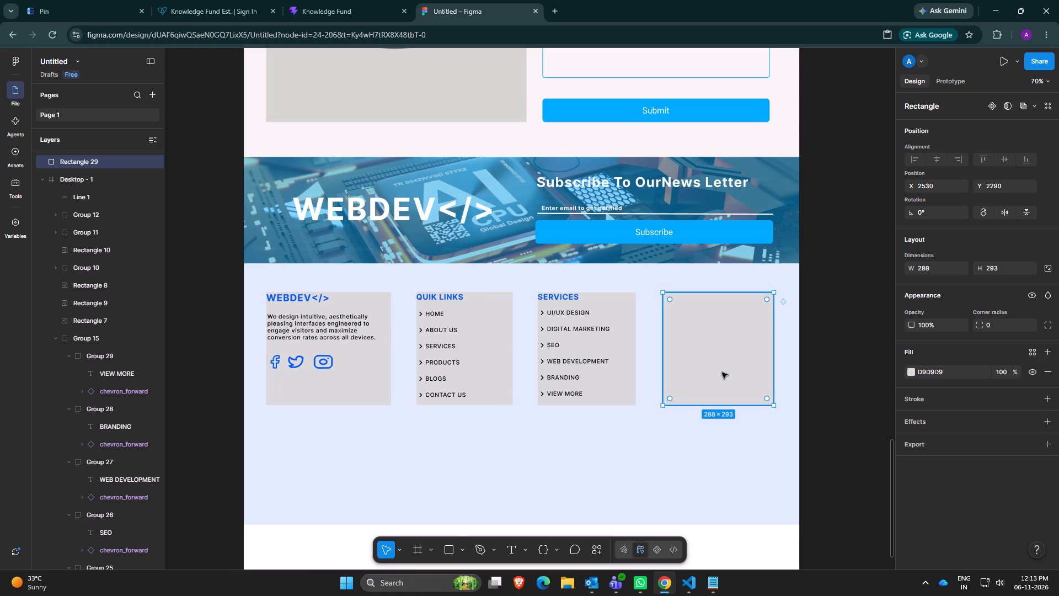
# Copy the SERVICES heading into the fourth column and place it at the grey rectangle's top-left corner, at X 2530, Y 2290.
pyautogui.click(562, 296)
pyautogui.click(562, 296)
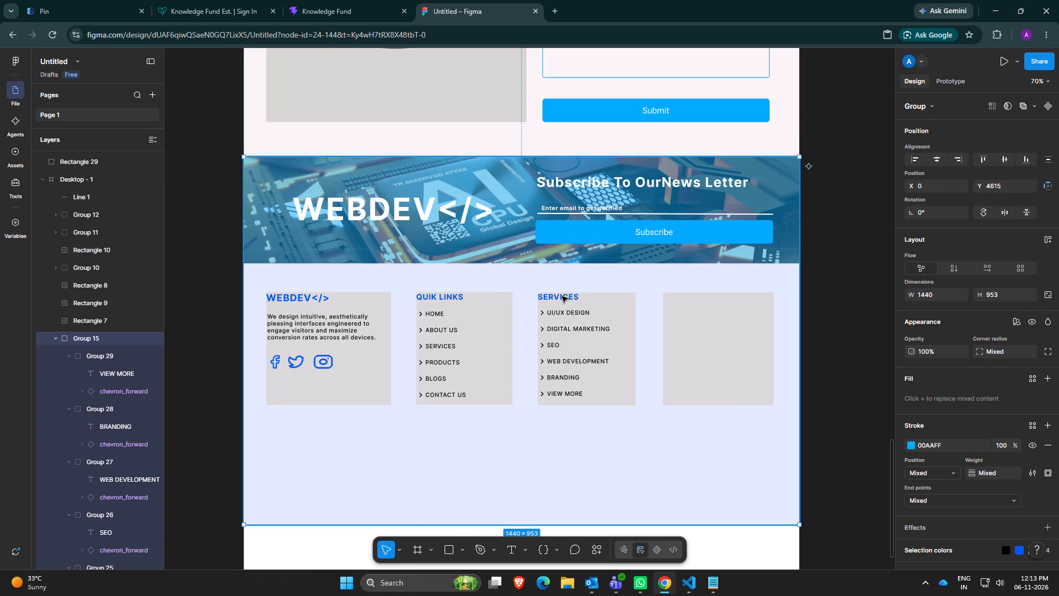
pyautogui.rightClick(562, 296)
pyautogui.tripleClick(562, 296)
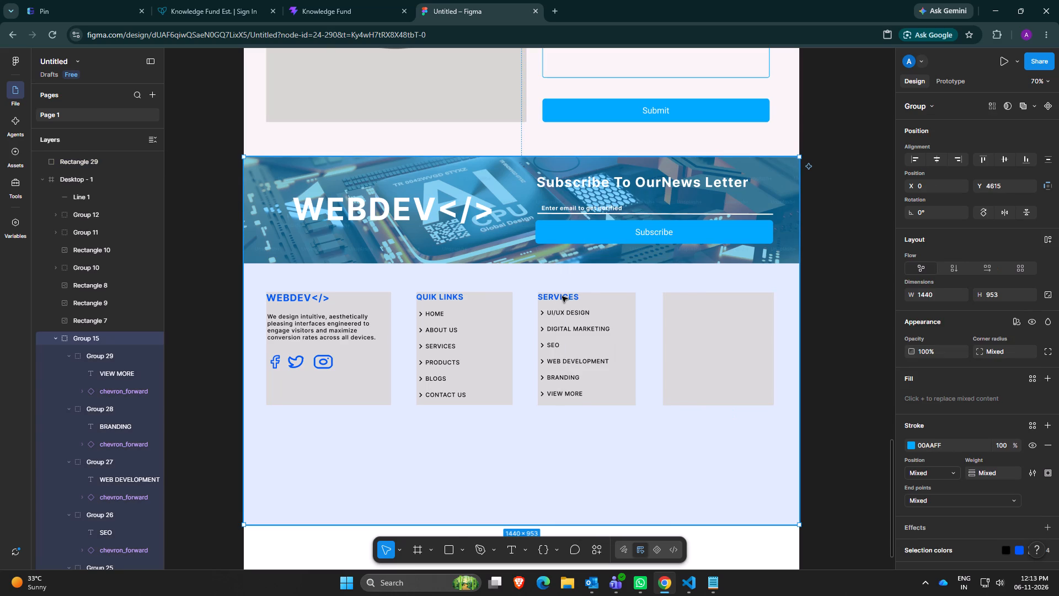
pyautogui.rightClick(558, 300)
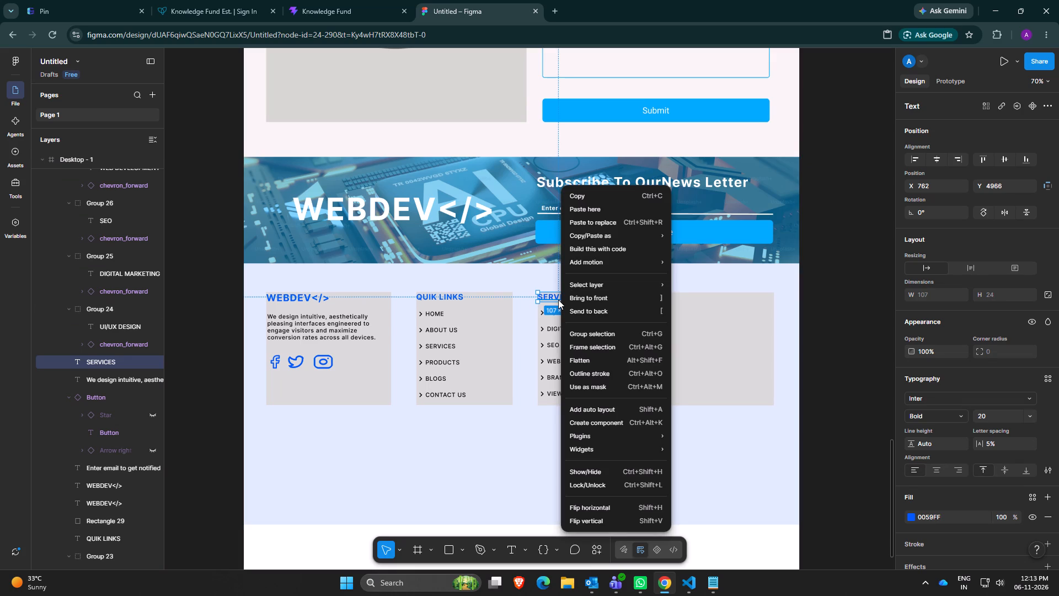
pyautogui.click(584, 198)
pyautogui.click(701, 329)
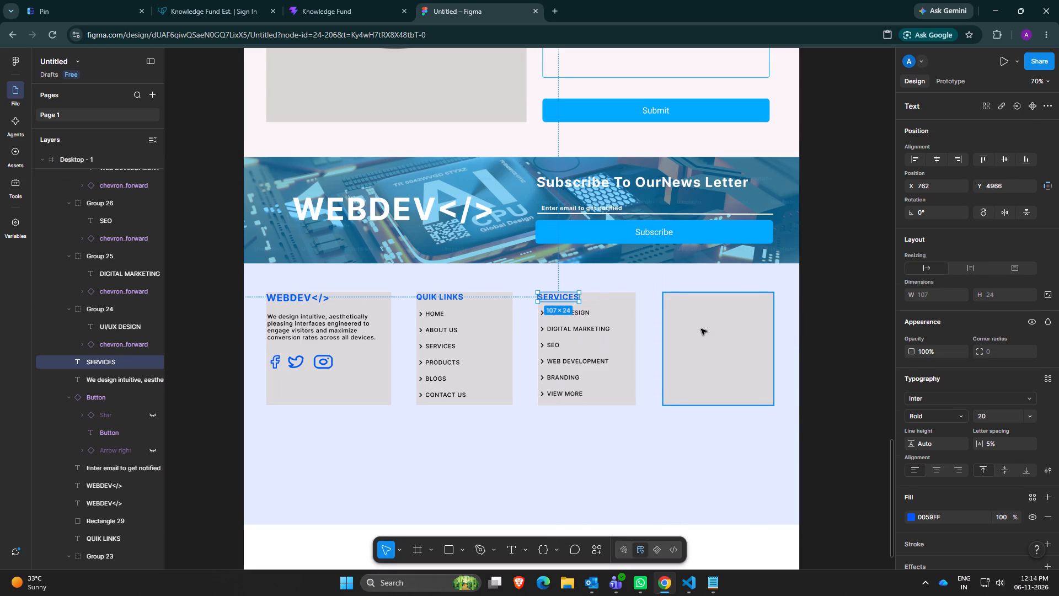
pyautogui.rightClick(701, 329)
pyautogui.click(728, 205)
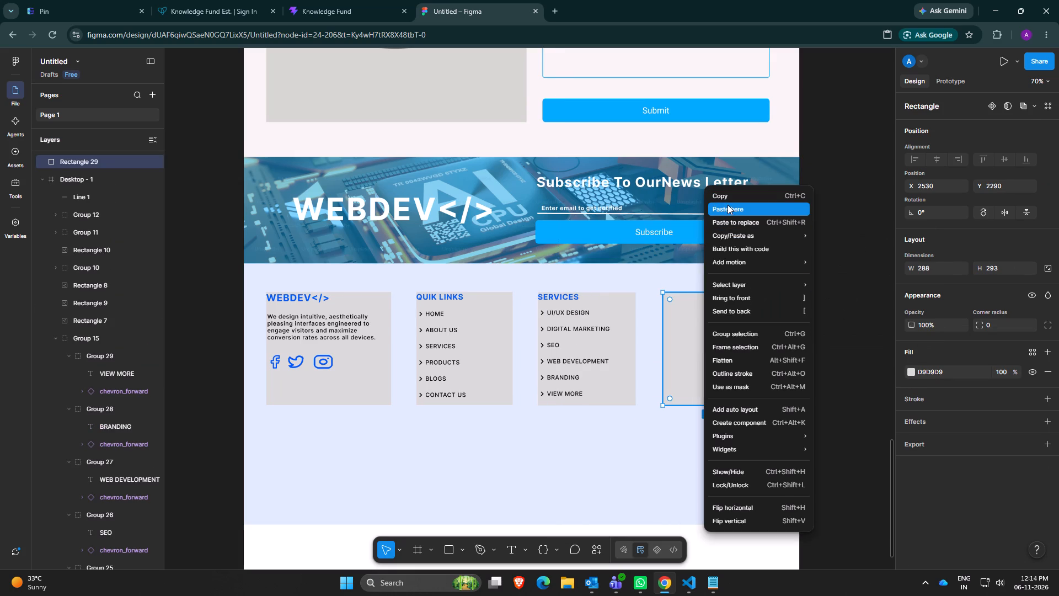
pyautogui.moveTo(712, 337); pyautogui.dragTo(672, 311)
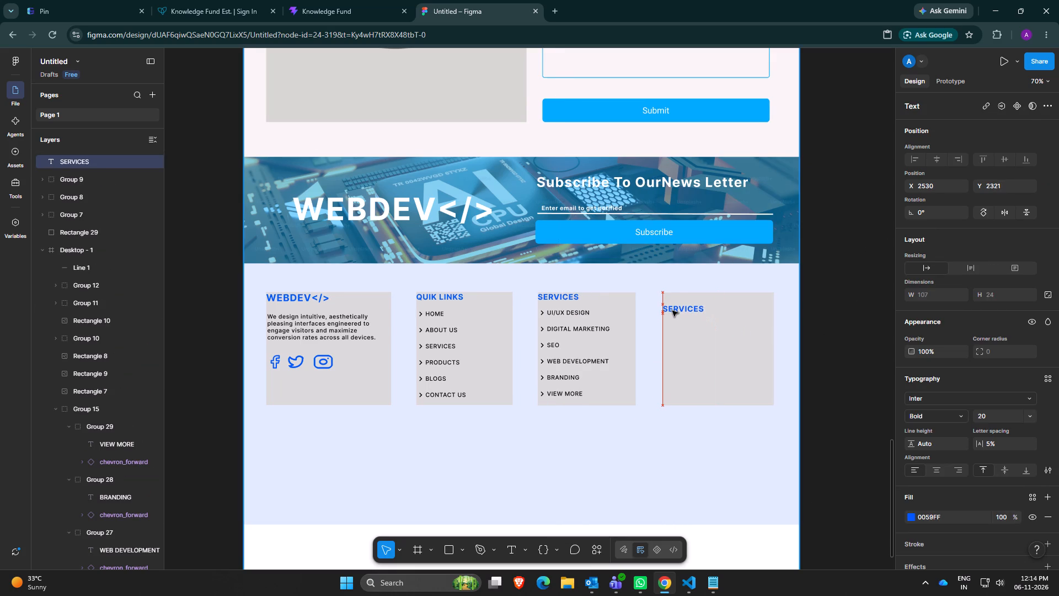
pyautogui.moveTo(672, 311); pyautogui.dragTo(673, 301)
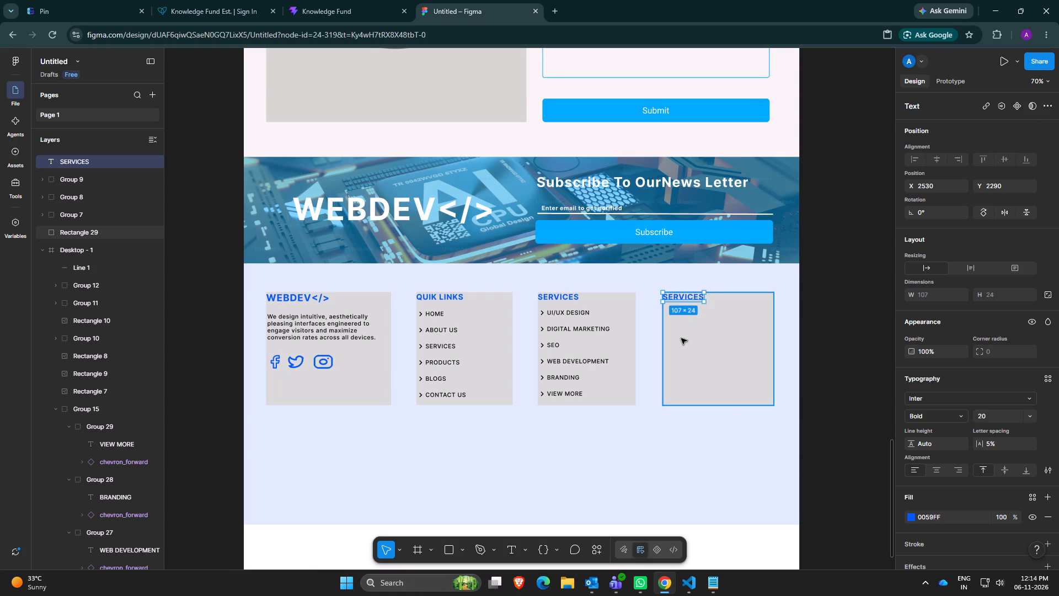
# Change the fourth column's copied heading text to ADDRESS.
pyautogui.click(681, 338)
pyautogui.click(657, 339)
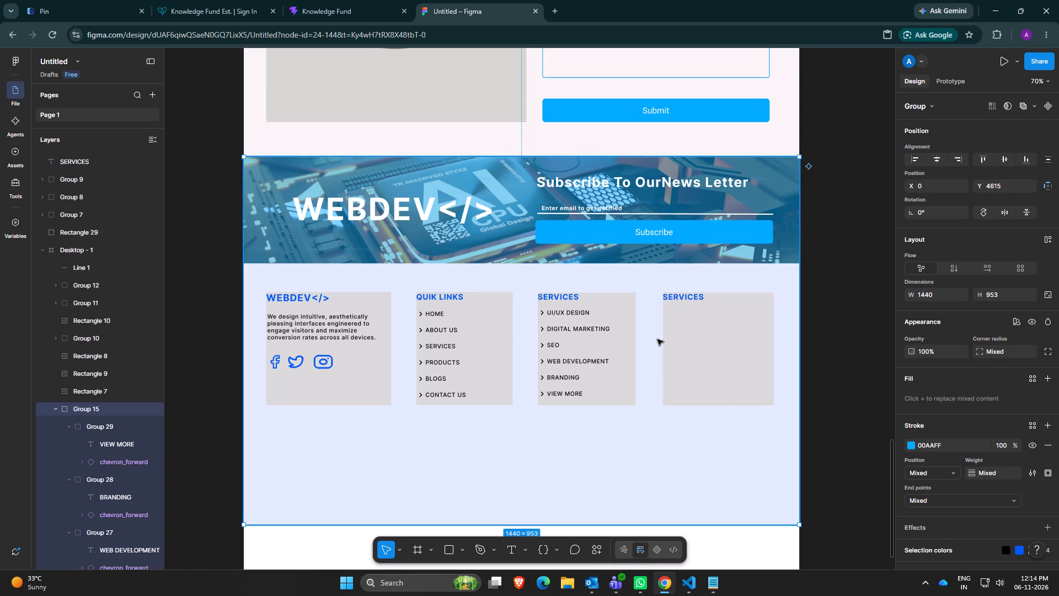
pyautogui.doubleClick(685, 297)
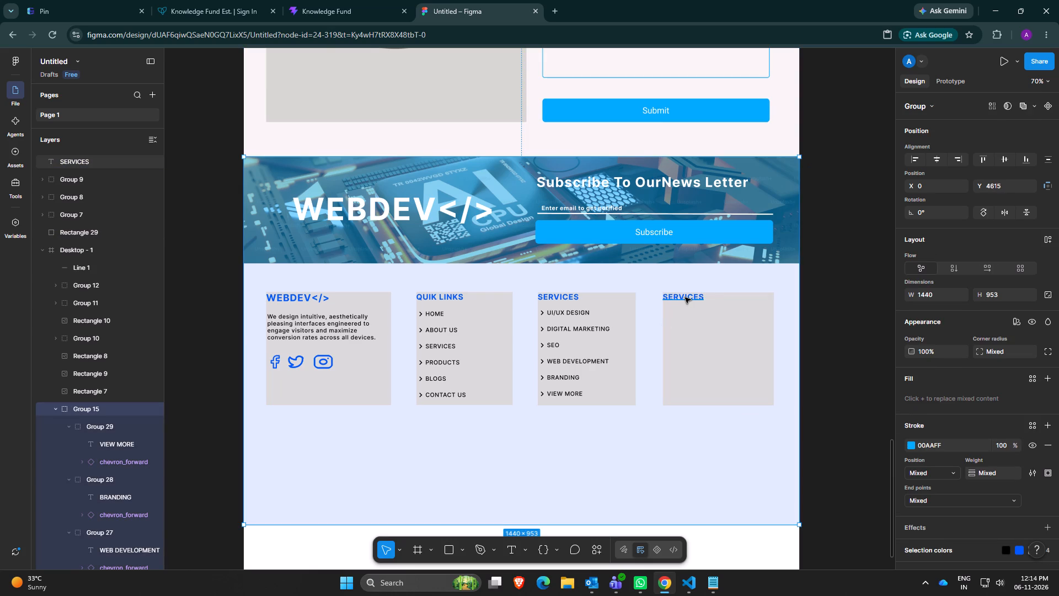
pyautogui.press('BackSpace')
pyautogui.write('ADDRESS')
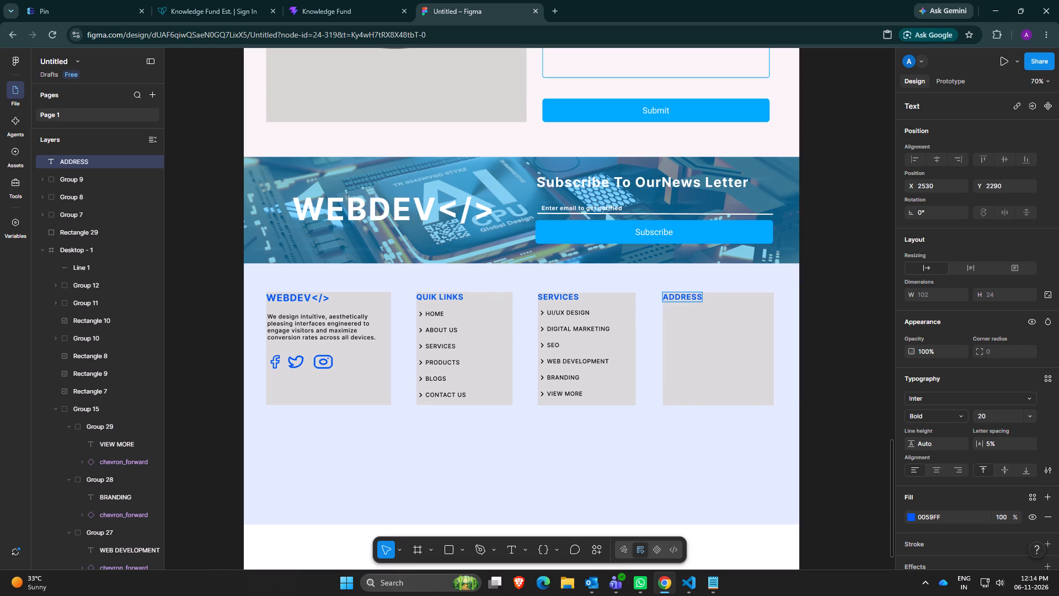
pyautogui.press('Return')
pyautogui.press('BackSpace')
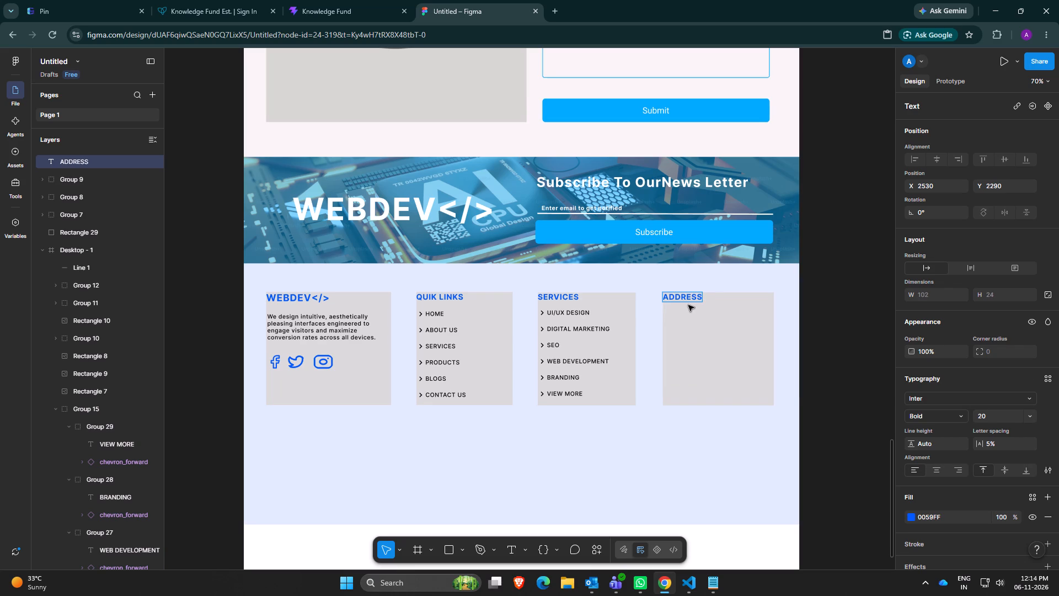
pyautogui.click(688, 306)
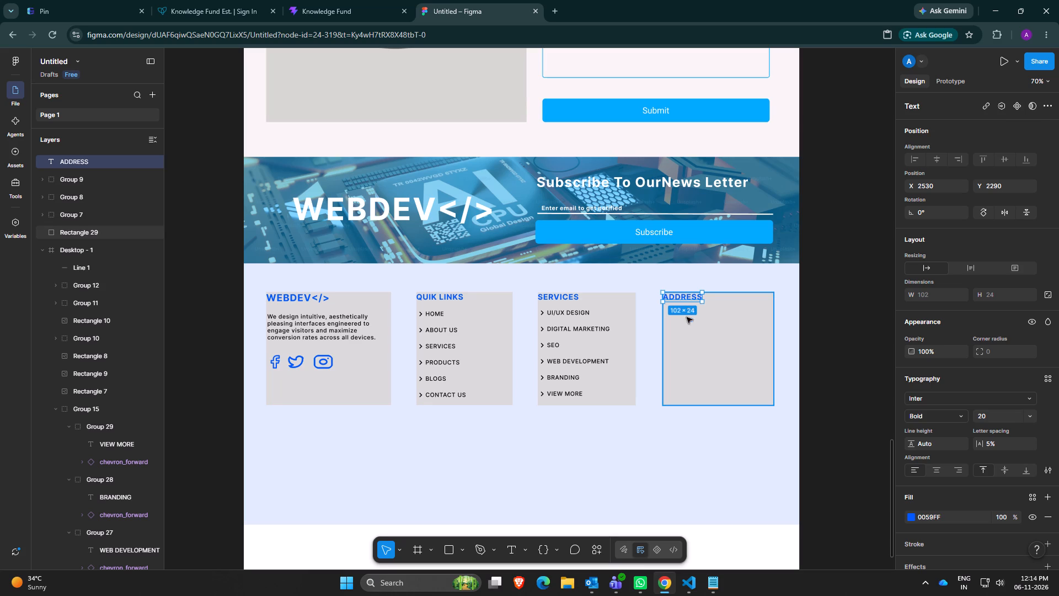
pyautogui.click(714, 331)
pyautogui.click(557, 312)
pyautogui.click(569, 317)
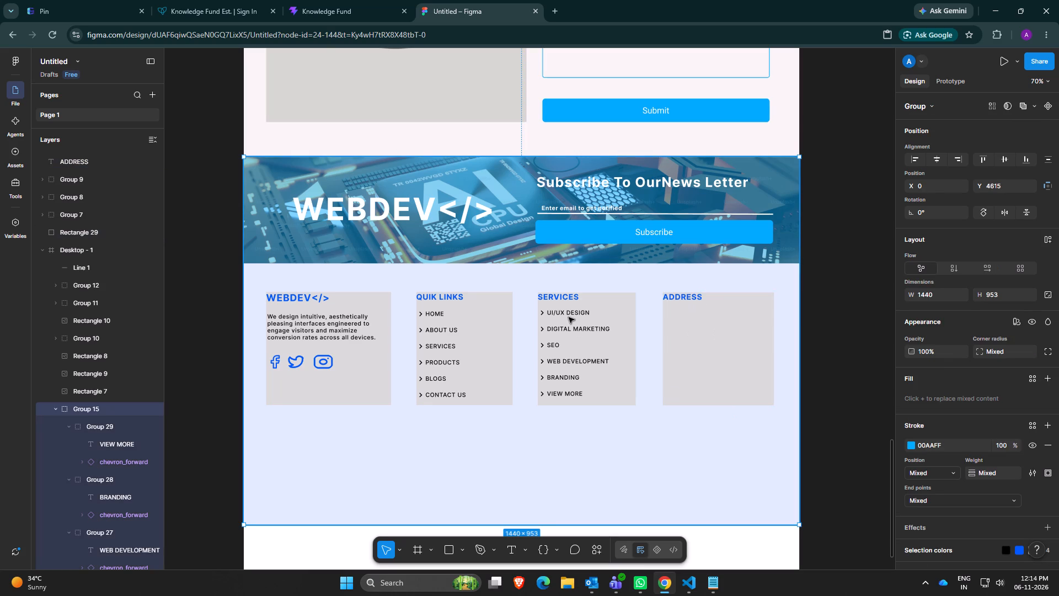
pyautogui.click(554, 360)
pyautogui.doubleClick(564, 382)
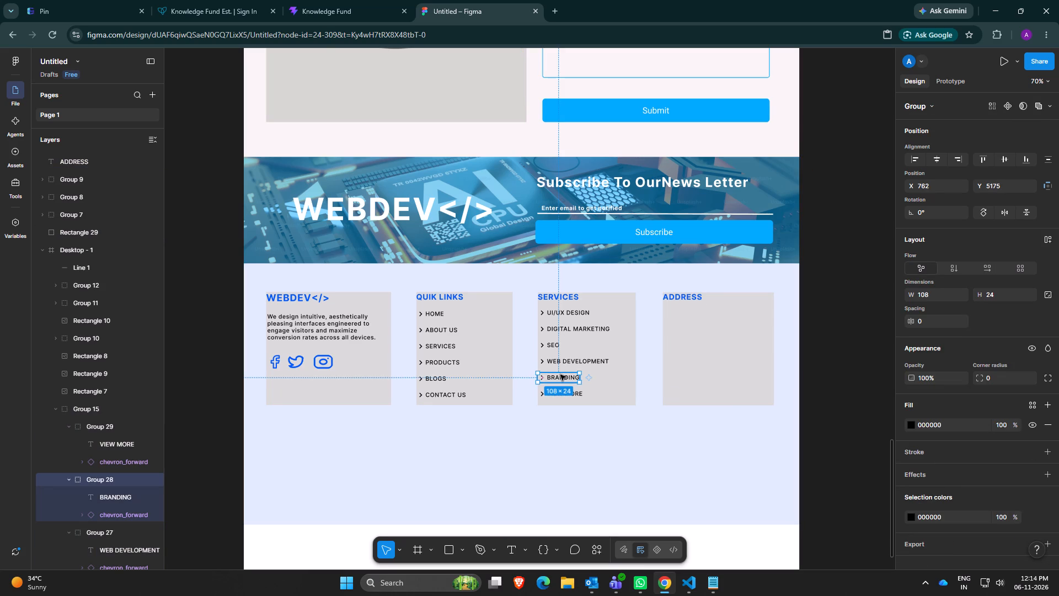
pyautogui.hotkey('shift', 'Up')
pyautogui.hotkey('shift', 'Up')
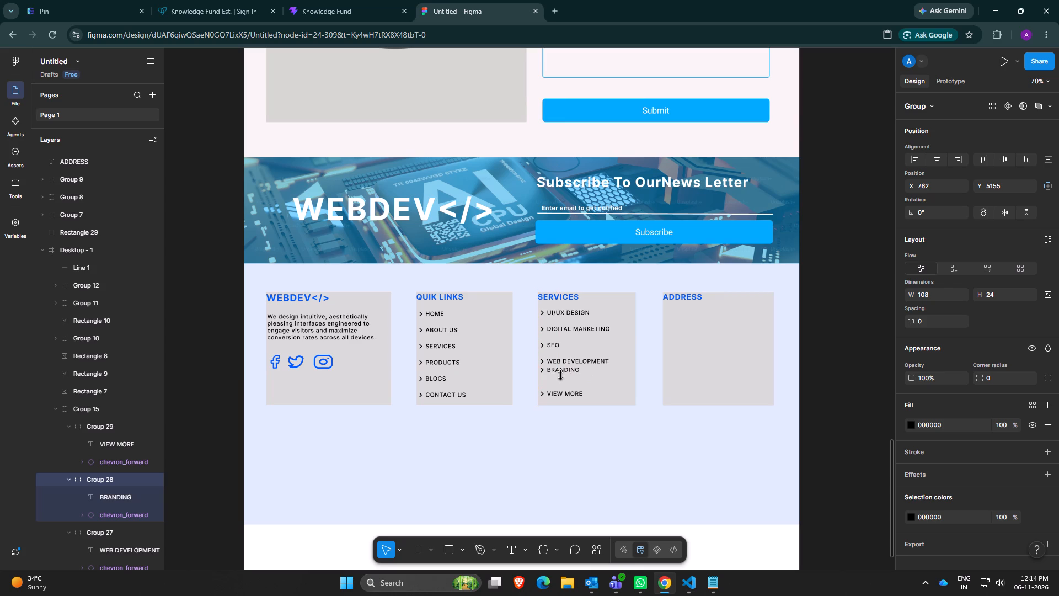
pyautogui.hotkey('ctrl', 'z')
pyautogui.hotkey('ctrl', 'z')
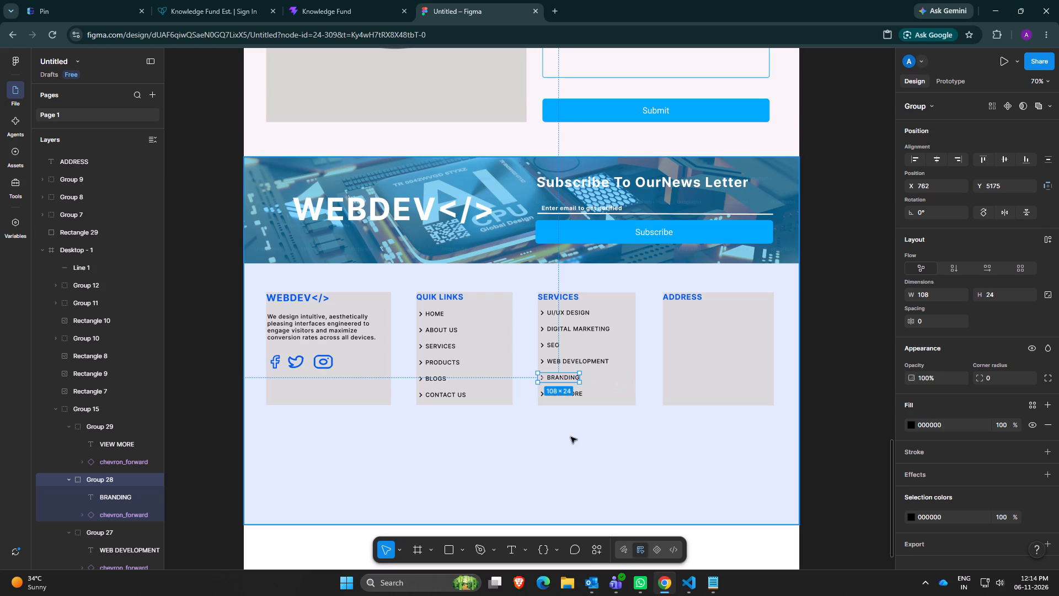
# Copy all six SERVICES entries, from UI/UX DESIGN to VIEW MORE, and paste them over the fourth column's rectangle.
pyautogui.click(568, 315)
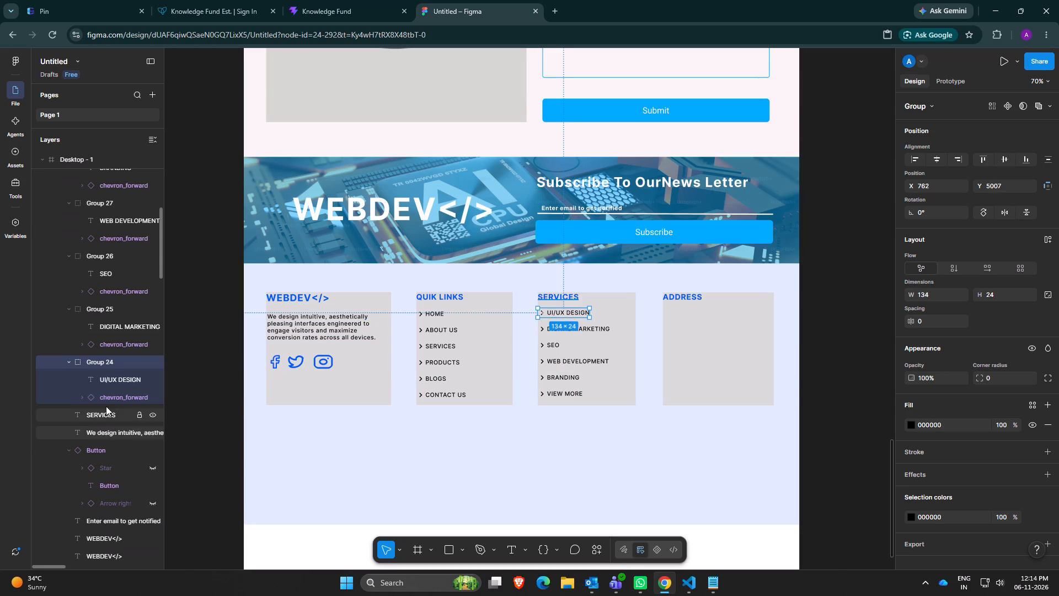
pyautogui.keyDown('ctrl'); pyautogui.click(112, 304); pyautogui.keyUp('ctrl')
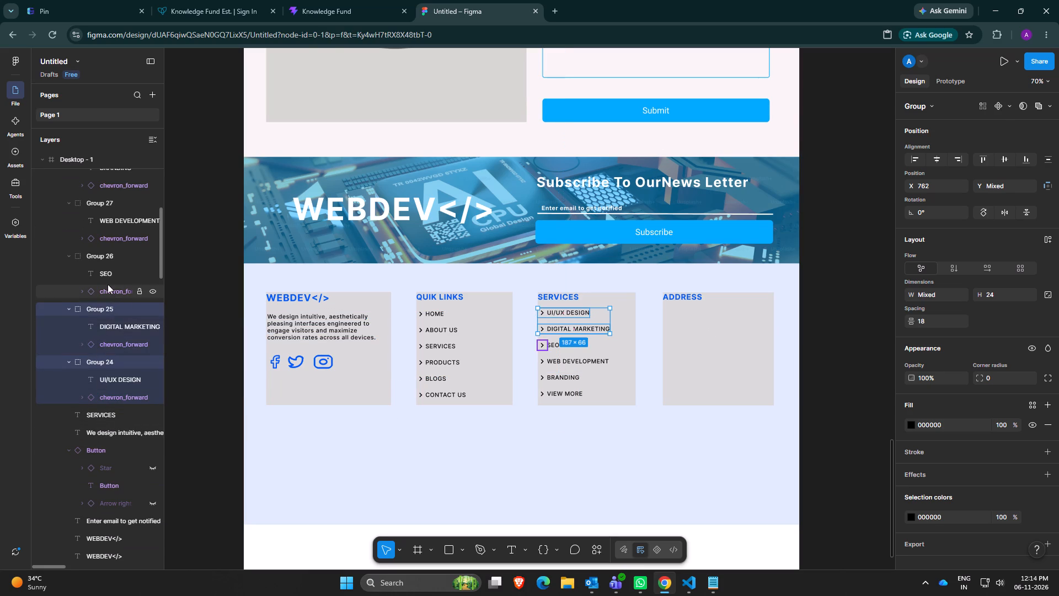
pyautogui.keyDown('ctrl'); pyautogui.click(109, 254); pyautogui.keyUp('ctrl')
pyautogui.keyDown('ctrl'); pyautogui.click(101, 207); pyautogui.keyUp('ctrl')
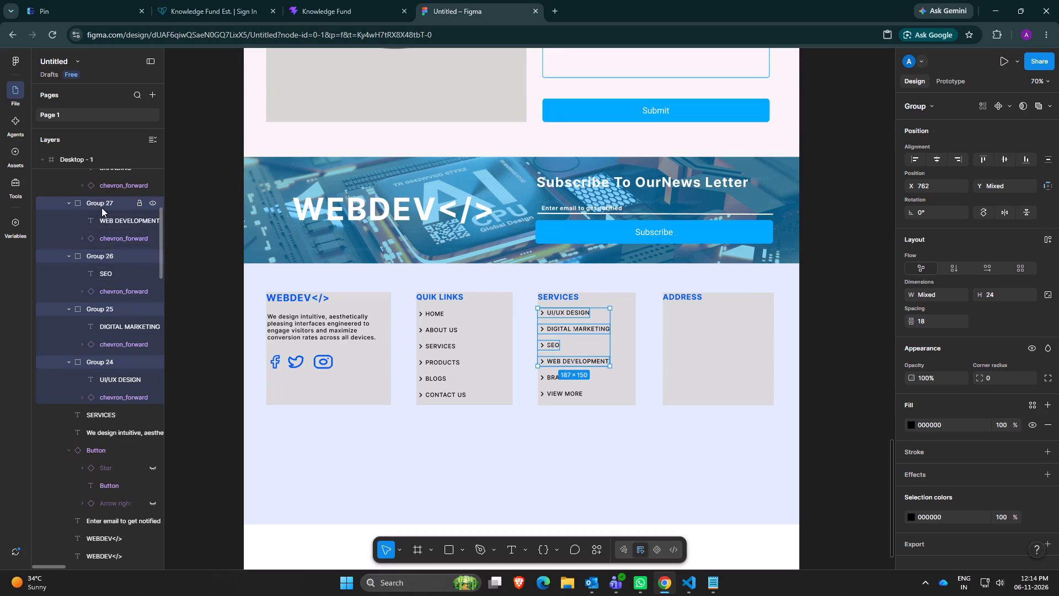
pyautogui.scroll(4, 115, 291)
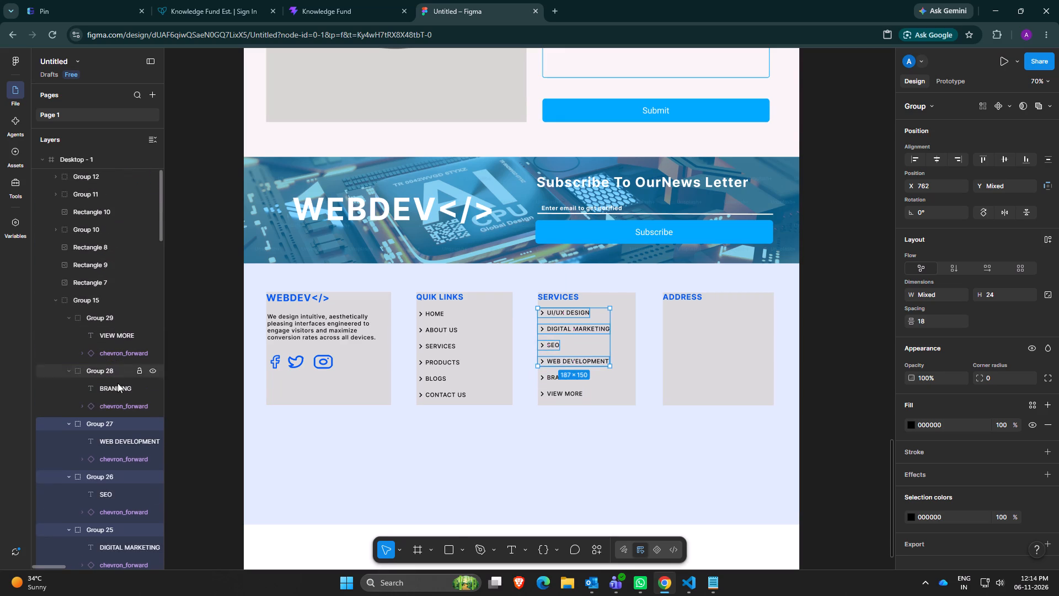
pyautogui.keyDown('ctrl'); pyautogui.click(103, 374); pyautogui.keyUp('ctrl')
pyautogui.keyDown('ctrl'); pyautogui.click(103, 320); pyautogui.keyUp('ctrl')
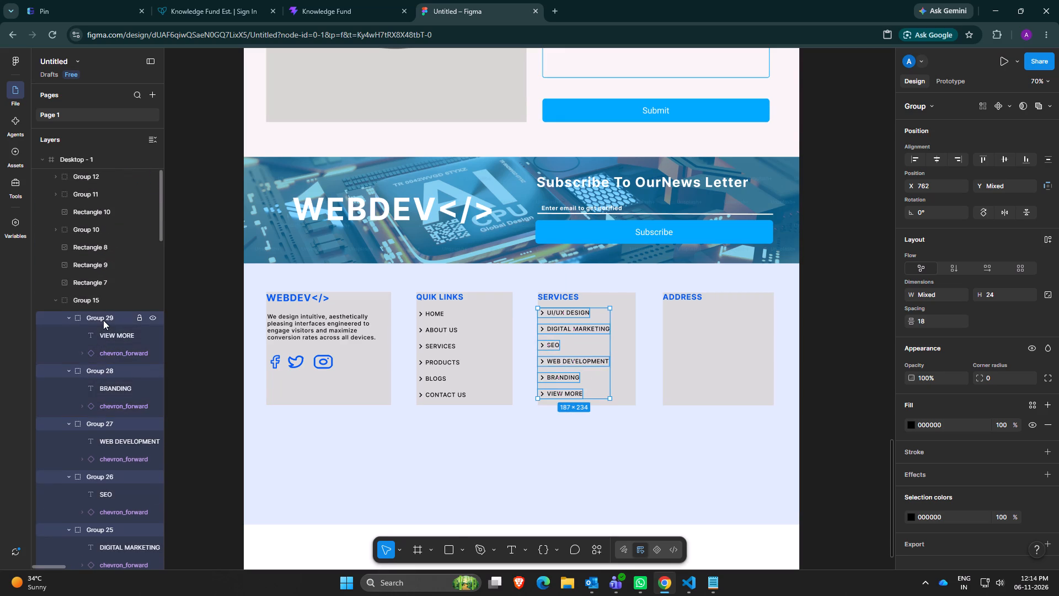
pyautogui.rightClick(103, 320)
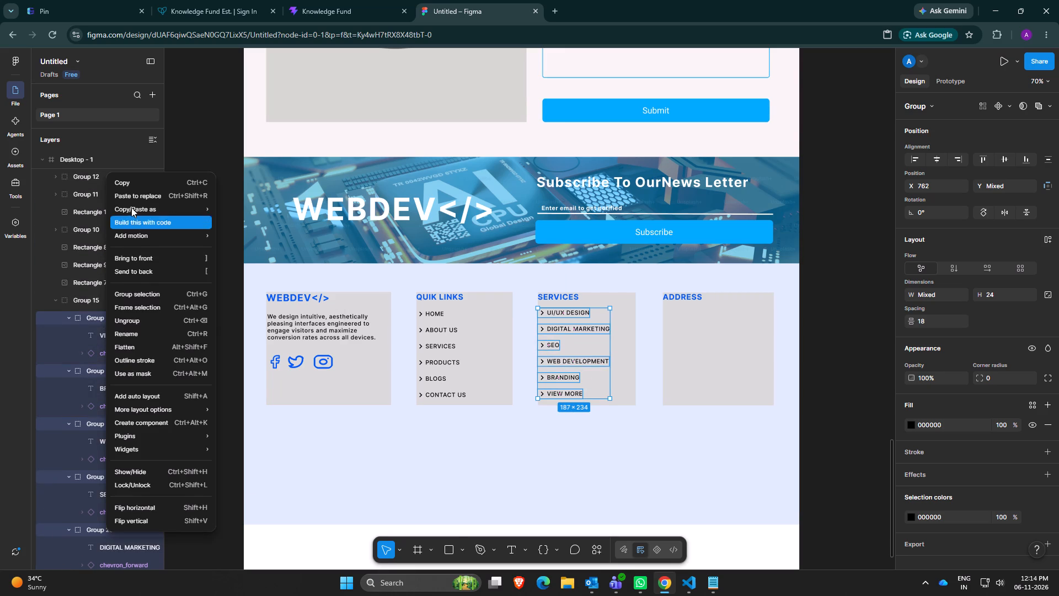
pyautogui.click(135, 184)
pyautogui.click(737, 344)
pyautogui.rightClick(719, 353)
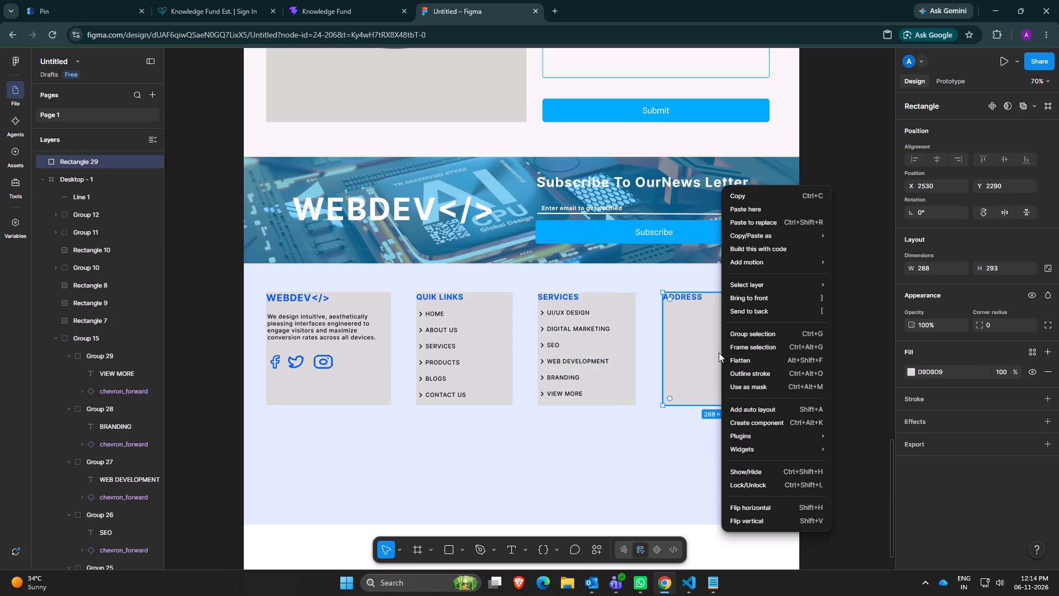
pyautogui.click(744, 213)
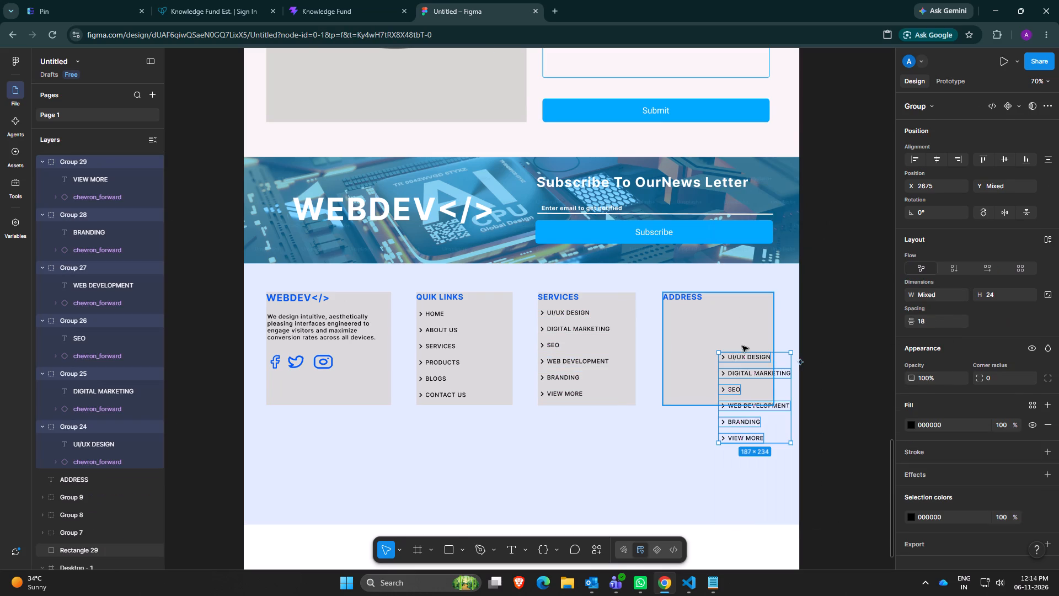
# Move the six copied entries under the ADDRESS heading, aligned to the grey rectangle's left edge at X 2530.
pyautogui.moveTo(744, 379); pyautogui.dragTo(683, 339)
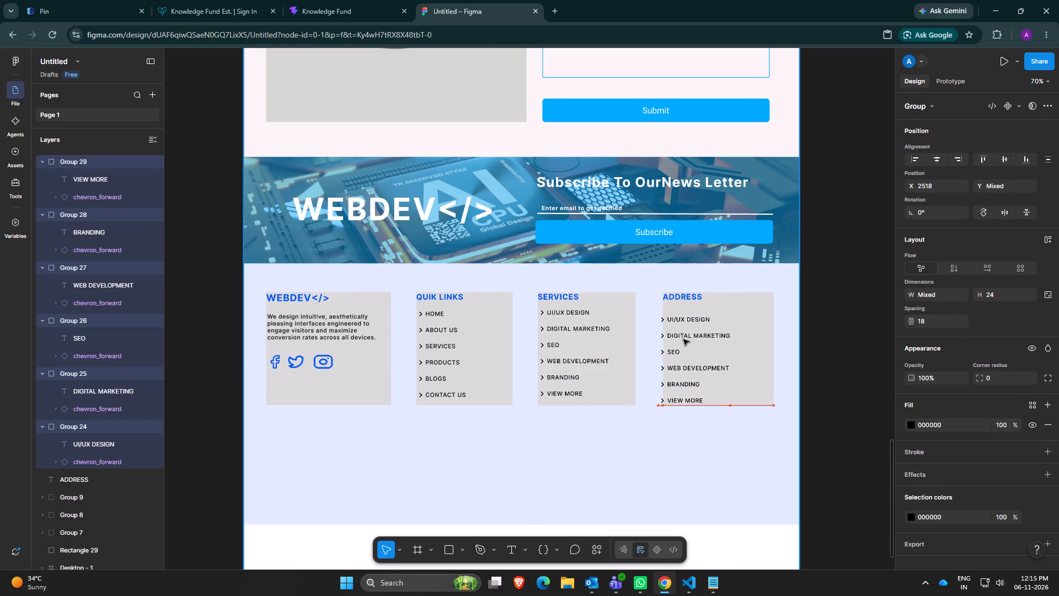
pyautogui.moveTo(683, 339); pyautogui.dragTo(687, 333)
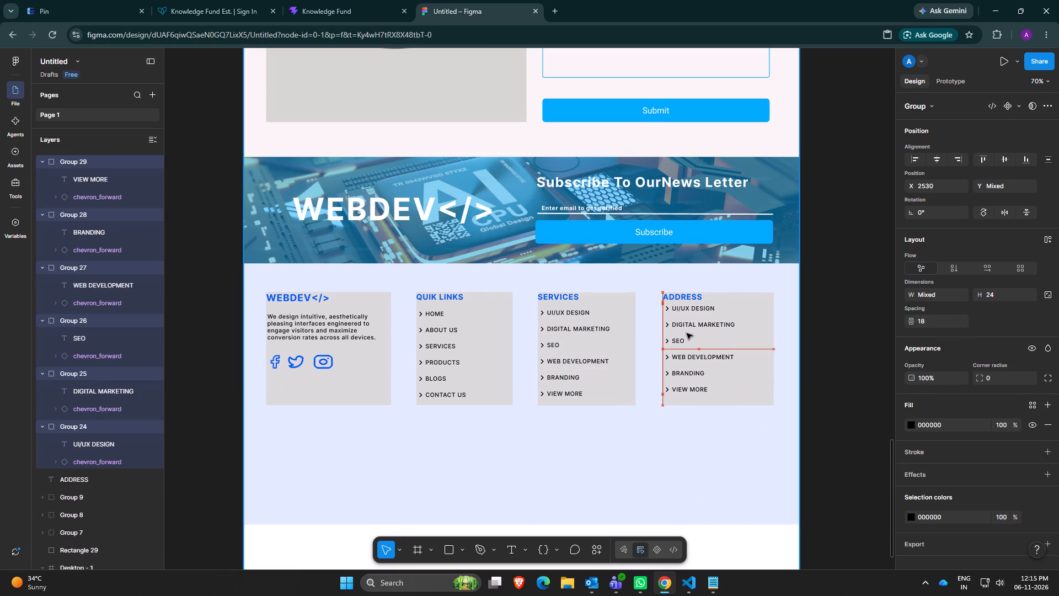
pyautogui.moveTo(687, 333); pyautogui.dragTo(684, 333)
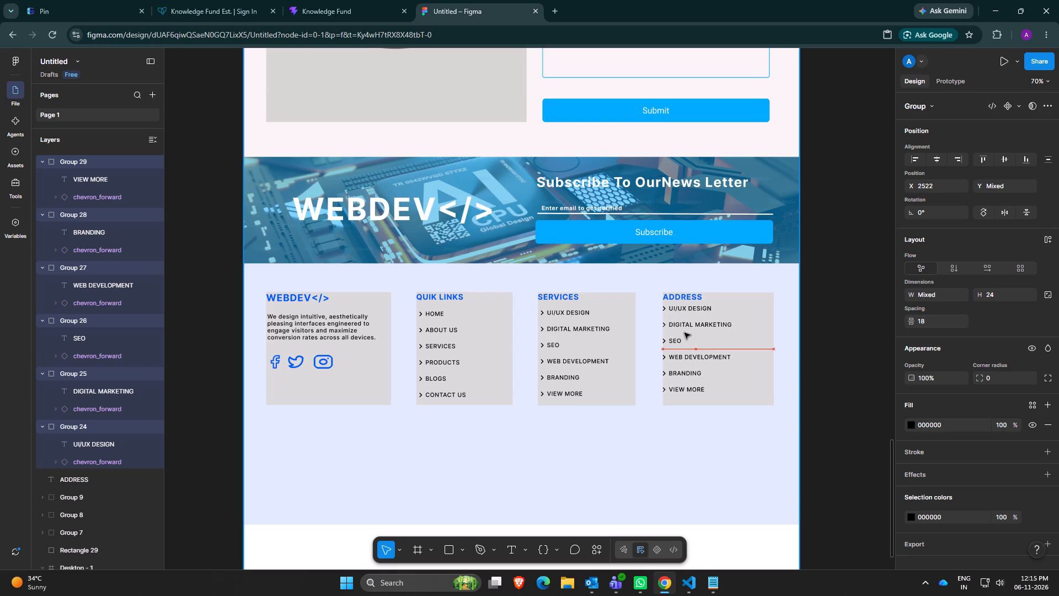
pyautogui.moveTo(684, 333); pyautogui.dragTo(686, 334)
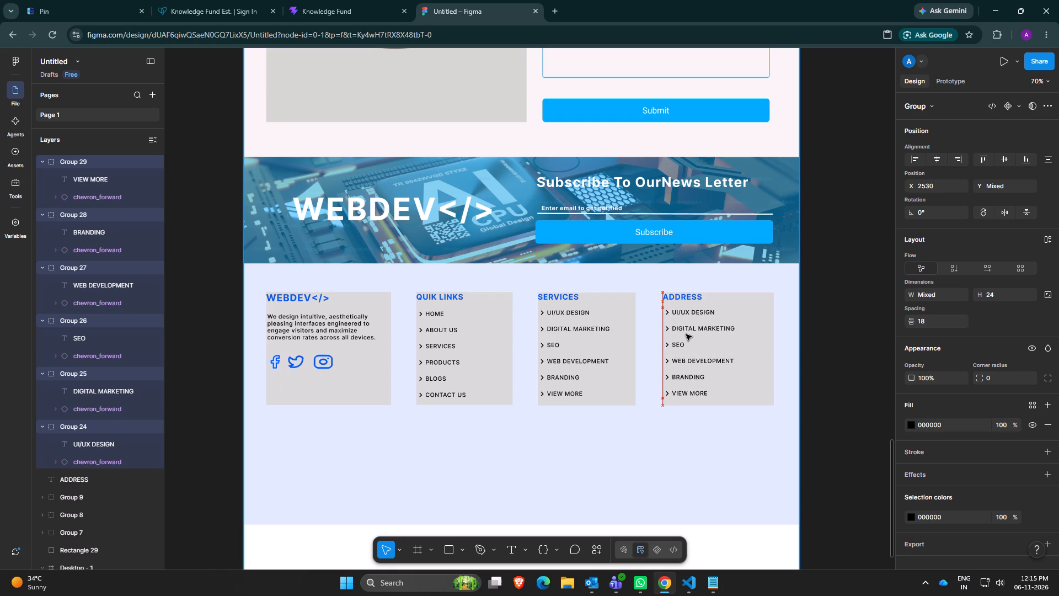
pyautogui.moveTo(686, 334); pyautogui.dragTo(686, 333)
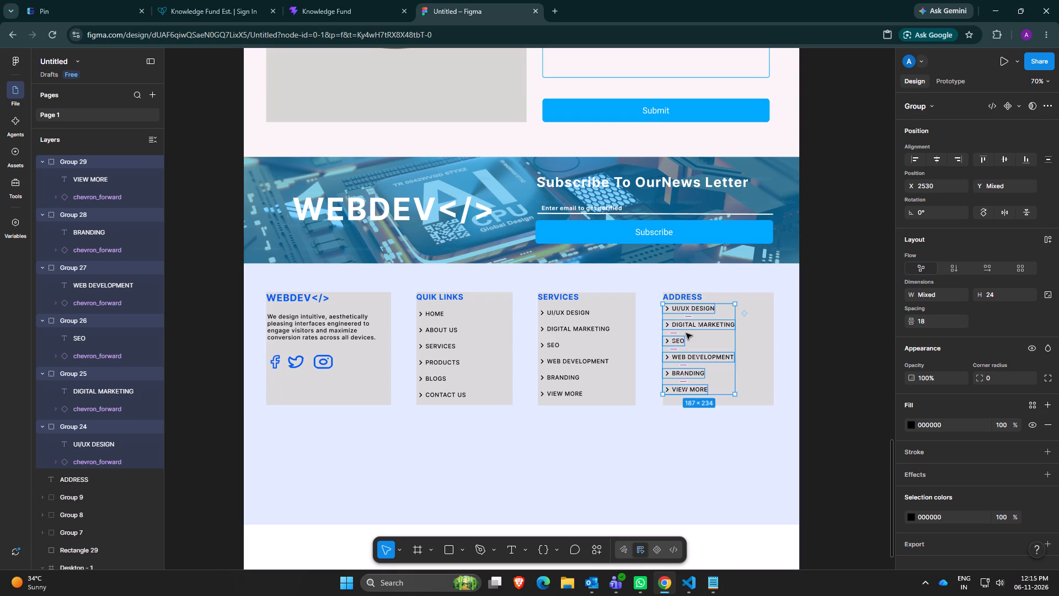
pyautogui.click(746, 382)
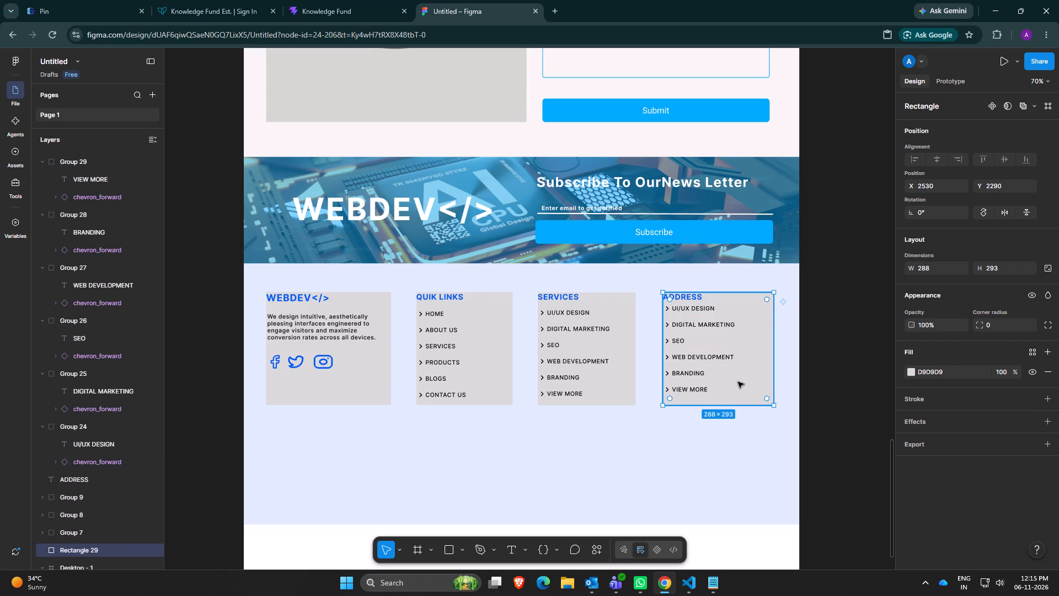
pyautogui.click(660, 447)
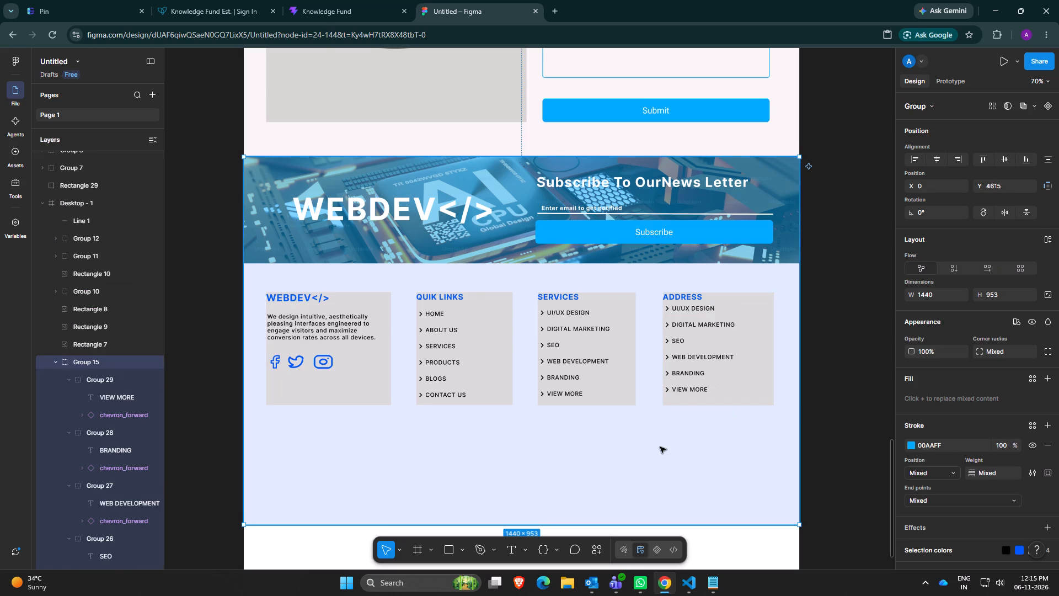
# Replace the UI/UX DESIGN text in the ADDRESS column with the postal address's first line, covering unit number and building.
pyautogui.click(698, 346)
pyautogui.click(720, 342)
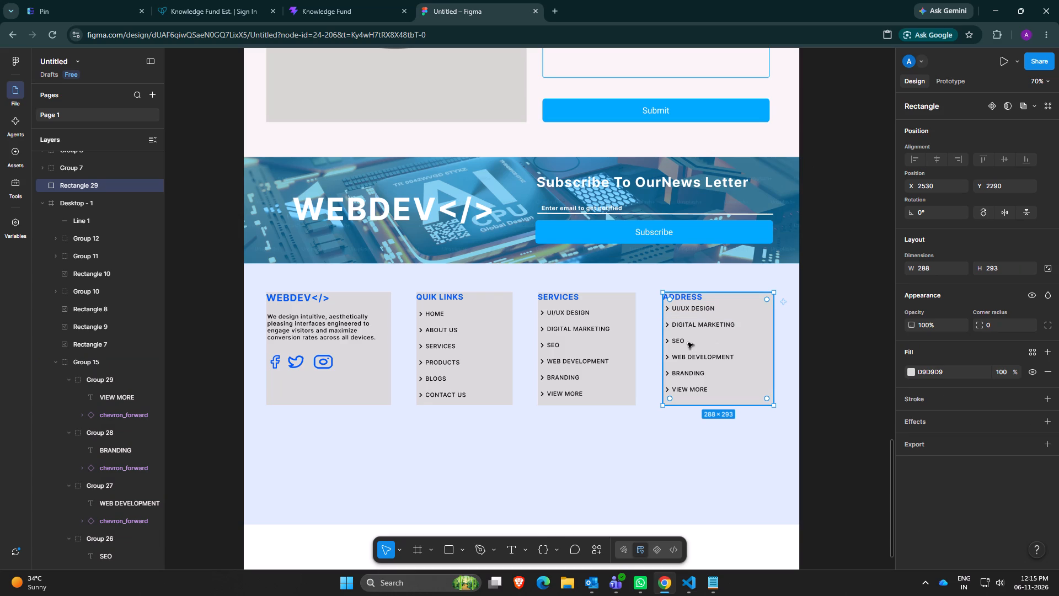
pyautogui.doubleClick(693, 310)
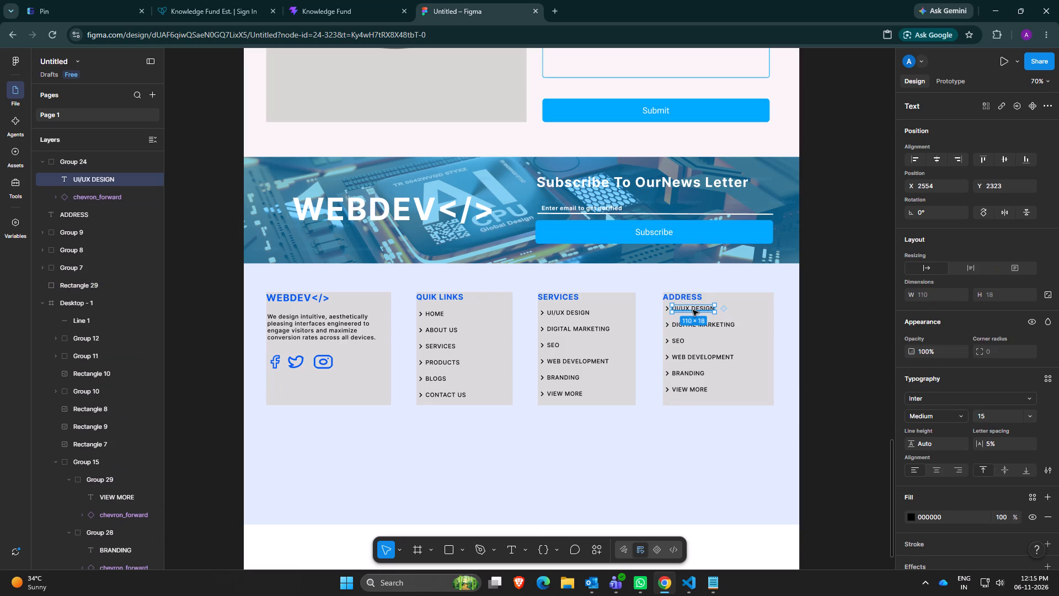
pyautogui.doubleClick(693, 310)
pyautogui.press('BackSpace')
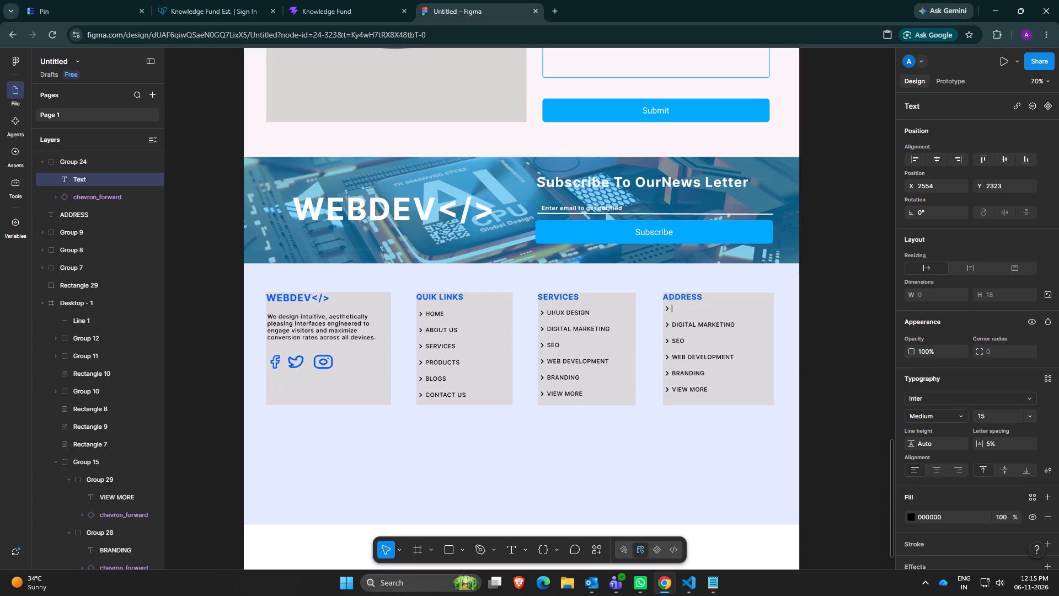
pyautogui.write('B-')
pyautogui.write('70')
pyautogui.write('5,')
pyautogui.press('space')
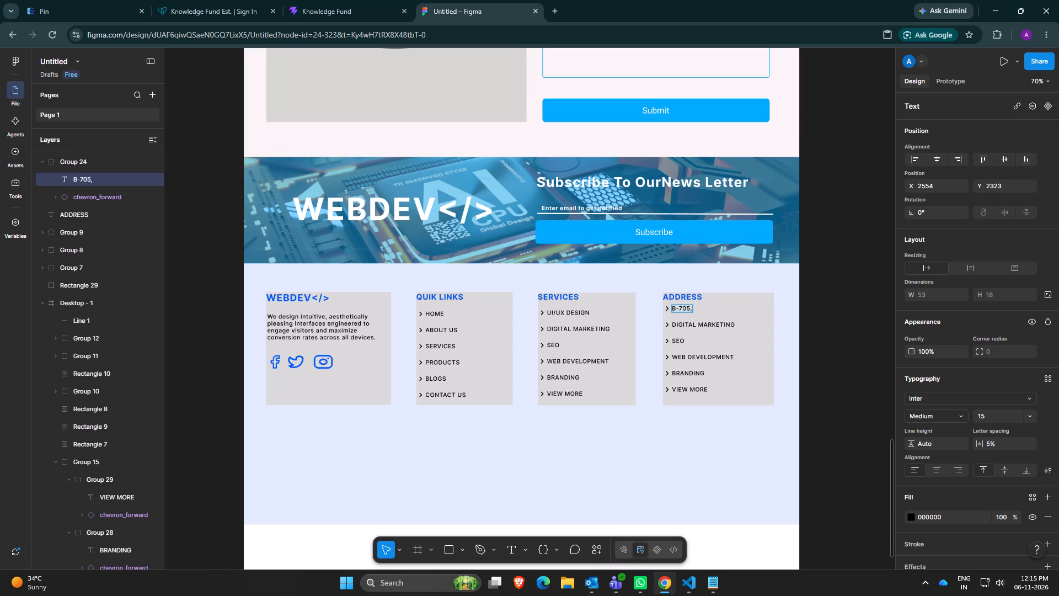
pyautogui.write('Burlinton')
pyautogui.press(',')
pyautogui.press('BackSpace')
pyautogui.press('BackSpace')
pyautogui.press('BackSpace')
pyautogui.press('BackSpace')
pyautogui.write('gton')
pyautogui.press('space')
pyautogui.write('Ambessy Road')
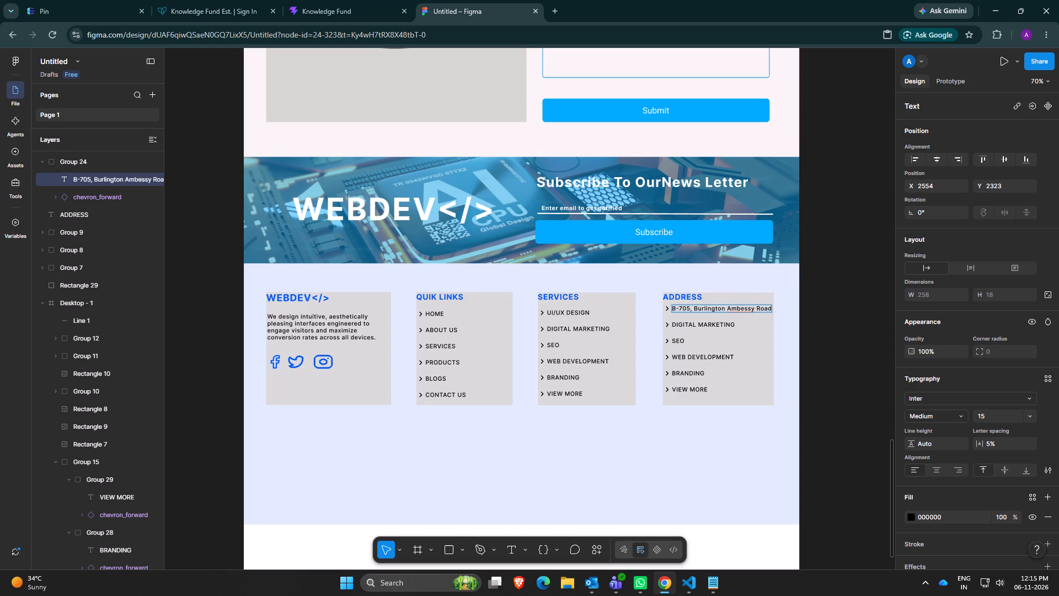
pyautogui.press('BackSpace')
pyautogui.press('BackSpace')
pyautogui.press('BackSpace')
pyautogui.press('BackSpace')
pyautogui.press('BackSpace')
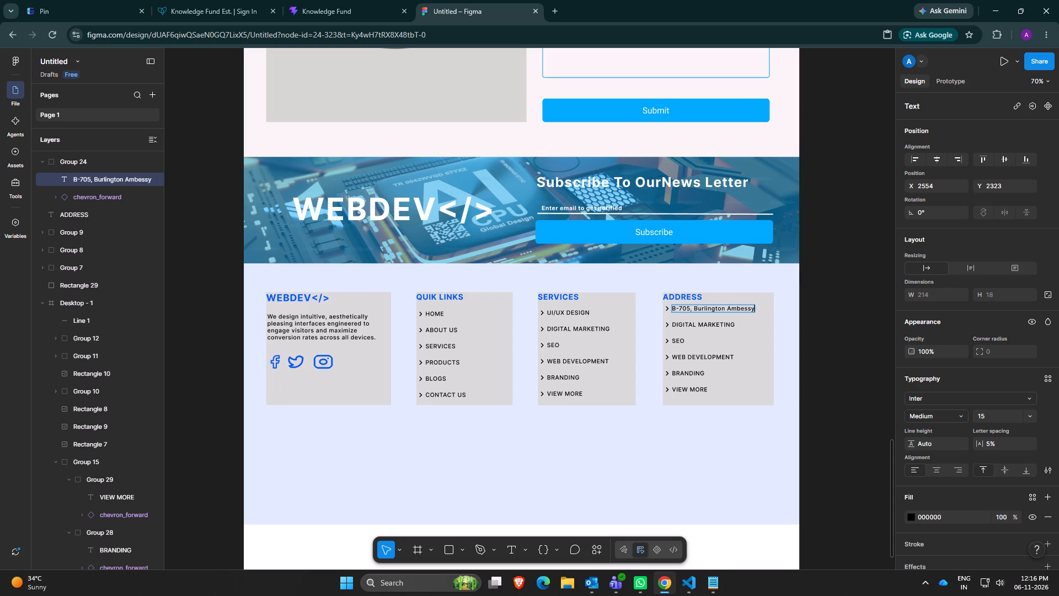
# Add a second line to the address entry with the road, country and postal code.
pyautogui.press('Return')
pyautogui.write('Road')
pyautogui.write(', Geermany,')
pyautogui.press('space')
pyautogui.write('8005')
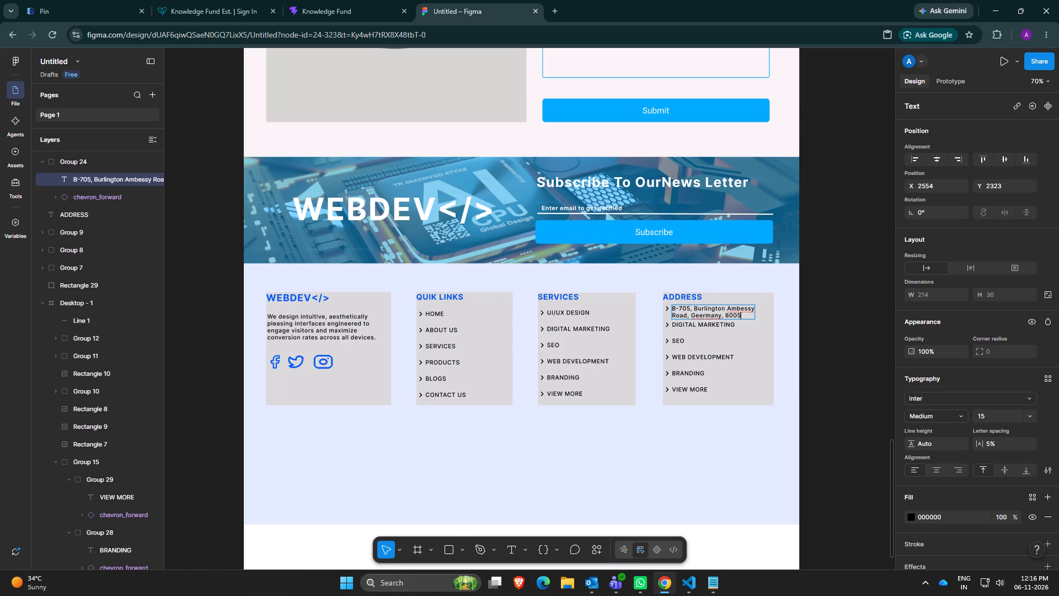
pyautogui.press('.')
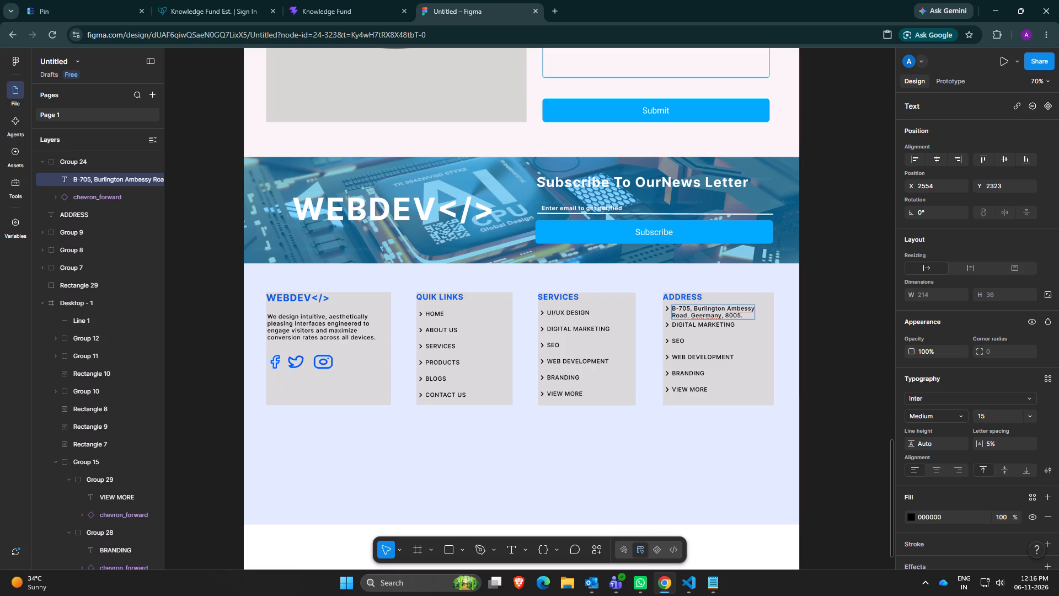
# Correct the spelling of Germany and Embassy in the ADDRESS column's first entry.
pyautogui.click(699, 316)
pyautogui.press('BackSpace')
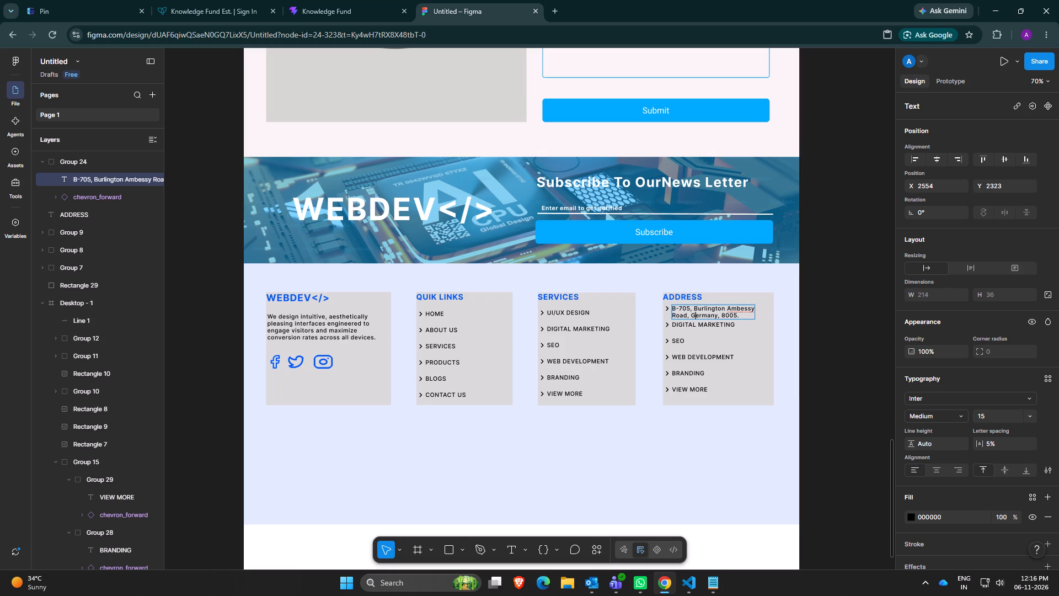
pyautogui.click(750, 311)
pyautogui.tripleClick(742, 308)
pyautogui.tripleClick(742, 308)
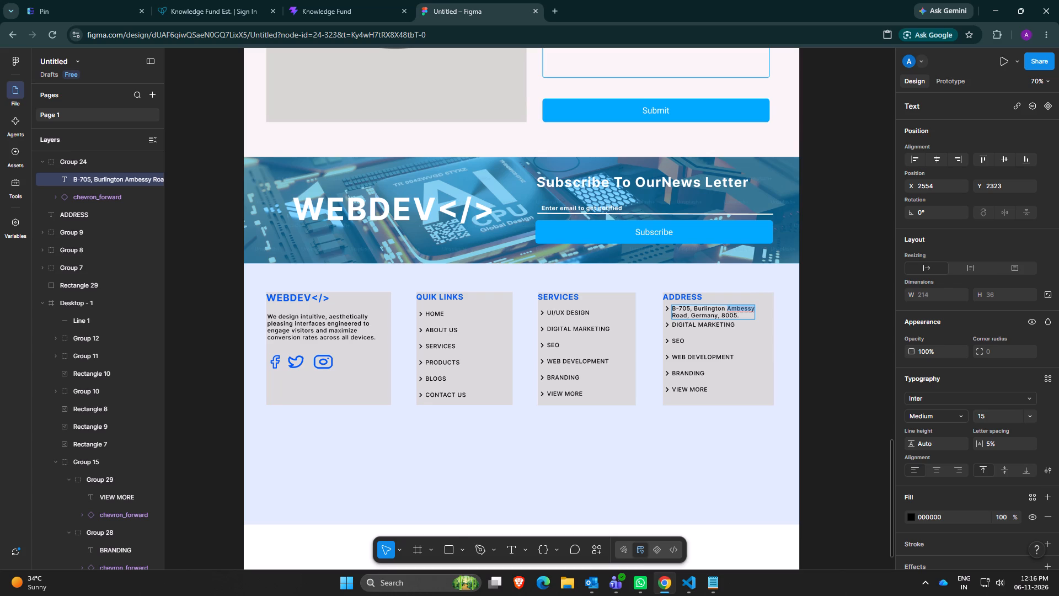
pyautogui.click(742, 308)
pyautogui.tripleClick(742, 308)
pyautogui.rightClick(742, 308)
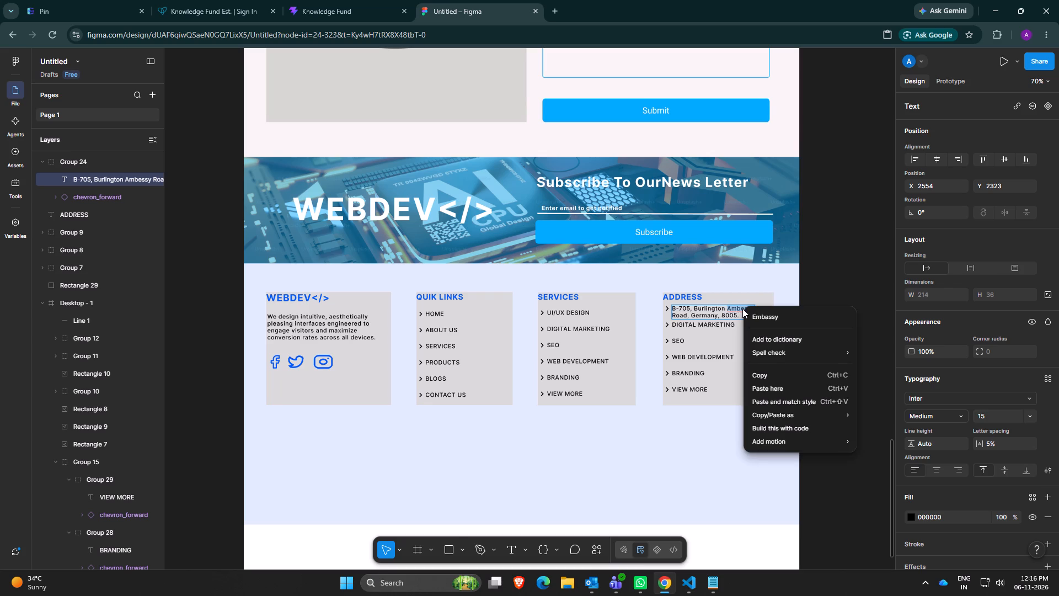
pyautogui.click(757, 317)
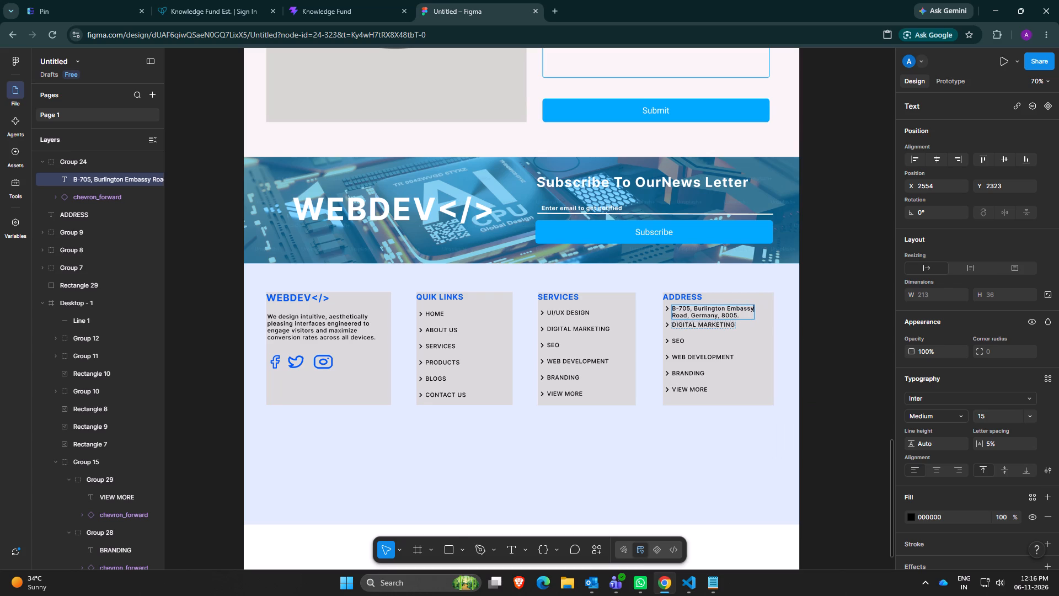
# Clear the DIGITAL MARKETING text from the second entry in the ADDRESS column.
pyautogui.doubleClick(698, 328)
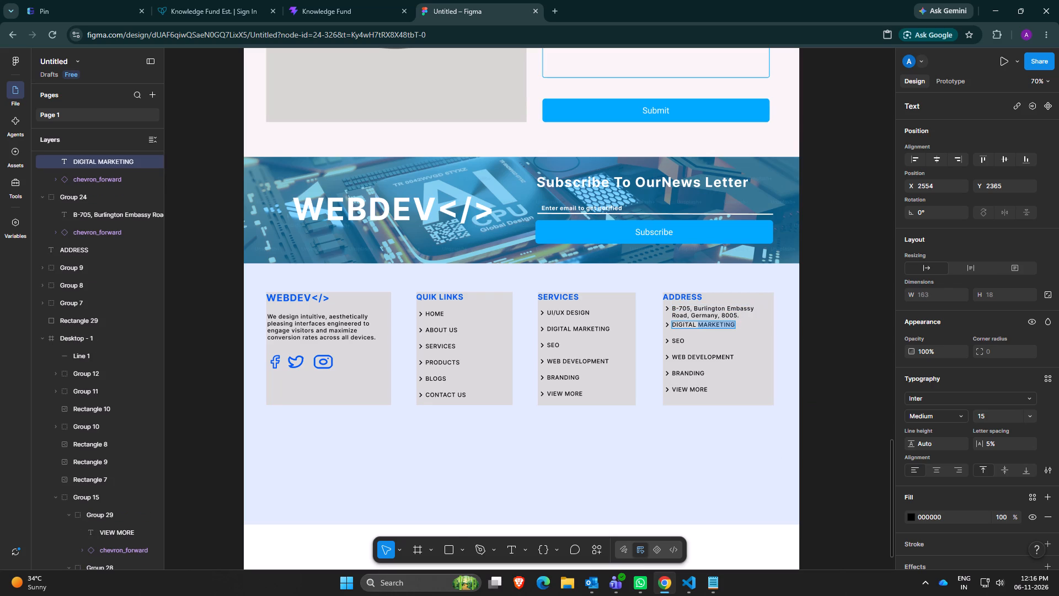
pyautogui.press('BackSpace')
pyautogui.press('BackSpace')
pyautogui.press('BackSpace')
pyautogui.press('BackSpace')
pyautogui.press('BackSpace')
pyautogui.press('BackSpace')
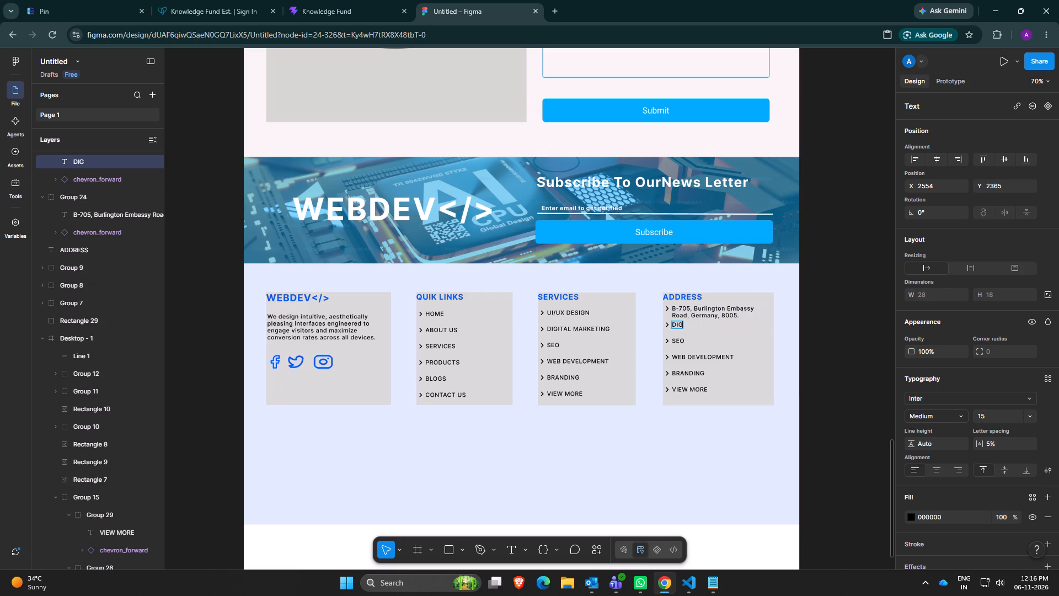
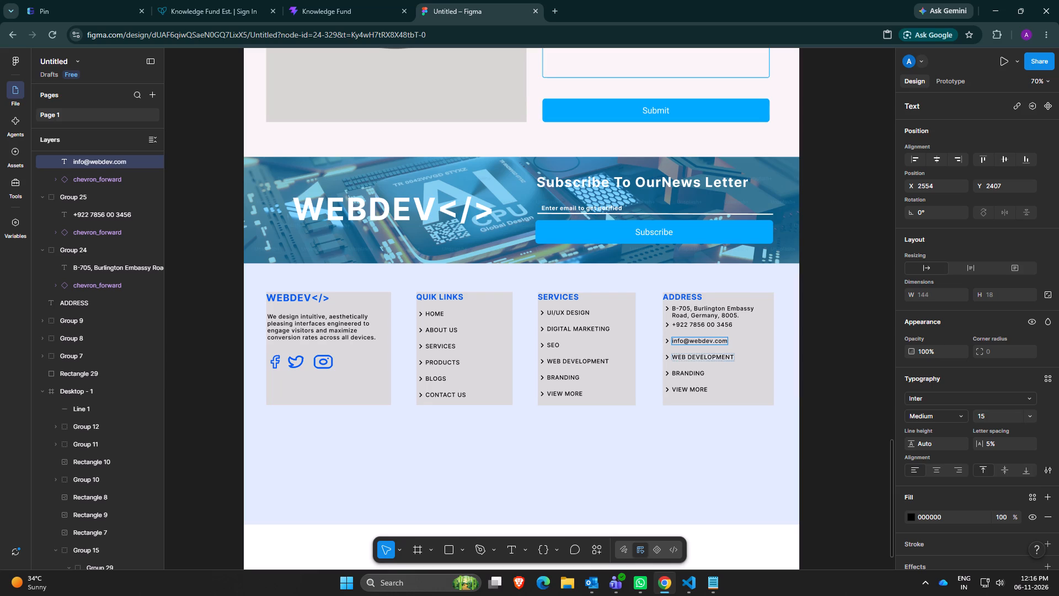
# Replace the WEB DEVELOPMENT text in the ADDRESS column with WEBDEV's sales e-mail address.
pyautogui.doubleClick(687, 361)
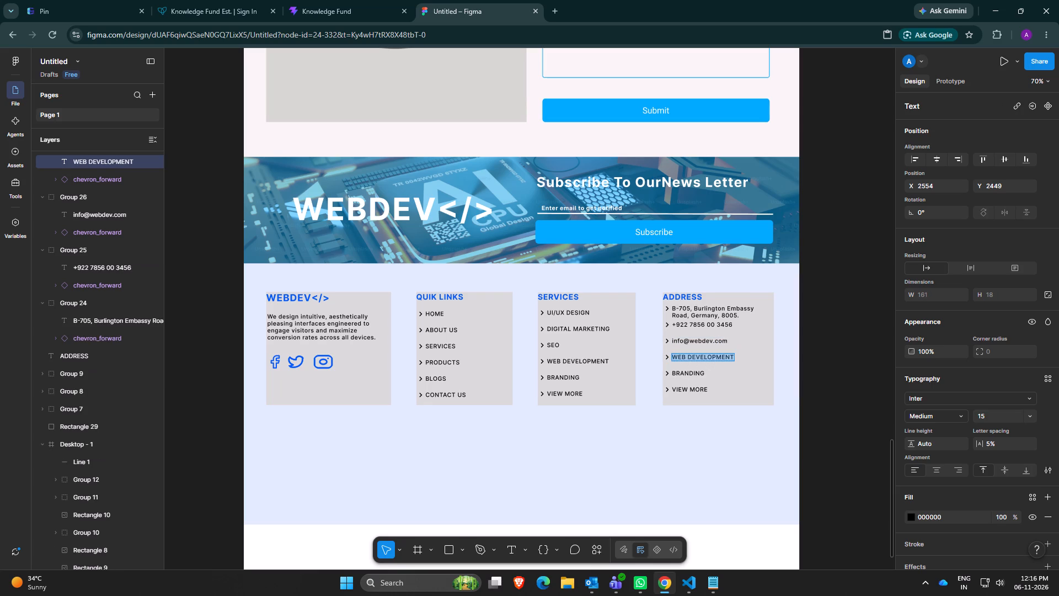
pyautogui.press('BackSpace')
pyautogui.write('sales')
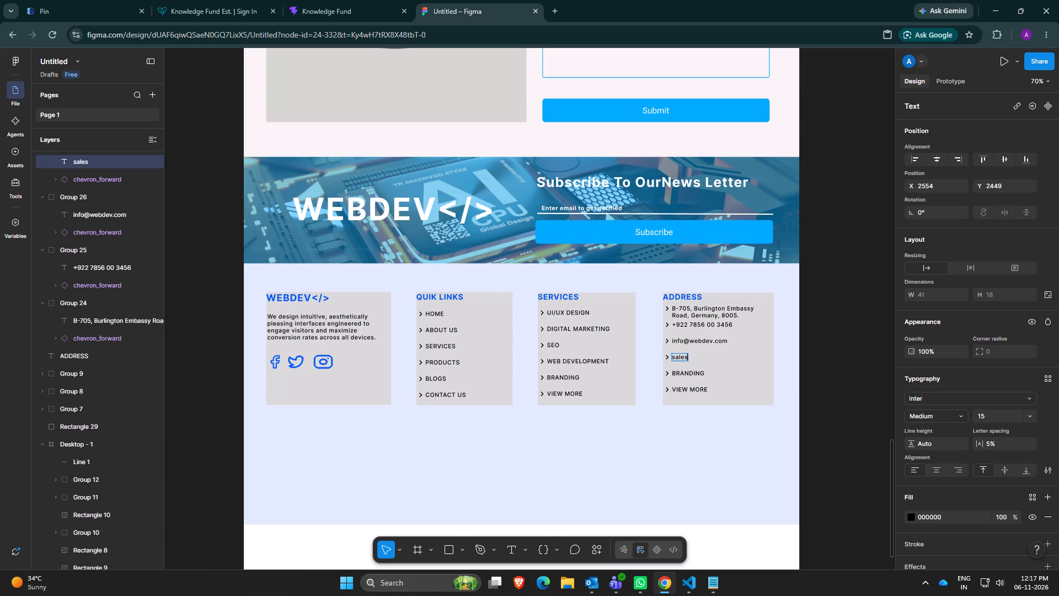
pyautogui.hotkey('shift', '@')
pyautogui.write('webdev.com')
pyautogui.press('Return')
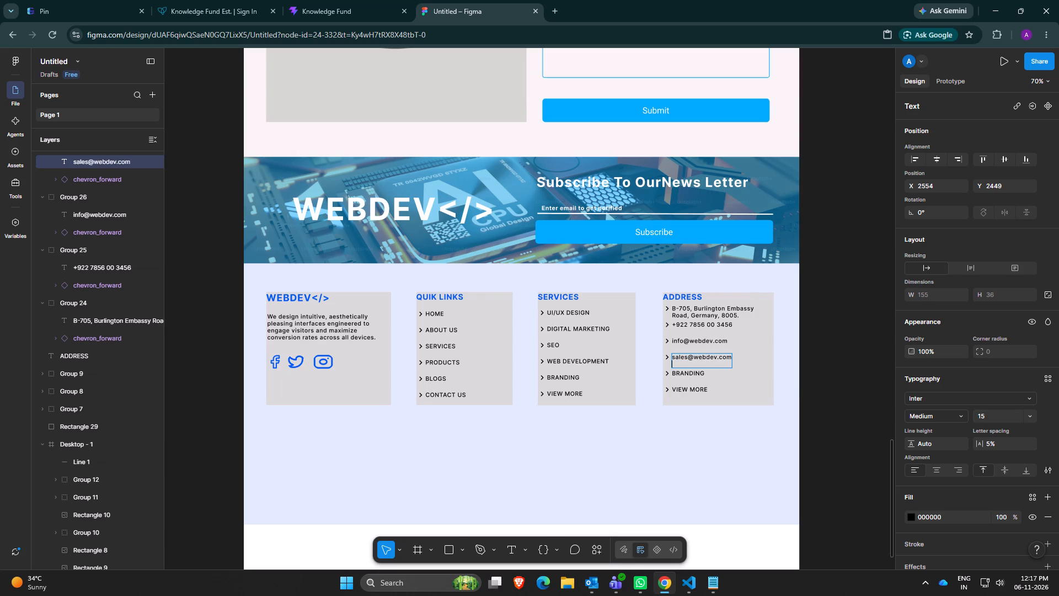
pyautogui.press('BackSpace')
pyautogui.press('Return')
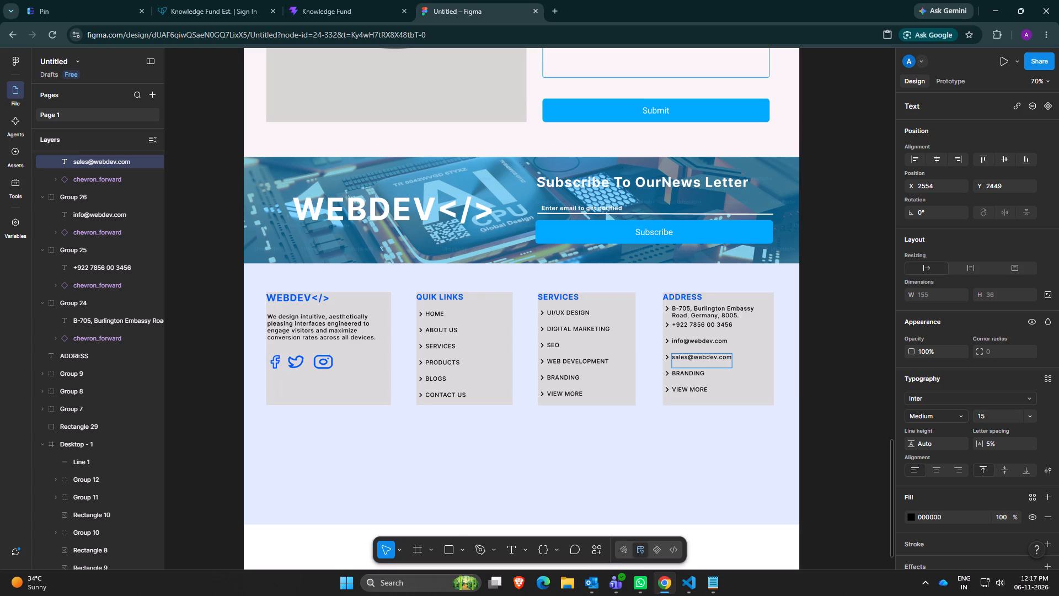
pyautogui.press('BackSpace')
# Delete the leftover VIEW MORE and BRANDING entries from the ADDRESS column.
pyautogui.click(693, 372)
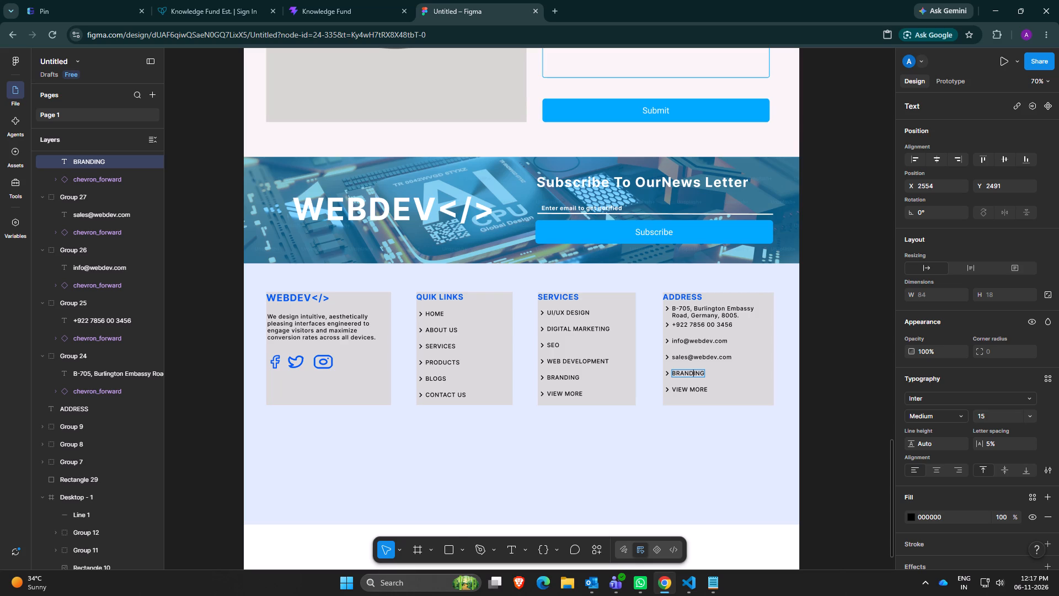
pyautogui.doubleClick(693, 372)
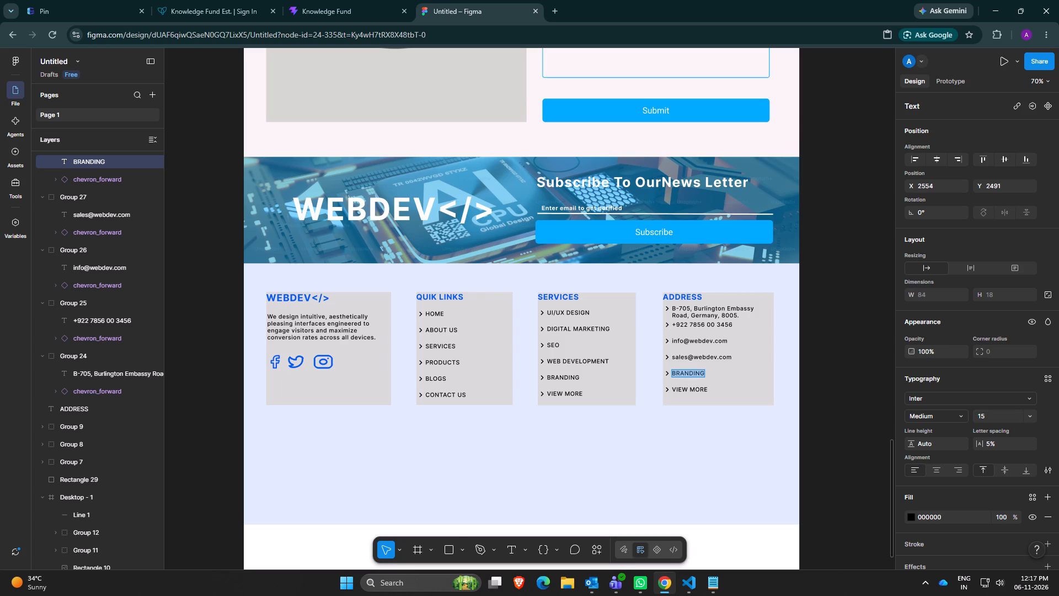
pyautogui.click(693, 372)
pyautogui.click(694, 382)
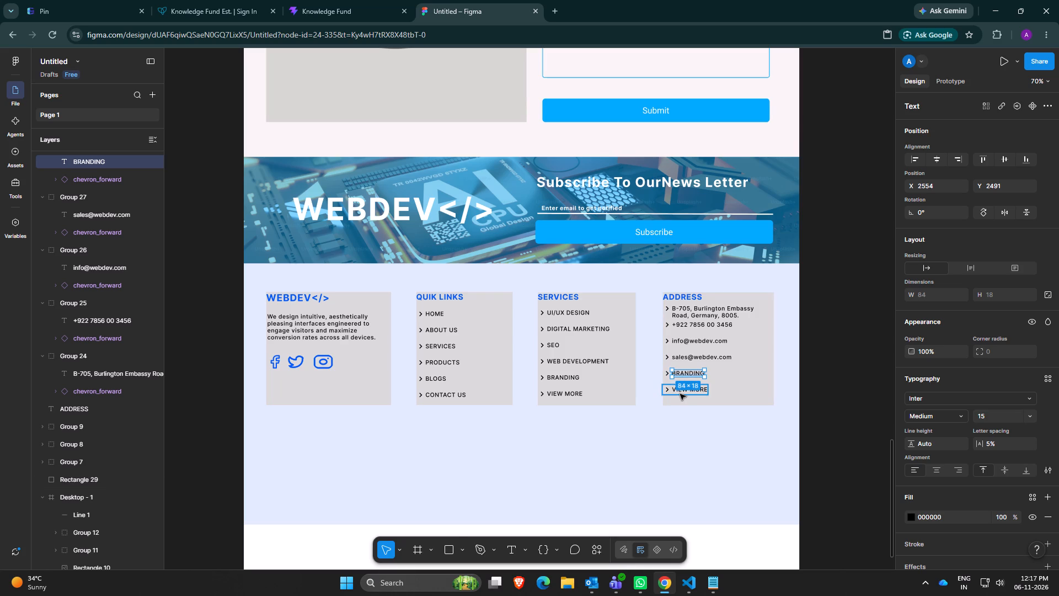
pyautogui.click(680, 394)
pyautogui.press('Delete')
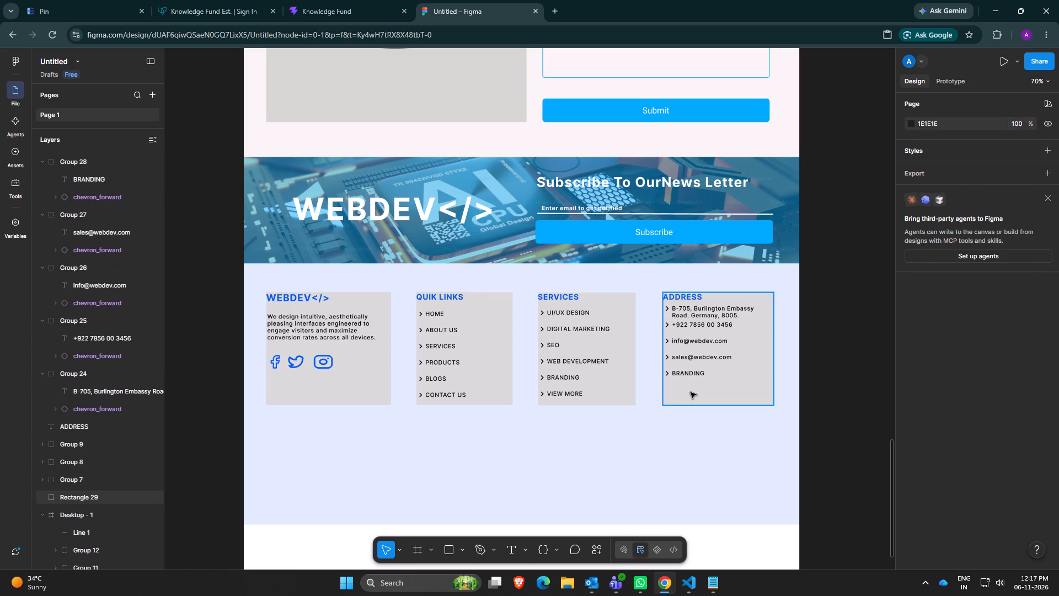
pyautogui.click(685, 369)
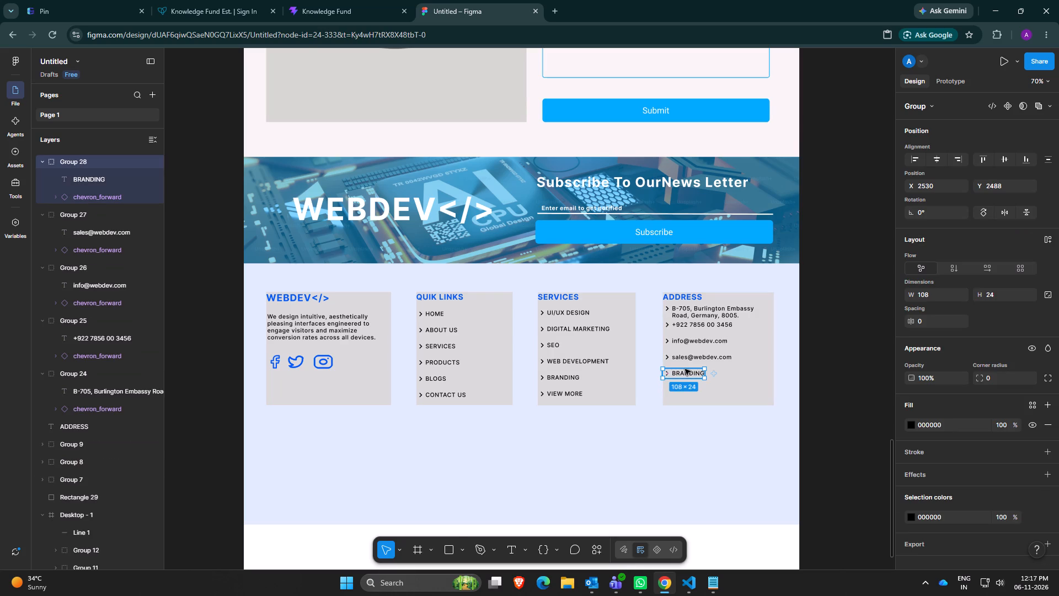
pyautogui.press('Delete')
# Move the sales e-mail entry with its chevron down to Y 2473, keeping X at 2530.
pyautogui.click(692, 358)
pyautogui.click(692, 358)
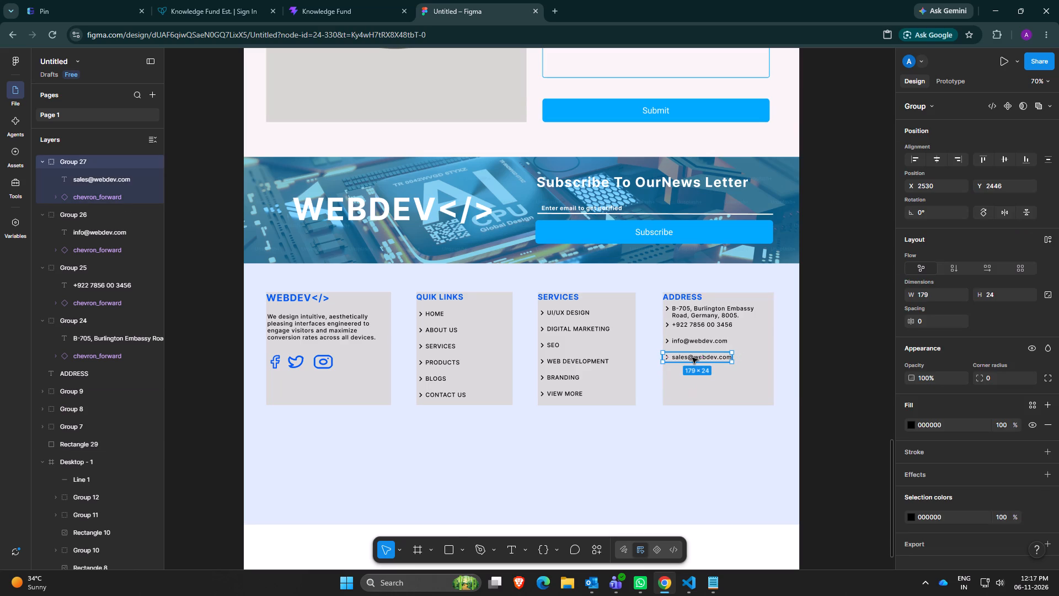
pyautogui.moveTo(696, 358); pyautogui.dragTo(693, 368)
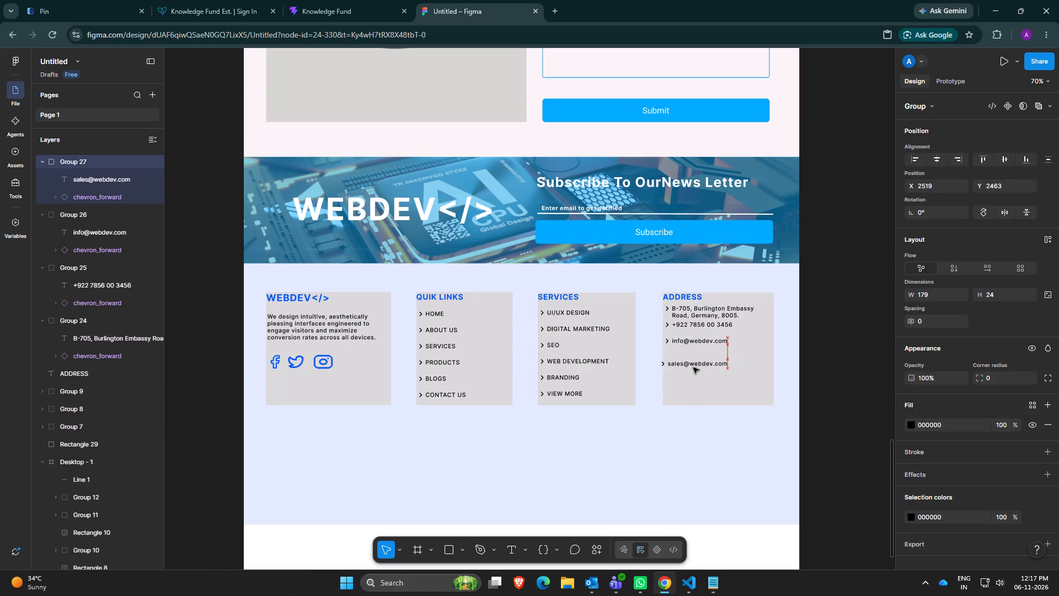
pyautogui.moveTo(693, 368); pyautogui.dragTo(696, 368)
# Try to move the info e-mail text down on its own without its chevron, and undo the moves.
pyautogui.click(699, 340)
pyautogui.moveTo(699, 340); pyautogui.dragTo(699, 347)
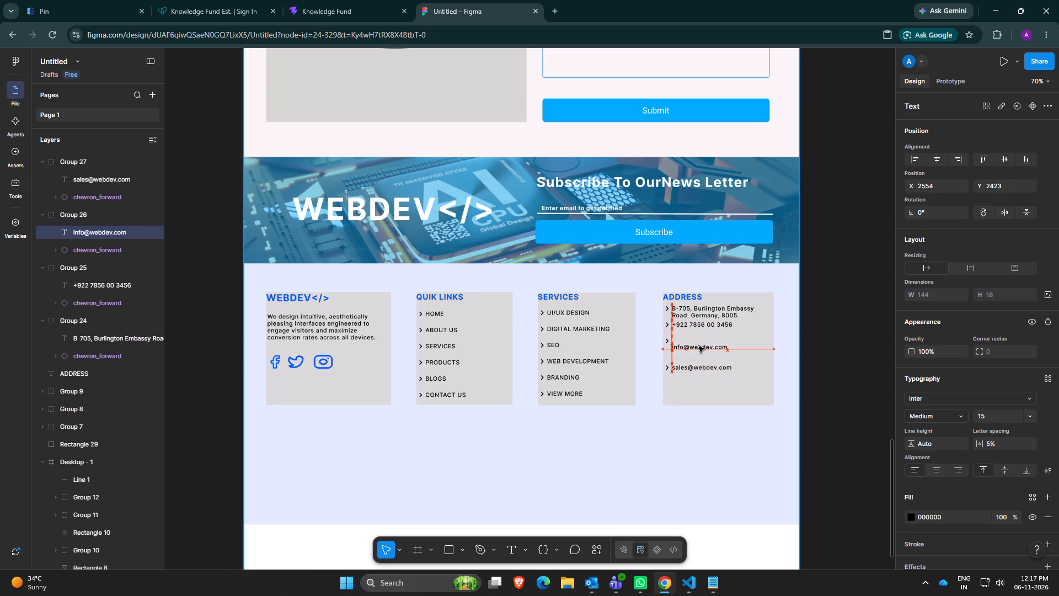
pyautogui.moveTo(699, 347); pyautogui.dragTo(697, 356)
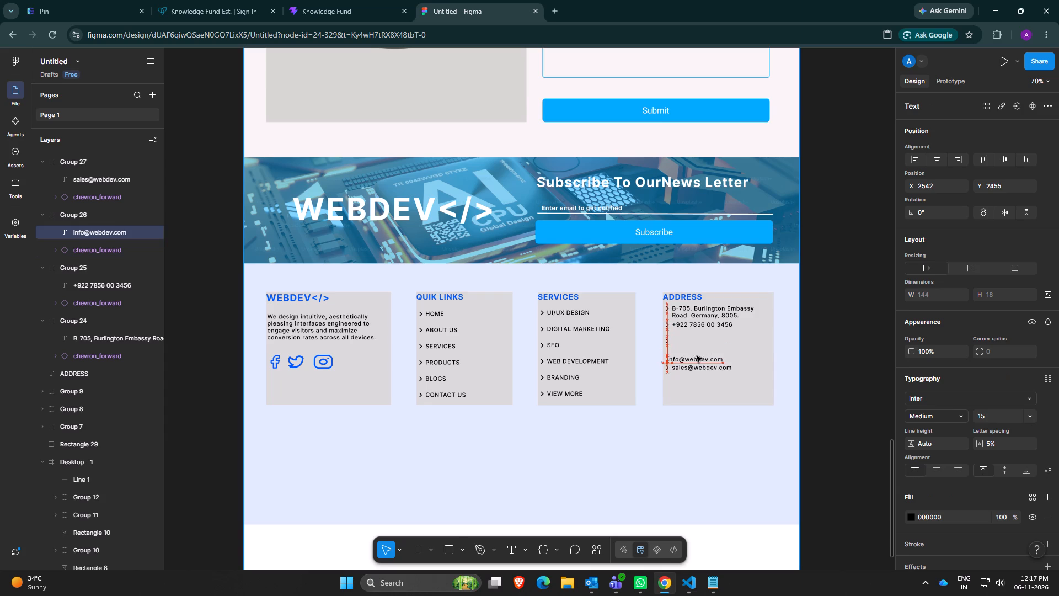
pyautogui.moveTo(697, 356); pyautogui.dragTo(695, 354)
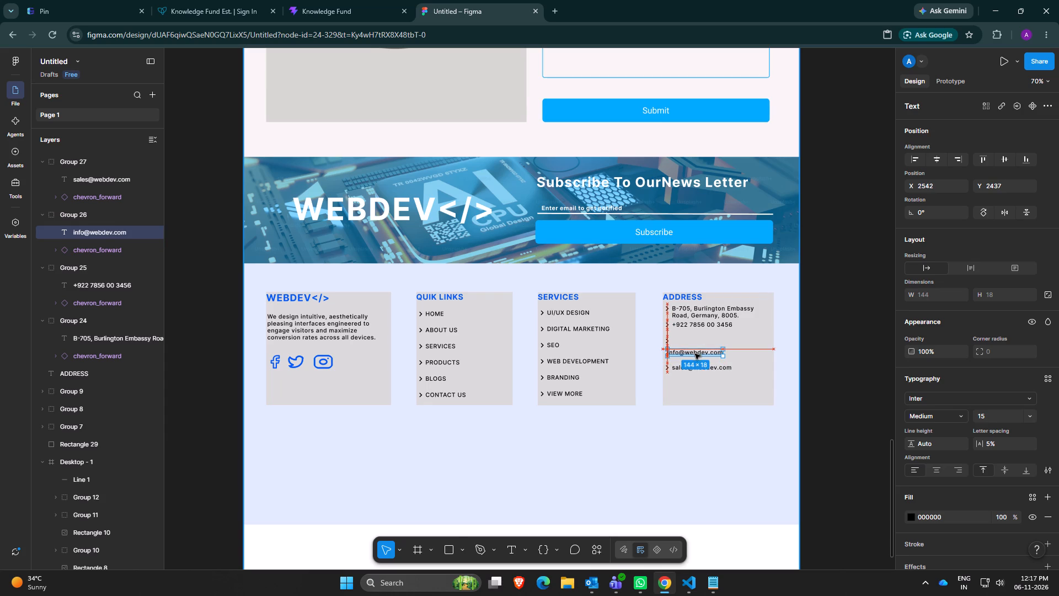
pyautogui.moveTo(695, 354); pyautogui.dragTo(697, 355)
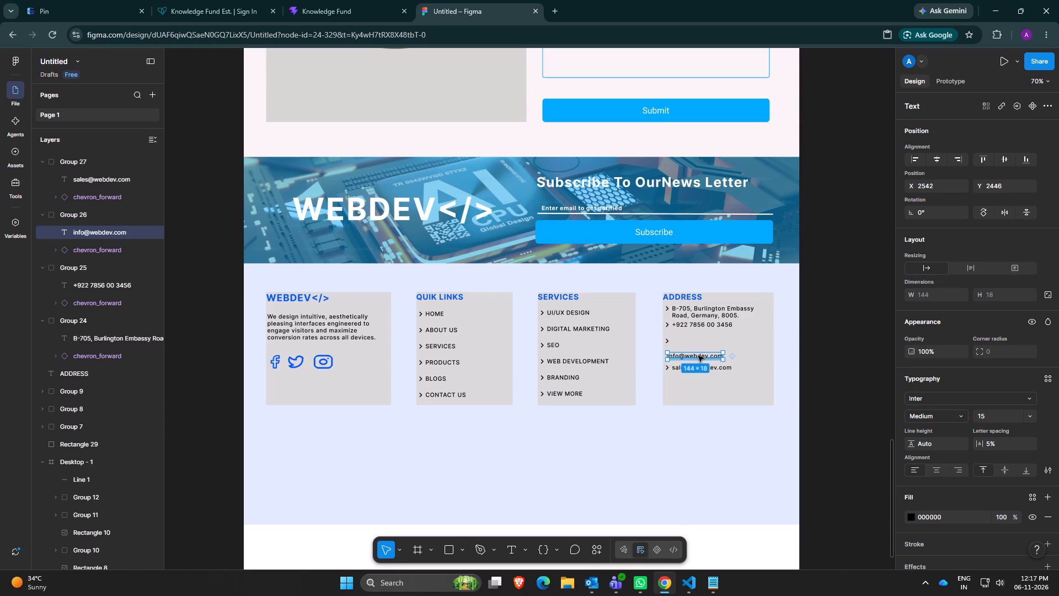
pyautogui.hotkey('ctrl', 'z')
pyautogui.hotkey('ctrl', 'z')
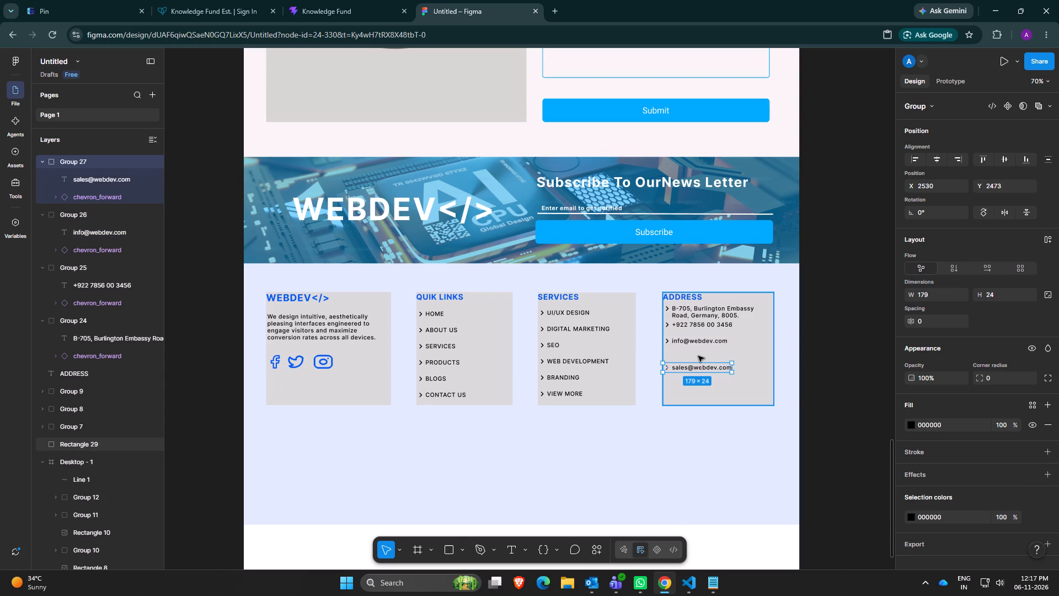
# Move the info e-mail entry with its chevron down to about 12 px above the sales e-mail entry.
pyautogui.click(696, 343)
pyautogui.moveTo(696, 343); pyautogui.dragTo(694, 352)
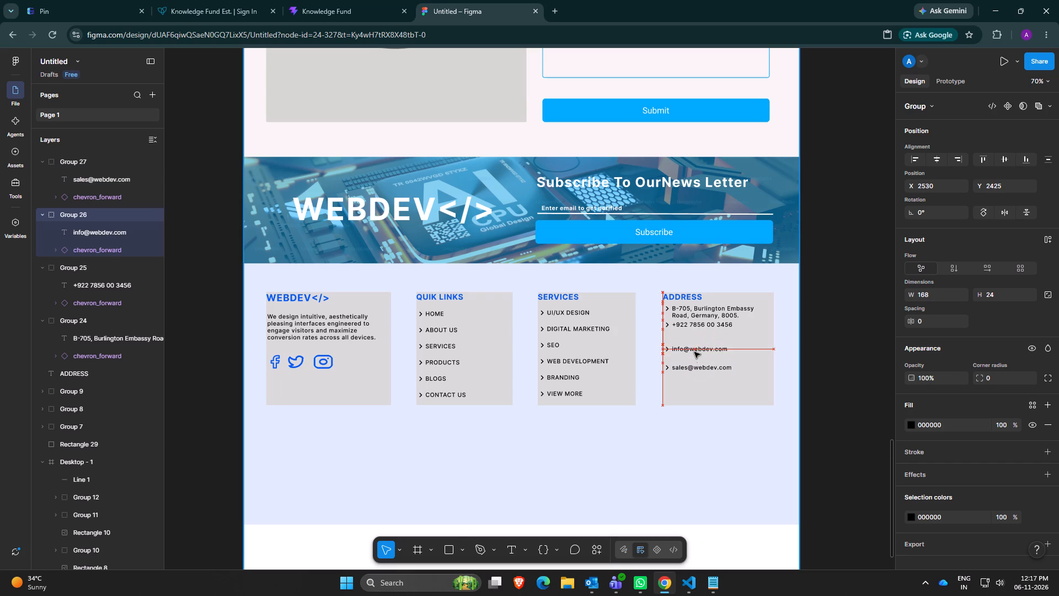
pyautogui.moveTo(694, 352); pyautogui.dragTo(695, 355)
pyautogui.moveTo(695, 355); pyautogui.dragTo(696, 354)
# Move the phone number entry down to X 2530, Y 2386, evenly spaced between the postal address and info e-mail entries.
pyautogui.click(701, 329)
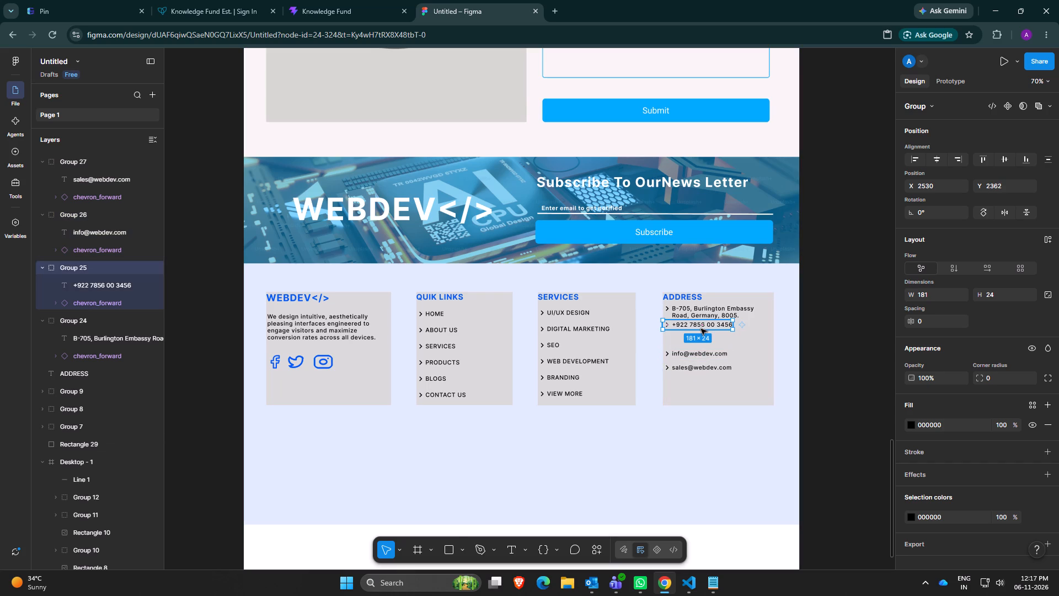
pyautogui.moveTo(701, 329); pyautogui.dragTo(698, 342)
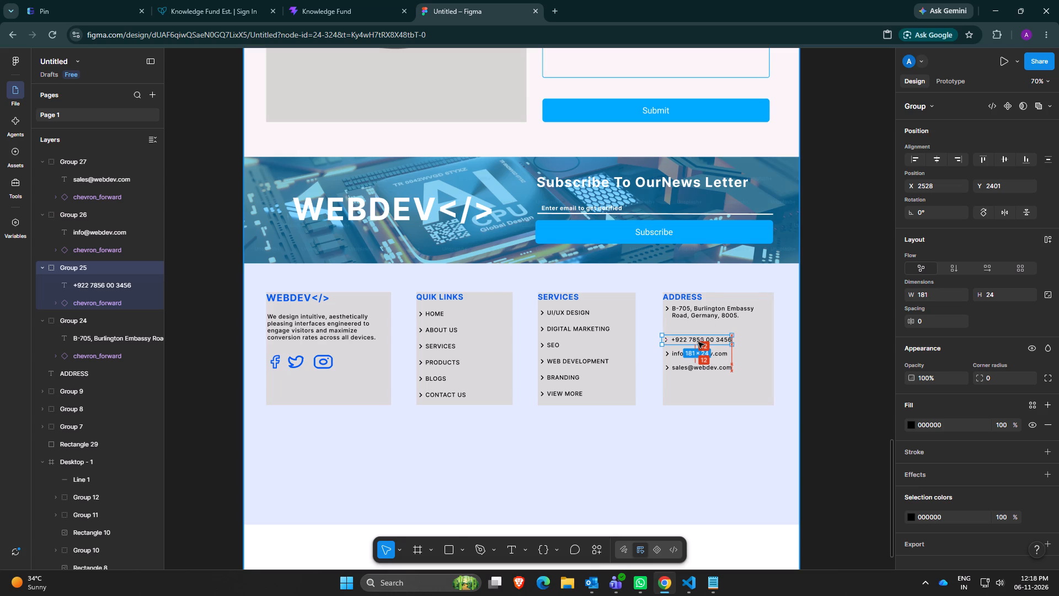
pyautogui.moveTo(698, 342); pyautogui.dragTo(698, 341)
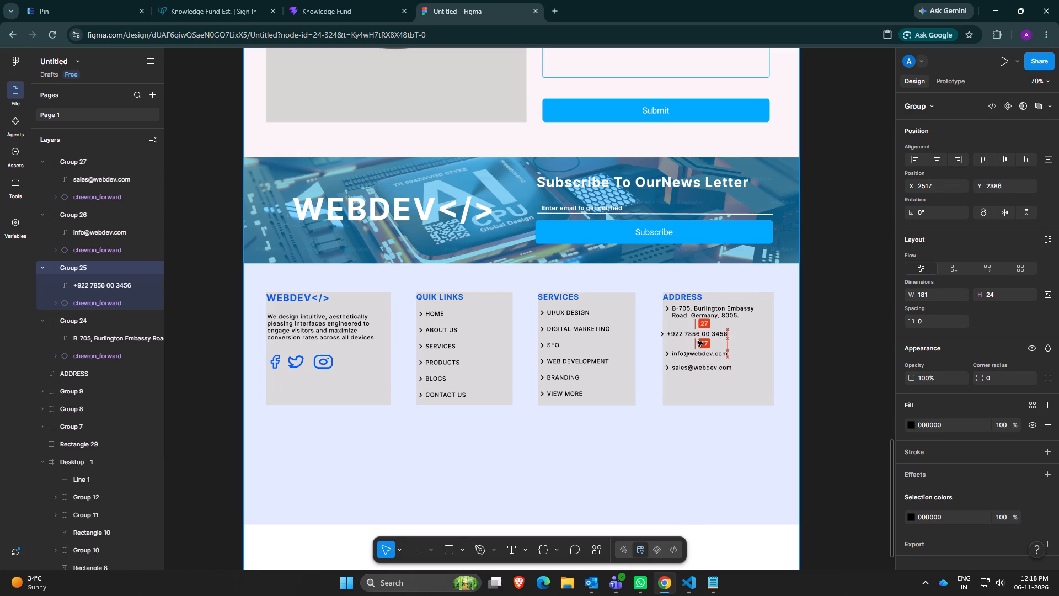
pyautogui.moveTo(698, 341); pyautogui.dragTo(700, 342)
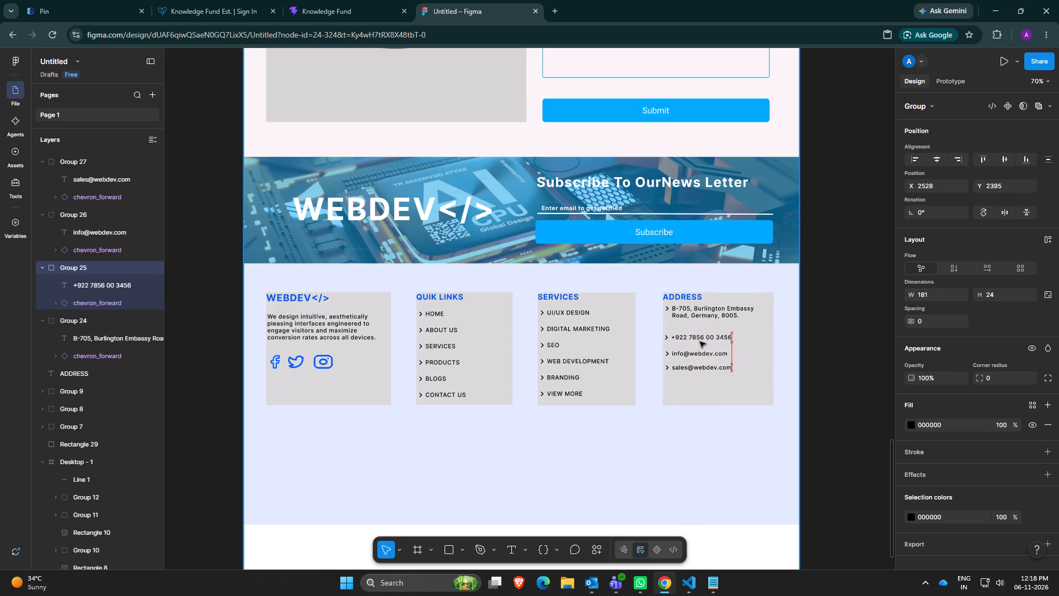
pyautogui.moveTo(700, 342); pyautogui.dragTo(700, 342)
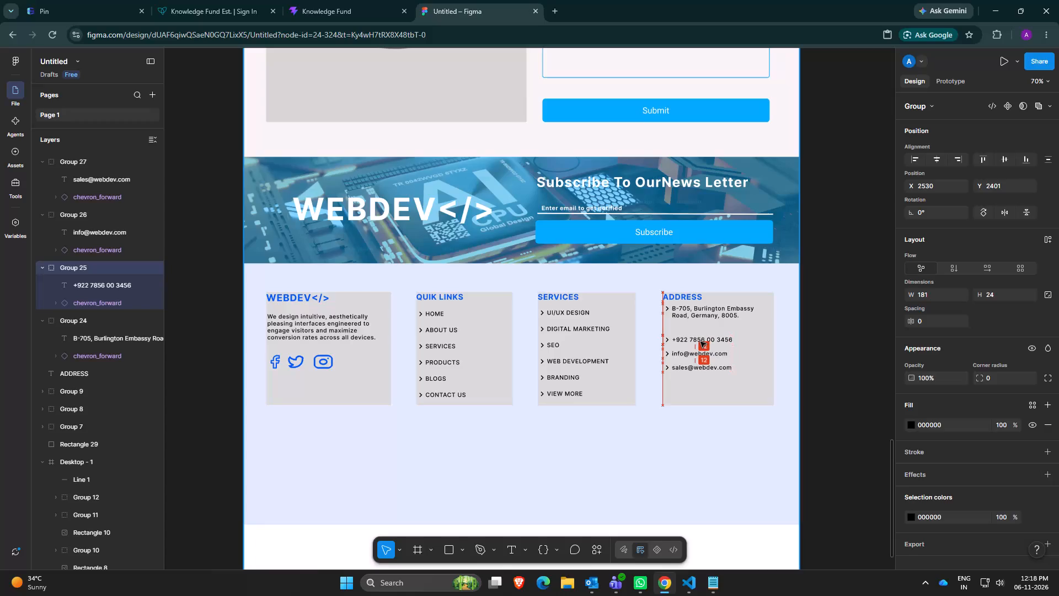
pyautogui.moveTo(700, 342); pyautogui.dragTo(701, 340)
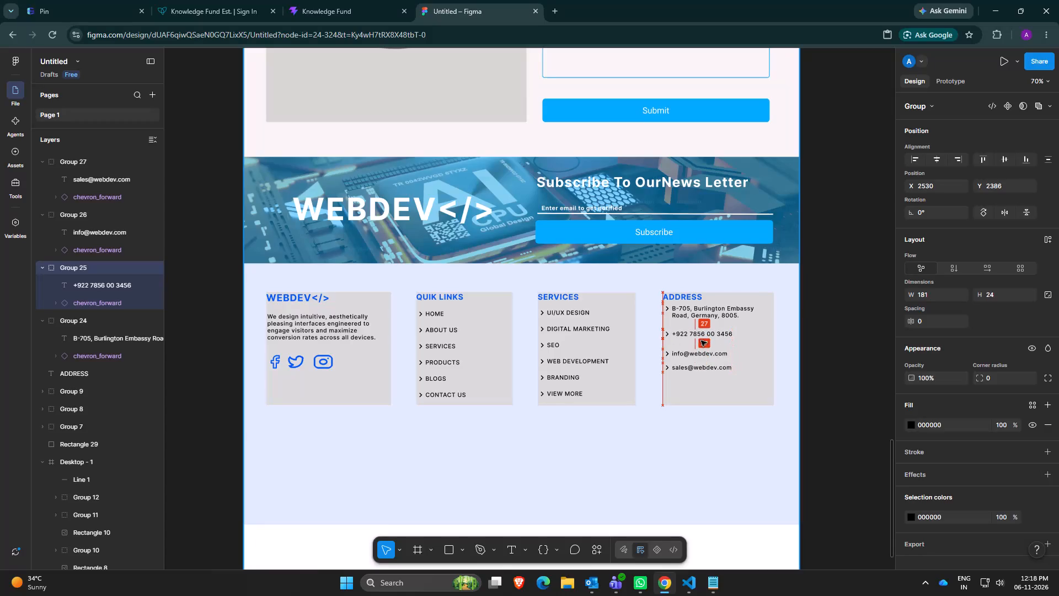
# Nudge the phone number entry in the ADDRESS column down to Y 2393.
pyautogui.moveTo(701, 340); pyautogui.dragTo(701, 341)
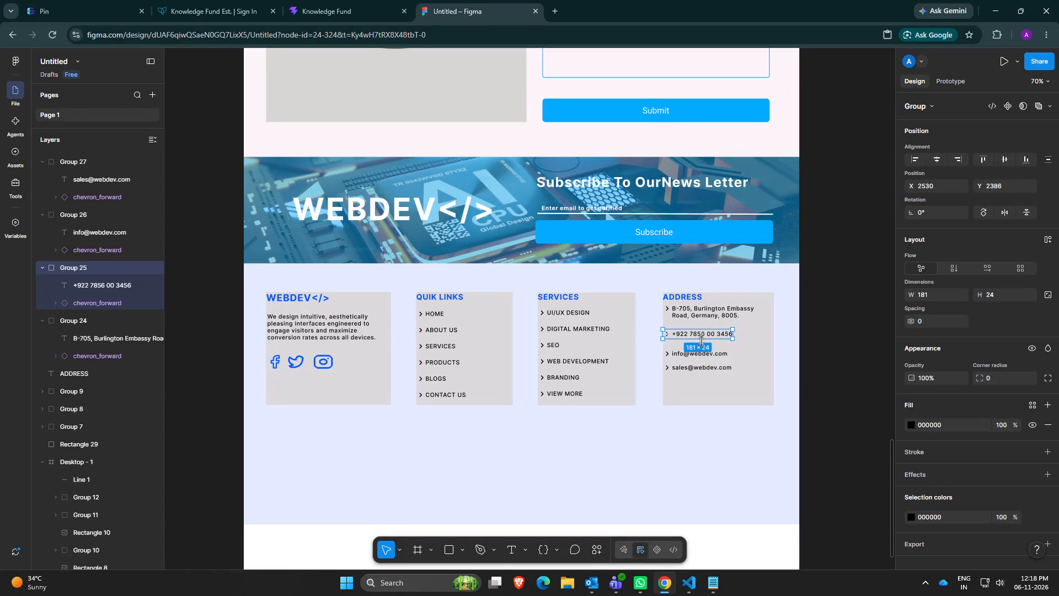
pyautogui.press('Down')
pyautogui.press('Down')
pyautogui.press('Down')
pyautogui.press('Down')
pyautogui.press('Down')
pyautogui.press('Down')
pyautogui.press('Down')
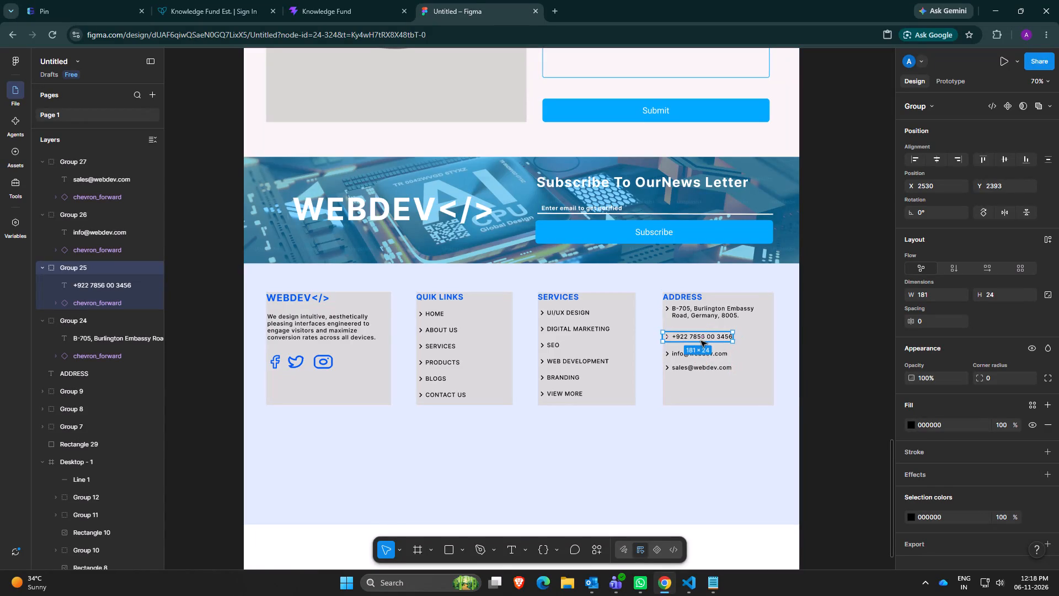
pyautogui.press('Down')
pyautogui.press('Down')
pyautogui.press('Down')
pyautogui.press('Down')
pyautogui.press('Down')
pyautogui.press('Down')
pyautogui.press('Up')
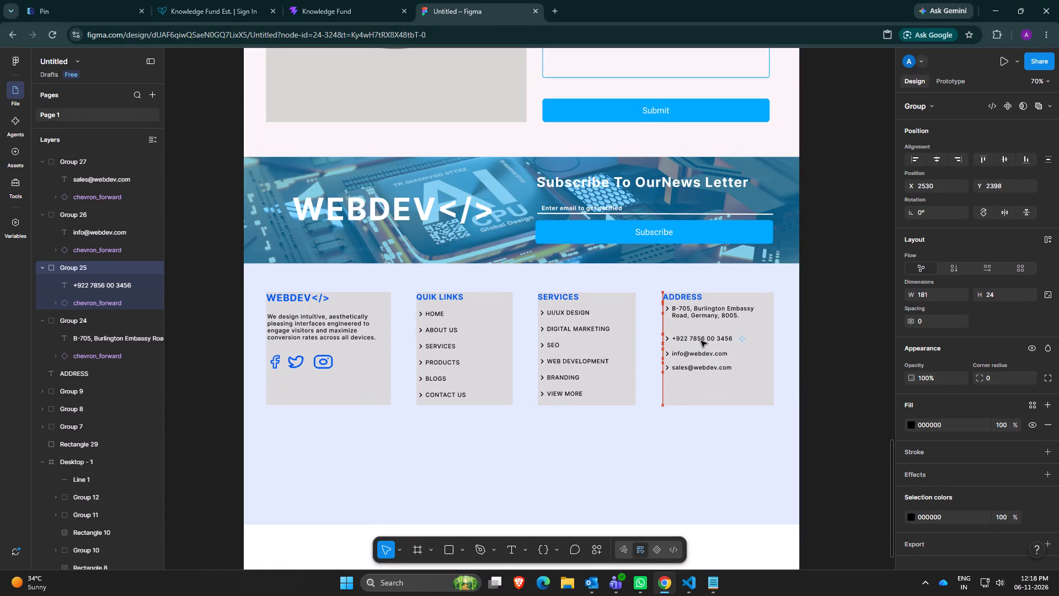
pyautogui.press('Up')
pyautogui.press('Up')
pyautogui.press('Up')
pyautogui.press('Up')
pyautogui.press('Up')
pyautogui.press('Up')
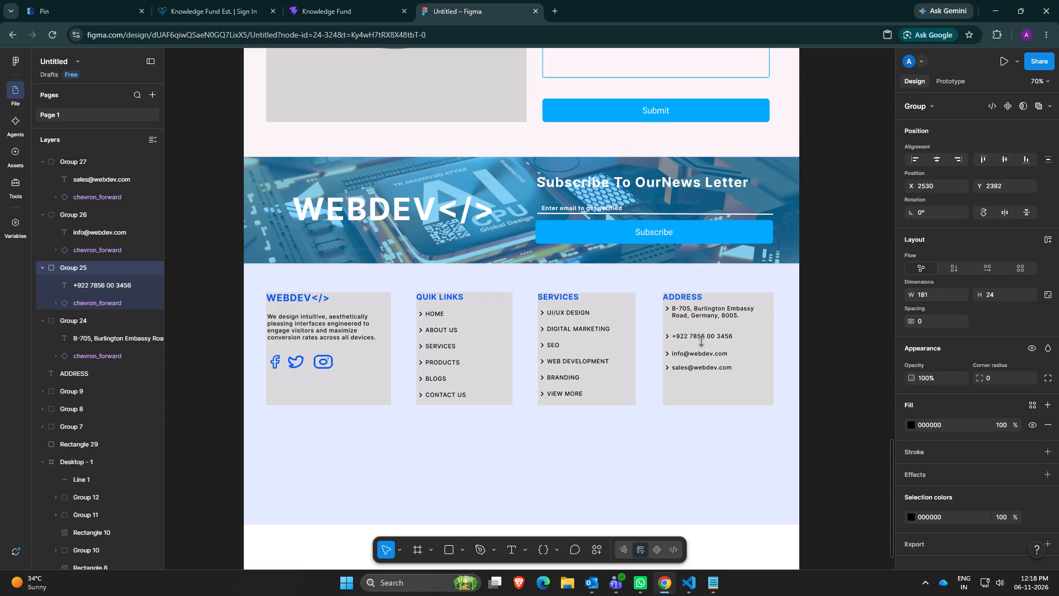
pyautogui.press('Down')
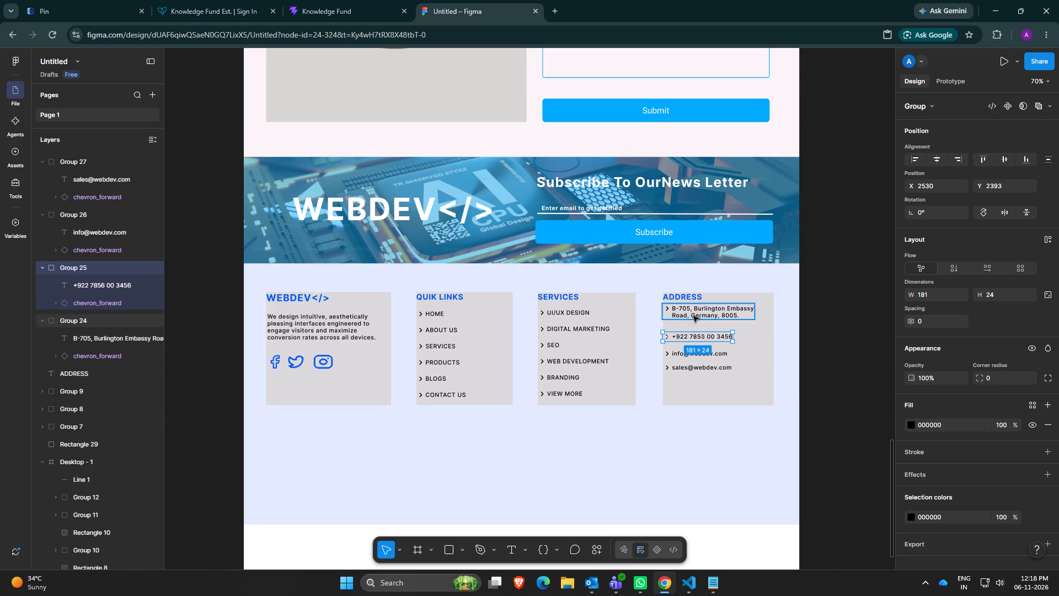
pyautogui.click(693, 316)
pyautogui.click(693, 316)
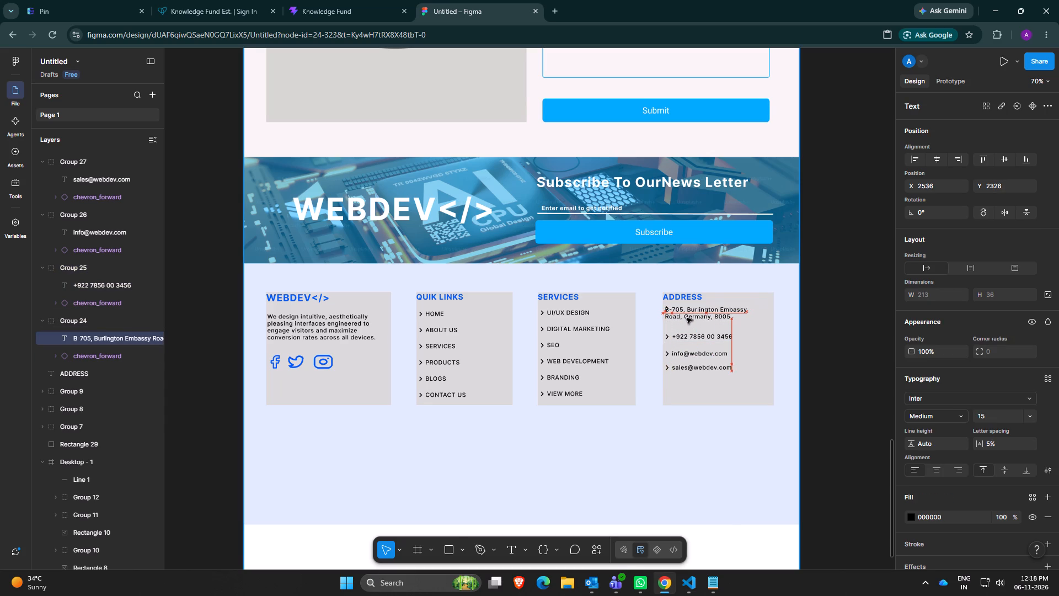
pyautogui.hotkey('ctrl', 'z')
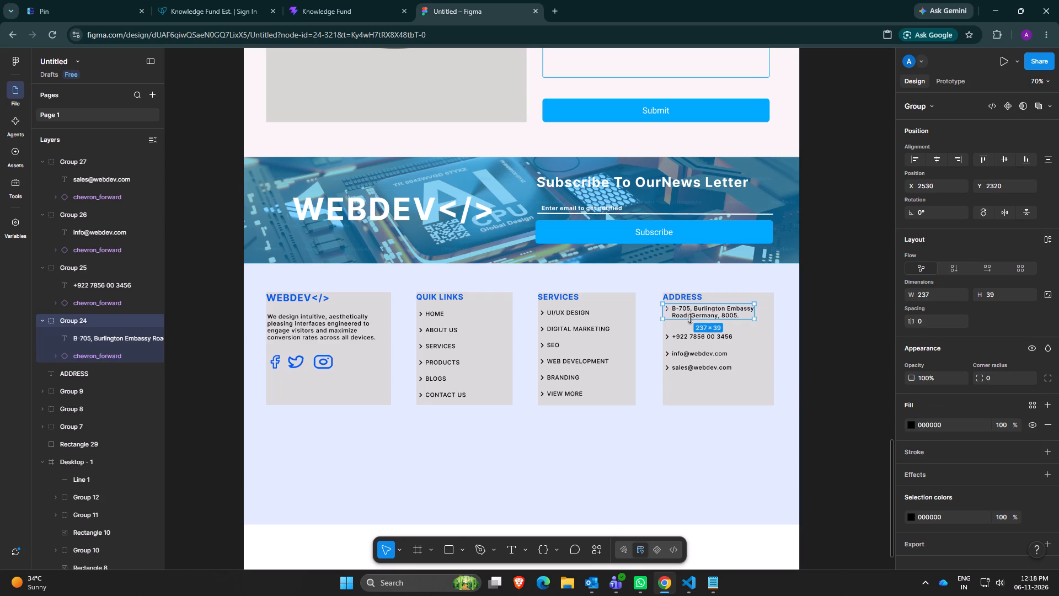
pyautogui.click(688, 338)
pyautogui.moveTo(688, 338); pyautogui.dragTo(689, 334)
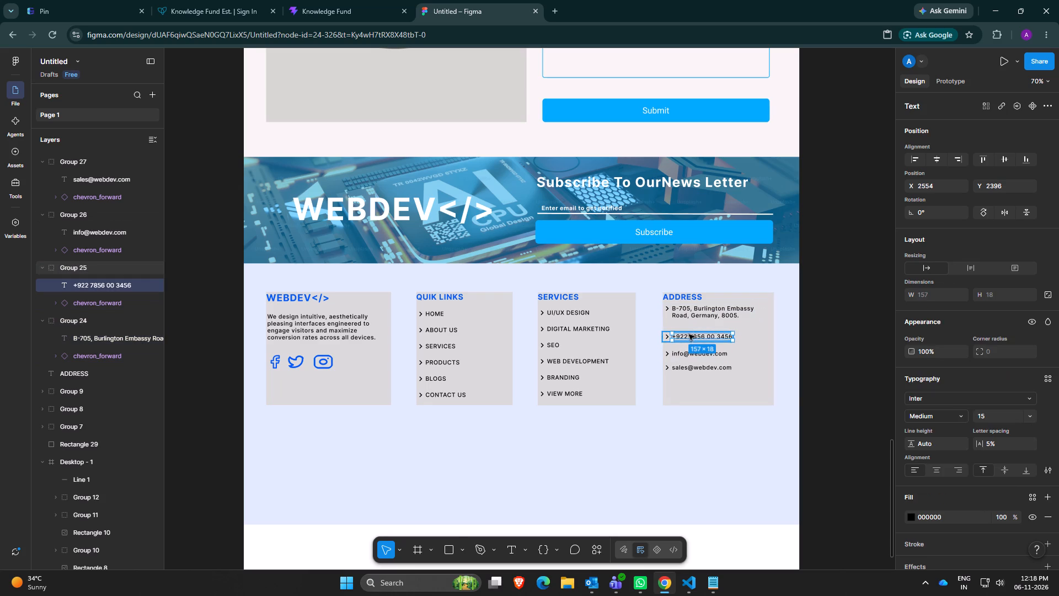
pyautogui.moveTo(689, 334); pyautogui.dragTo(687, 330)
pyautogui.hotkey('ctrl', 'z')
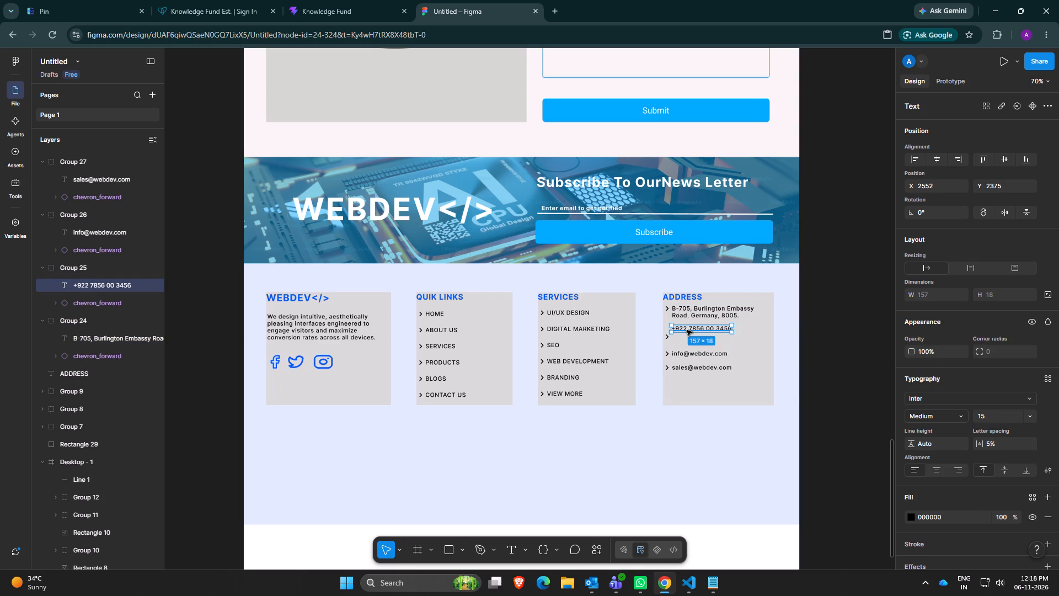
# Space the ADDRESS column's phone and sales email entries evenly around the info email, with gaps of 27.
pyautogui.click(692, 336)
pyautogui.click(692, 336)
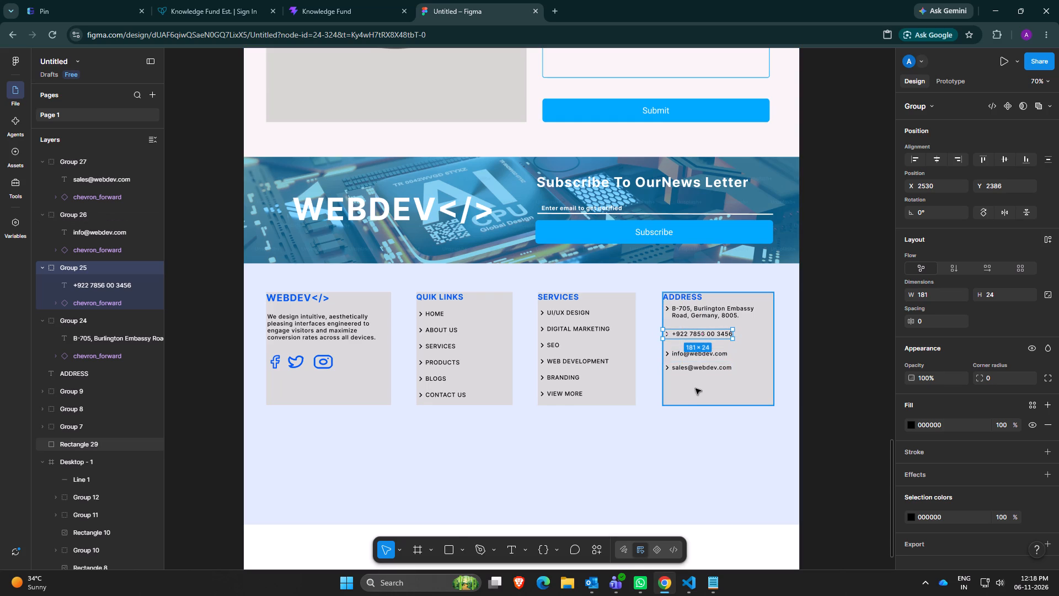
pyautogui.click(694, 368)
pyautogui.moveTo(694, 367); pyautogui.dragTo(694, 372)
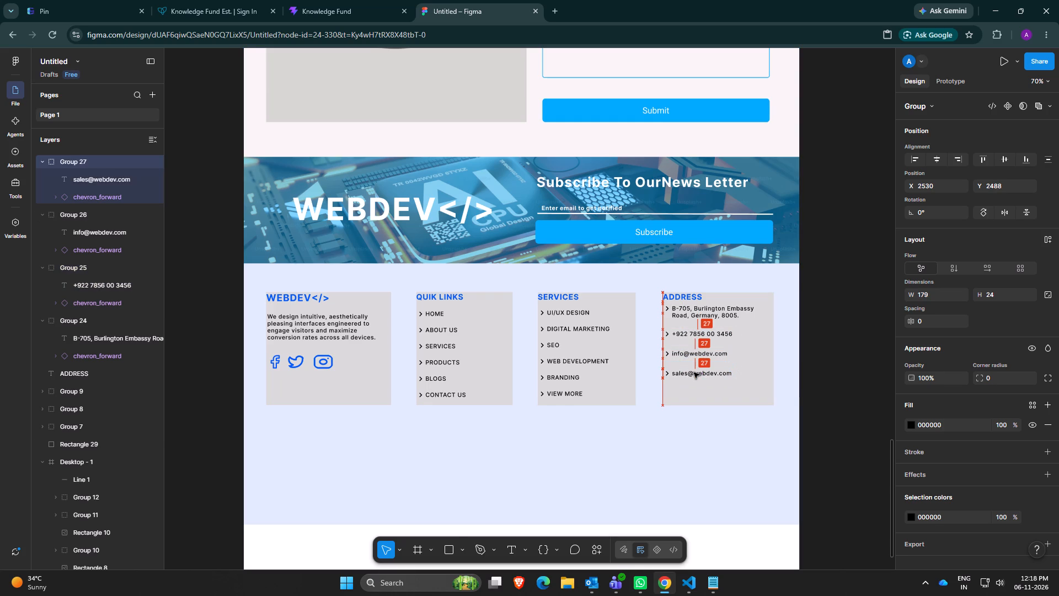
pyautogui.moveTo(694, 372); pyautogui.dragTo(693, 375)
pyautogui.click(695, 402)
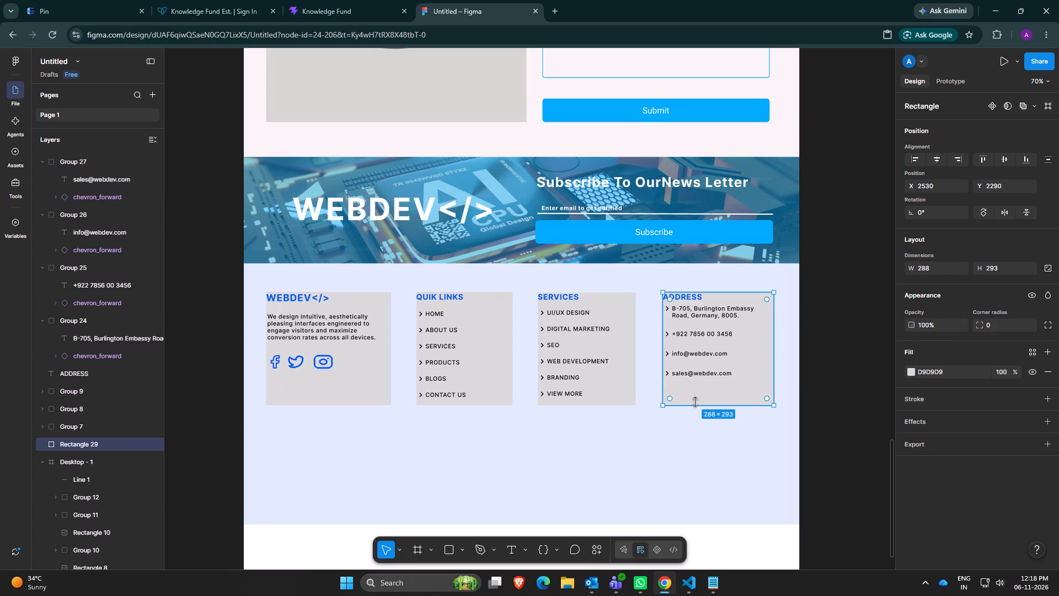
# Draw a near-horizontal line about 1309 wide beneath the four columns, spanning from WEBDEV</> to ADDRESS.
pyautogui.scroll(-1, 695, 377)
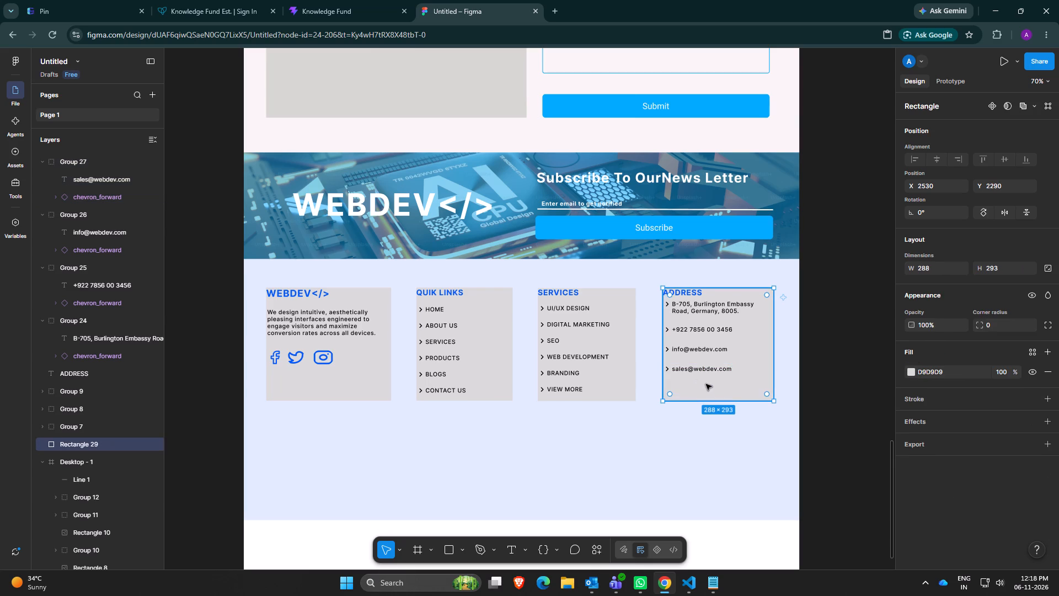
pyautogui.click(628, 449)
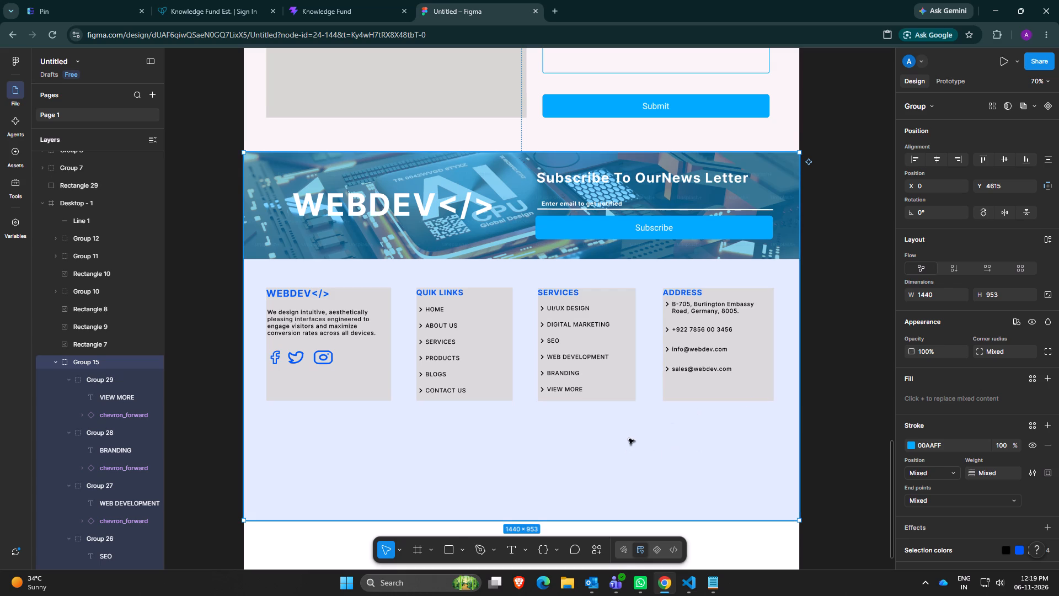
pyautogui.scroll(-1, 502, 386)
pyautogui.click(453, 552)
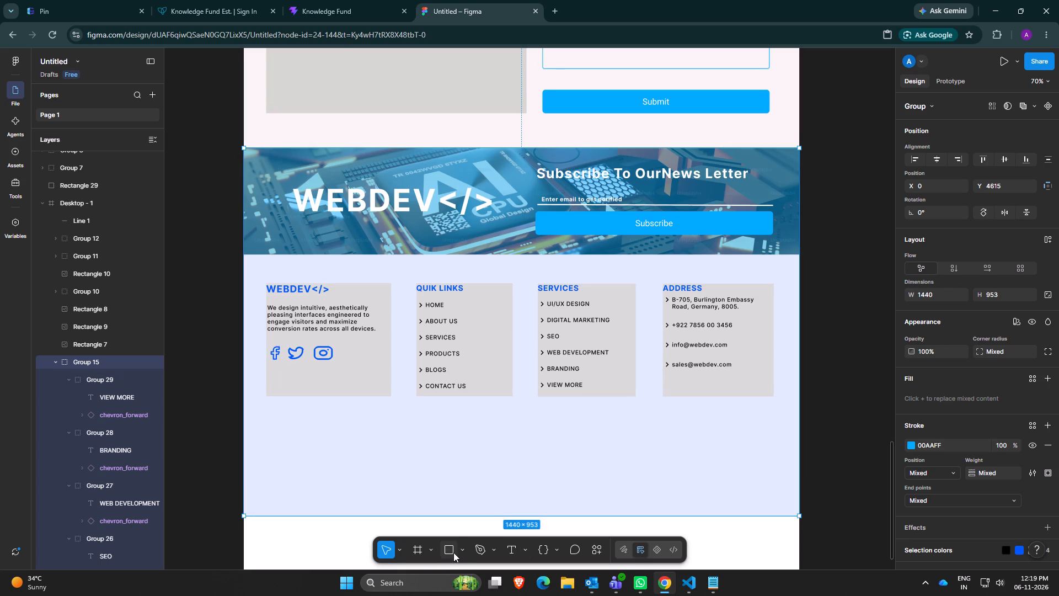
pyautogui.click(464, 547)
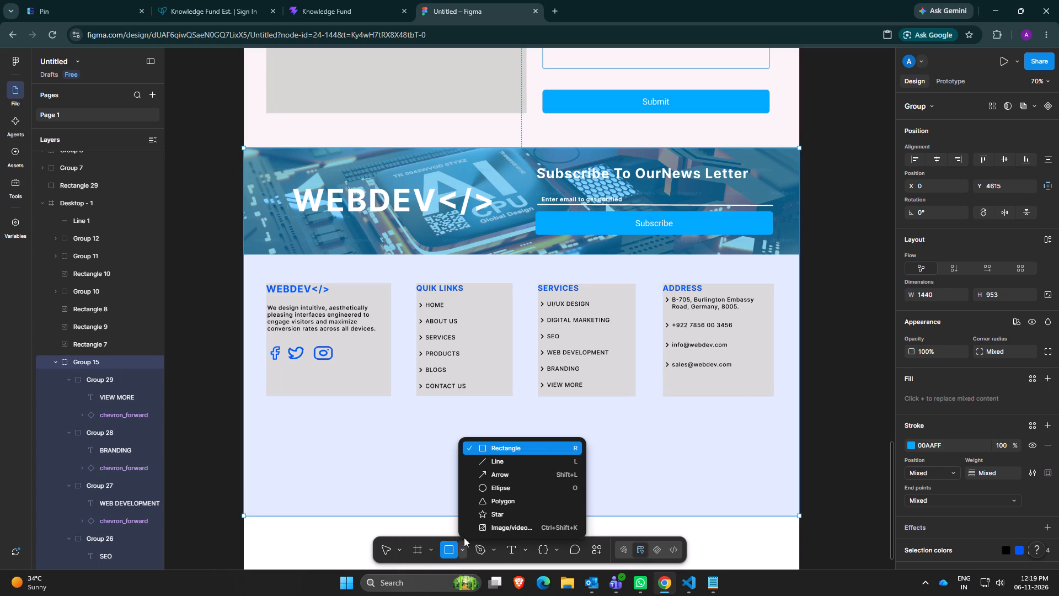
pyautogui.click(475, 467)
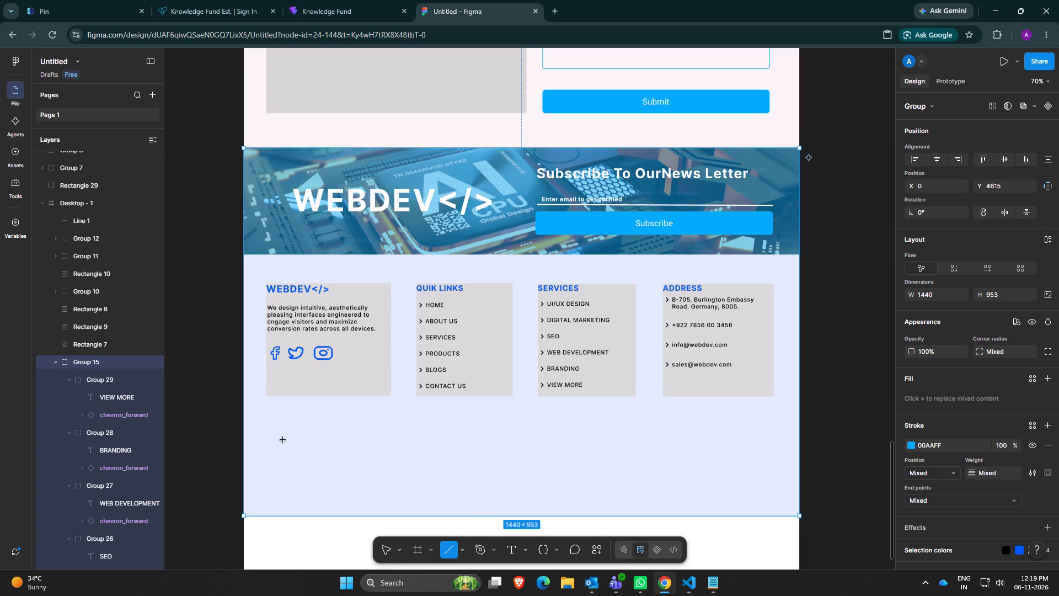
pyautogui.moveTo(268, 429); pyautogui.dragTo(332, 435)
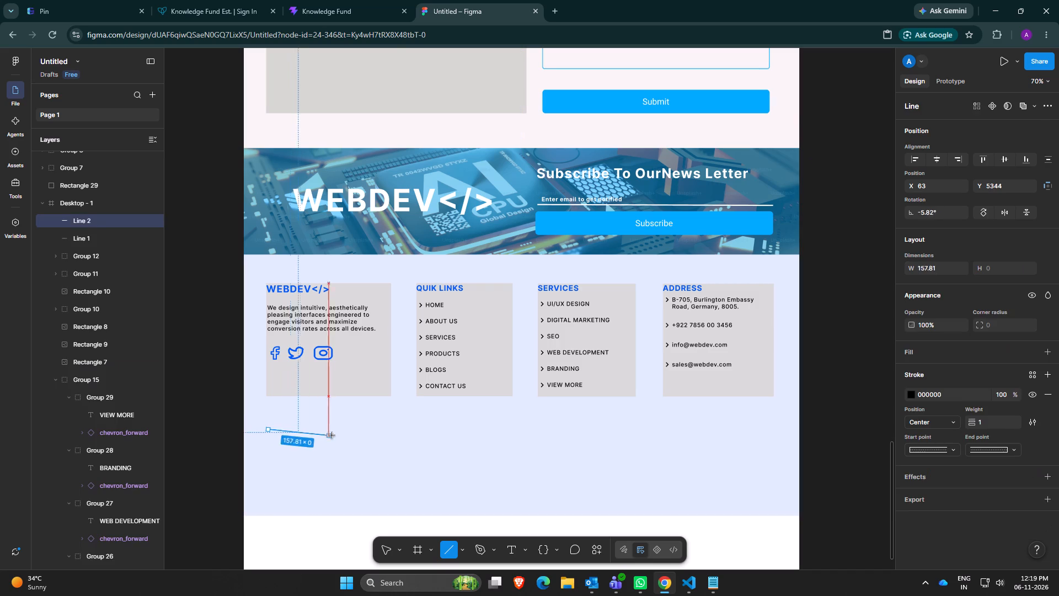
pyautogui.moveTo(332, 435); pyautogui.dragTo(681, 437)
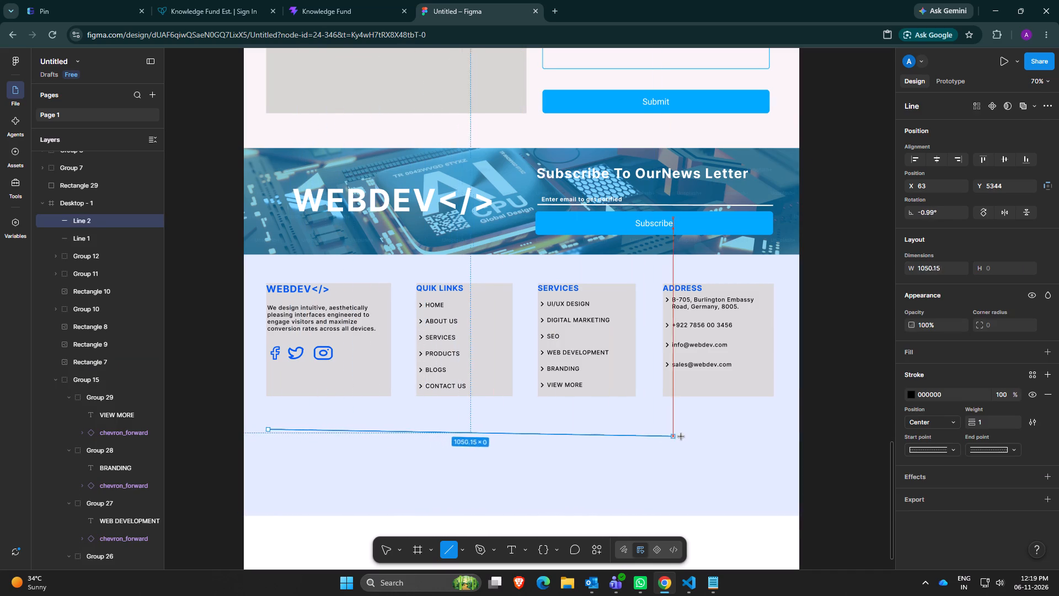
pyautogui.moveTo(681, 437); pyautogui.dragTo(777, 426)
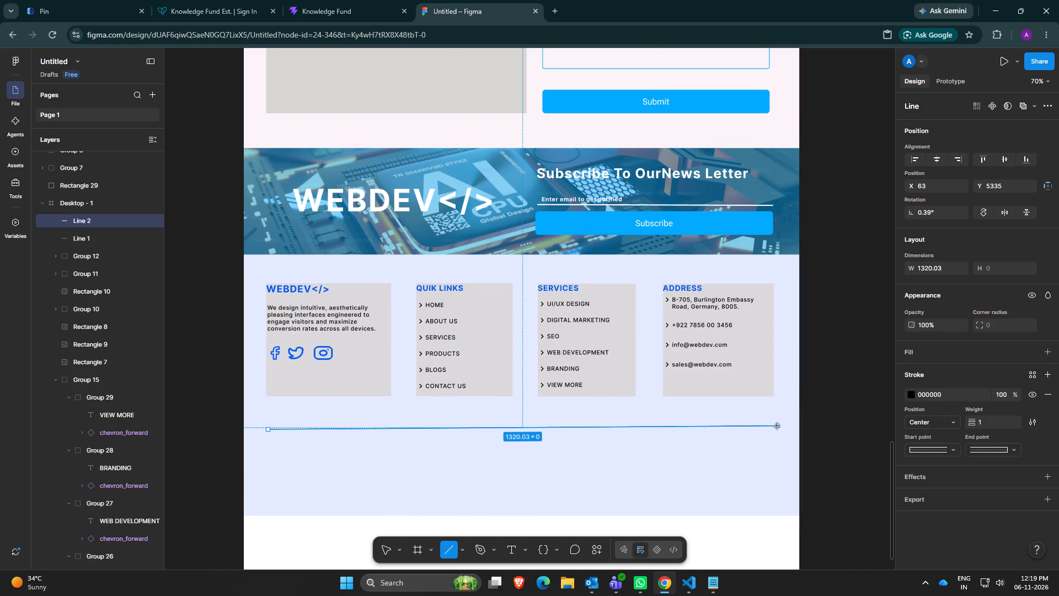
pyautogui.moveTo(777, 426); pyautogui.dragTo(774, 427)
# Move the new line closer to the columns at about X 61, Y 5314, and extend it to about 1311 wide.
pyautogui.moveTo(528, 427); pyautogui.dragTo(525, 413)
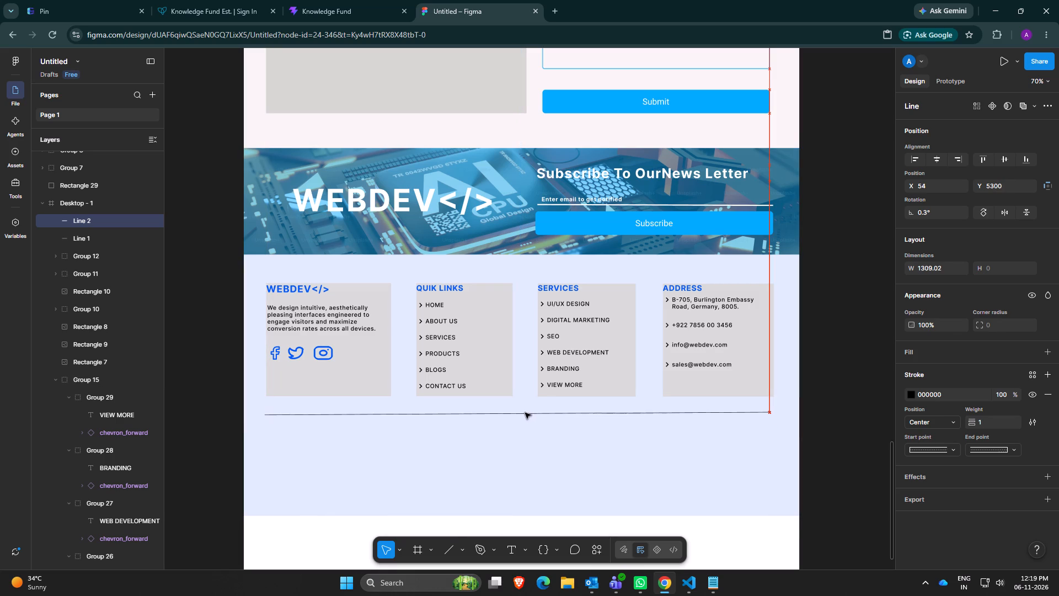
pyautogui.moveTo(525, 413); pyautogui.dragTo(528, 419)
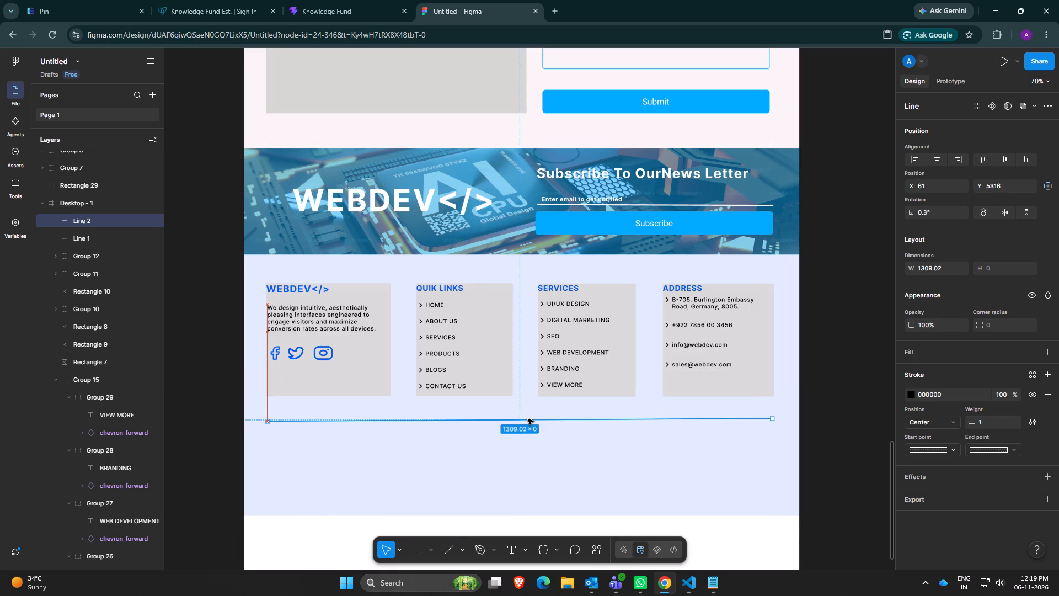
pyautogui.moveTo(528, 419); pyautogui.dragTo(528, 418)
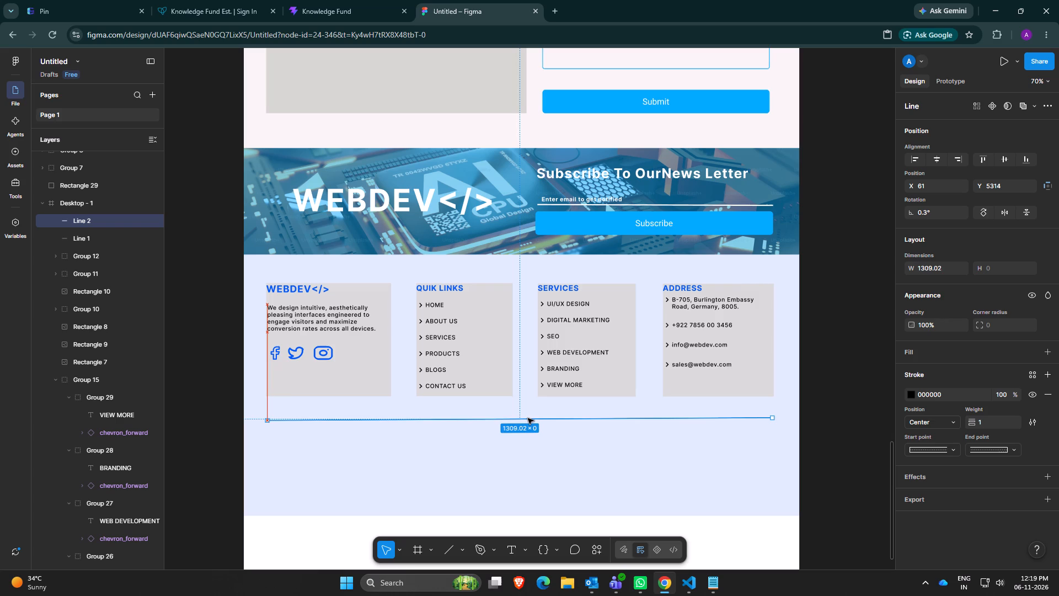
pyautogui.moveTo(528, 418); pyautogui.dragTo(528, 416)
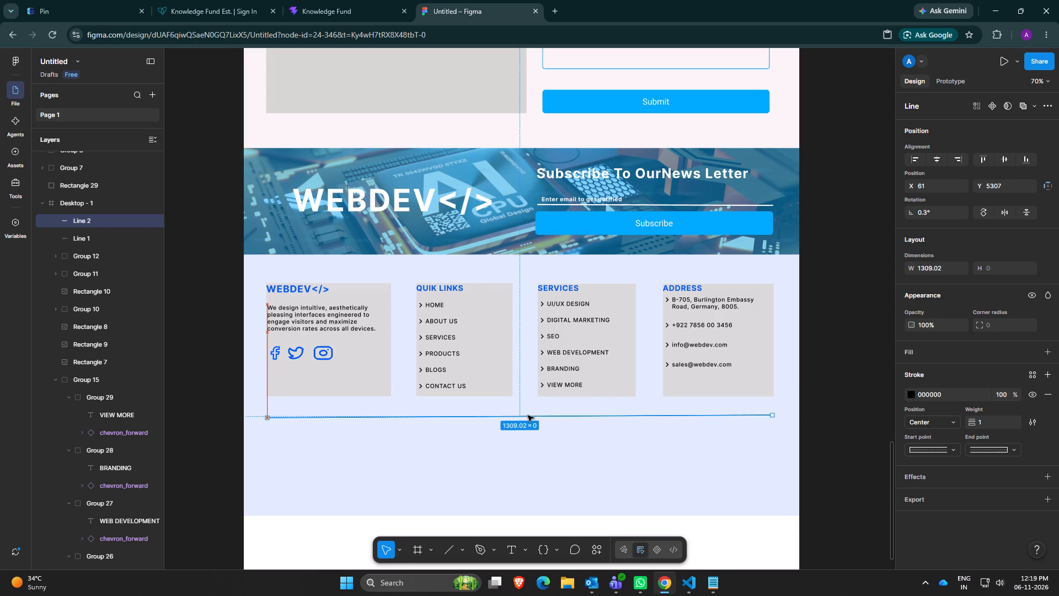
pyautogui.moveTo(528, 416); pyautogui.dragTo(528, 418)
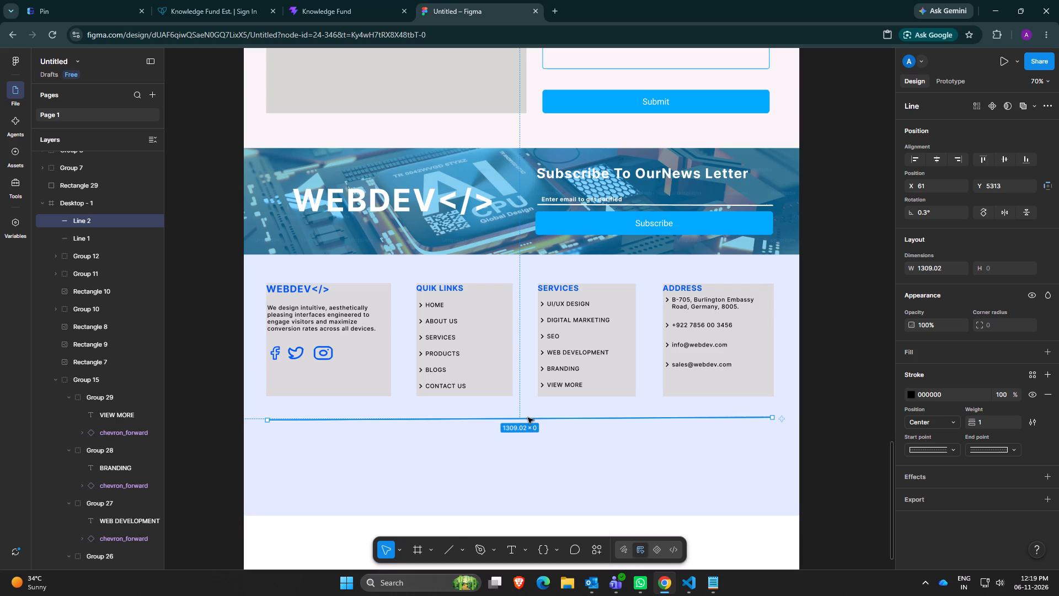
pyautogui.click(773, 417)
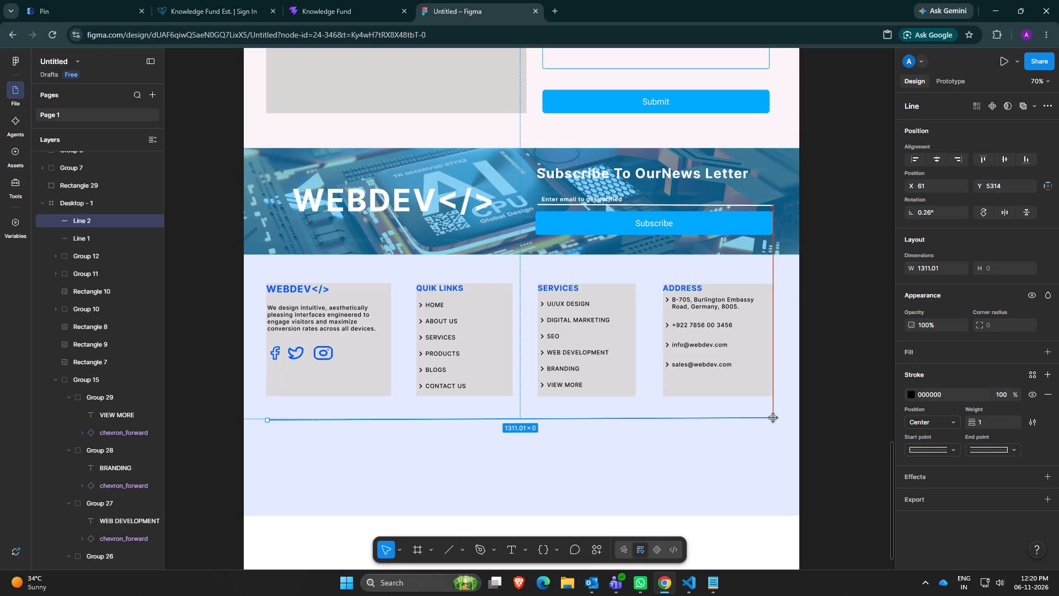
# Set the line's stroke colour to the page's blue, 0059FF.
pyautogui.click(912, 393)
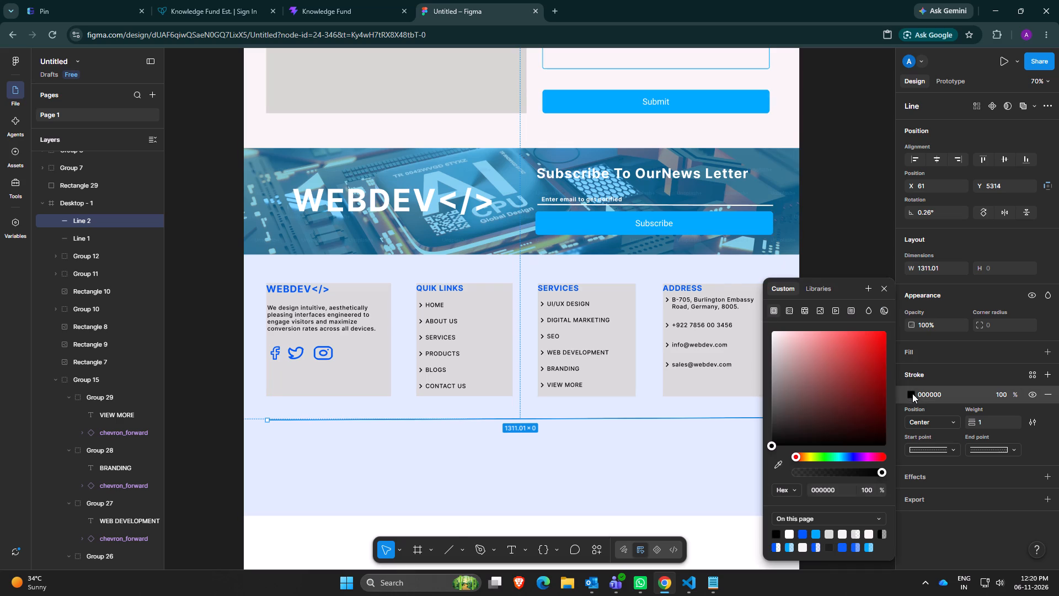
pyautogui.click(803, 533)
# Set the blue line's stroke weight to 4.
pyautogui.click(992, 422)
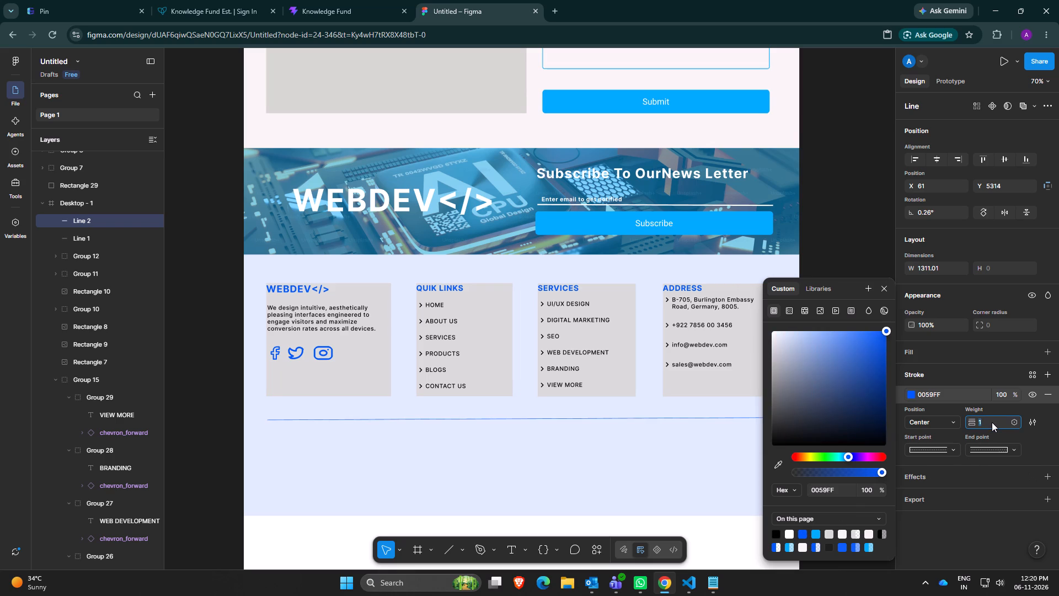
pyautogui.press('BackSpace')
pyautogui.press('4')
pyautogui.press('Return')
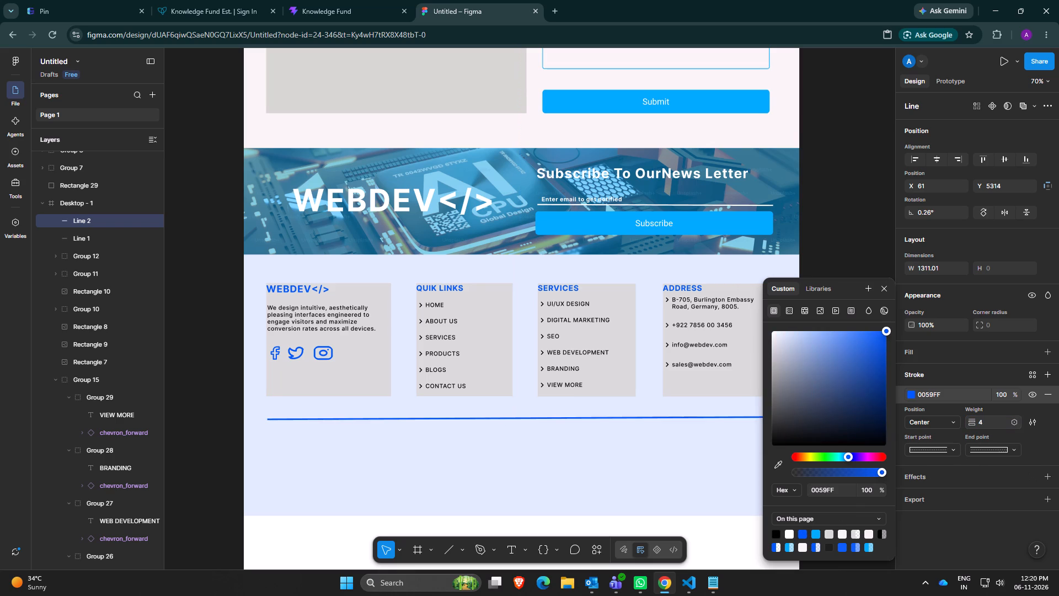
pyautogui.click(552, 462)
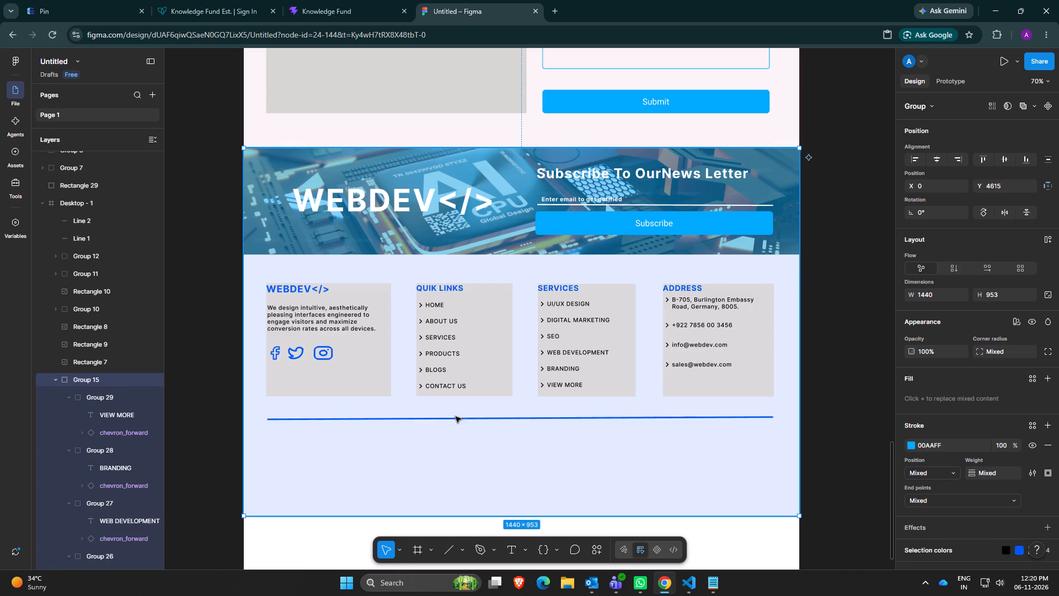
# Set the stroke weight of the blue line beneath the columns to 2.
pyautogui.click(729, 419)
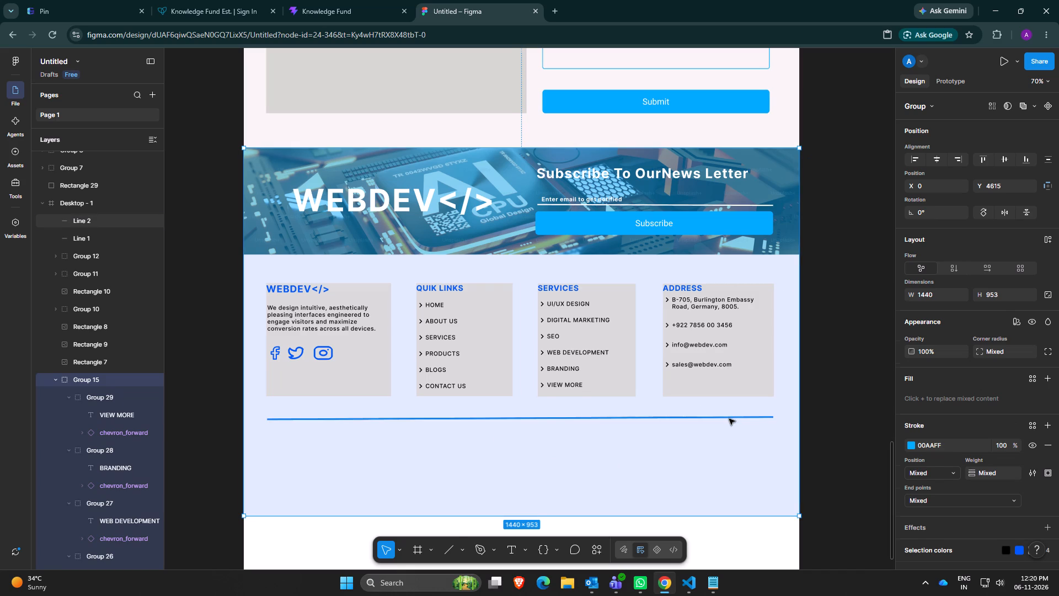
pyautogui.click(995, 424)
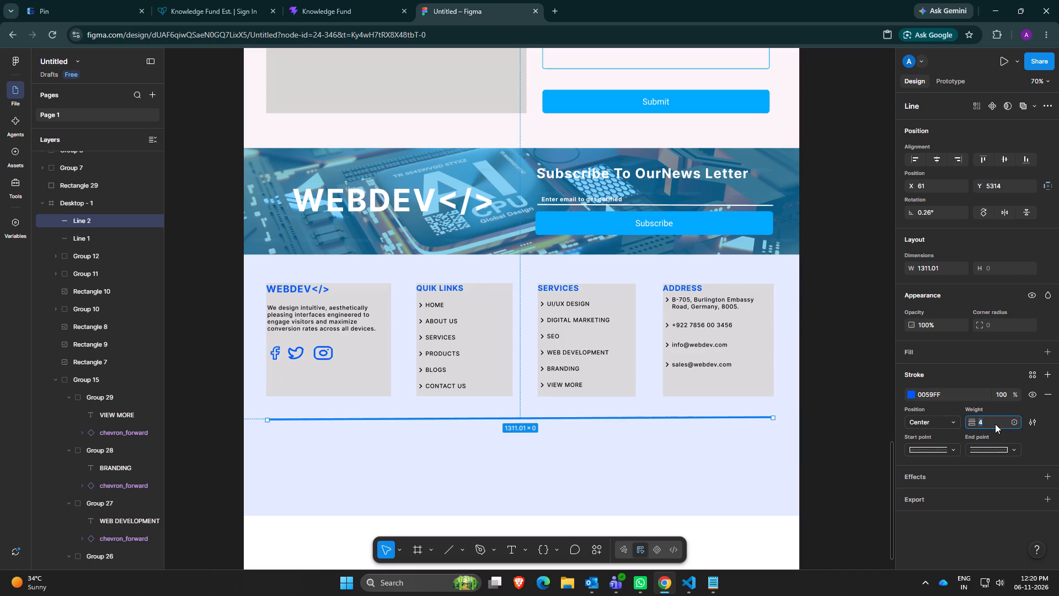
pyautogui.press('BackSpace')
pyautogui.press('2')
pyautogui.press('Return')
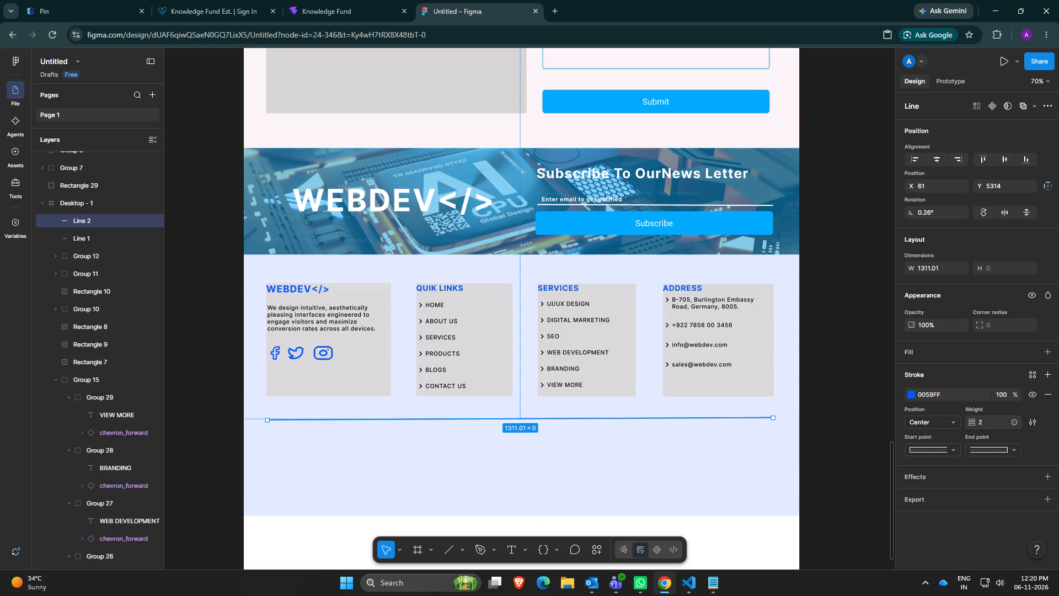
pyautogui.click(435, 489)
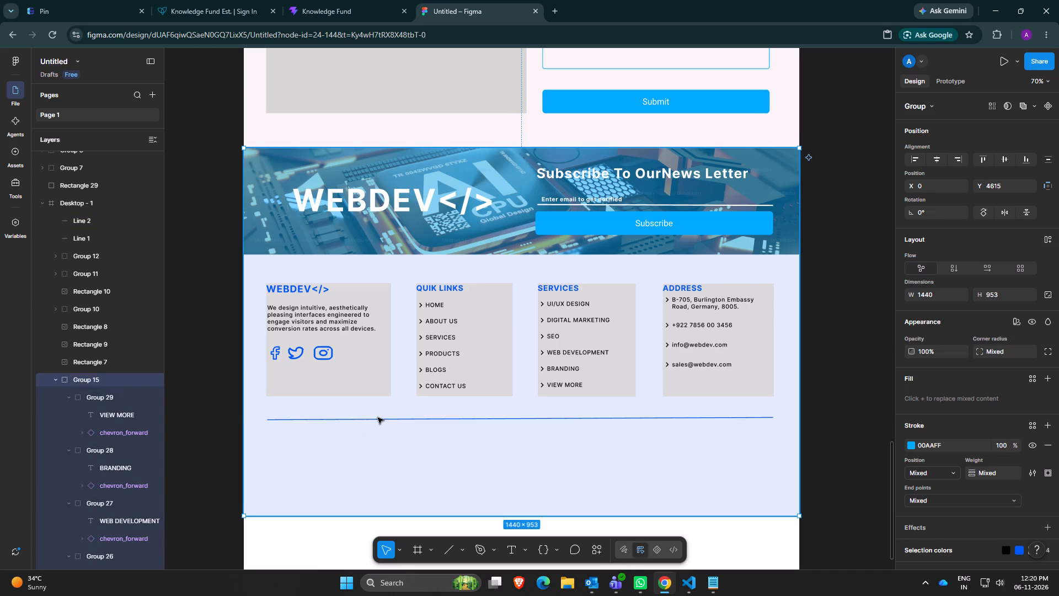
pyautogui.click(295, 372)
# Add the text "All Rights Reserved" just beneath the start of the blue divider line, at about X 73, Y 5345.
pyautogui.scroll(-2, 357, 421)
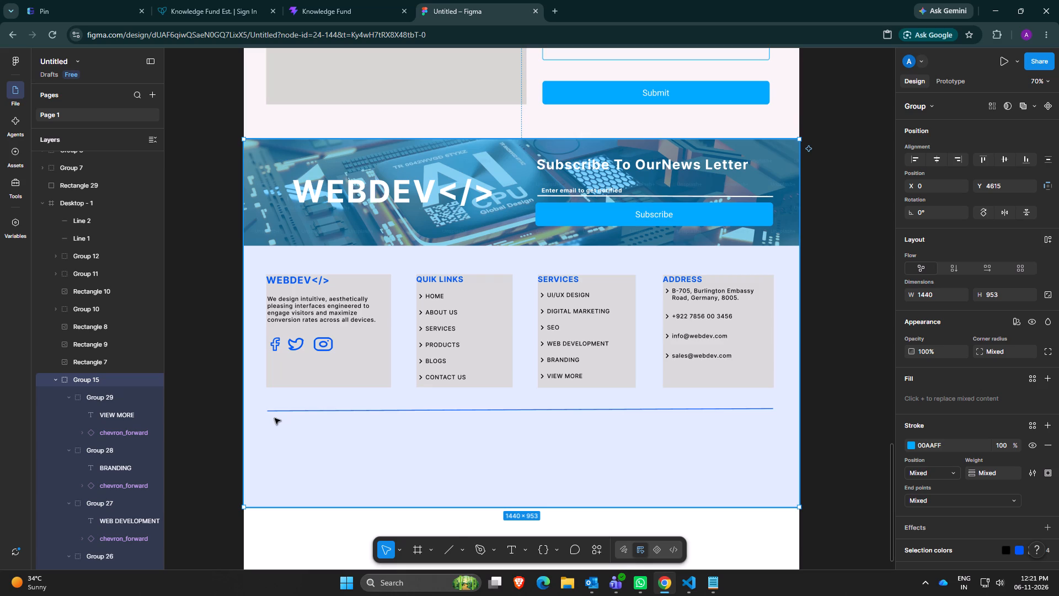
pyautogui.click(507, 550)
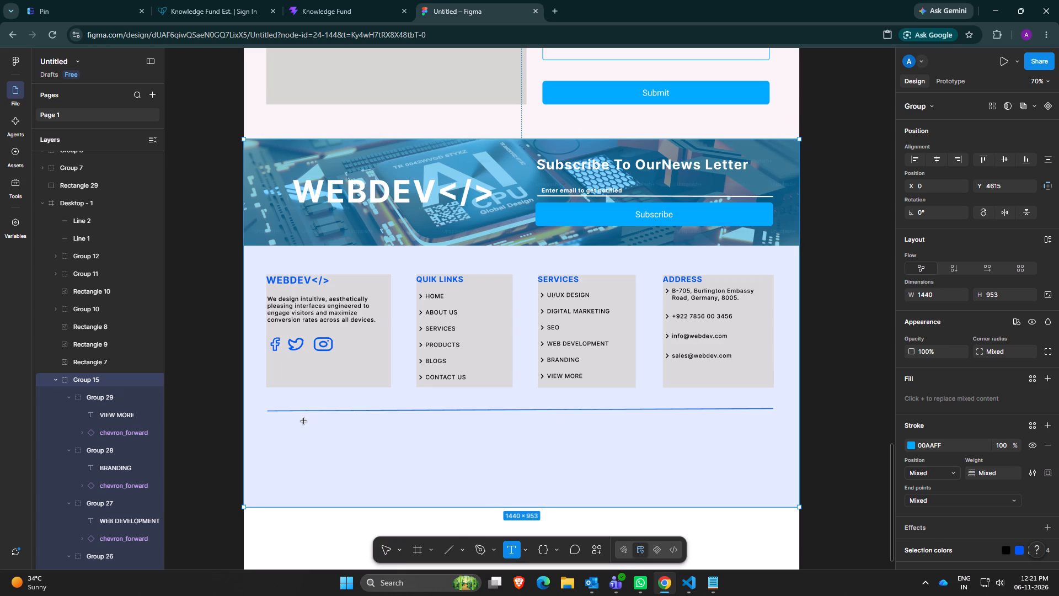
pyautogui.click(272, 421)
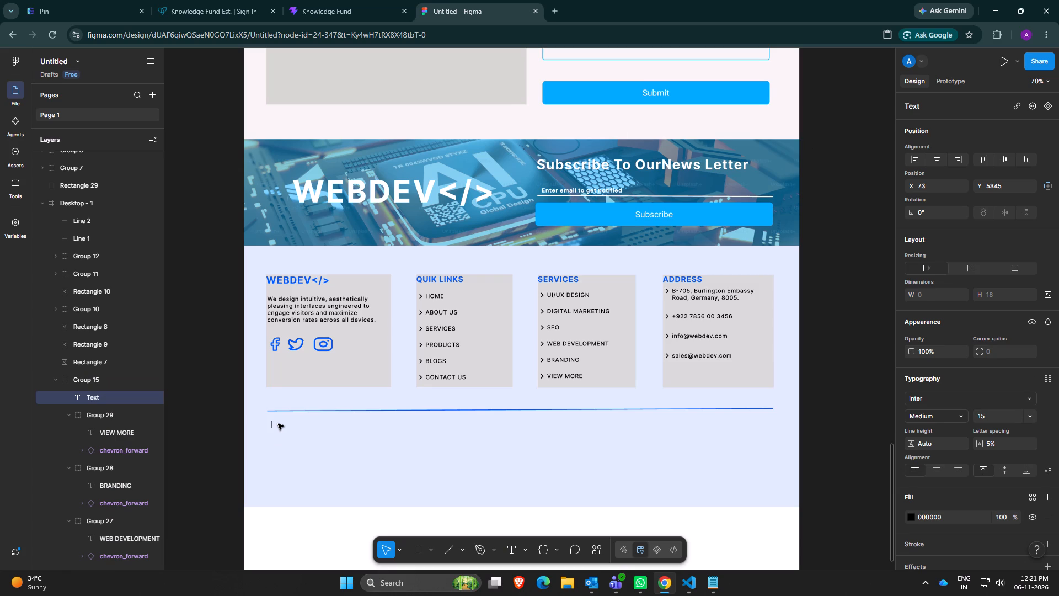
pyautogui.write('All')
pyautogui.press('space')
pyautogui.write('right reveerved')
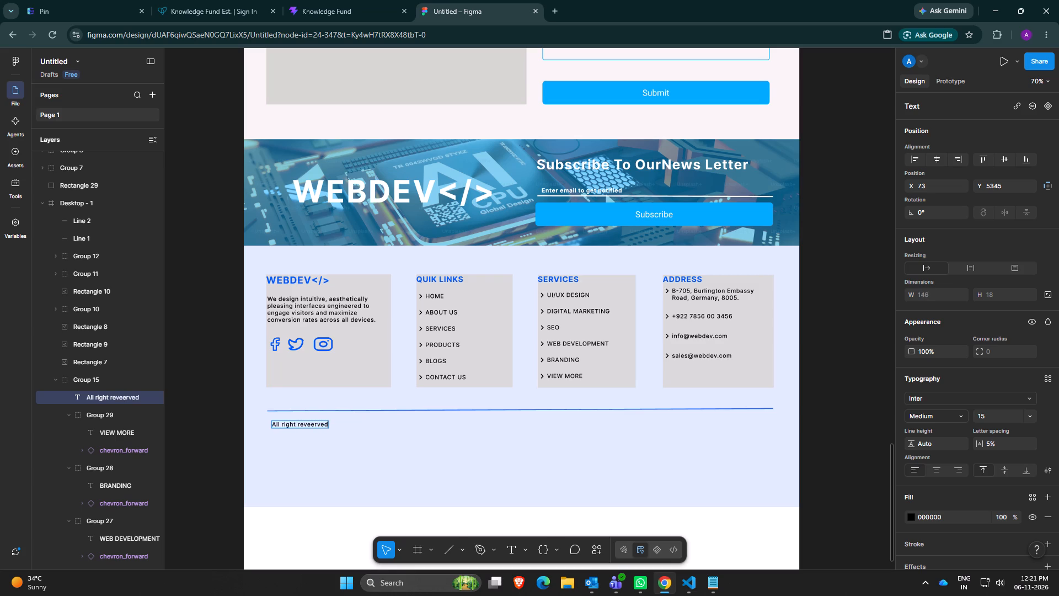
pyautogui.press('BackSpace')
pyautogui.press('BackSpace')
pyautogui.press('BackSpace')
pyautogui.press('BackSpace')
pyautogui.press('BackSpace')
pyautogui.press('BackSpace')
pyautogui.write('seervedss')
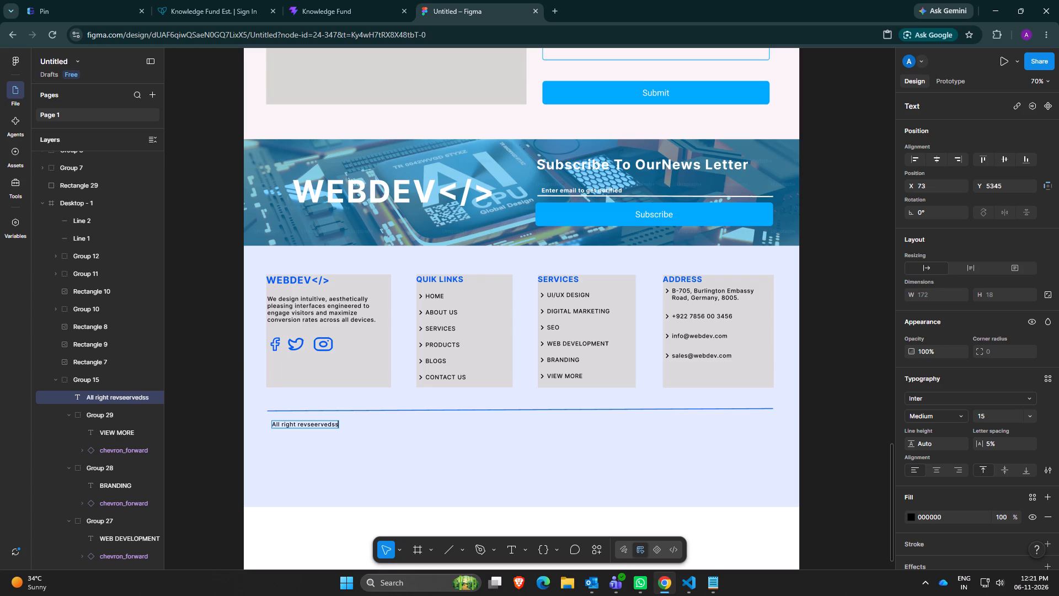
pyautogui.press('BackSpace')
pyautogui.press('BackSpace')
pyautogui.press('d')
pyautogui.press('BackSpace')
pyautogui.press('s')
pyautogui.press('BackSpace')
pyautogui.press('BackSpace')
pyautogui.press('BackSpace')
pyautogui.press('BackSpace')
pyautogui.press('BackSpace')
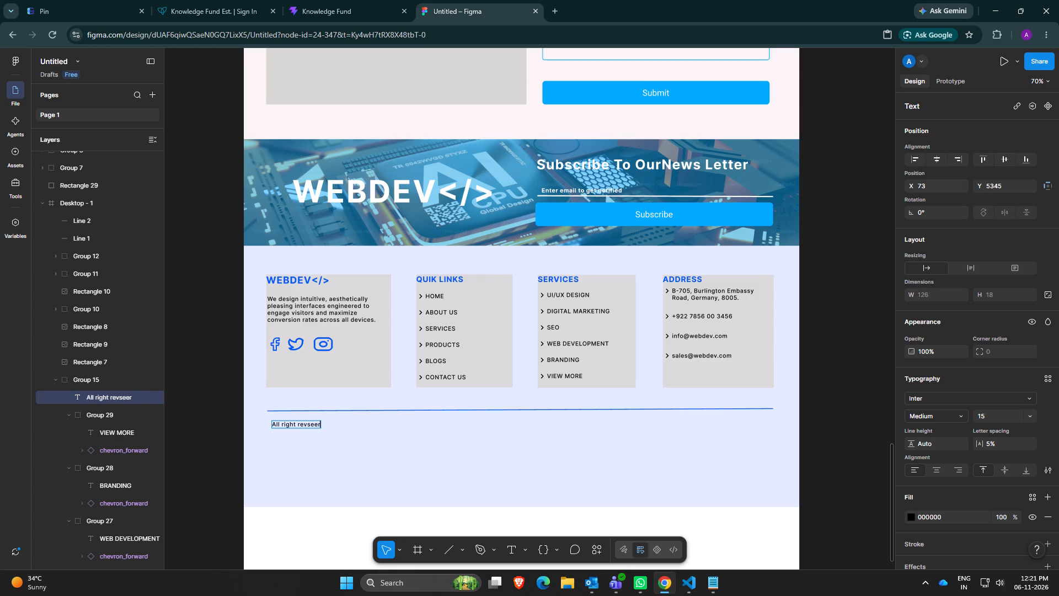
pyautogui.press('BackSpace')
pyautogui.write('rved')
pyautogui.press('s')
pyautogui.press('BackSpace')
pyautogui.press('BackSpace')
pyautogui.press('BackSpace')
pyautogui.press('BackSpace')
pyautogui.press('BackSpace')
pyautogui.press('BackSpace')
pyautogui.press('BackSpace')
pyautogui.press('BackSpace')
pyautogui.press('BackSpace')
pyautogui.press('BackSpace')
pyautogui.press('BackSpace')
pyautogui.press('BackSpace')
pyautogui.press('BackSpace')
pyautogui.press('BackSpace')
pyautogui.press('BackSpace')
pyautogui.press('BackSpace')
pyautogui.press('space')
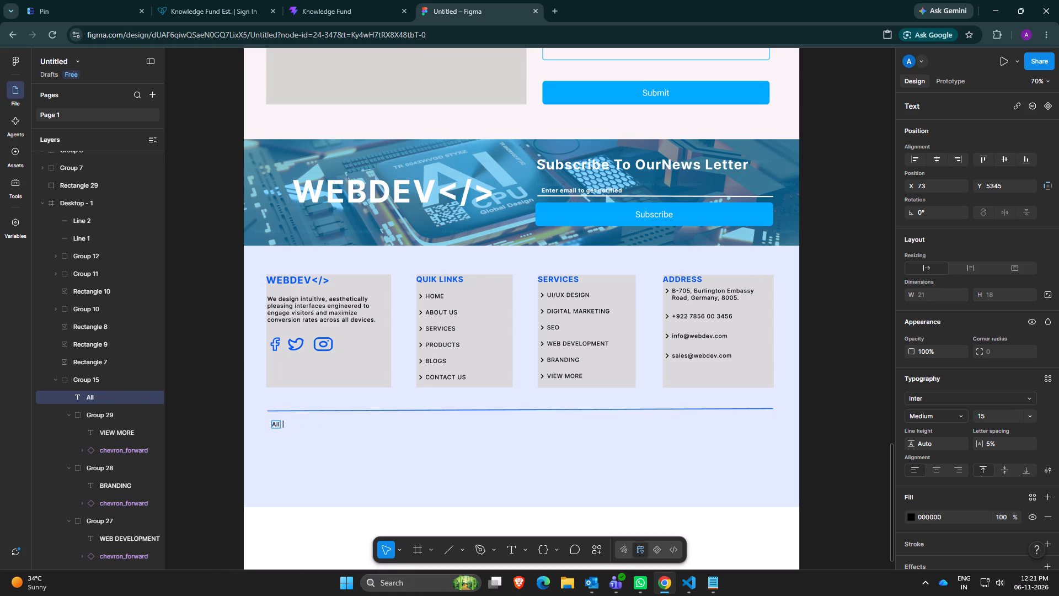
pyautogui.write('Right')
pyautogui.press('space')
pyautogui.press('BackSpace')
pyautogui.write('s Re')
pyautogui.write('se')
pyautogui.press('r')
pyautogui.write('ved')
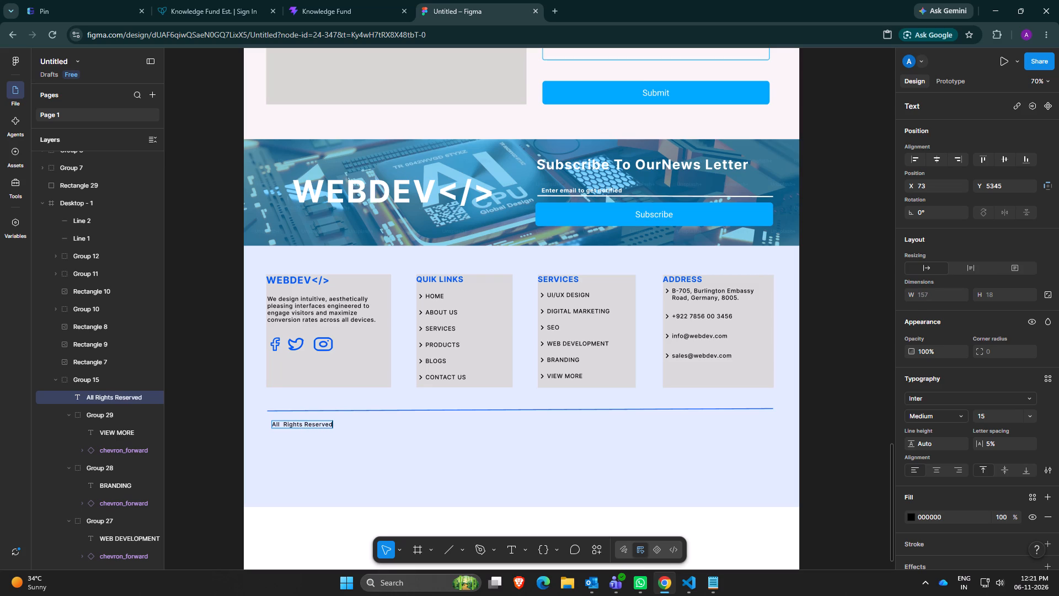
# Remove the extra space between "All" and "Rights" in the new text line.
pyautogui.press('Left')
pyautogui.press('Left')
pyautogui.press('Left')
pyautogui.press('Left')
pyautogui.press('Left')
pyautogui.press('Left')
pyautogui.press('Left')
pyautogui.press('Left')
pyautogui.press('Left')
pyautogui.press('Left')
pyautogui.press('Left')
pyautogui.press('Left')
pyautogui.press('Left')
pyautogui.press('Left')
pyautogui.press('Left')
pyautogui.press('BackSpace')
# Continue the text line after "Reserved", beginning with a space.
pyautogui.press('Right')
pyautogui.press('Right')
pyautogui.press('Right')
pyautogui.press('Right')
pyautogui.press('Right')
pyautogui.press('Right')
pyautogui.press('Right')
pyautogui.press('Right')
pyautogui.press('Right')
pyautogui.press('Right')
pyautogui.press('Right')
pyautogui.press('Right')
pyautogui.press('Right')
pyautogui.press('Right')
pyautogui.press('Right')
pyautogui.press('Right')
pyautogui.press('Right')
pyautogui.press('Right')
pyautogui.press('Right')
pyautogui.press('Right')
pyautogui.press('space')
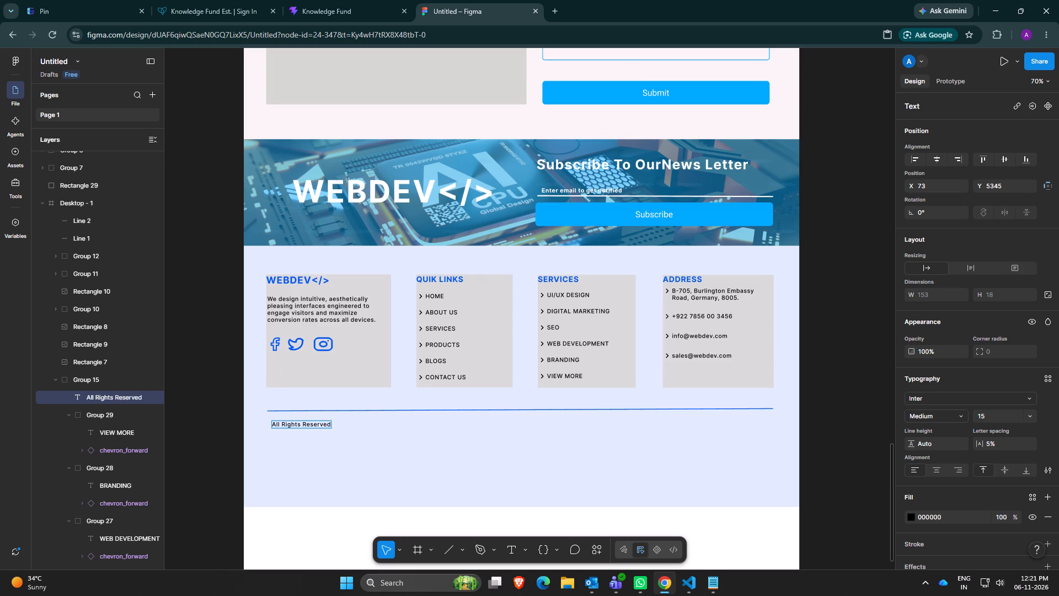
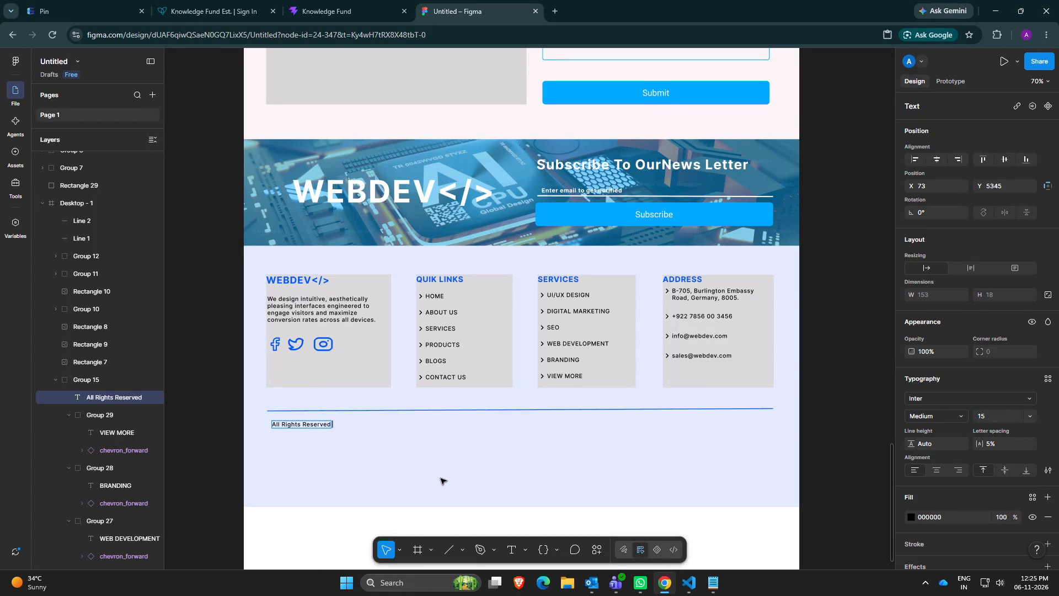
# Insert the chevron_forward component and place it just after the 'All Rights Reserved' footer text, at about X 229, Y 5342.
pyautogui.click(602, 551)
pyautogui.click(410, 368)
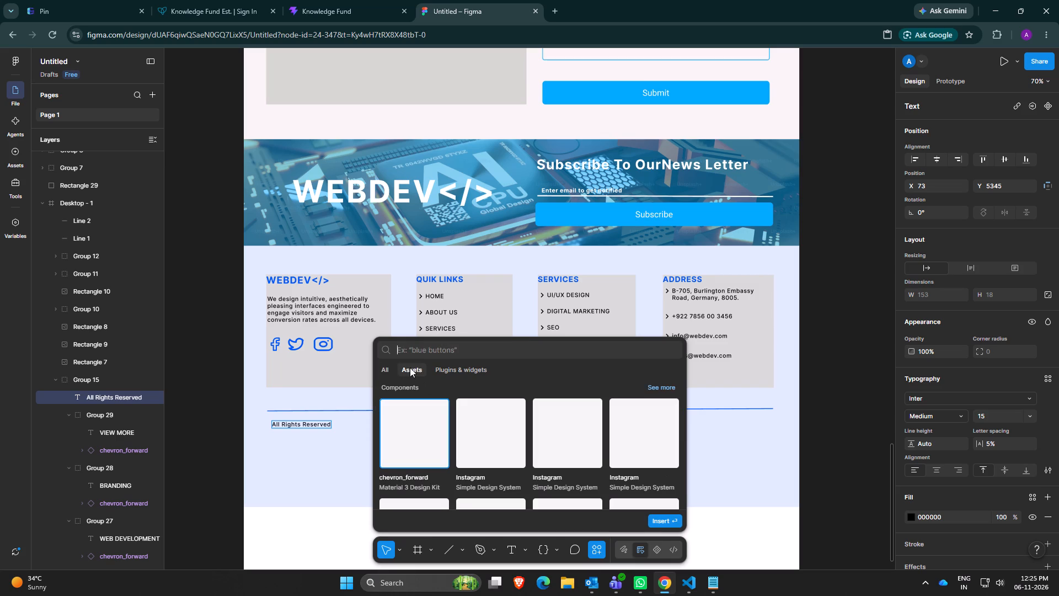
pyautogui.click(402, 425)
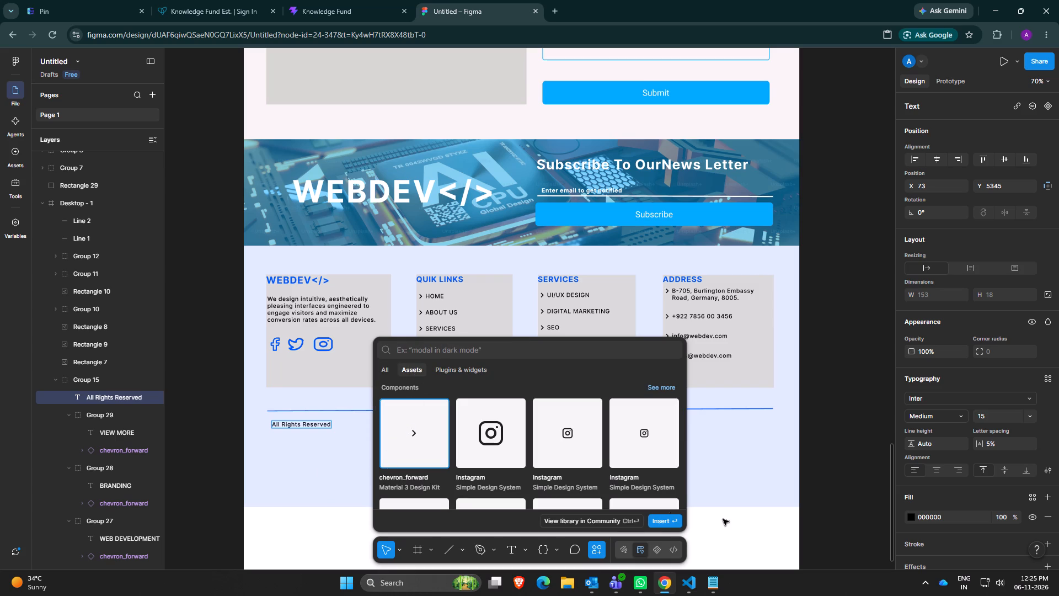
pyautogui.click(663, 519)
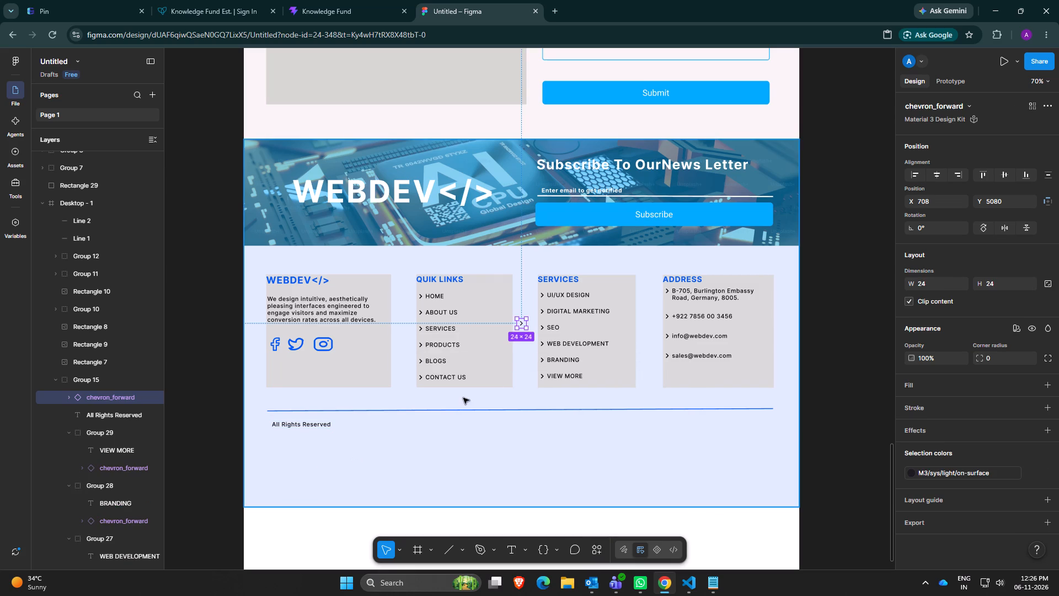
pyautogui.moveTo(524, 325); pyautogui.dragTo(354, 424)
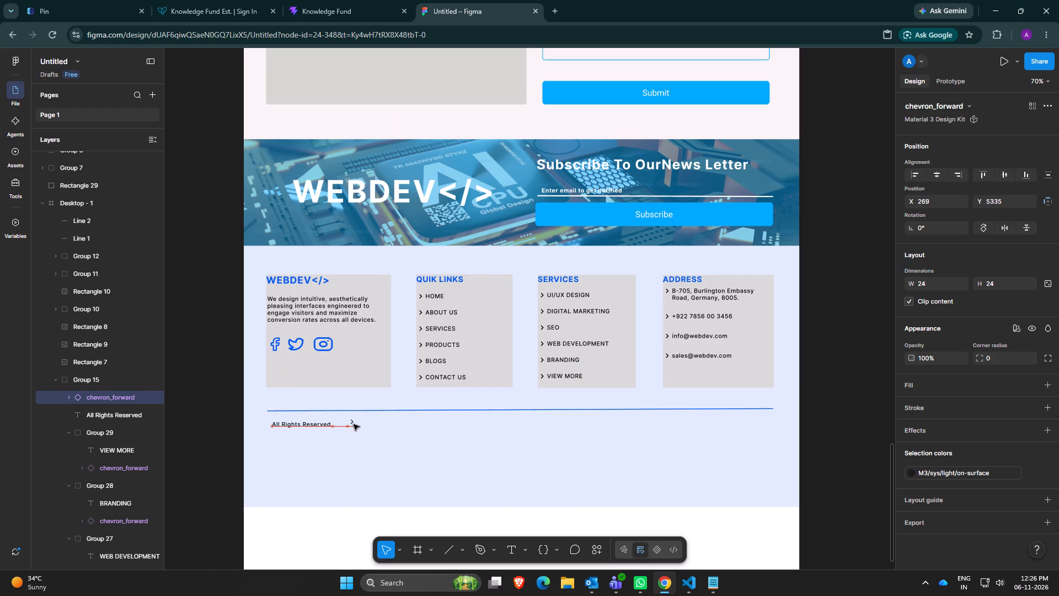
pyautogui.moveTo(354, 424); pyautogui.dragTo(339, 426)
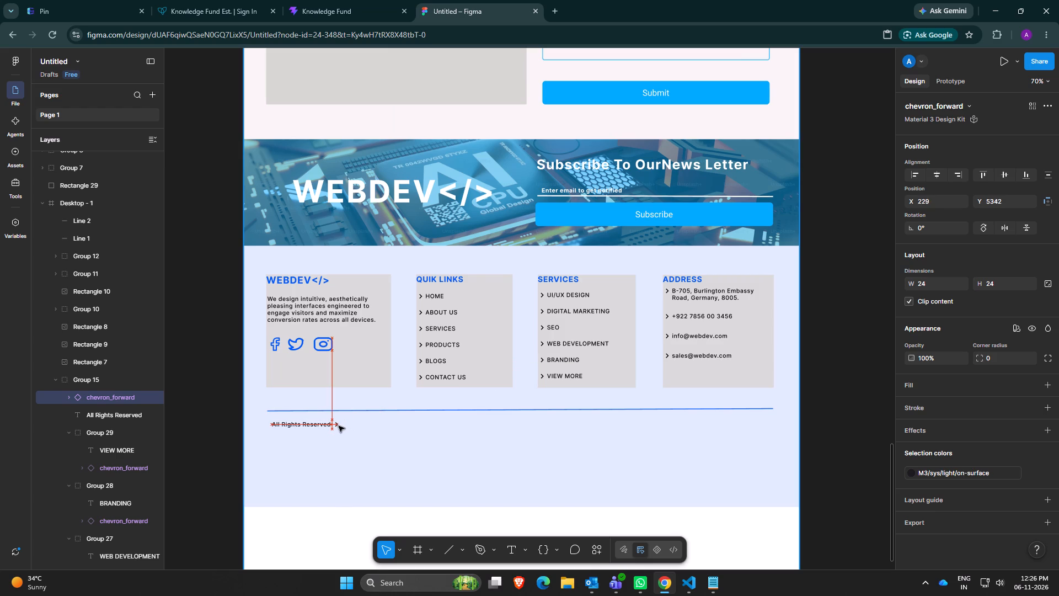
pyautogui.moveTo(339, 426); pyautogui.dragTo(337, 426)
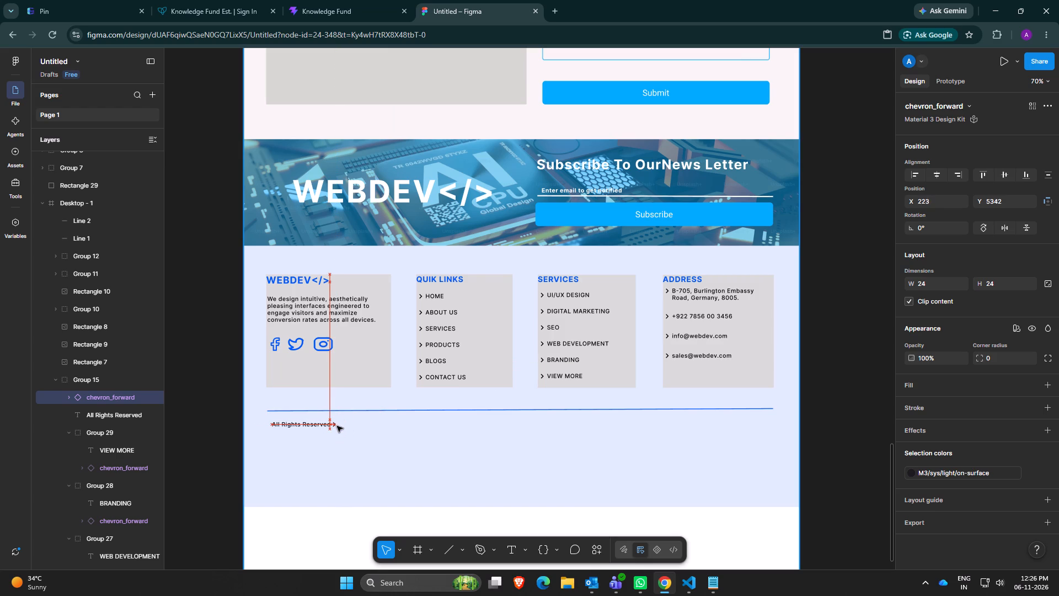
pyautogui.moveTo(337, 426); pyautogui.dragTo(340, 426)
pyautogui.click(340, 426)
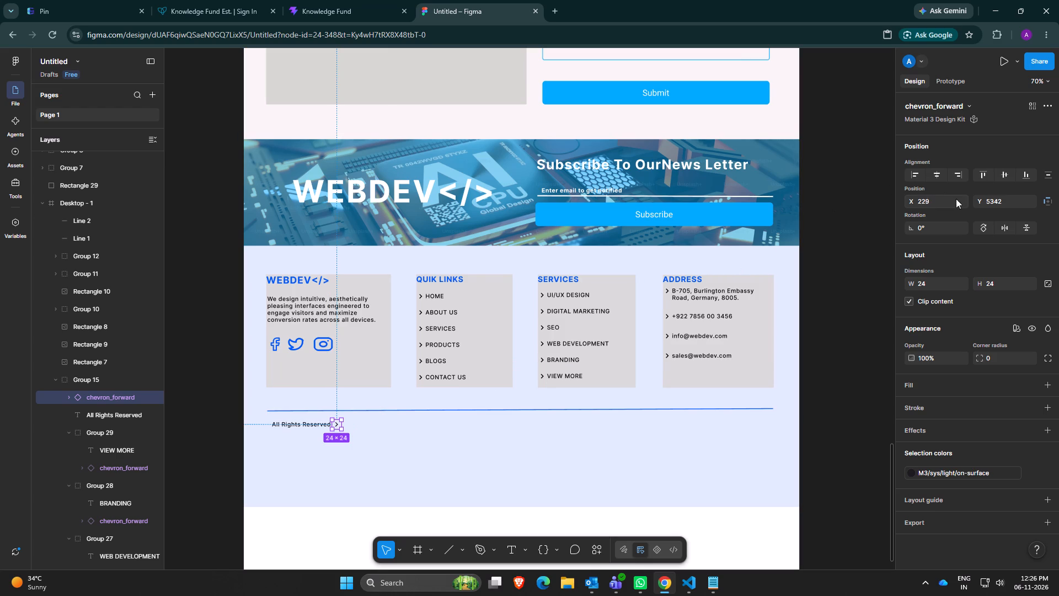
# Swap the chevron_forward instance beside 'All Rights Reserved' for the Simple Design System Copy icon, searching all libraries for 'copy'.
pyautogui.click(955, 98)
pyautogui.click(953, 103)
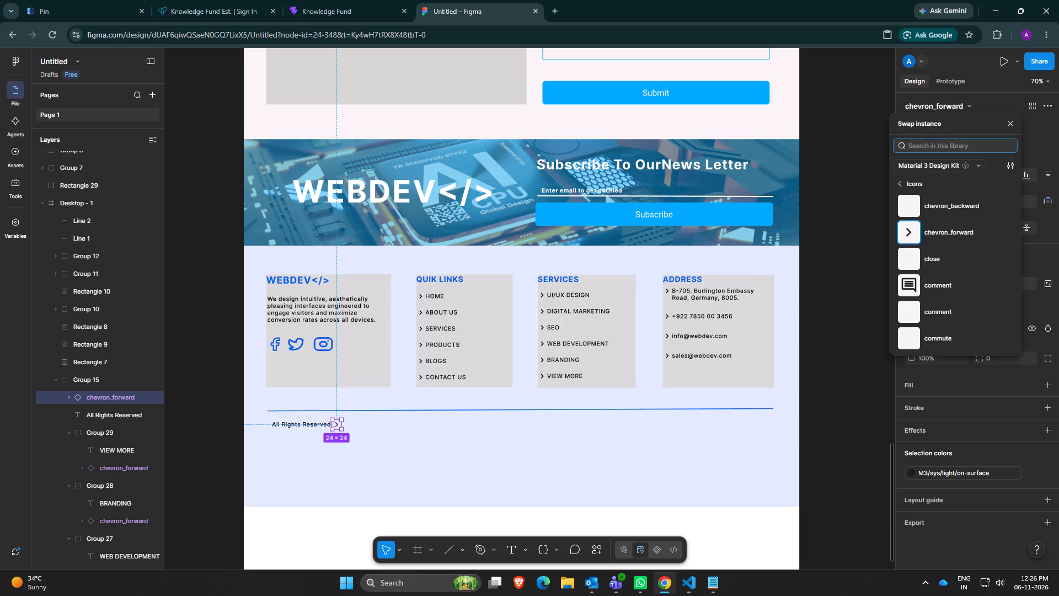
pyautogui.click(933, 142)
pyautogui.write('copy')
pyautogui.press('Return')
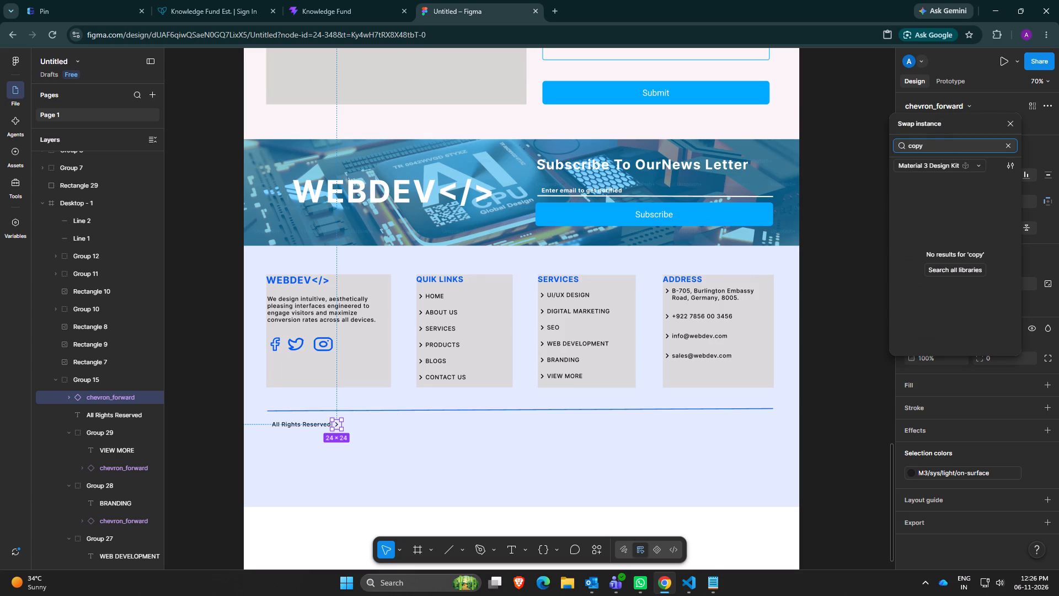
pyautogui.click(958, 263)
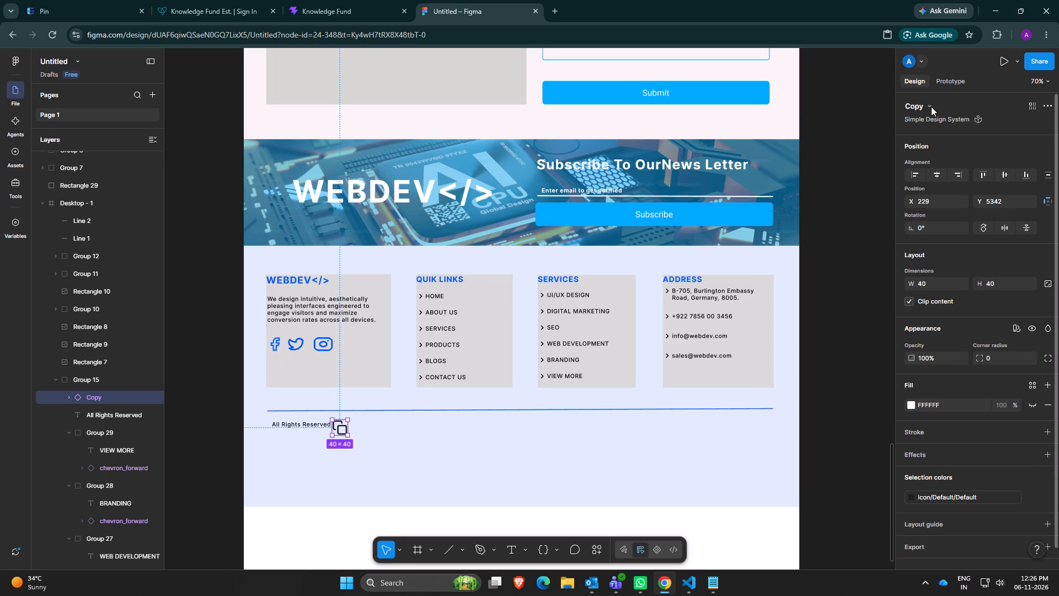
# Search the Simple Design System library for 'copy' and look through the swap candidates for the Copy instance.
pyautogui.click(931, 107)
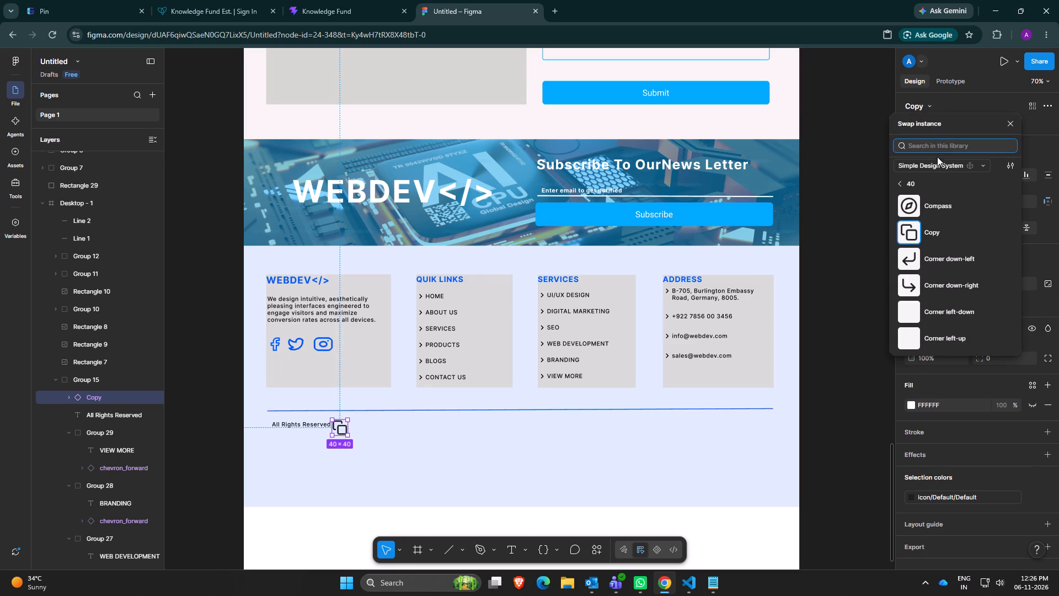
pyautogui.click(939, 150)
pyautogui.click(941, 149)
pyautogui.write('copy')
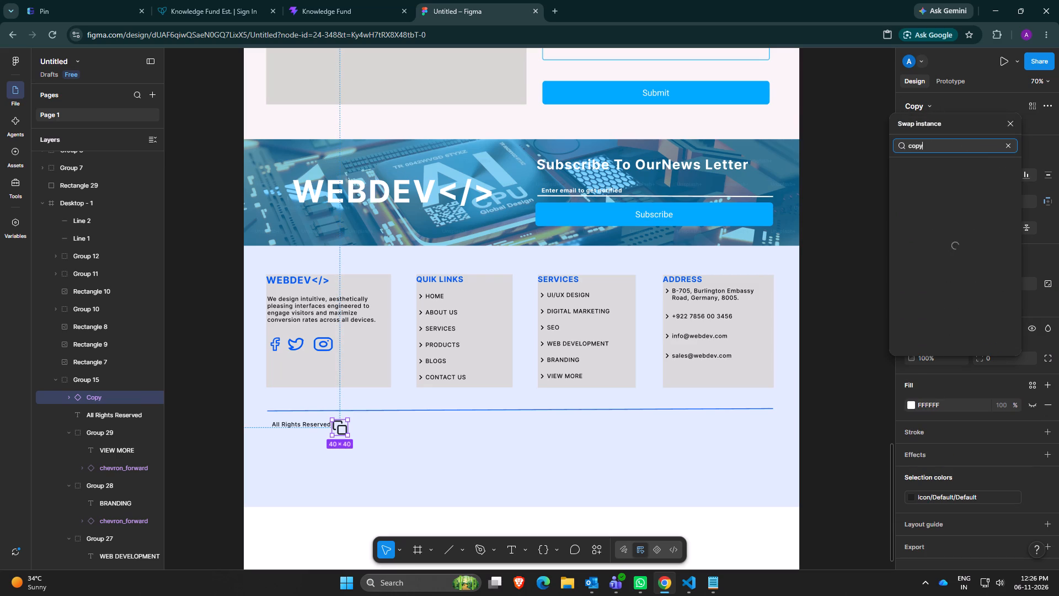
pyautogui.scroll(-6, 932, 274)
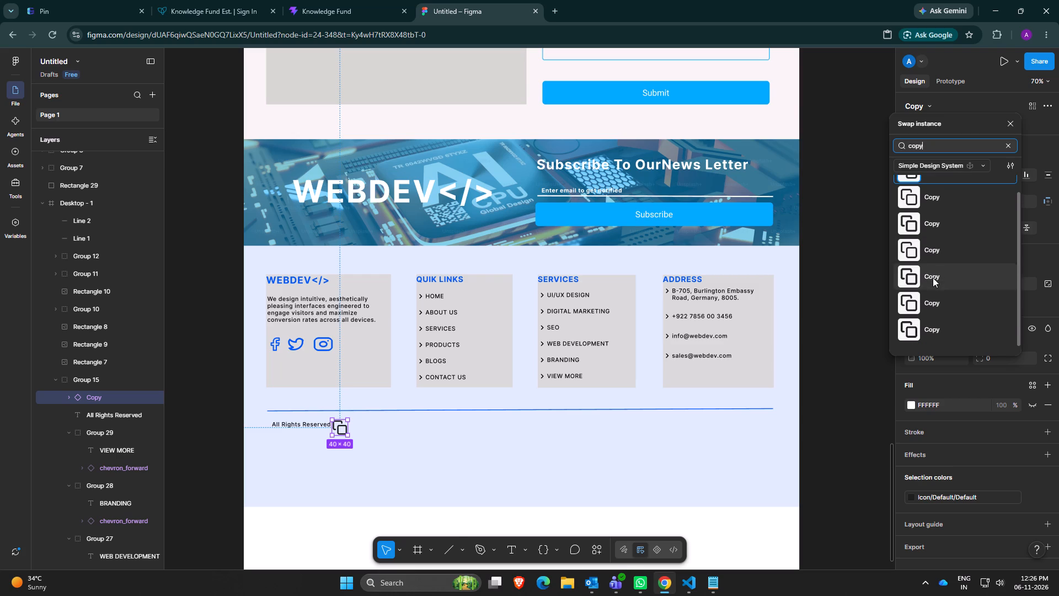
pyautogui.scroll(3, 933, 278)
# Search the swap library for 'right' and look through the icons for a copyright symbol.
pyautogui.press('BackSpace')
pyautogui.press('BackSpace')
pyautogui.press('BackSpace')
pyautogui.press('BackSpace')
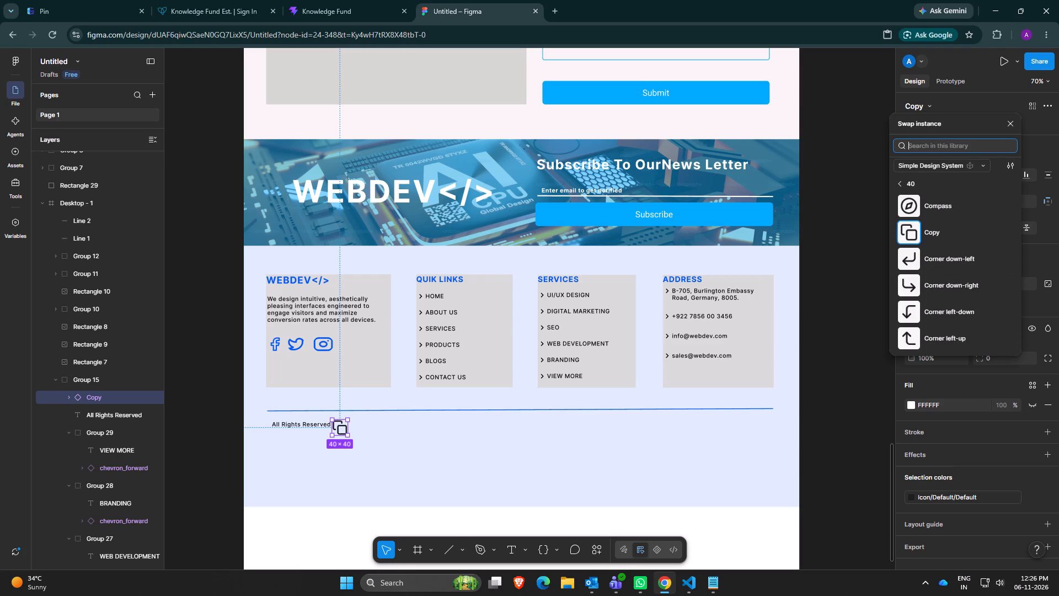
pyautogui.write('right')
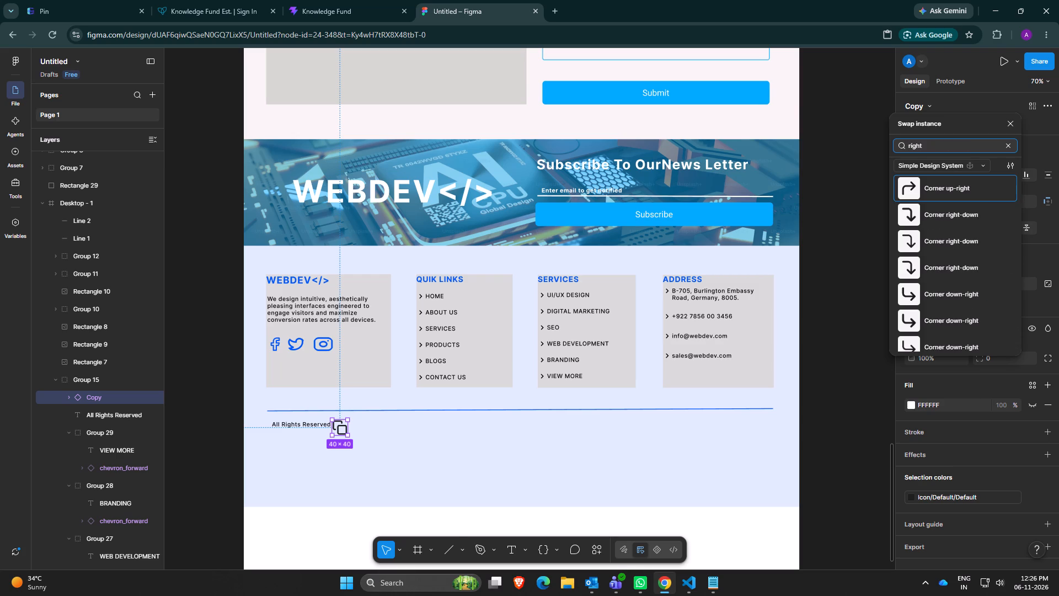
pyautogui.scroll(-12, 966, 275)
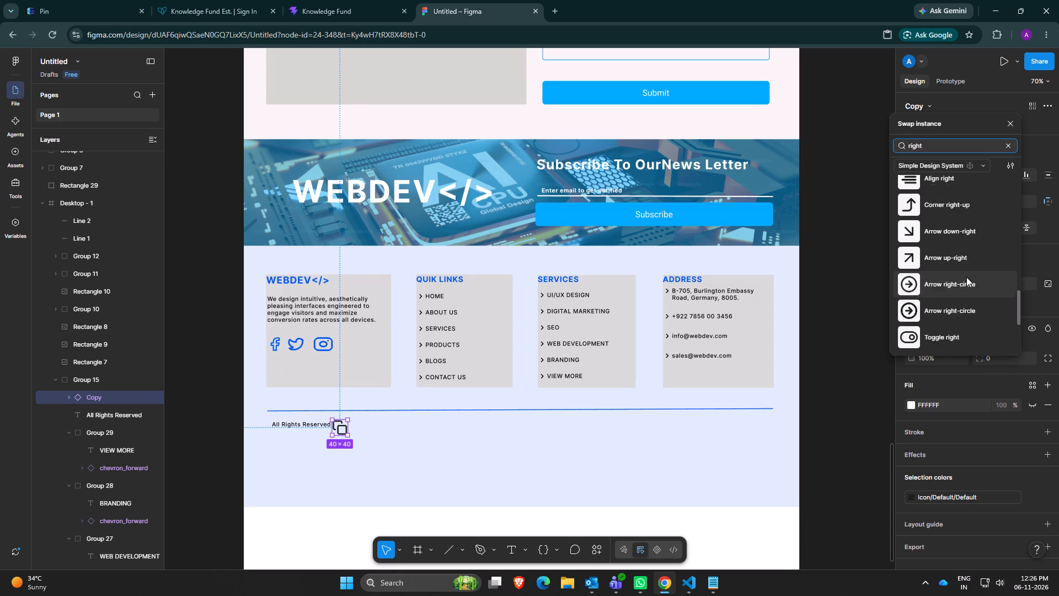
pyautogui.scroll(4, 966, 277)
pyautogui.scroll(-7, 966, 277)
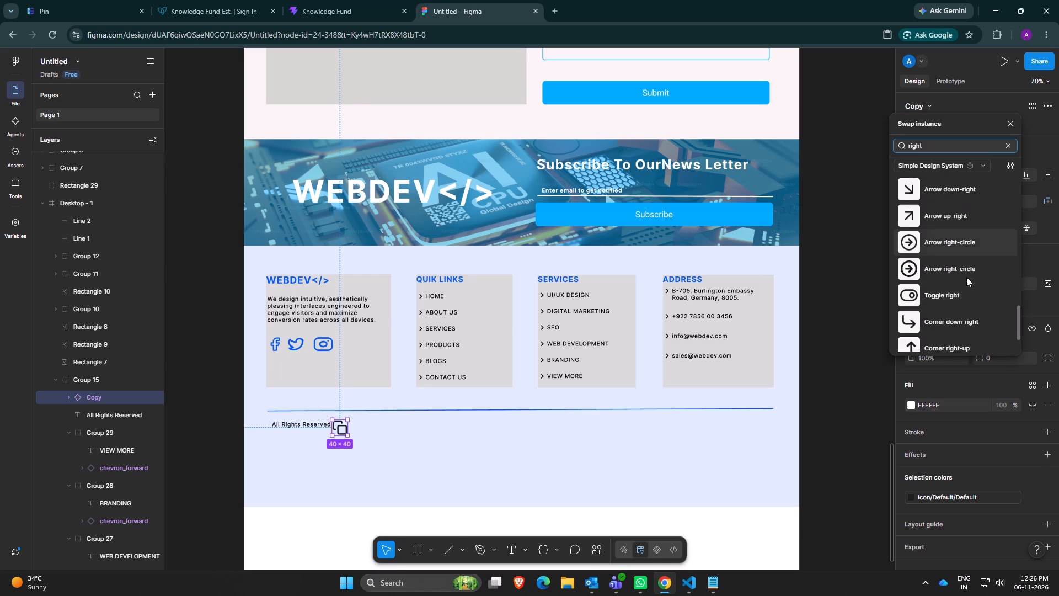
pyautogui.scroll(-3, 966, 277)
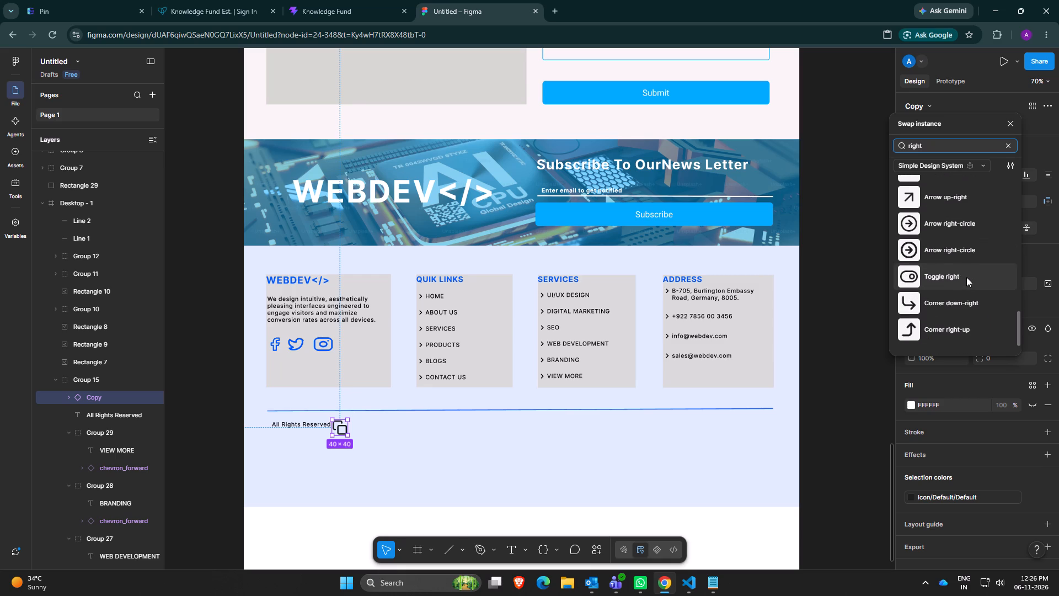
# Search the swap library for 'copyright'.
pyautogui.press('BackSpace')
pyautogui.press('BackSpace')
pyautogui.press('BackSpace')
pyautogui.press('BackSpace')
pyautogui.press('BackSpace')
pyautogui.press('BackSpace')
pyautogui.press('BackSpace')
pyautogui.press('BackSpace')
pyautogui.press('BackSpace')
pyautogui.press('BackSpace')
pyautogui.press('BackSpace')
pyautogui.write('copy')
pyautogui.write('right')
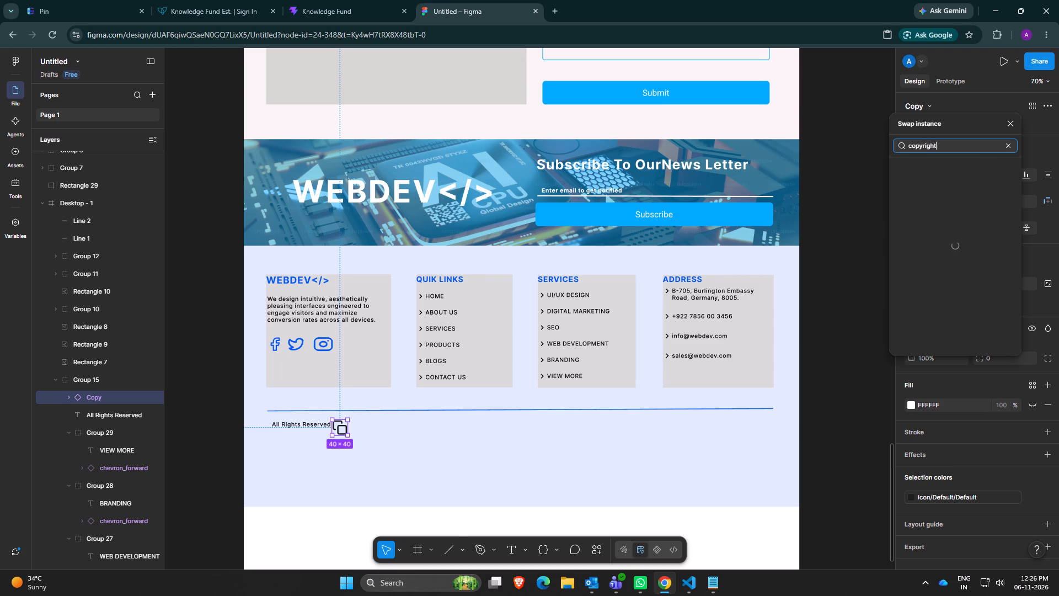
# Search the swap library for 'copy right' and look through the icons for a copyright symbol.
pyautogui.press('BackSpace')
pyautogui.press('BackSpace')
pyautogui.press('BackSpace')
pyautogui.press('BackSpace')
pyautogui.press('BackSpace')
pyautogui.press('space')
pyautogui.write('right')
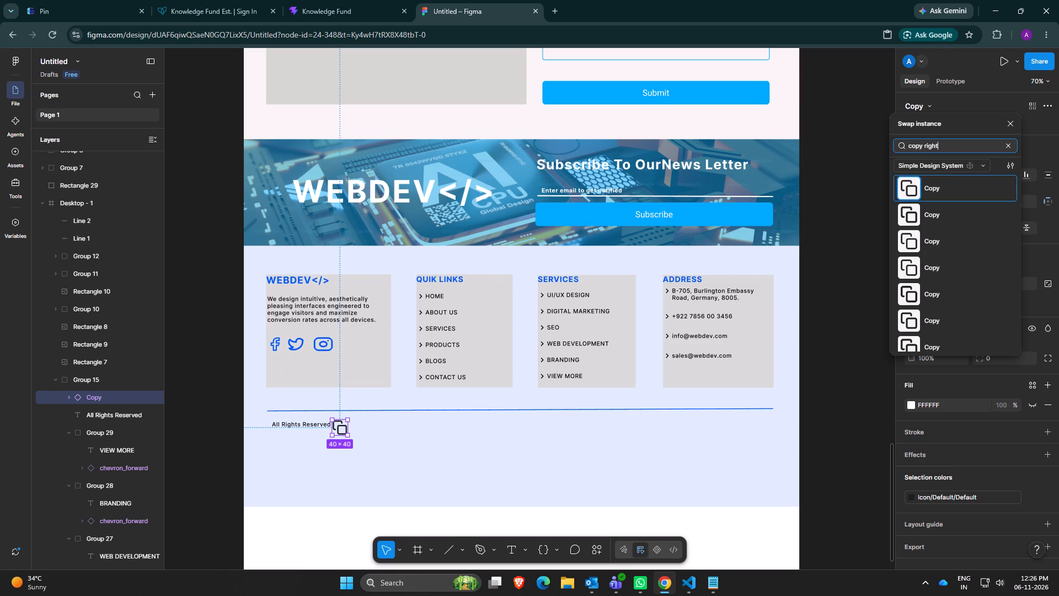
pyautogui.scroll(-6, 944, 331)
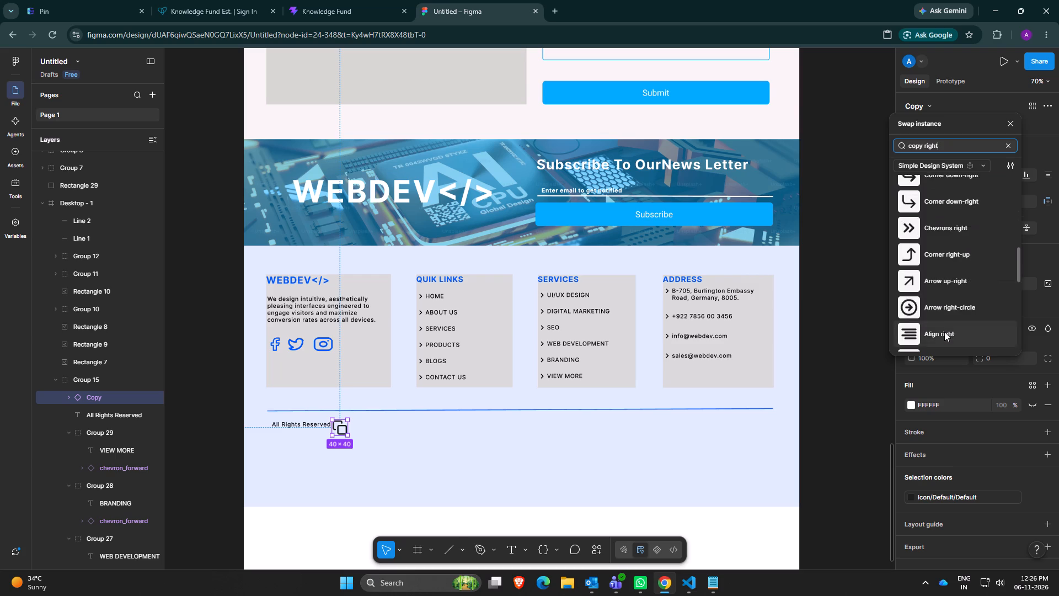
pyautogui.scroll(-11, 944, 332)
pyautogui.scroll(6, 944, 332)
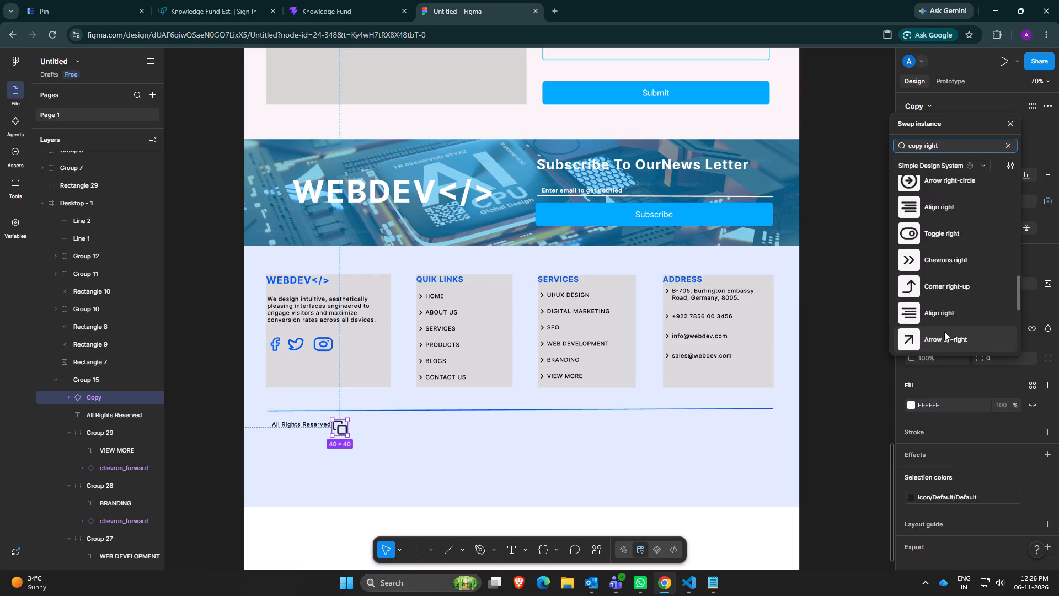
pyautogui.scroll(11, 944, 332)
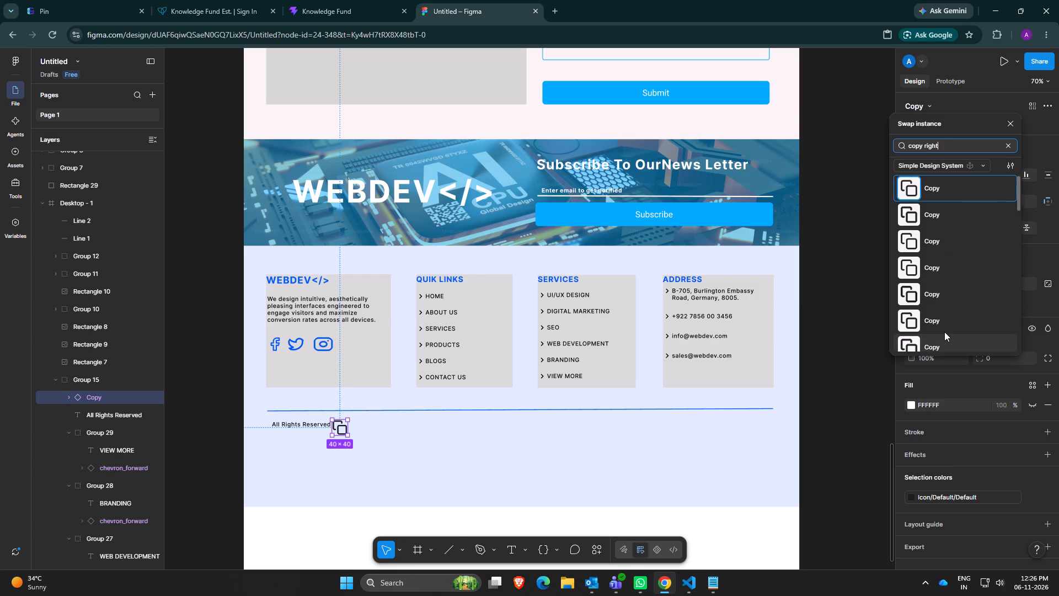
# Search the swap library for 'c' and look through the components for a copyright symbol.
pyautogui.press('BackSpace')
pyautogui.press('BackSpace')
pyautogui.press('BackSpace')
pyautogui.press('BackSpace')
pyautogui.press('BackSpace')
pyautogui.press('BackSpace')
pyautogui.press('BackSpace')
pyautogui.press('BackSpace')
pyautogui.press('BackSpace')
pyautogui.press('BackSpace')
pyautogui.press('BackSpace')
pyautogui.press('BackSpace')
pyautogui.press('BackSpace')
pyautogui.press('BackSpace')
pyautogui.press('BackSpace')
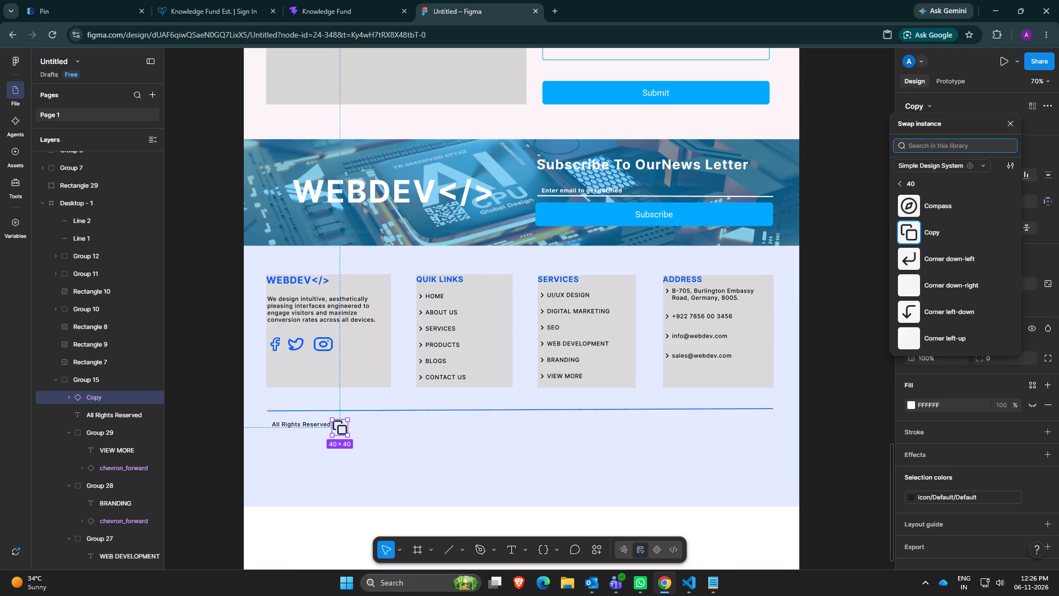
pyautogui.press('c')
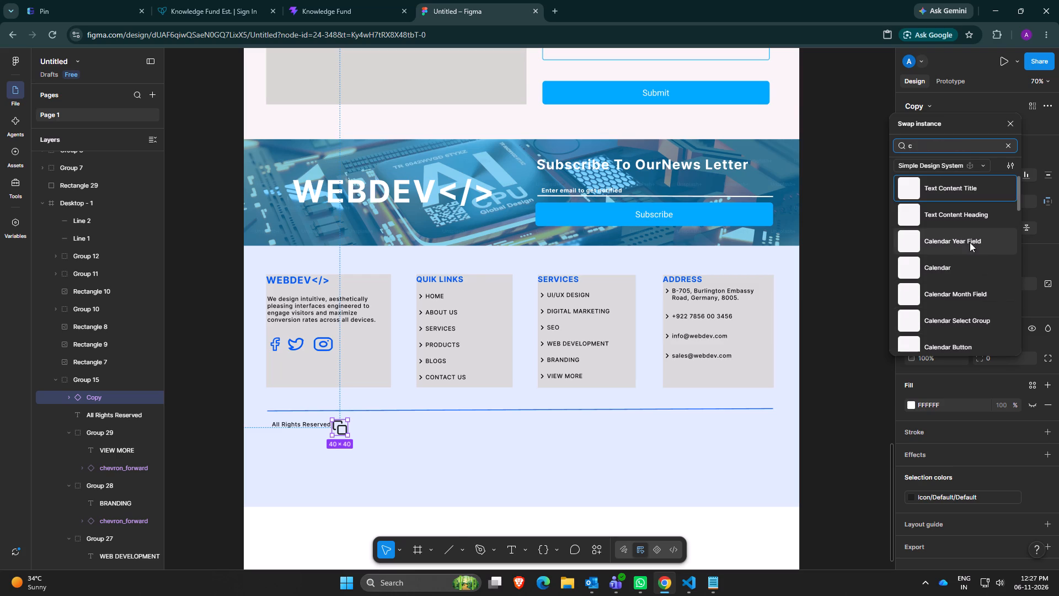
pyautogui.scroll(-6, 975, 246)
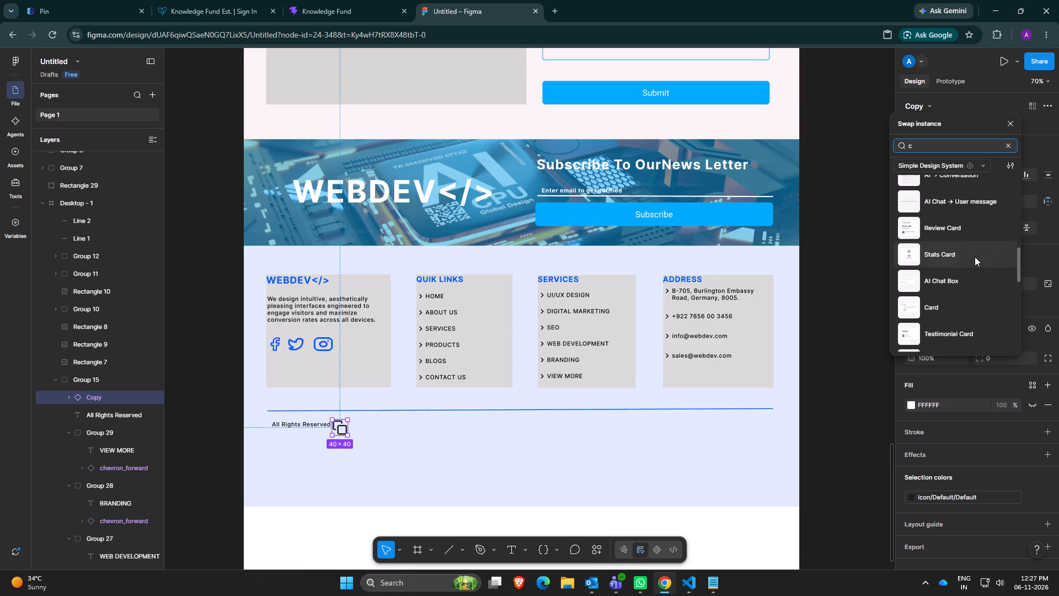
pyautogui.scroll(-9, 975, 257)
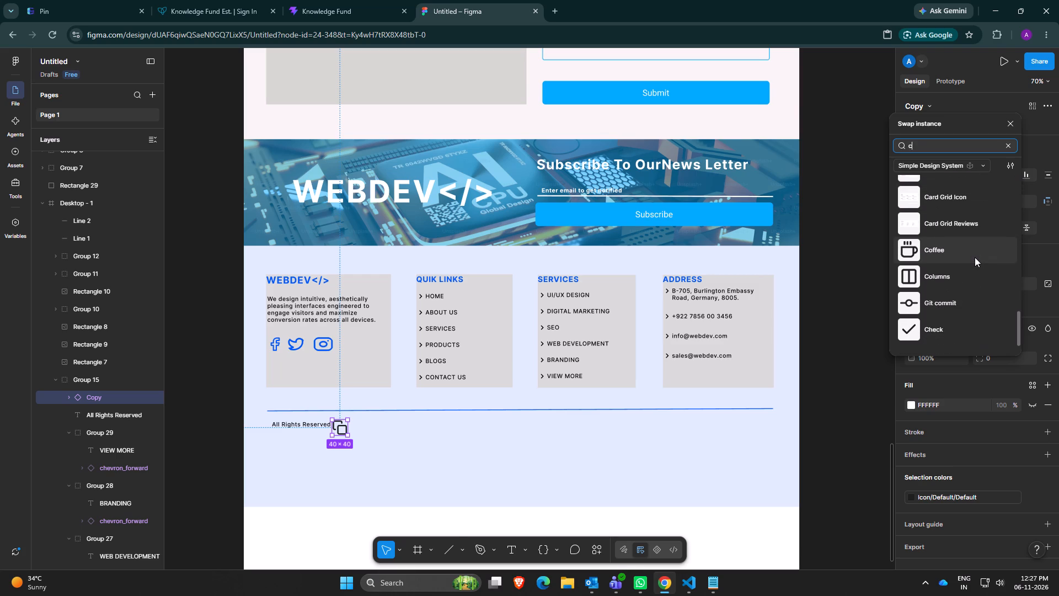
# Search the swap library for a capital 'C', look through the components for a copyright symbol, and clear the search.
pyautogui.press('BackSpace')
pyautogui.press('BackSpace')
pyautogui.hotkey('shift', 'c')
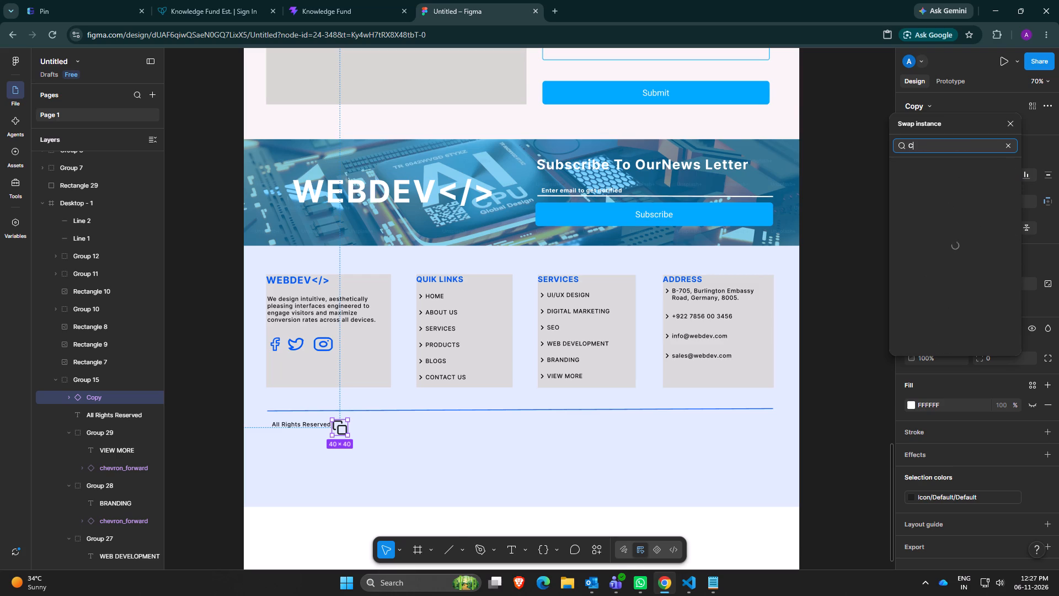
pyautogui.scroll(-1, 975, 257)
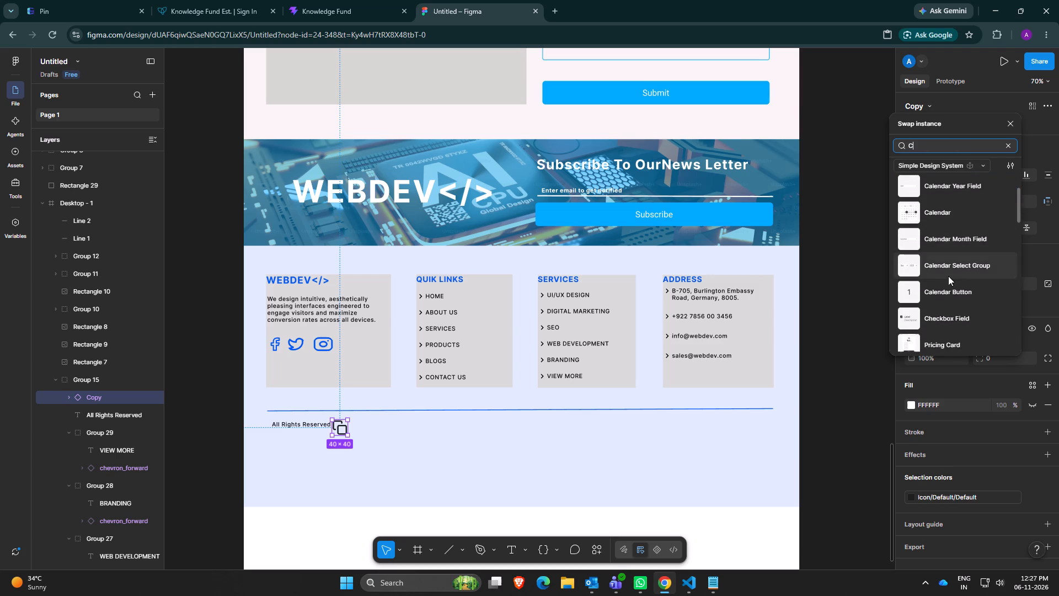
pyautogui.scroll(-18, 948, 276)
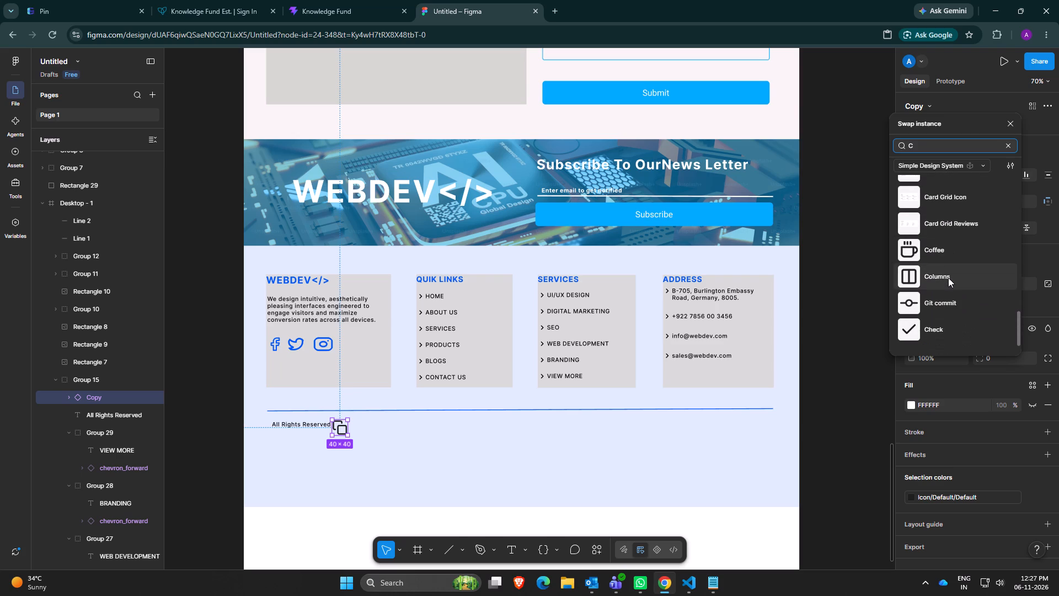
pyautogui.scroll(20, 948, 278)
pyautogui.scroll(4, 948, 278)
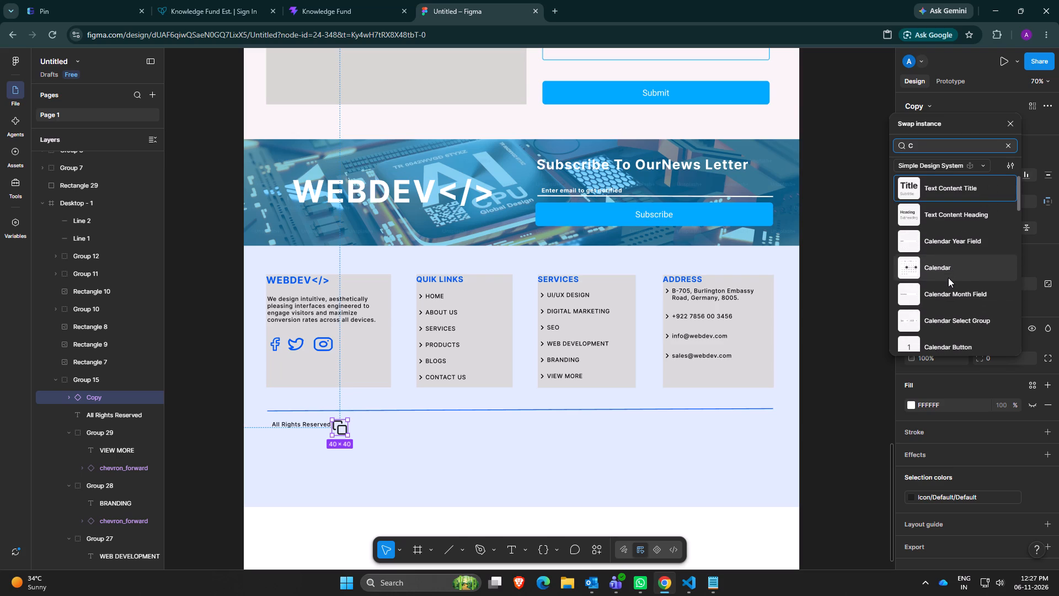
pyautogui.press('BackSpace')
pyautogui.press('BackSpace')
pyautogui.press('BackSpace')
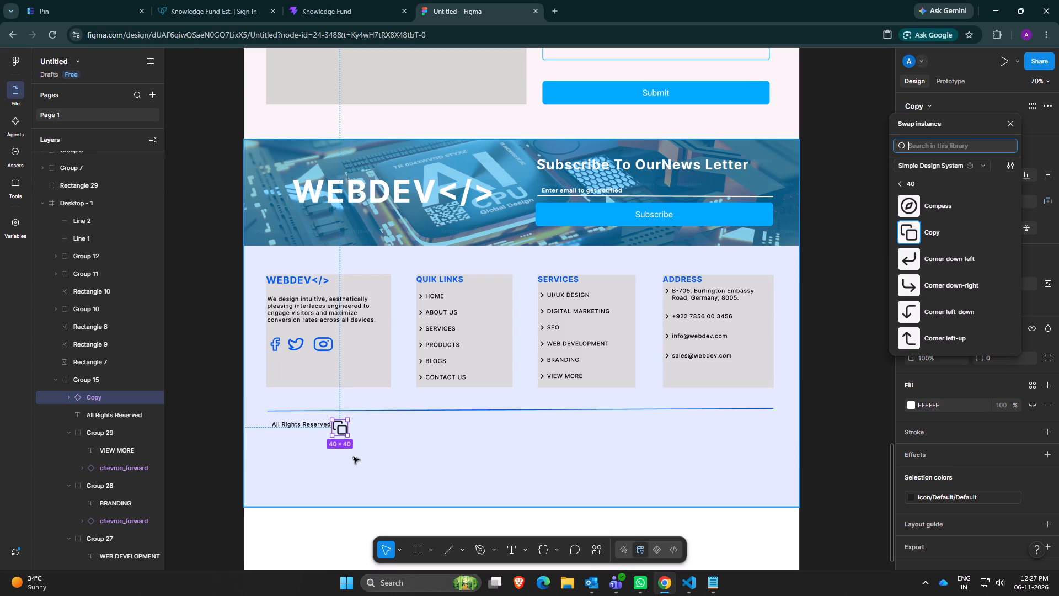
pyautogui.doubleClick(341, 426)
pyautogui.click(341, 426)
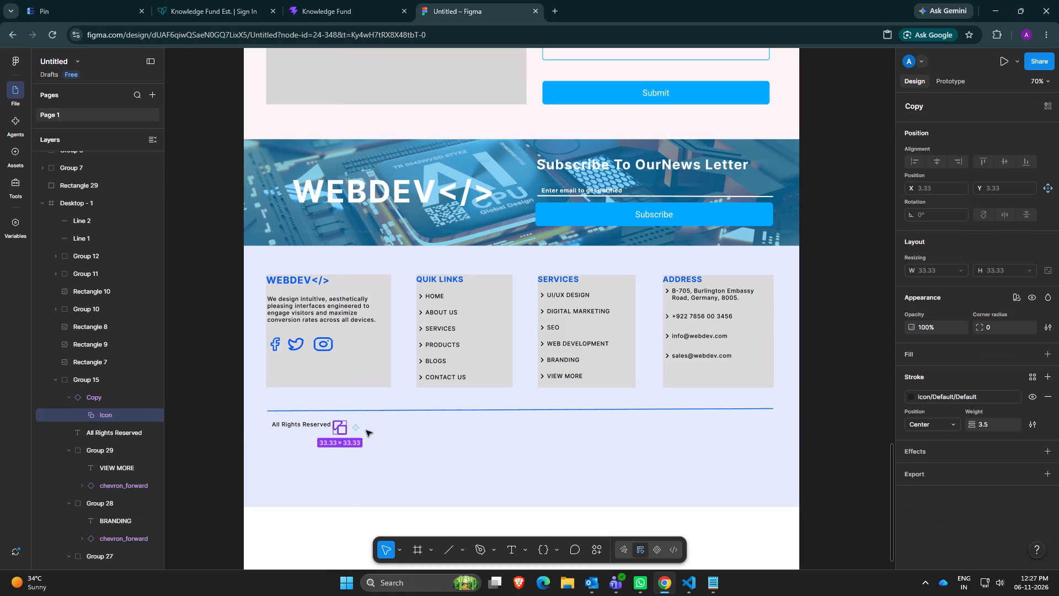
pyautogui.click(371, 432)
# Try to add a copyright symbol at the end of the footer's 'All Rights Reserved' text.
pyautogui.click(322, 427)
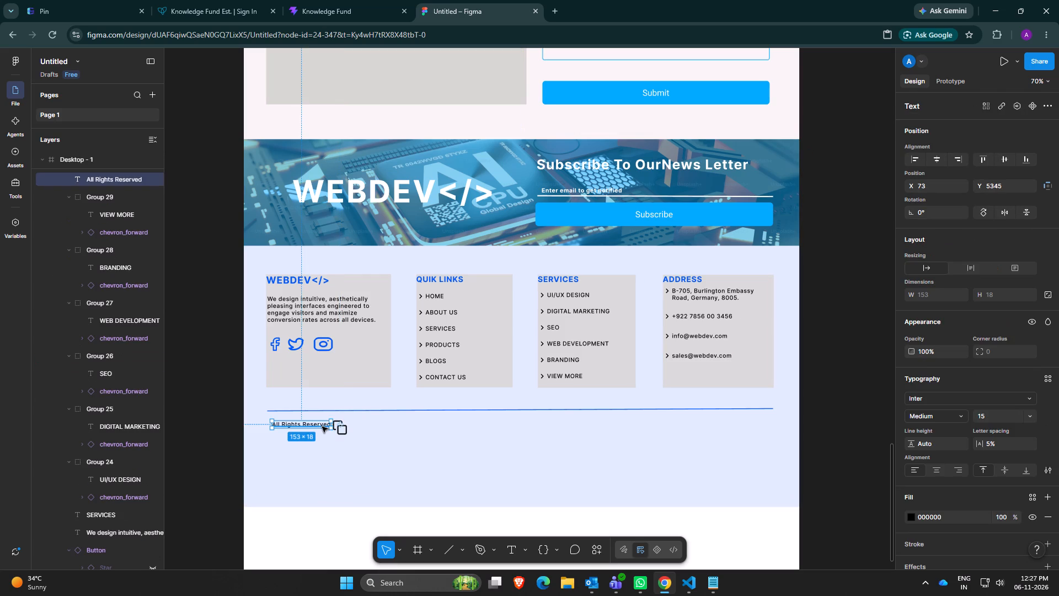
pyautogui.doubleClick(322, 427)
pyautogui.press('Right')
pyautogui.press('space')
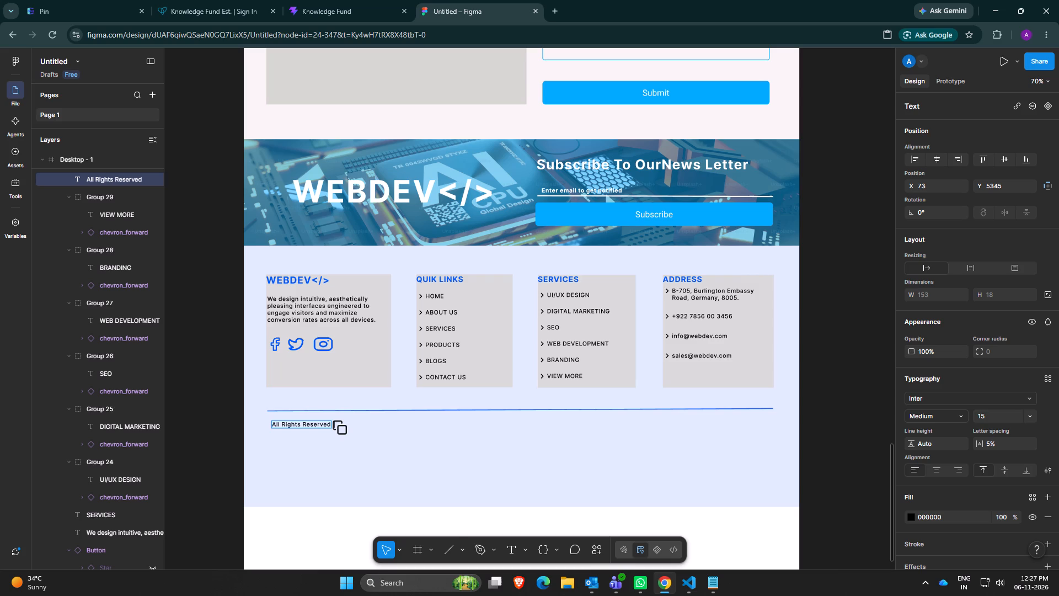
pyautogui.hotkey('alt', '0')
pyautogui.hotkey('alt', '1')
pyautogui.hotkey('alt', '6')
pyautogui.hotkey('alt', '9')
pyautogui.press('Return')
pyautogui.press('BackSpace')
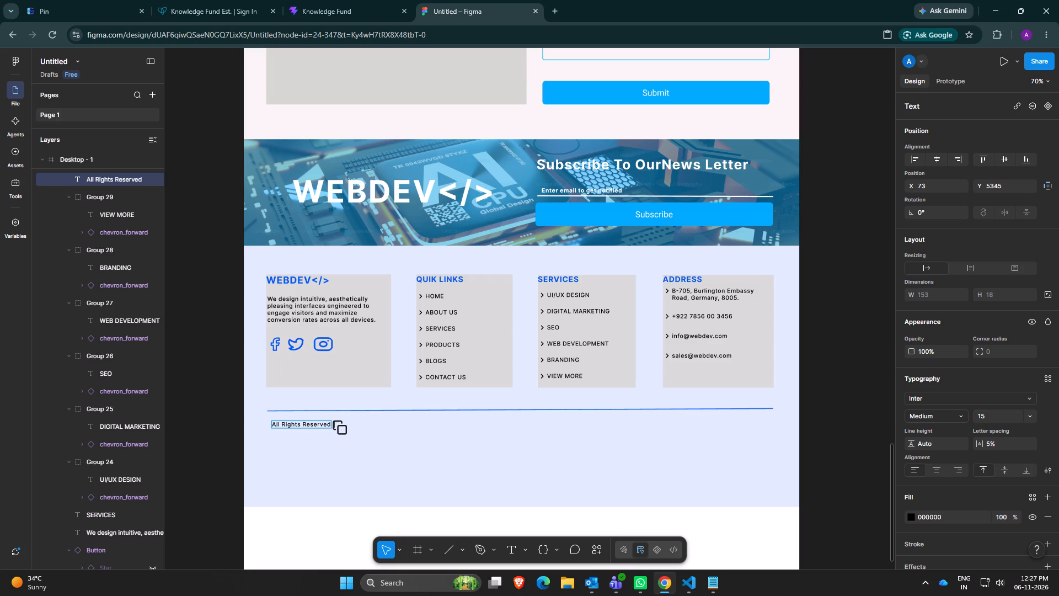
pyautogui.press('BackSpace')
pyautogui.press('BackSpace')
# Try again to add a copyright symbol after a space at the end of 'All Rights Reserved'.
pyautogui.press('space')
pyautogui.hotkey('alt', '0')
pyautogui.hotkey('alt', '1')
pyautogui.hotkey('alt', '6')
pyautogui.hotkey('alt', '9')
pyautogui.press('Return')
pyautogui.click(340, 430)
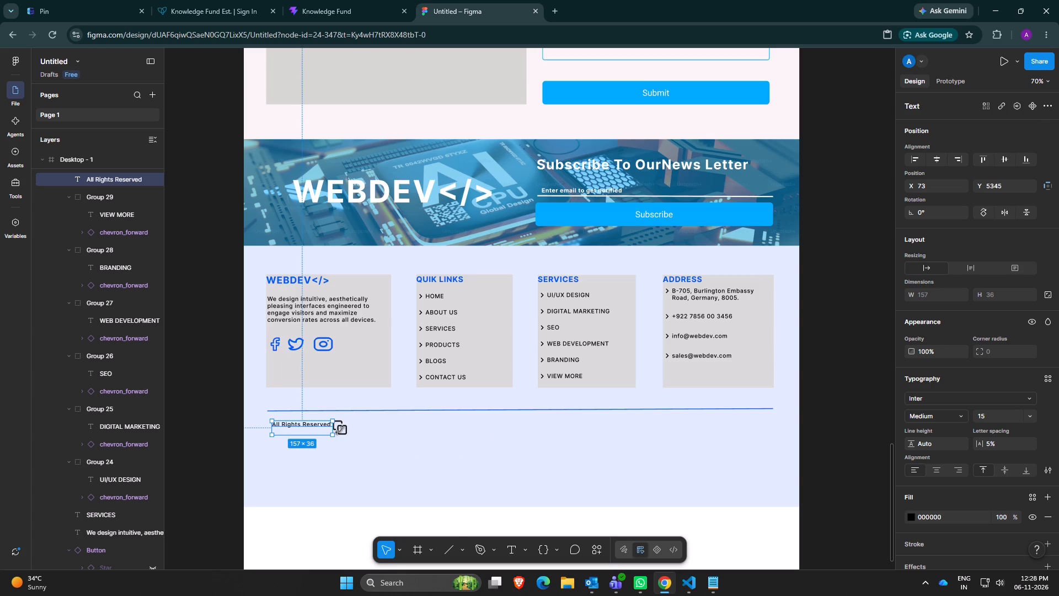
# Delete the Copy icon beside the 'All Rights Reserved' text.
pyautogui.click(342, 429)
pyautogui.rightClick(342, 429)
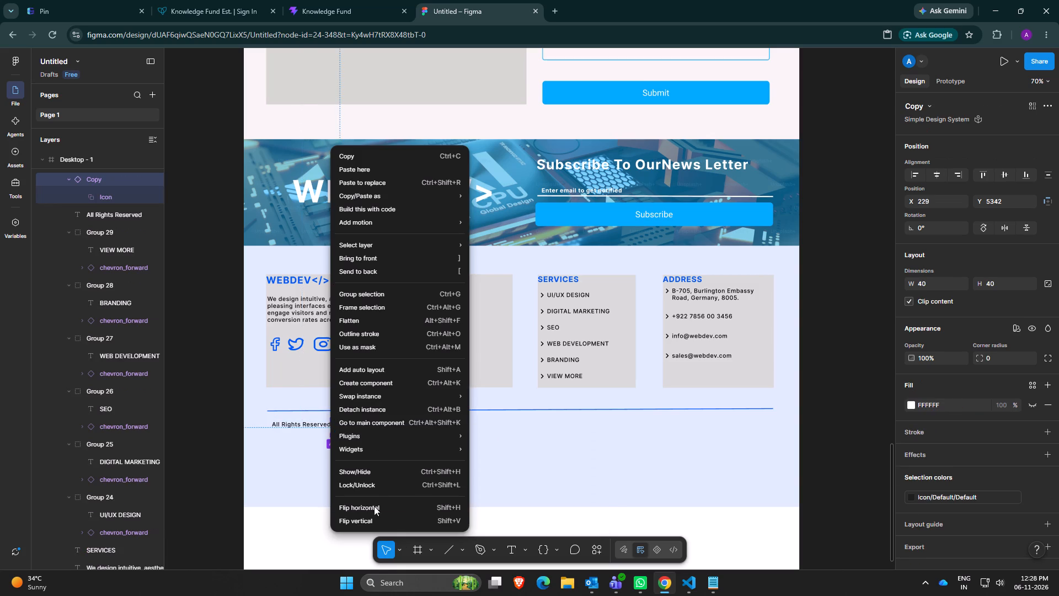
pyautogui.click(282, 467)
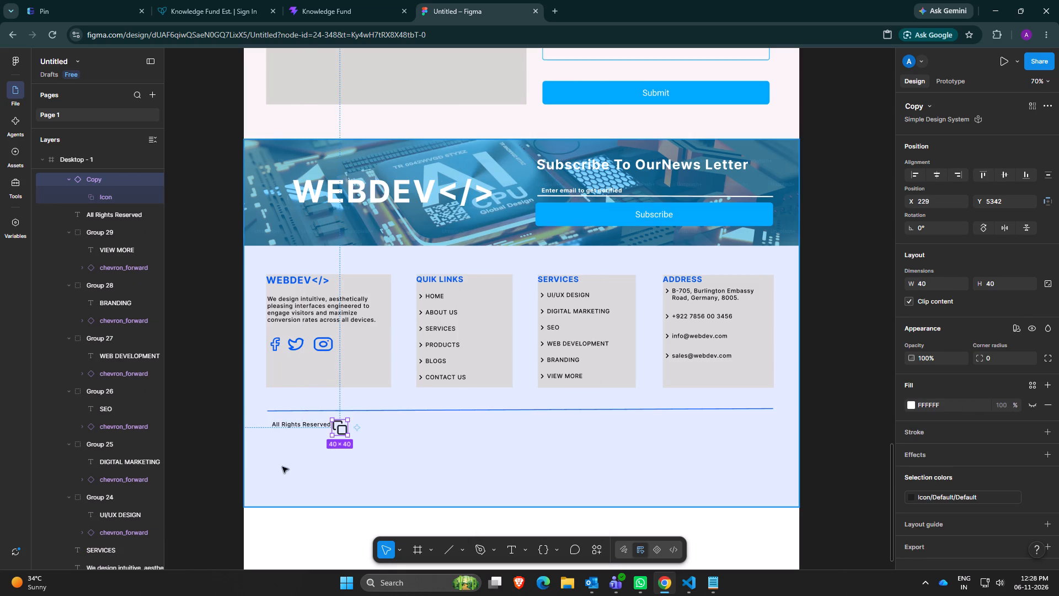
pyautogui.press('Delete')
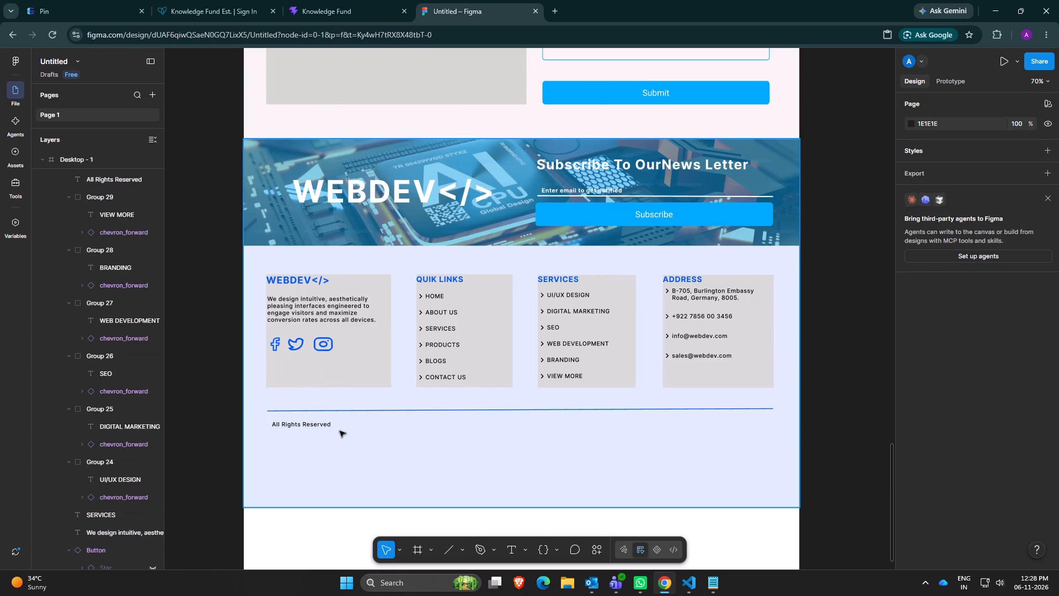
# Shrink the height of the 'All Rights Reserved' text box to 18.
pyautogui.click(319, 427)
pyautogui.click(320, 425)
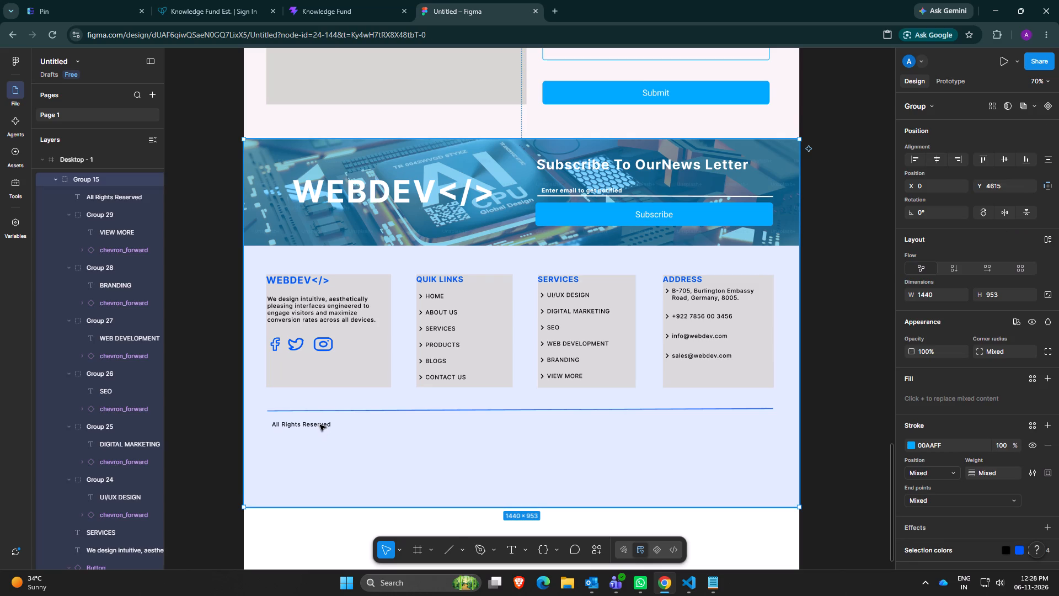
pyautogui.keyDown('ctrl'); pyautogui.click(320, 425); pyautogui.keyUp('ctrl')
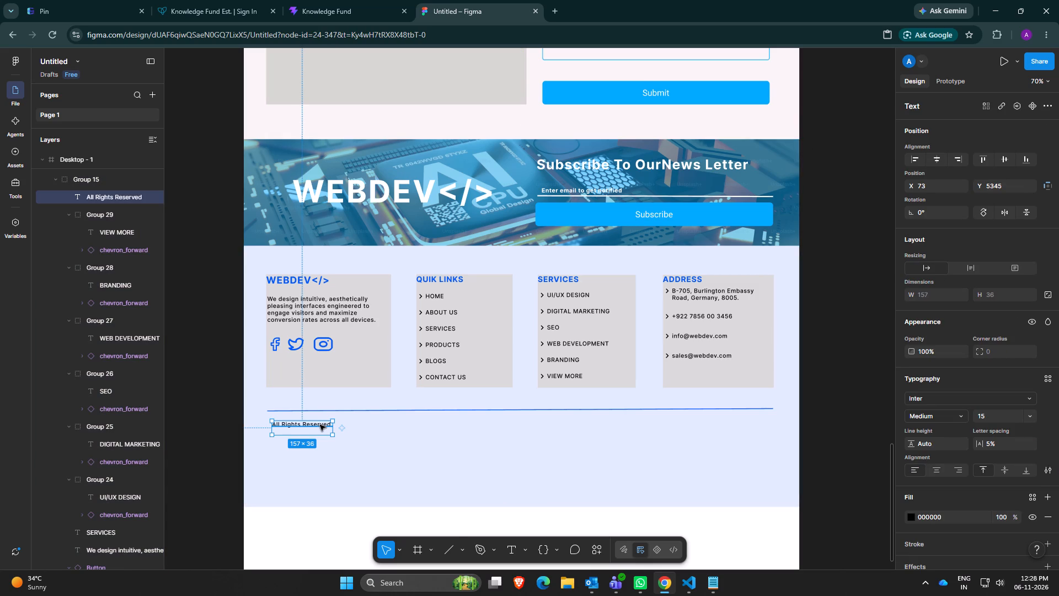
pyautogui.scroll(-1, 429, 427)
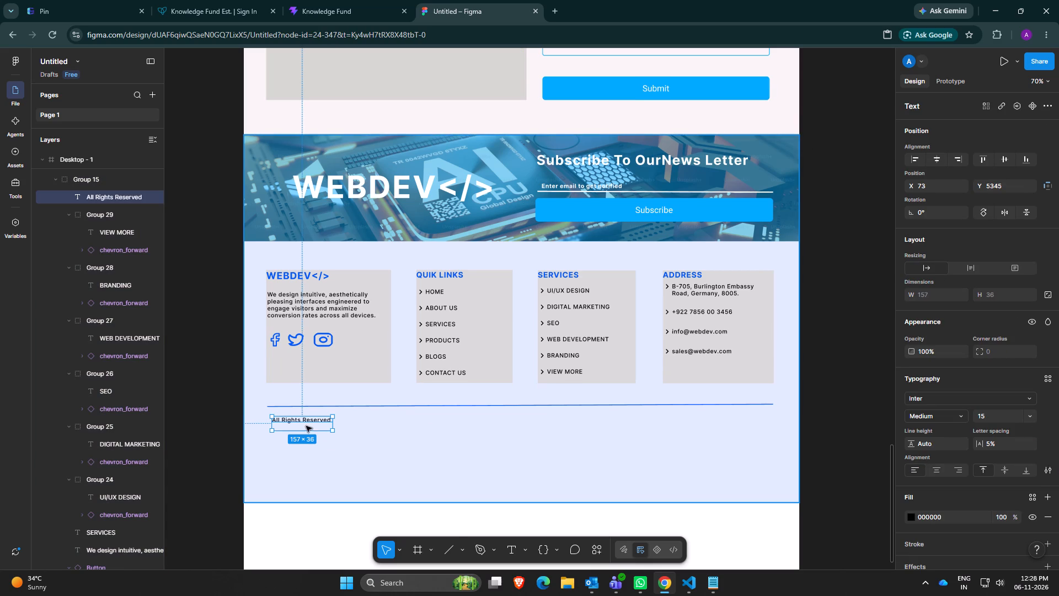
pyautogui.moveTo(309, 433); pyautogui.dragTo(308, 422)
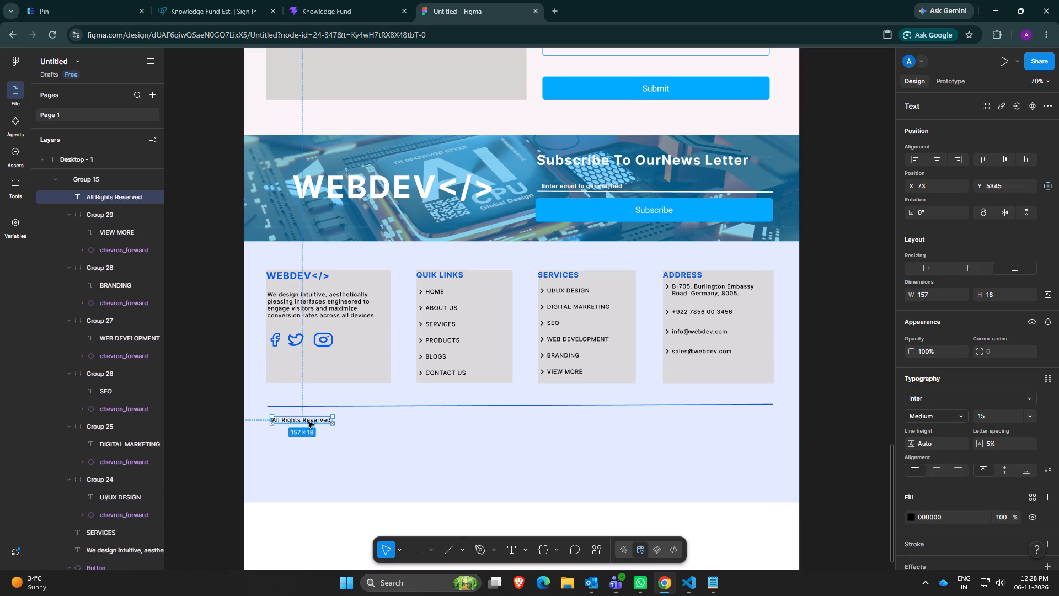
# Add a © symbol after 'All Rights Reserved', separated from the text by a space.
pyautogui.doubleClick(308, 422)
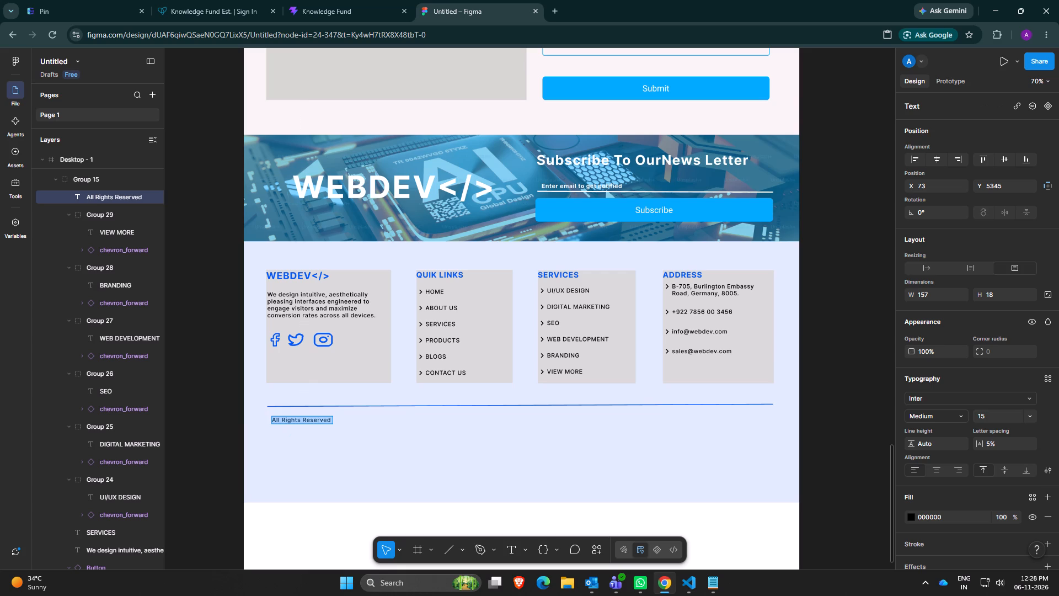
pyautogui.press('Right')
pyautogui.press('BackSpace')
pyautogui.hotkey('alt', '0')
pyautogui.hotkey('alt', '1')
pyautogui.hotkey('alt', '6')
pyautogui.hotkey('alt', '9')
pyautogui.press('Left')
pyautogui.press('BackSpace')
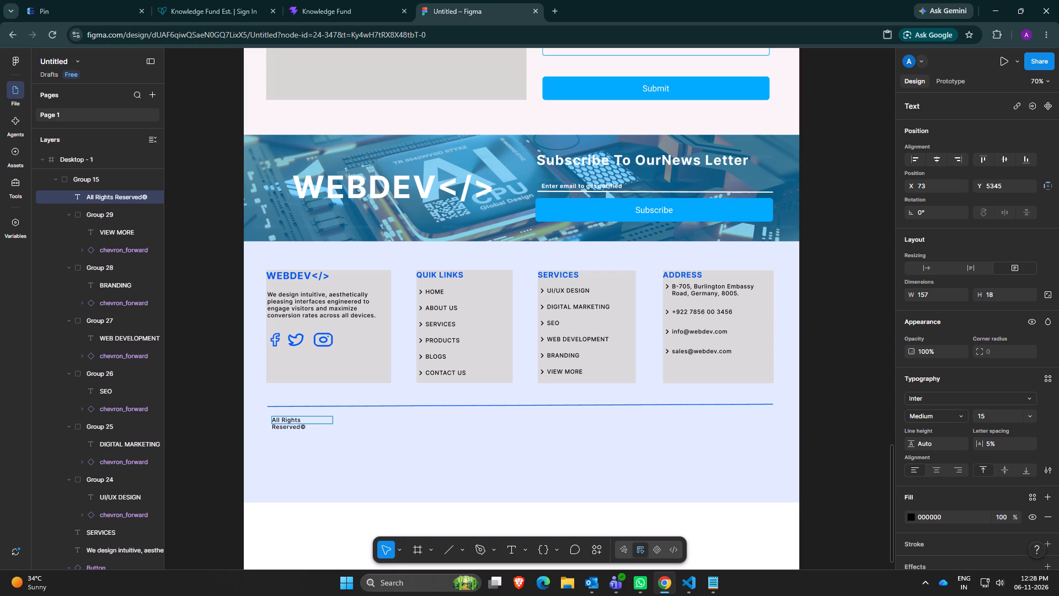
pyautogui.press('space')
pyautogui.click(326, 459)
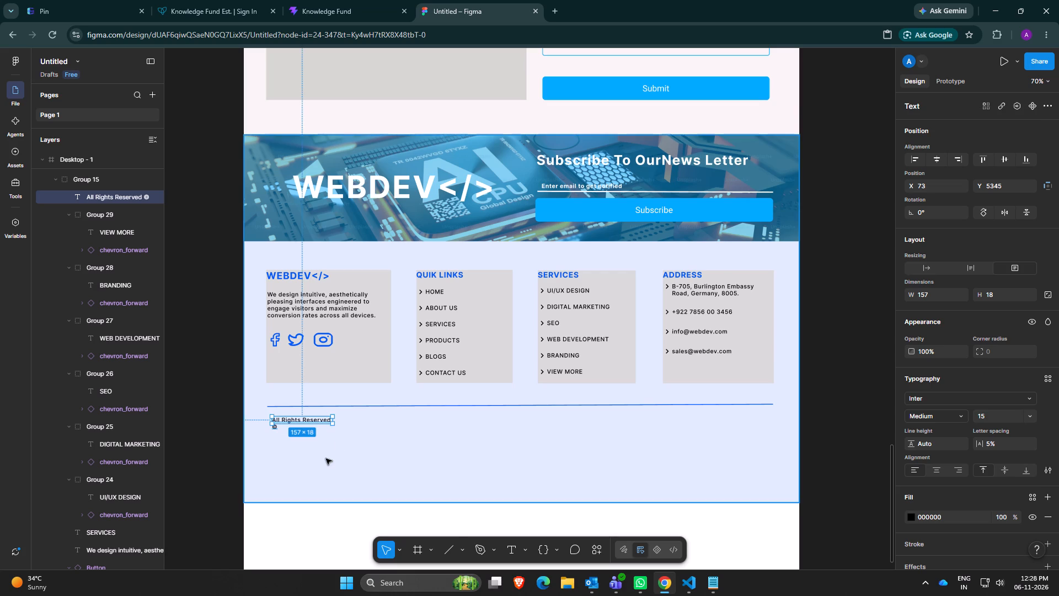
# Widen the 'All Rights Reserved ©' text box to about 374 so the text fits on one line.
pyautogui.moveTo(333, 419); pyautogui.dragTo(389, 421)
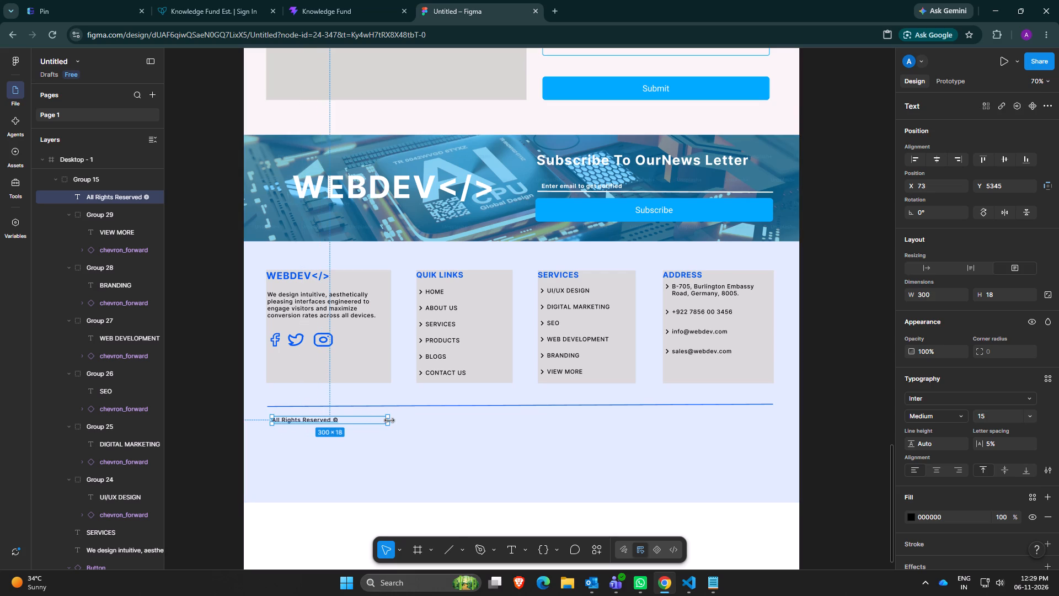
pyautogui.moveTo(389, 421); pyautogui.dragTo(415, 422)
# Append '2026.' to the footer text so it reads 'All Rights Reserved © 2026.'.
pyautogui.click(353, 422)
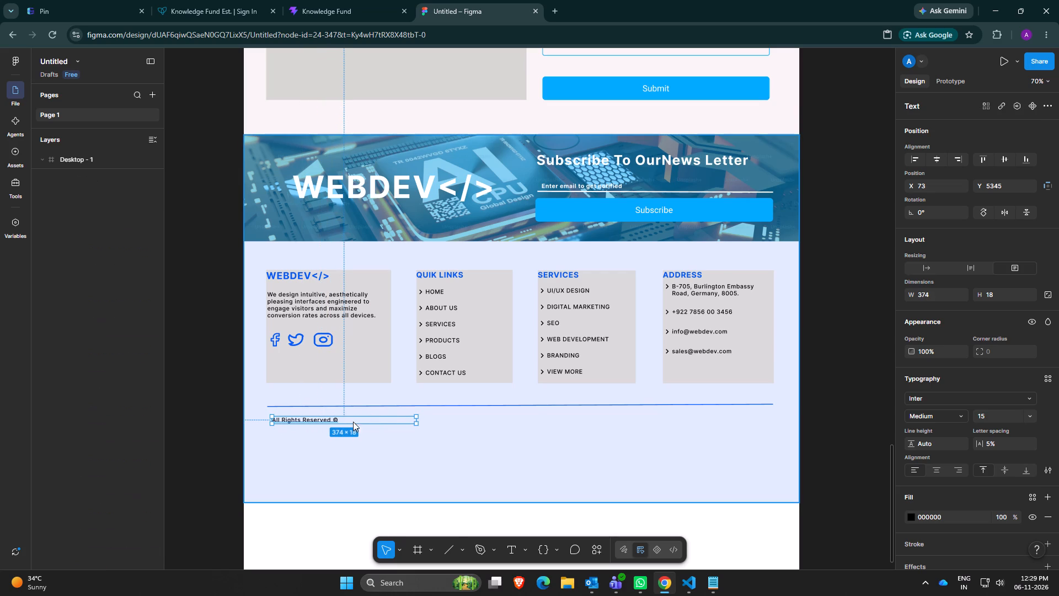
pyautogui.doubleClick(353, 422)
pyautogui.tripleClick(342, 420)
pyautogui.click(342, 420)
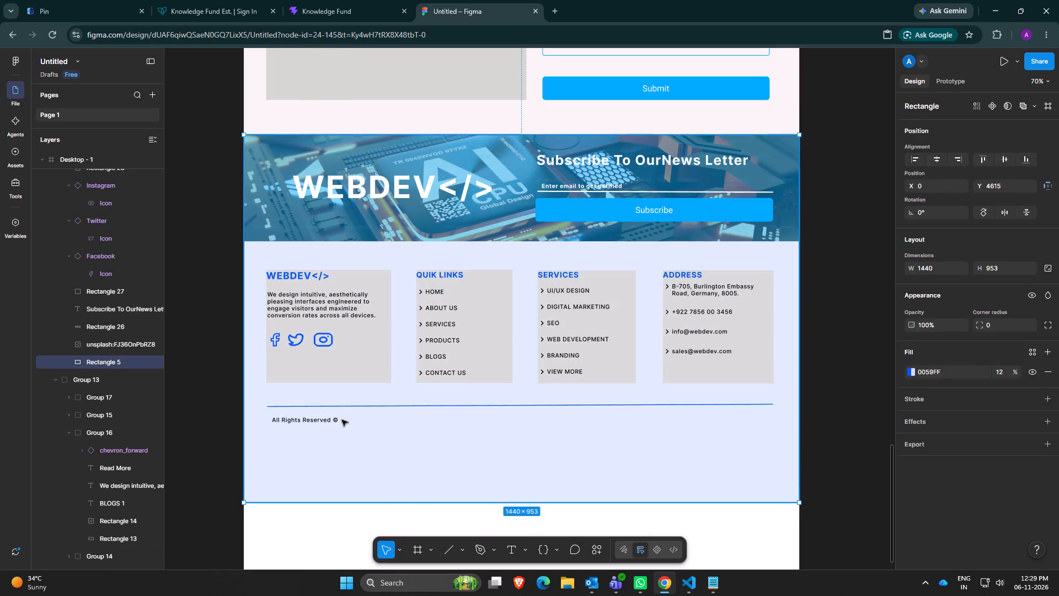
pyautogui.doubleClick(342, 420)
pyautogui.click(314, 418)
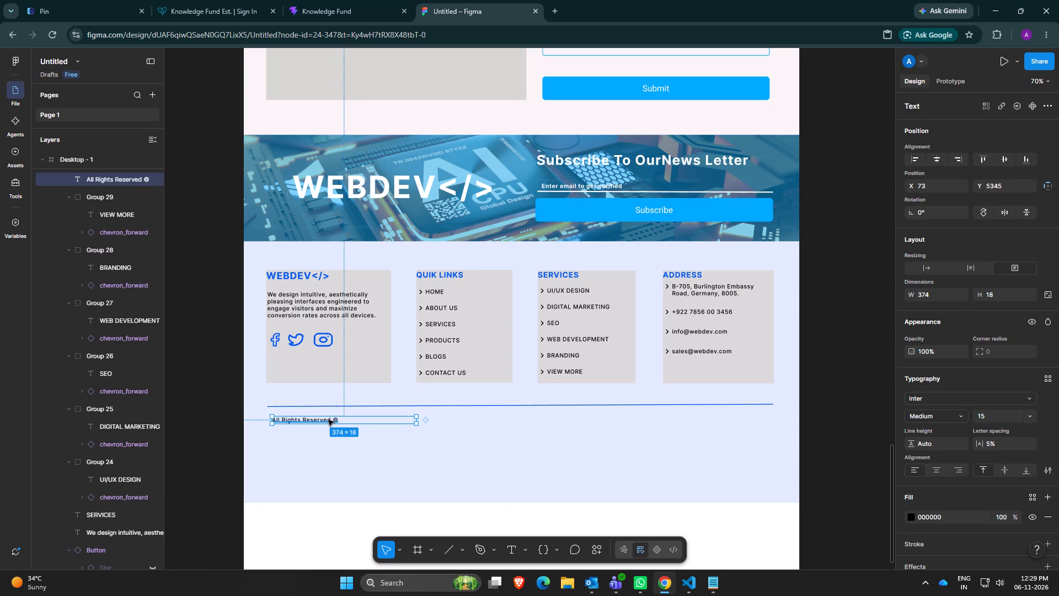
pyautogui.click(339, 421)
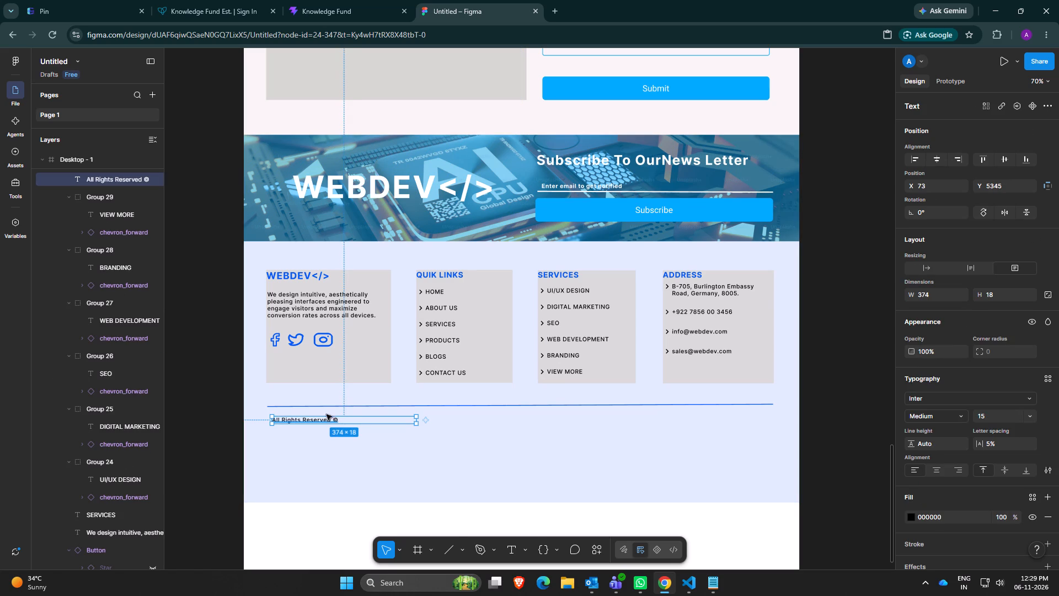
pyautogui.doubleClick(325, 418)
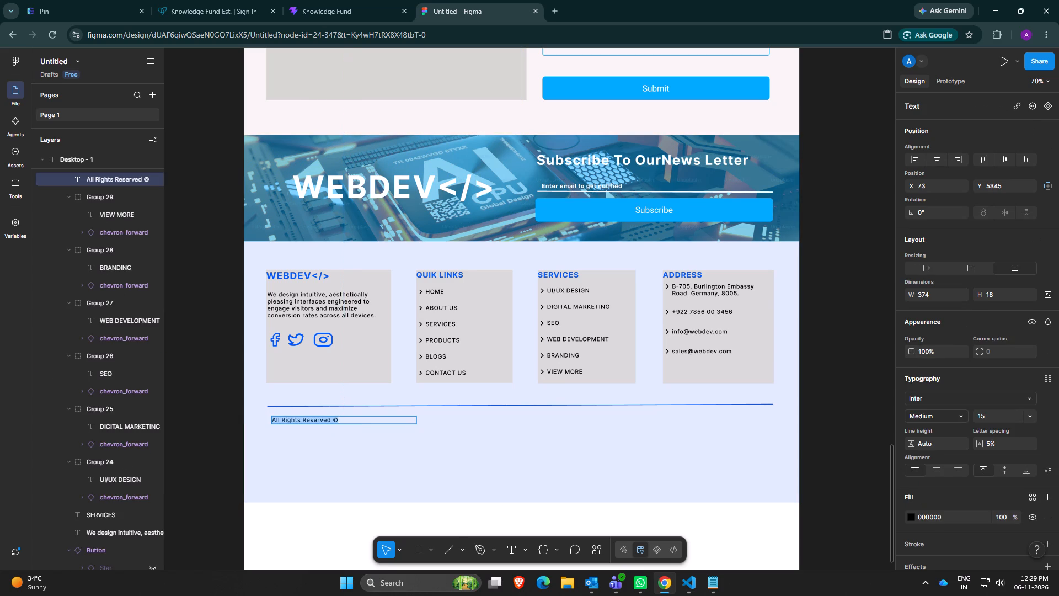
pyautogui.press('Right')
pyautogui.press('space')
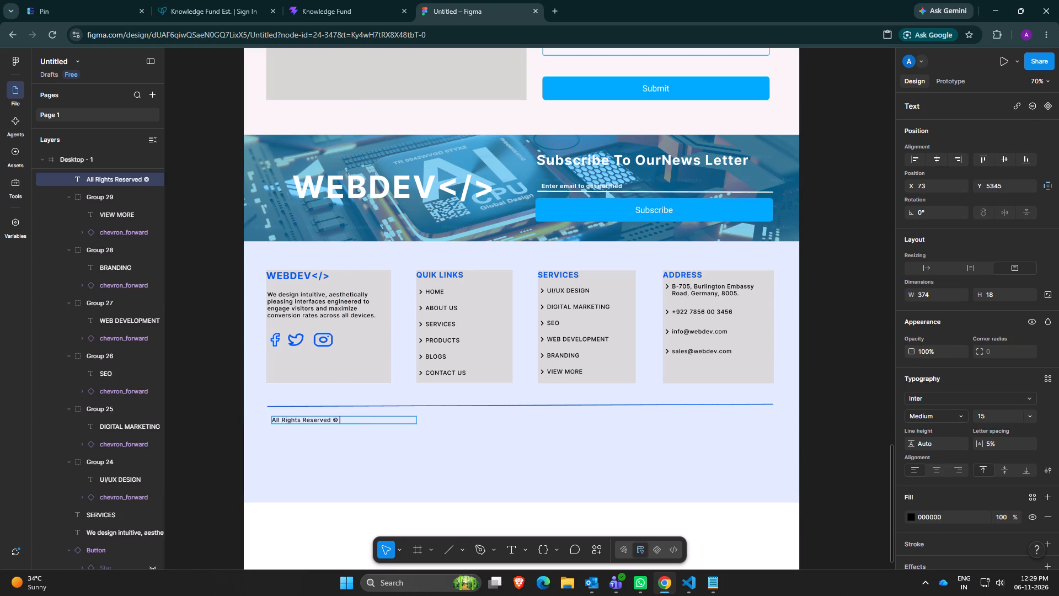
pyautogui.write('2026')
pyautogui.press('.')
pyautogui.click(333, 460)
# Move the copyright text closer under the footer divider line, to about X 58, Y 5332.
pyautogui.moveTo(328, 423); pyautogui.dragTo(324, 421)
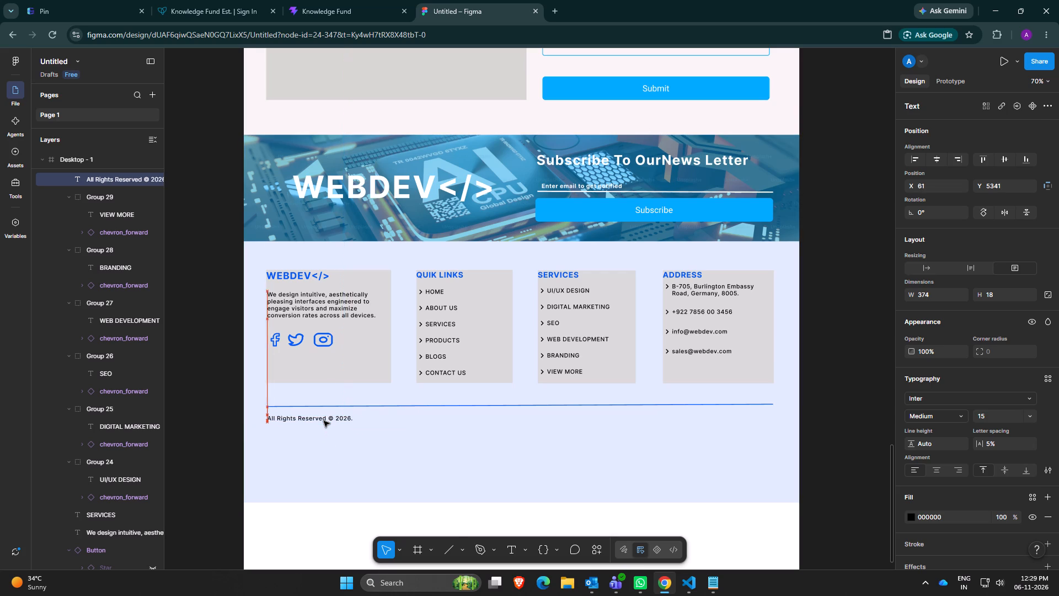
pyautogui.moveTo(324, 421); pyautogui.dragTo(323, 420)
# Narrow the copyright text box so its edge sits just past the end of the text.
pyautogui.click(345, 418)
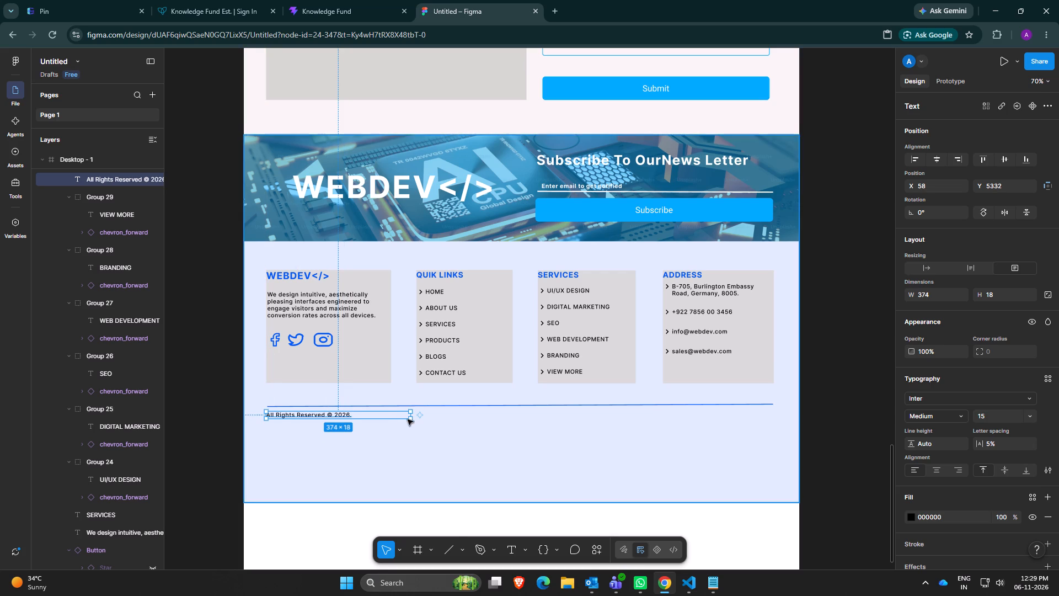
pyautogui.moveTo(411, 416); pyautogui.dragTo(364, 414)
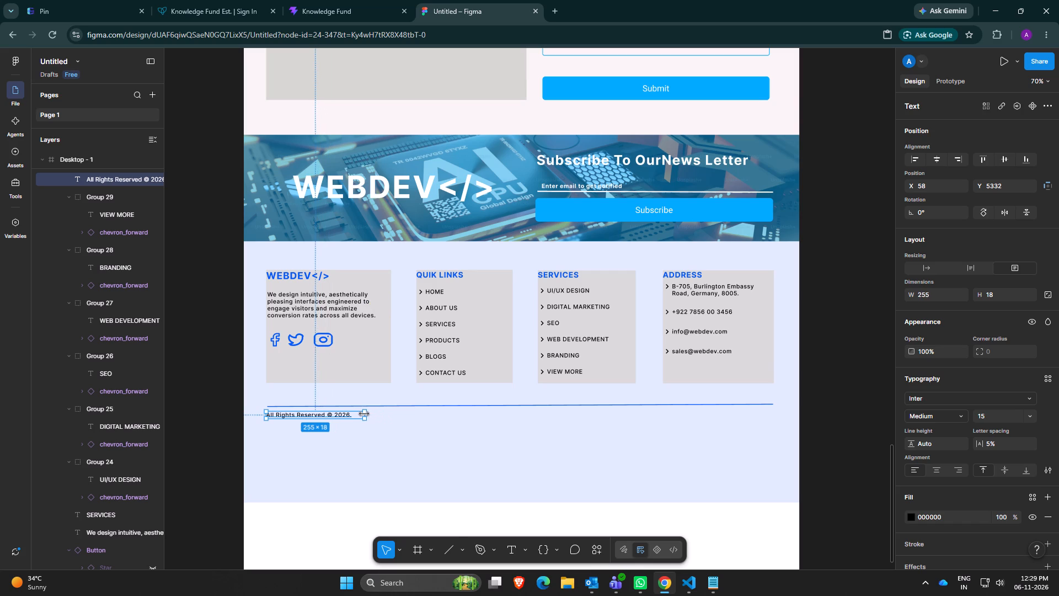
pyautogui.moveTo(364, 414); pyautogui.dragTo(360, 413)
pyautogui.click(554, 413)
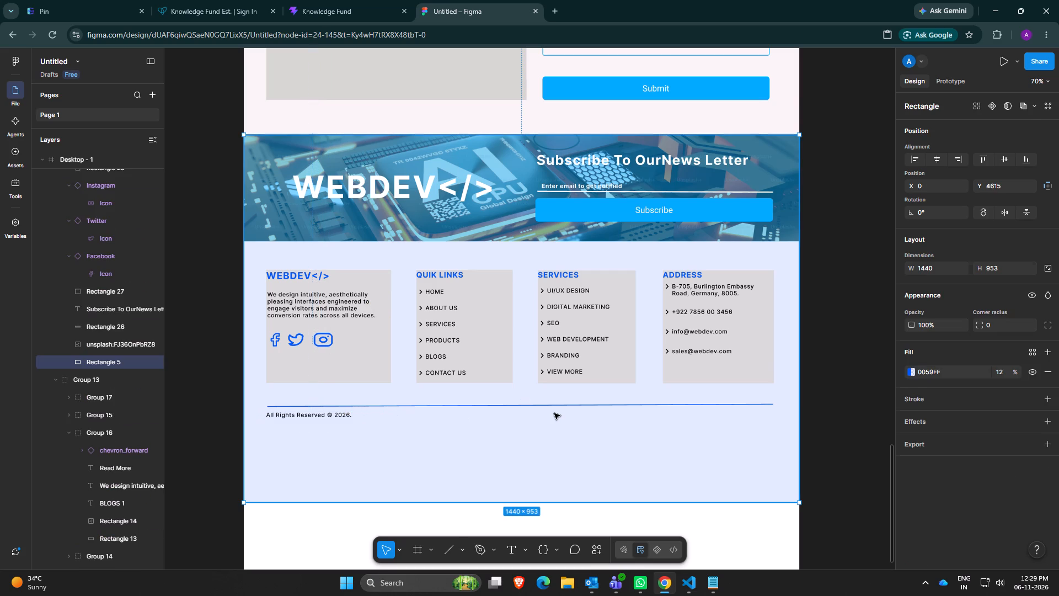
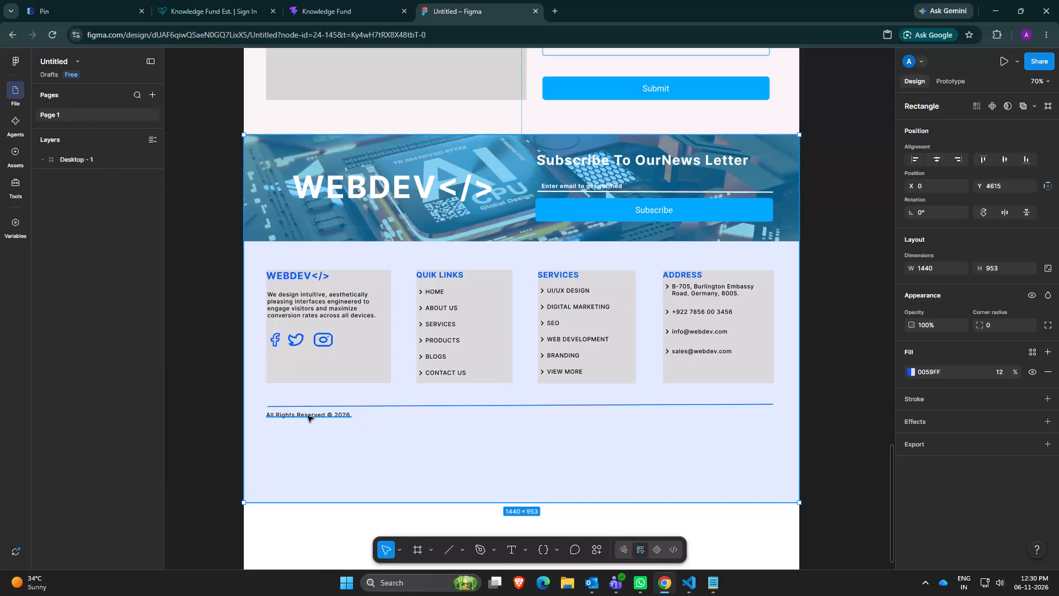
# Duplicate the copyright text and place the copy on the same line under the divider's far end, at about X 1151, Y 5332.
pyautogui.rightClick(308, 416)
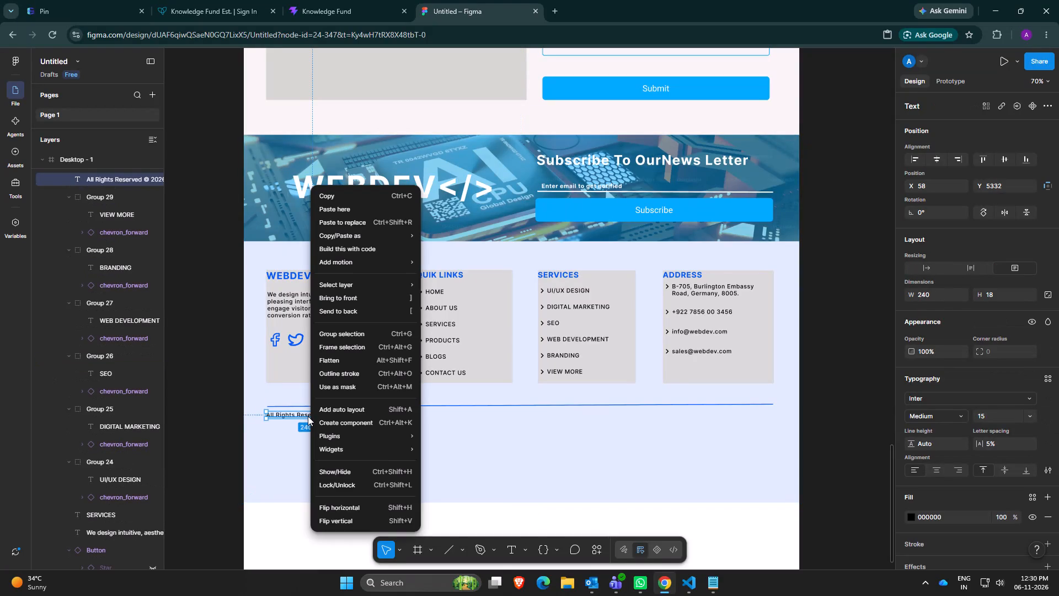
pyautogui.click(336, 198)
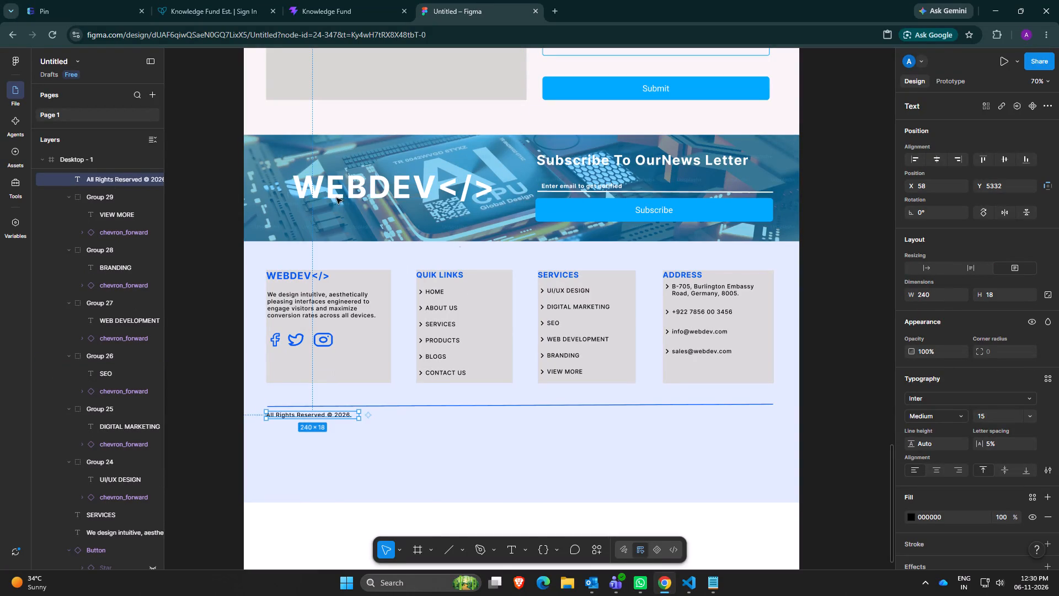
pyautogui.click(703, 423)
pyautogui.rightClick(702, 423)
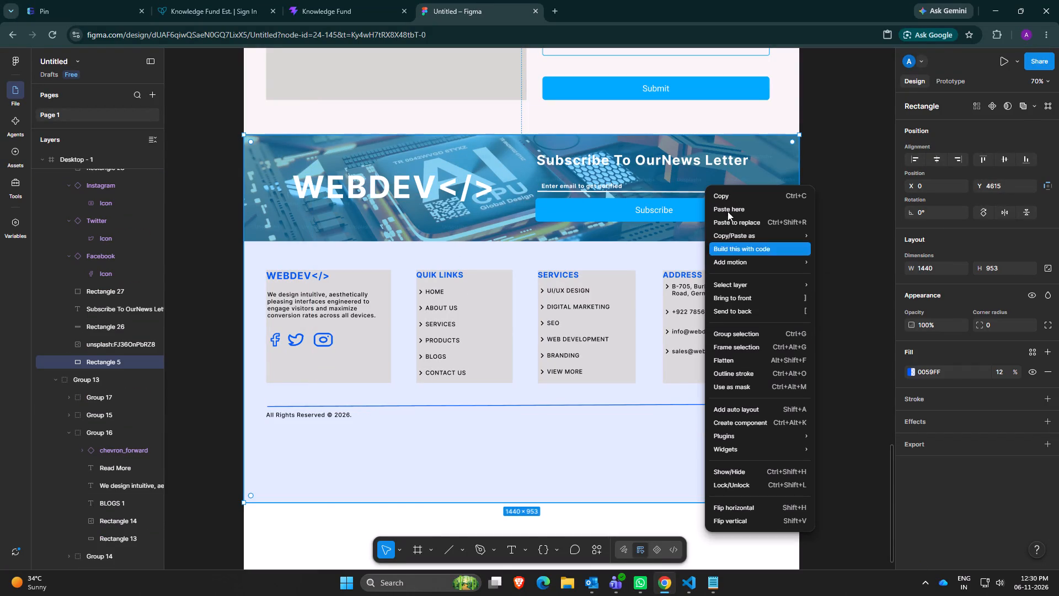
pyautogui.click(726, 207)
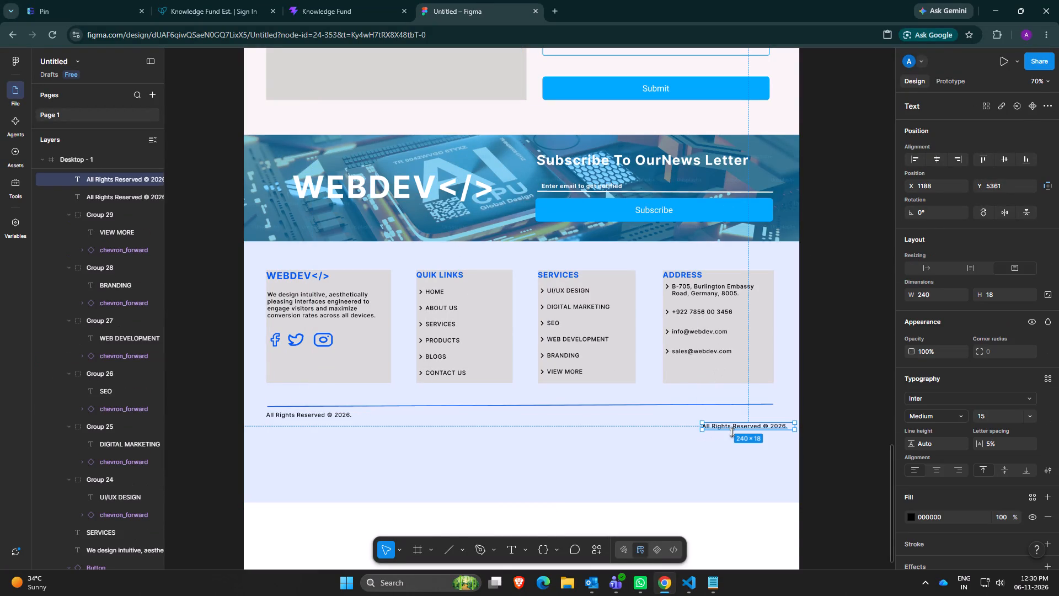
pyautogui.click(732, 432)
pyautogui.moveTo(736, 429); pyautogui.dragTo(722, 418)
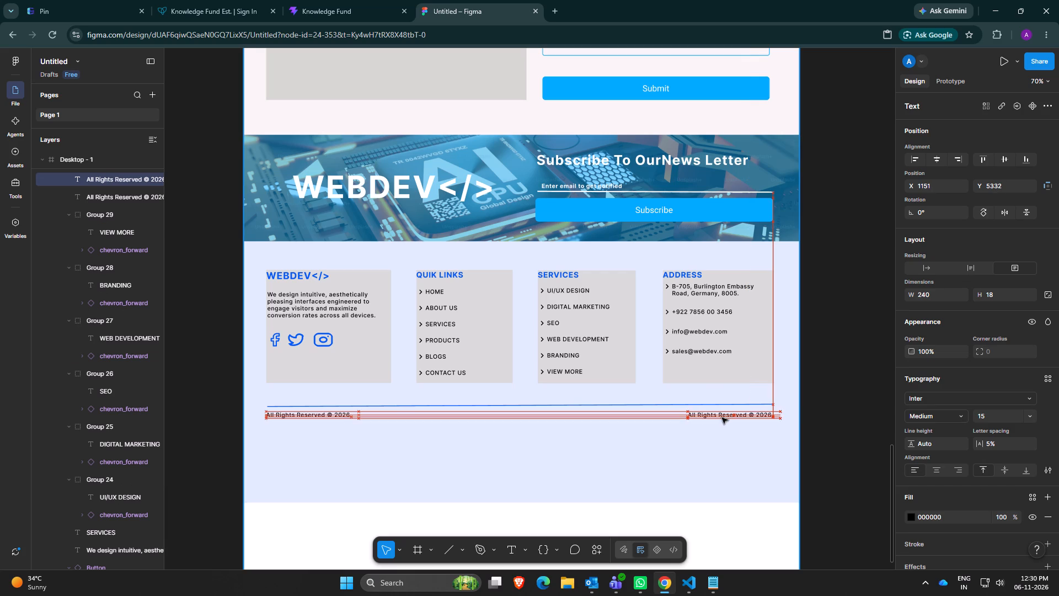
pyautogui.moveTo(722, 418); pyautogui.dragTo(722, 417)
# Replace the duplicated text with 'TERMS & CONDITIONS/PRIVACY-POLICY'.
pyautogui.doubleClick(722, 417)
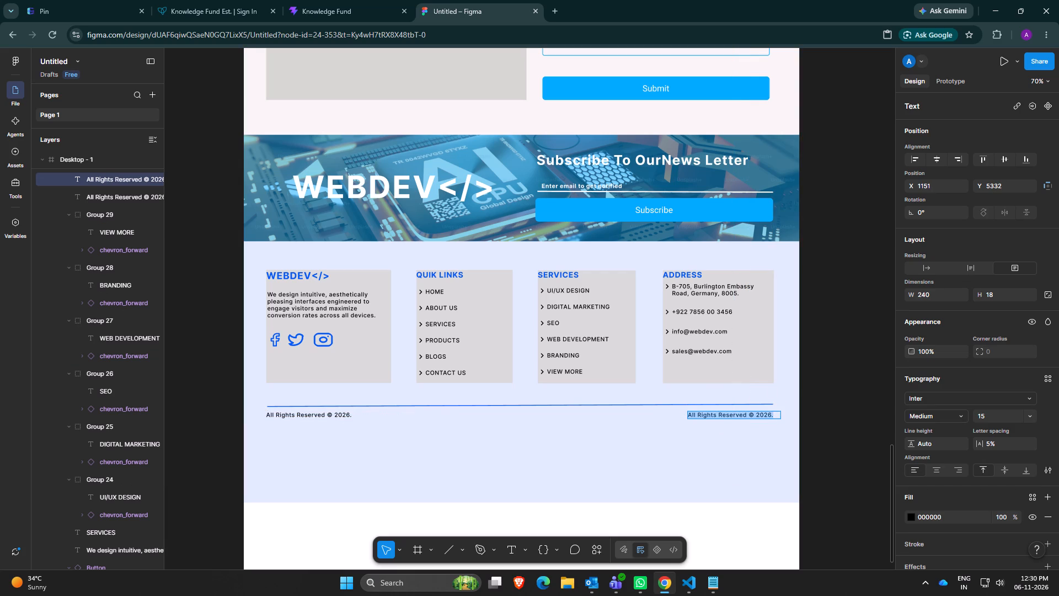
pyautogui.press('BackSpace')
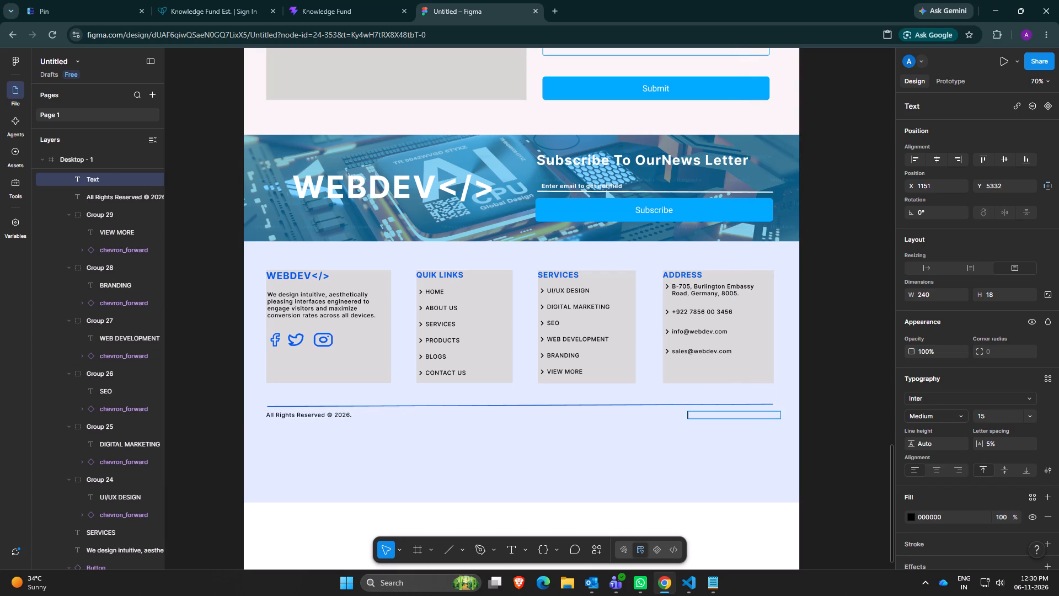
pyautogui.write('TERMS')
pyautogui.press('space')
pyautogui.write('& CONDITION')
pyautogui.write('S/')
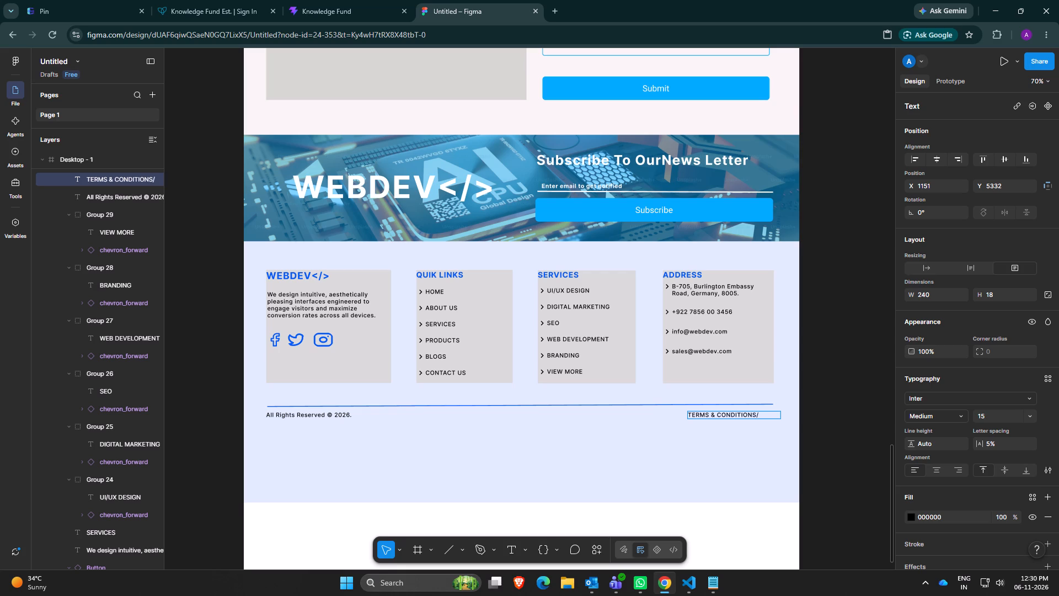
pyautogui.write('PRIVACY')
pyautogui.write('_POLICY')
pyautogui.press('BackSpace')
pyautogui.press('BackSpace')
pyautogui.press('BackSpace')
pyautogui.press('BackSpace')
pyautogui.press('BackSpace')
pyautogui.press('BackSpace')
pyautogui.press('BackSpace')
pyautogui.write('-POLICY')
pyautogui.click(690, 413)
pyautogui.click(698, 445)
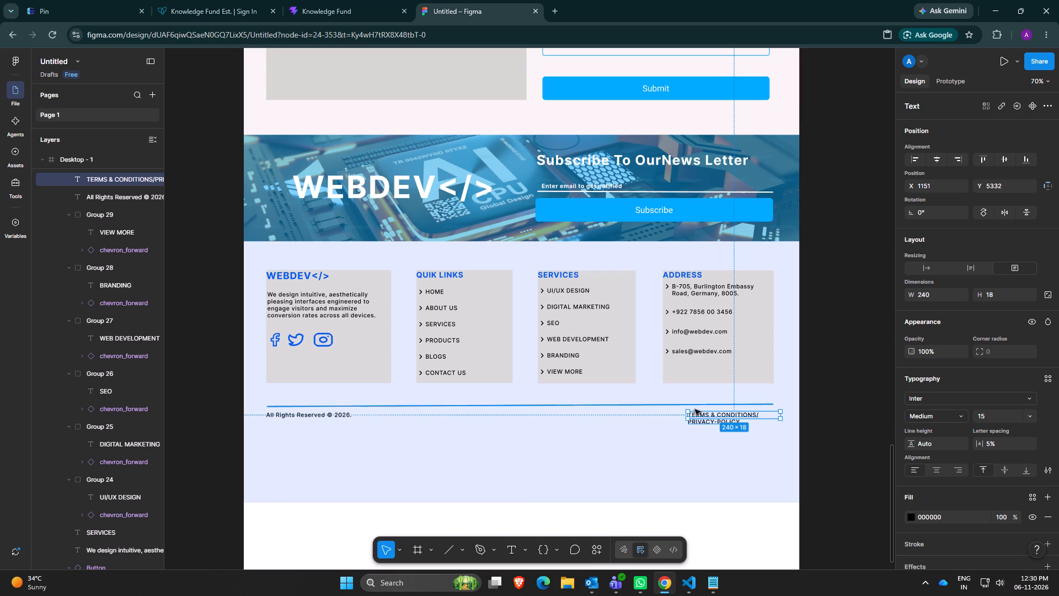
# Resize the terms and privacy text box to about 326 wide so the text fits snugly on one line.
pyautogui.moveTo(687, 416); pyautogui.dragTo(647, 413)
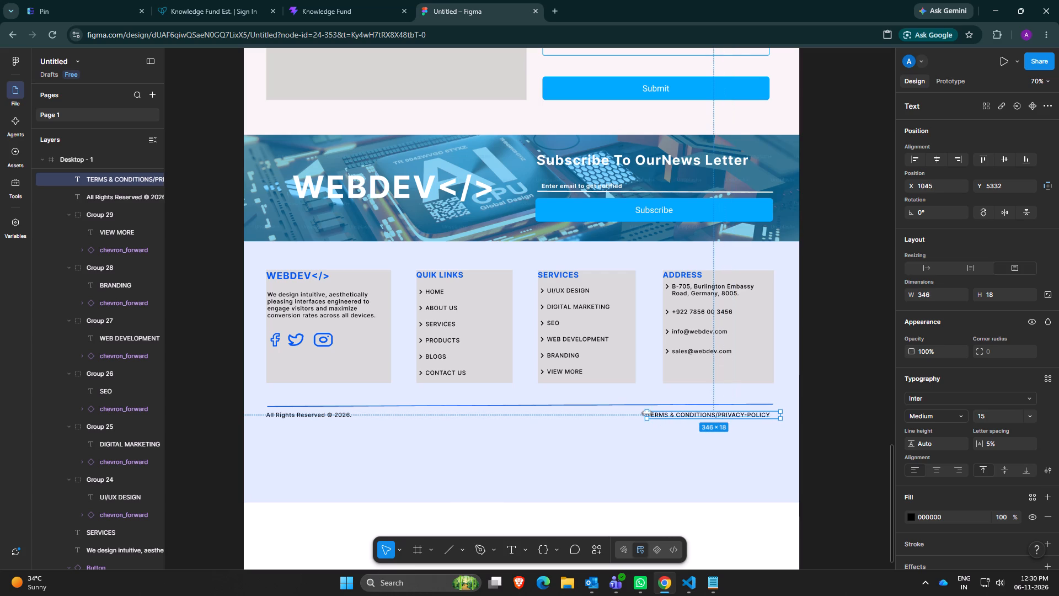
pyautogui.moveTo(647, 413); pyautogui.dragTo(634, 412)
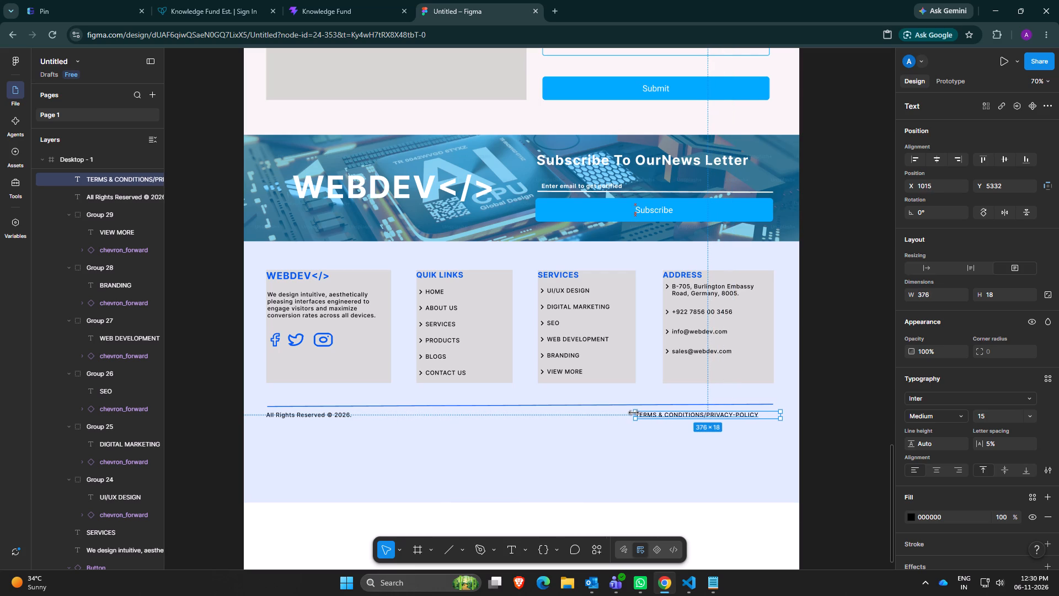
pyautogui.moveTo(634, 412); pyautogui.dragTo(630, 412)
pyautogui.moveTo(783, 414); pyautogui.dragTo(774, 414)
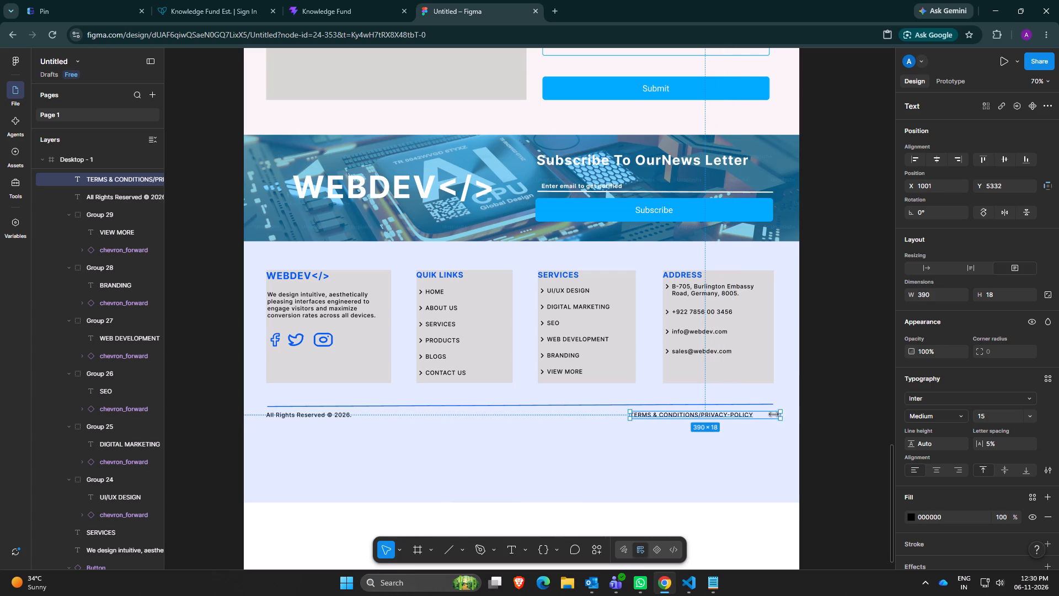
pyautogui.moveTo(774, 414); pyautogui.dragTo(756, 417)
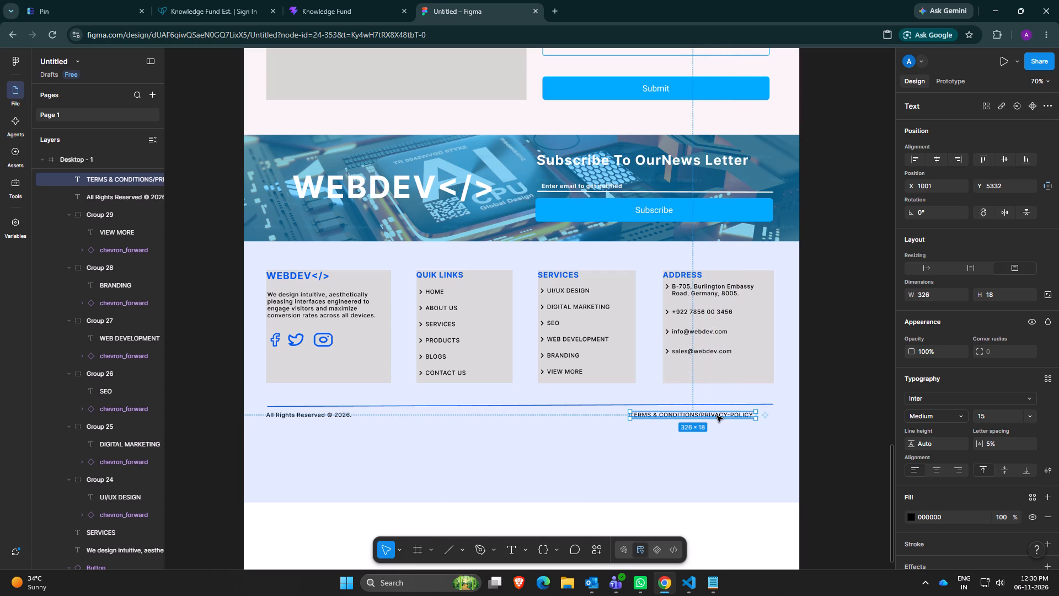
# Move the terms and privacy text to about X 1053, level with the copyright text and ending flush with the divider line.
pyautogui.moveTo(717, 416); pyautogui.dragTo(740, 414)
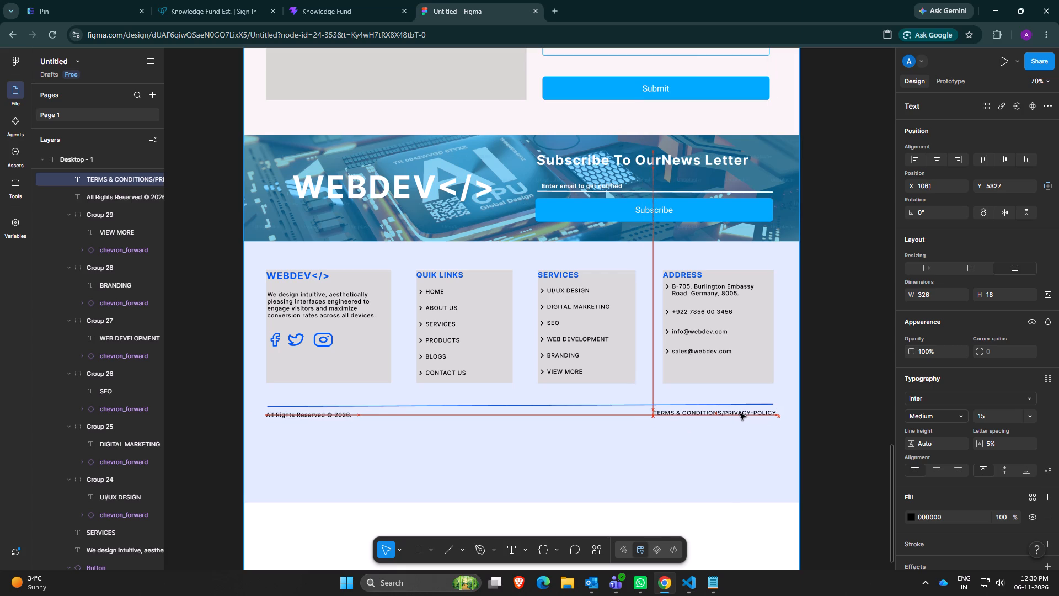
pyautogui.moveTo(740, 414); pyautogui.dragTo(737, 414)
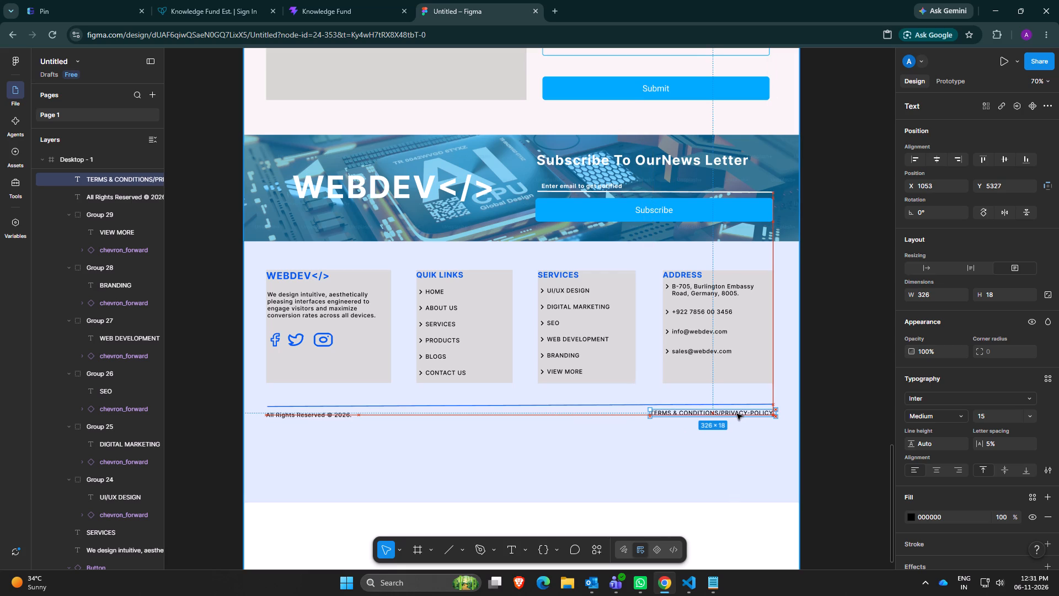
pyautogui.moveTo(737, 414); pyautogui.dragTo(737, 416)
# Shorten the footer's light-blue background rectangle so its lower edge sits a little below the copyright line.
pyautogui.click(601, 444)
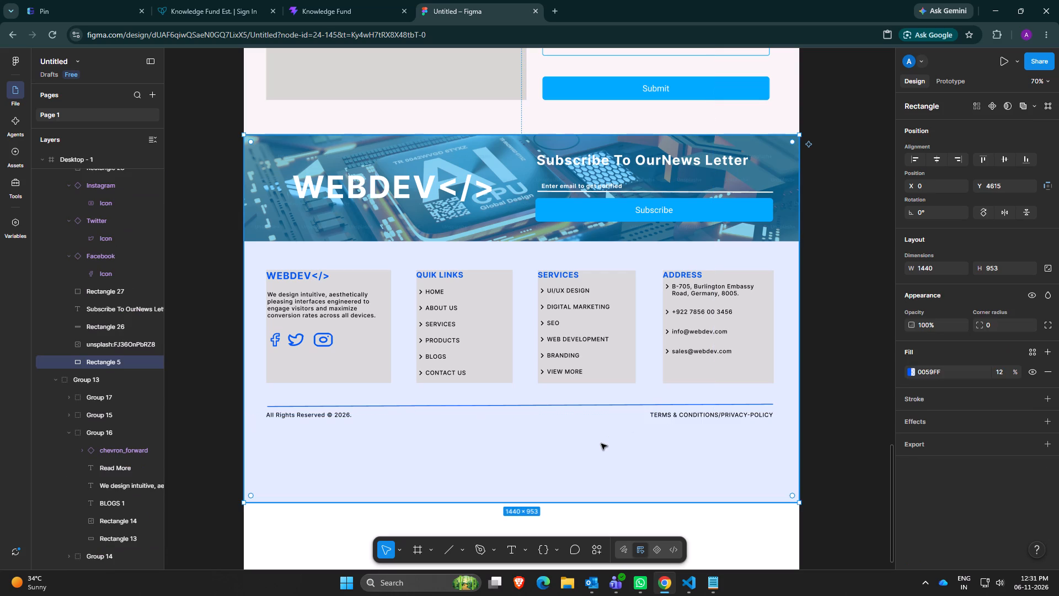
pyautogui.scroll(-1, 601, 444)
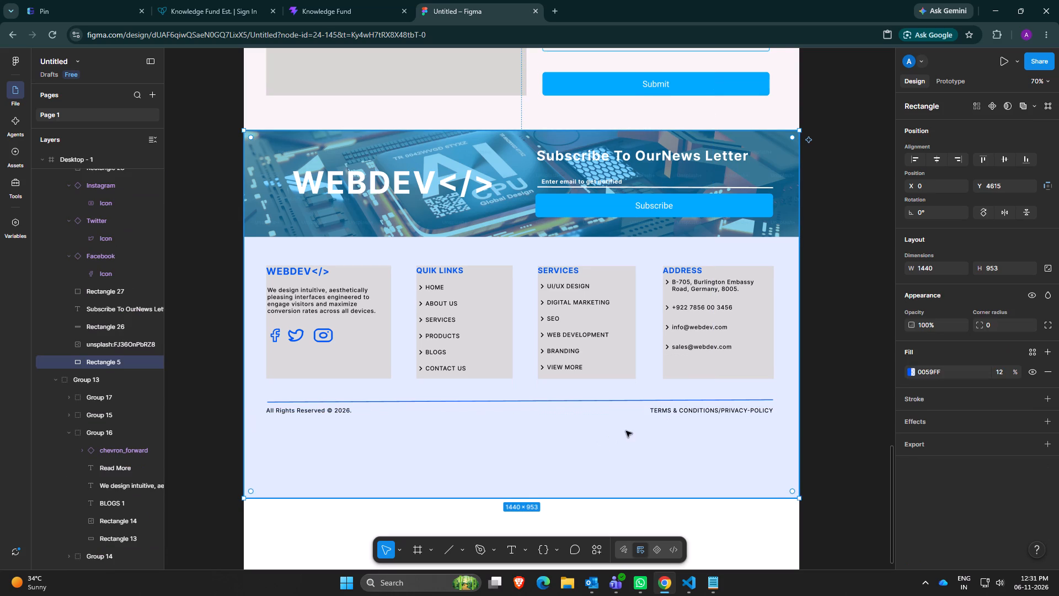
pyautogui.scroll(1, 627, 439)
pyautogui.moveTo(524, 501); pyautogui.dragTo(524, 498)
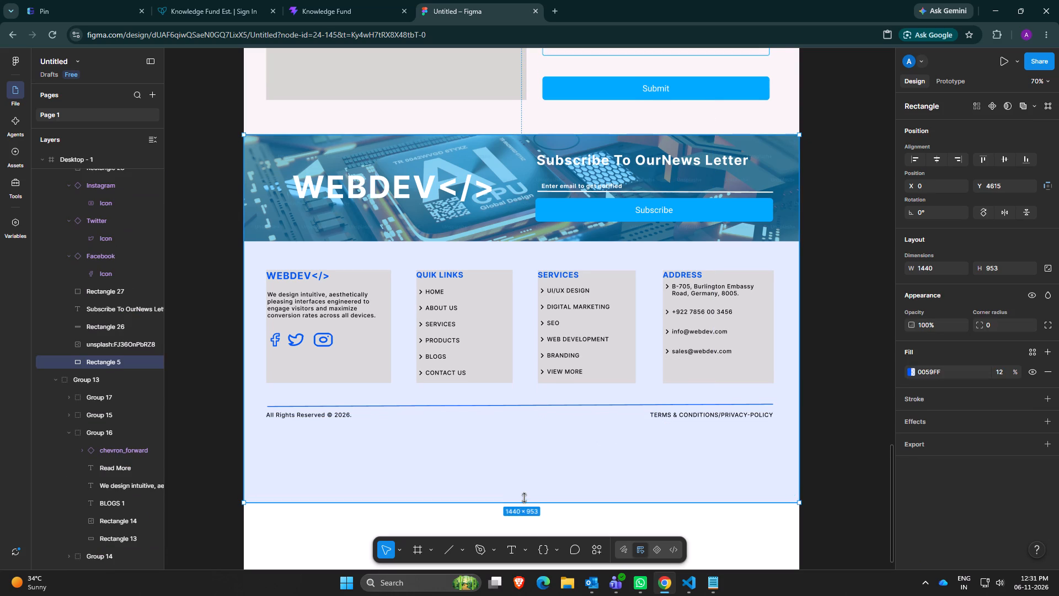
pyautogui.moveTo(524, 498); pyautogui.dragTo(524, 456)
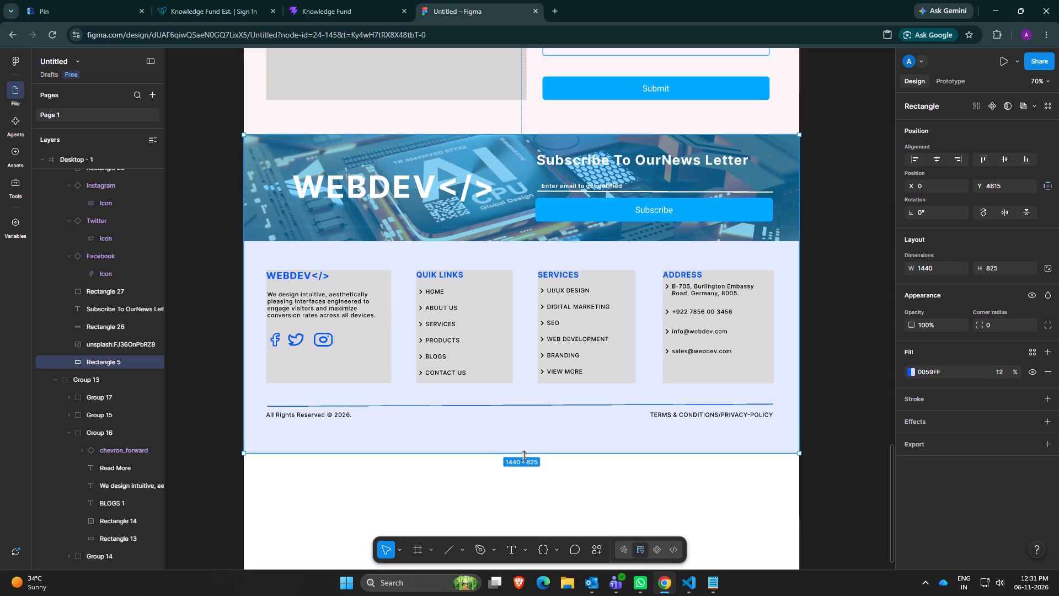
pyautogui.moveTo(524, 456); pyautogui.dragTo(526, 445)
# Set the fill opacity of the grey rectangle behind the WEBDEV</> footer column to 0%.
pyautogui.click(383, 360)
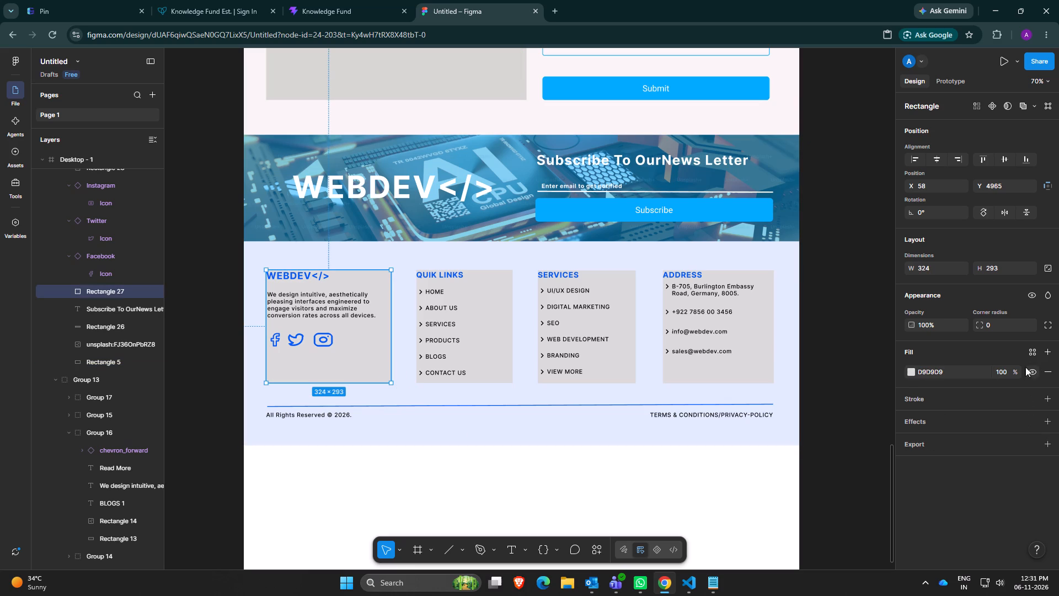
pyautogui.click(1001, 371)
pyautogui.press('BackSpace')
pyautogui.press('0')
pyautogui.press('Return')
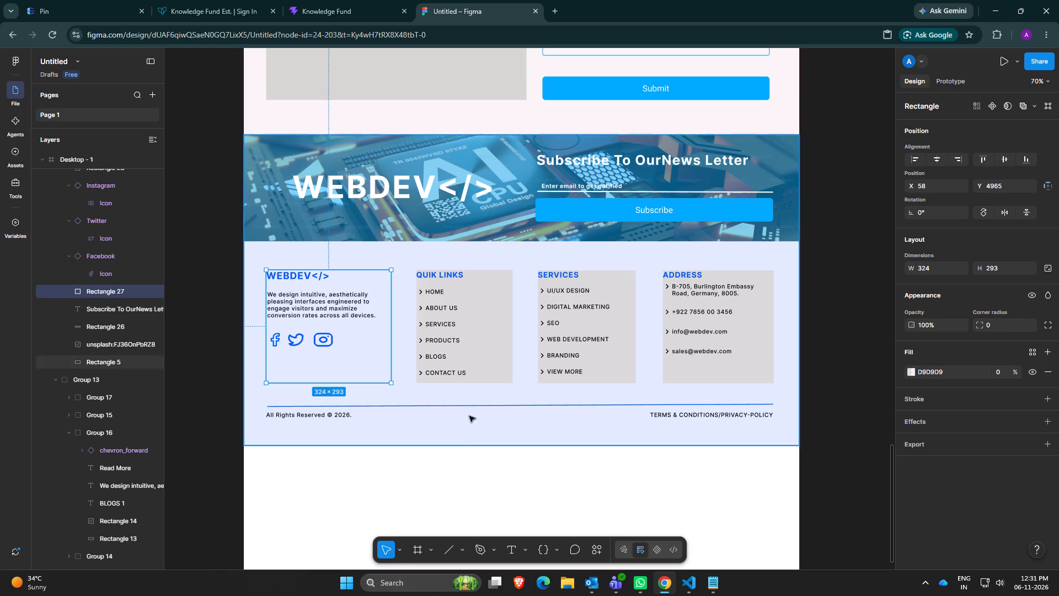
# Set the fill opacity of the grey rectangle behind the QUIK LINKS column to 0%.
pyautogui.click(477, 376)
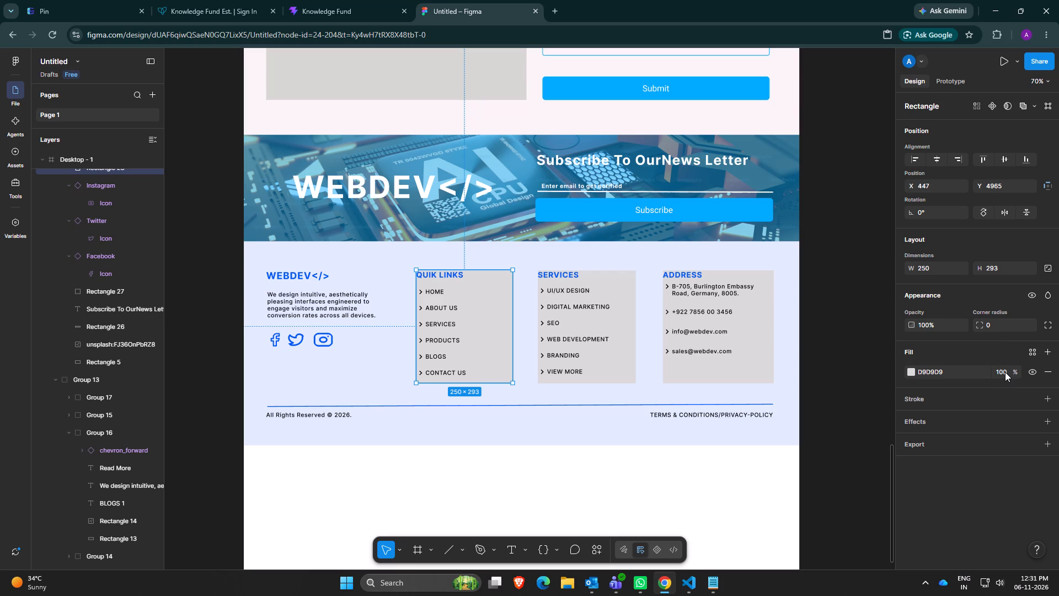
pyautogui.click(1005, 372)
pyautogui.press('BackSpace')
pyautogui.press('0')
pyautogui.press('Return')
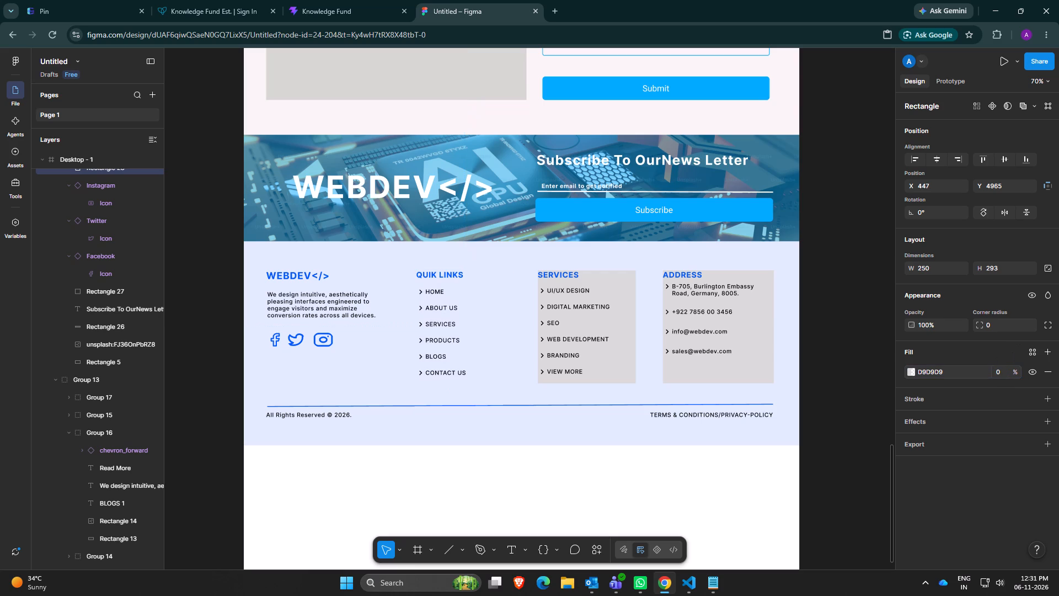
# Set the fill opacity of the grey rectangle behind the SERVICES column to 0%.
pyautogui.click(602, 356)
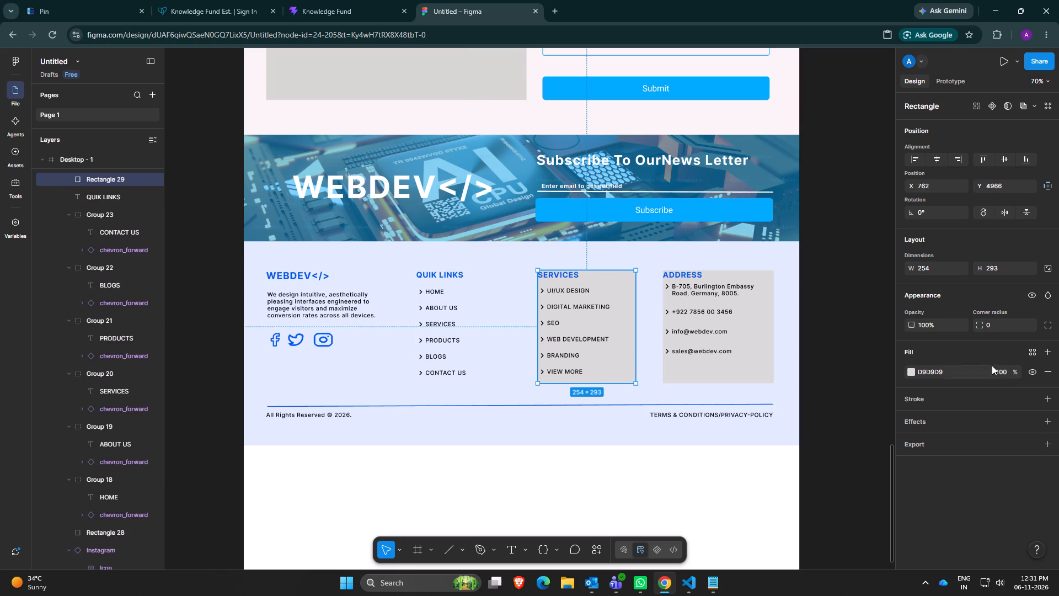
pyautogui.click(1004, 370)
pyautogui.press('BackSpace')
pyautogui.press('0')
pyautogui.press('Return')
# Set the fill opacity of the grey rectangle behind the ADDRESS column to 0% and deselect it.
pyautogui.click(750, 379)
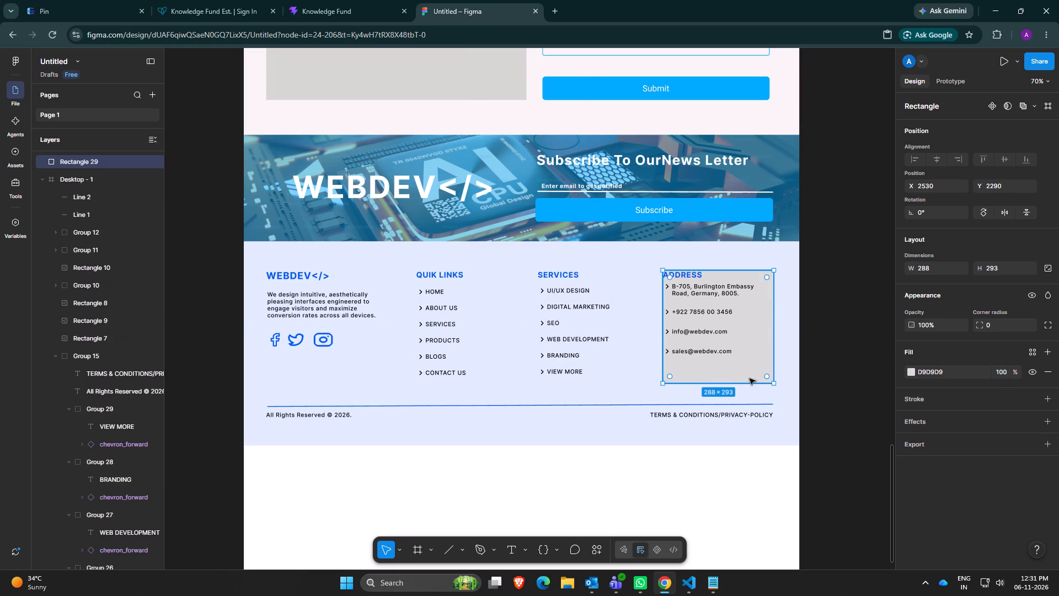
pyautogui.click(1005, 370)
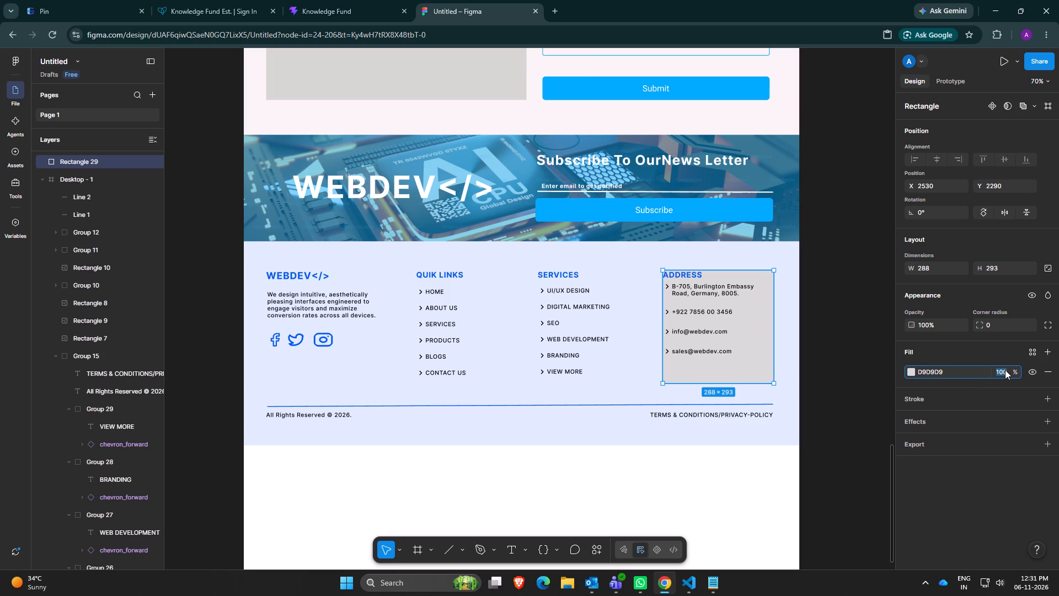
pyautogui.press('BackSpace')
pyautogui.press('0')
pyautogui.press('Return')
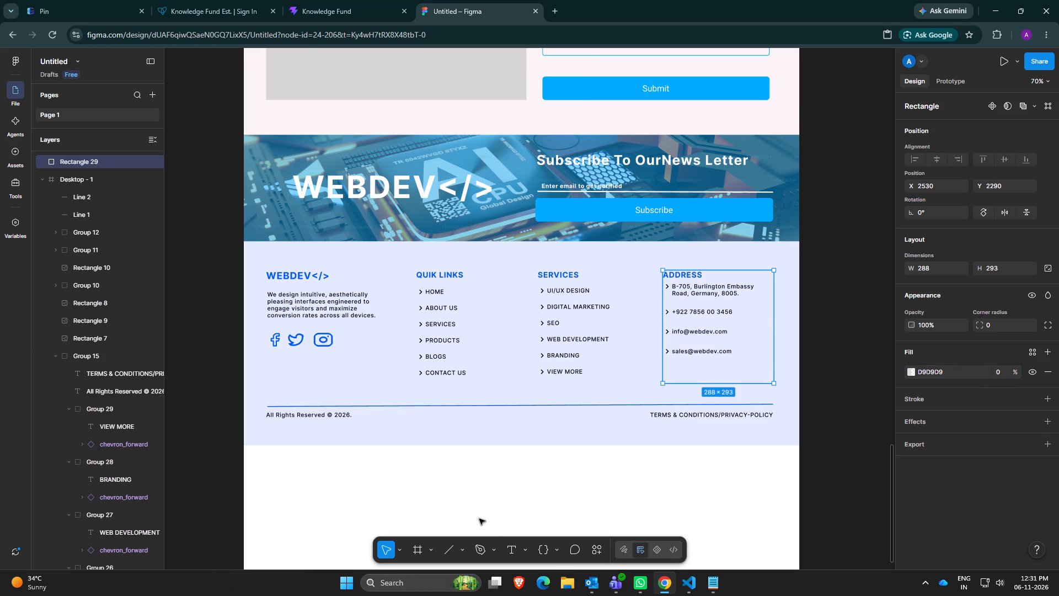
pyautogui.click(479, 519)
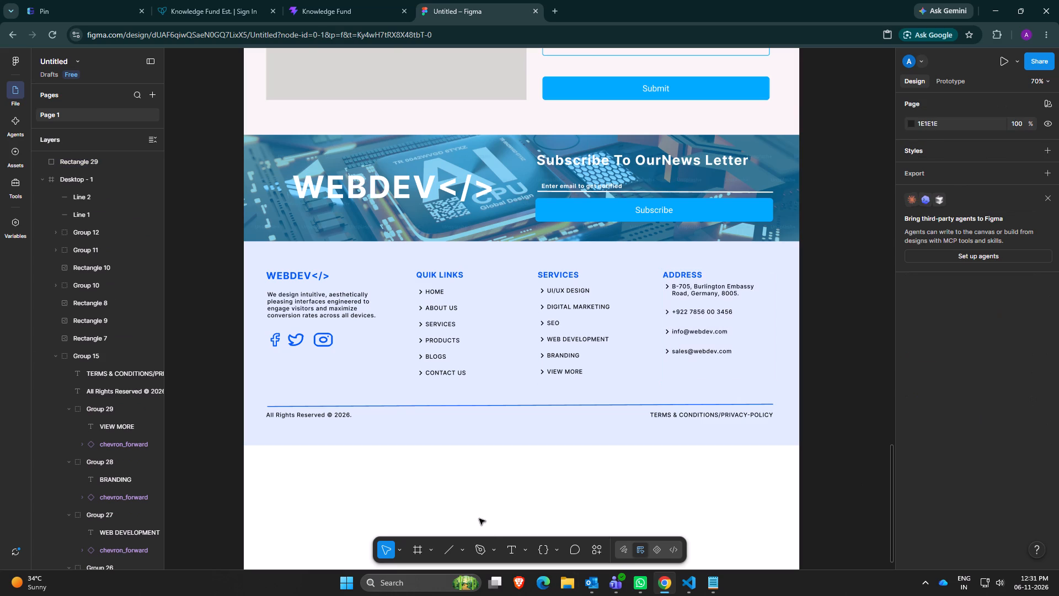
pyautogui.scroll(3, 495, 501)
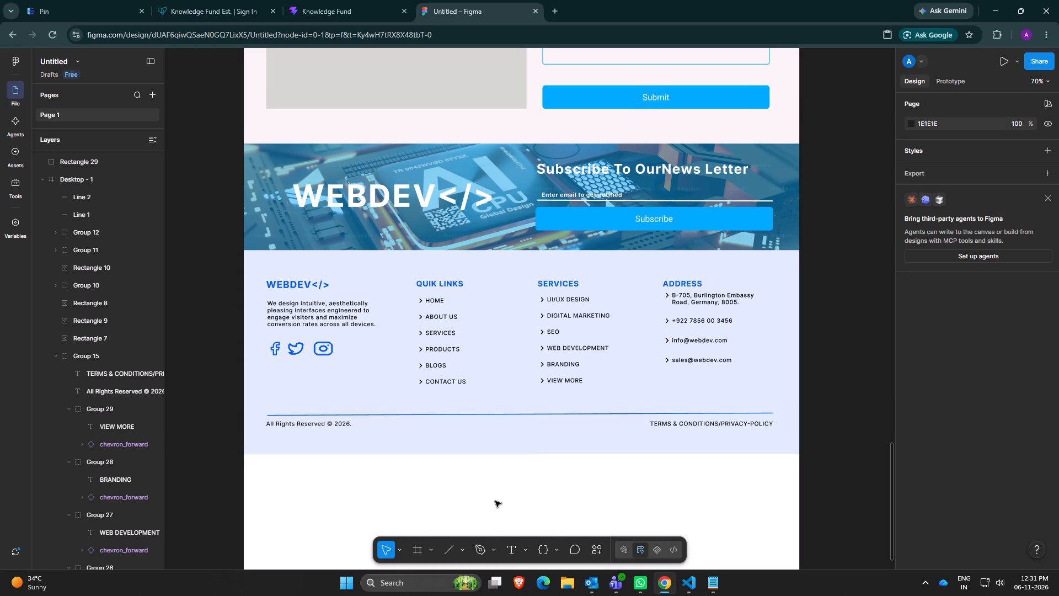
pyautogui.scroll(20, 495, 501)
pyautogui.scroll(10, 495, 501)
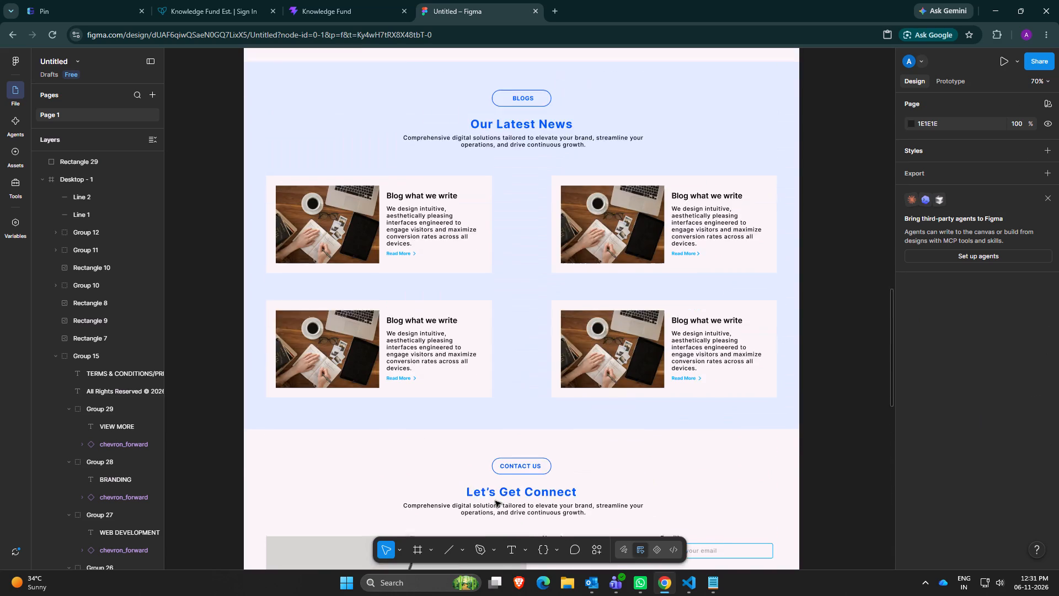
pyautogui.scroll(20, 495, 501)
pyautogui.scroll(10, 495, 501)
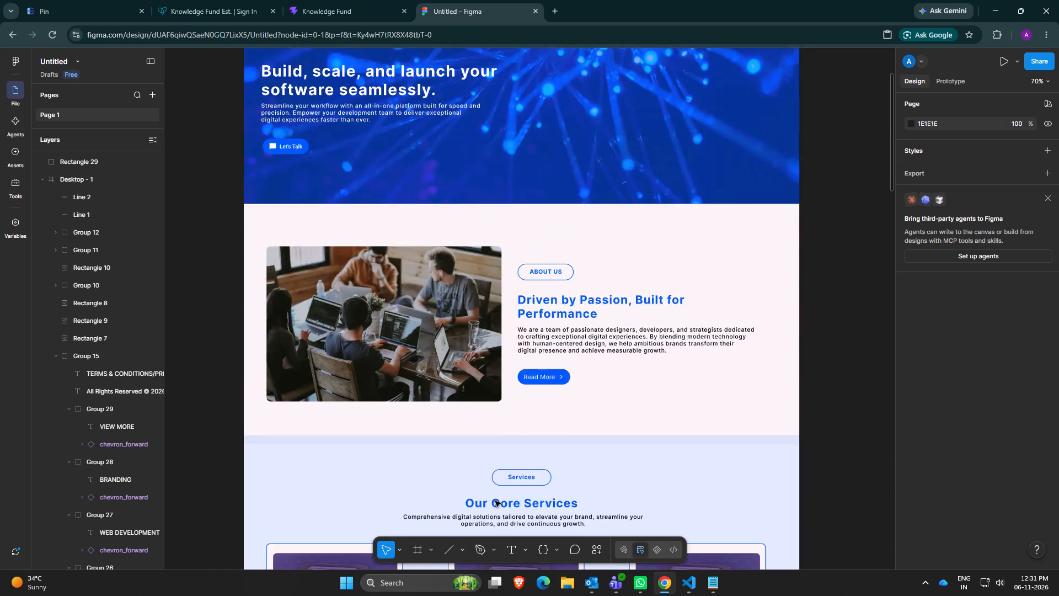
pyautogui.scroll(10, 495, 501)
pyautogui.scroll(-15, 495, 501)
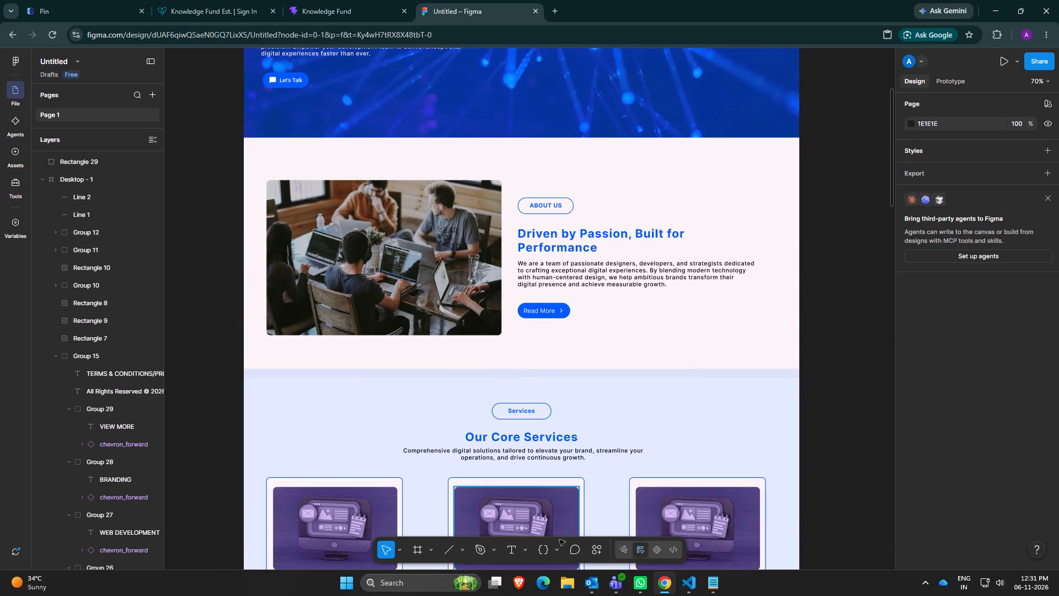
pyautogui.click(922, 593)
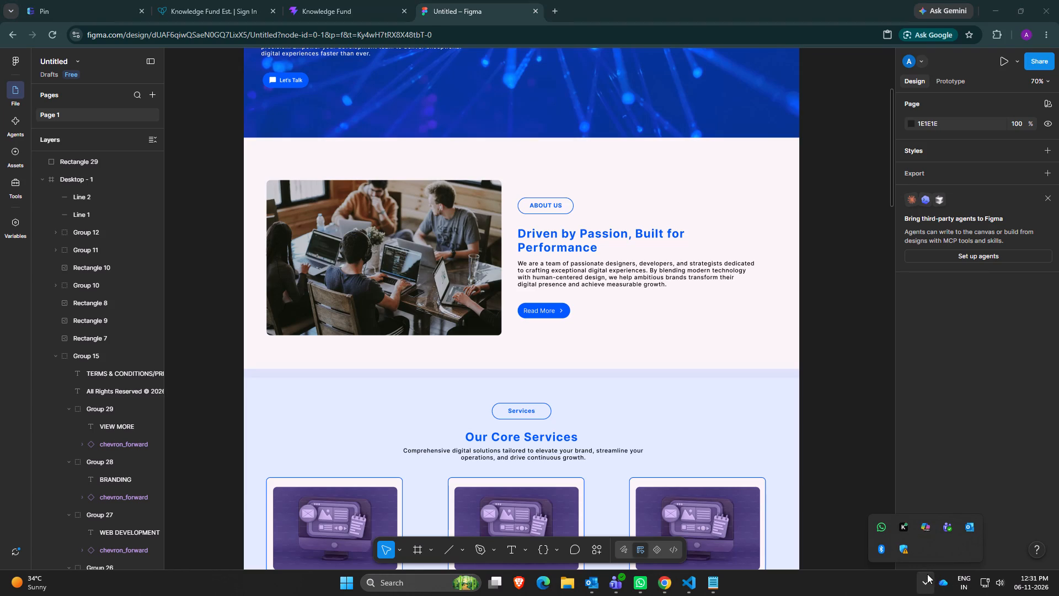
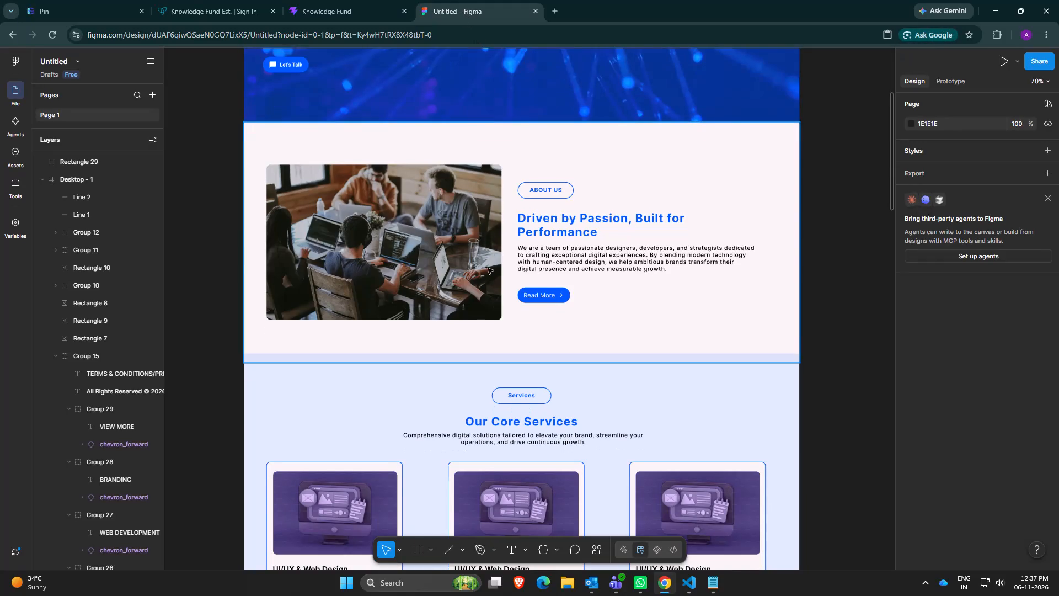
# Review the landing page design from the About Us section down to the footer and the blank area beneath it.
pyautogui.scroll(-9, 488, 269)
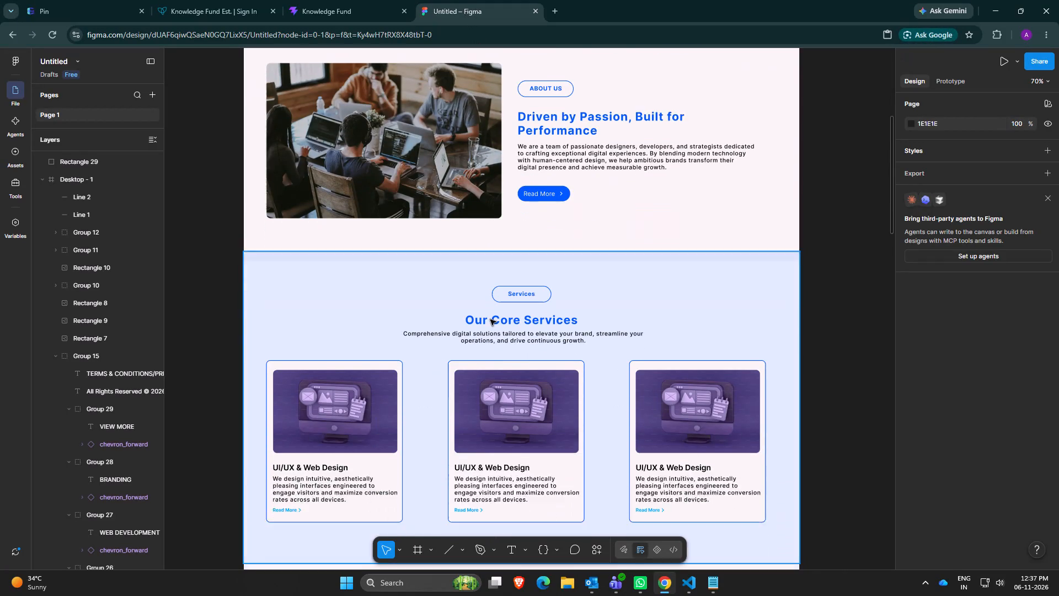
pyautogui.scroll(-20, 490, 320)
pyautogui.scroll(-7, 490, 320)
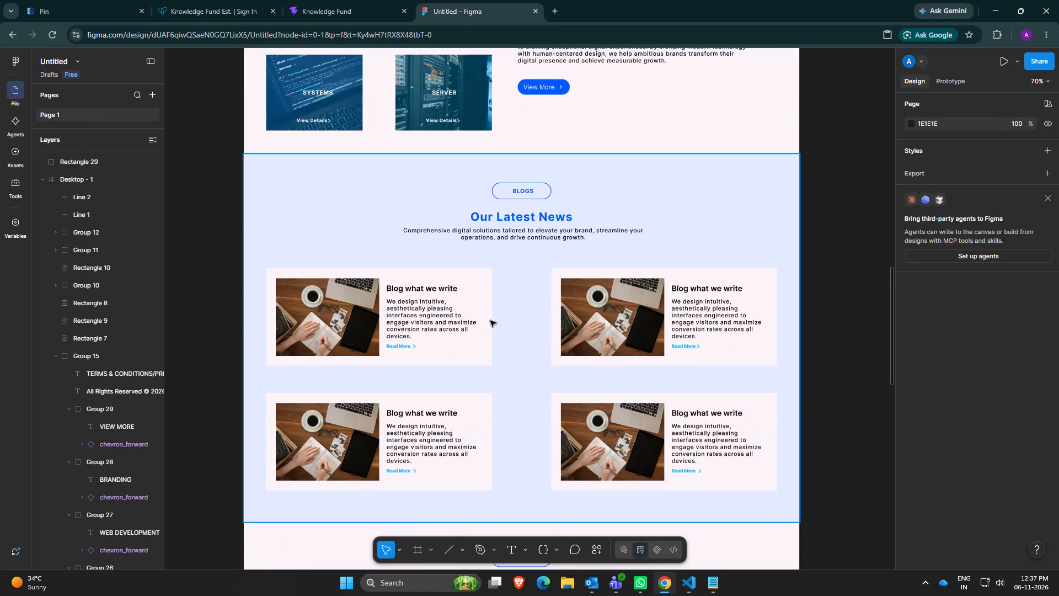
pyautogui.scroll(-8, 490, 321)
pyautogui.scroll(-15, 493, 337)
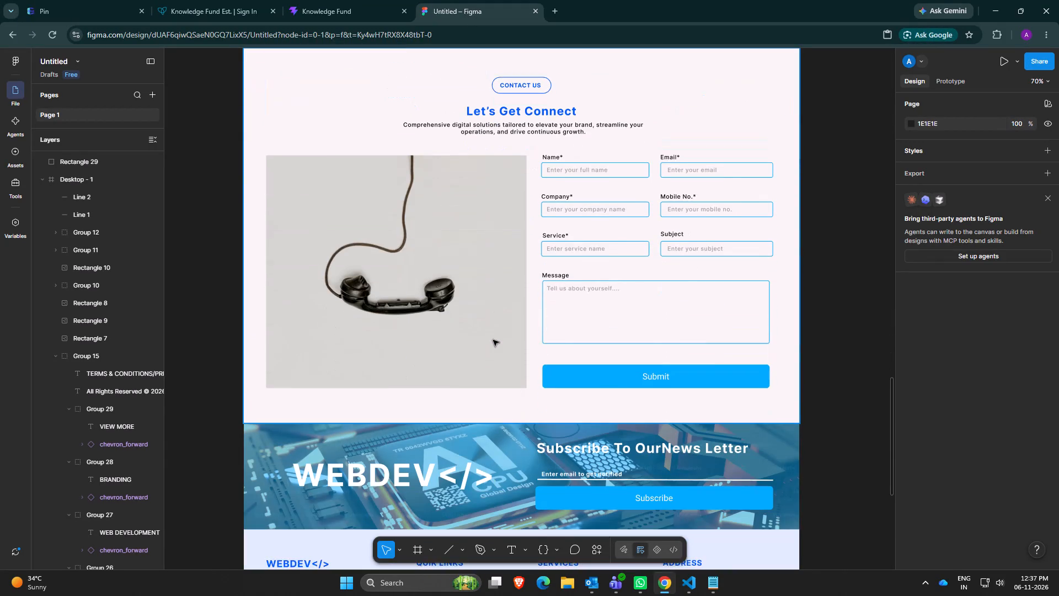
pyautogui.scroll(-11, 493, 340)
pyautogui.click(392, 489)
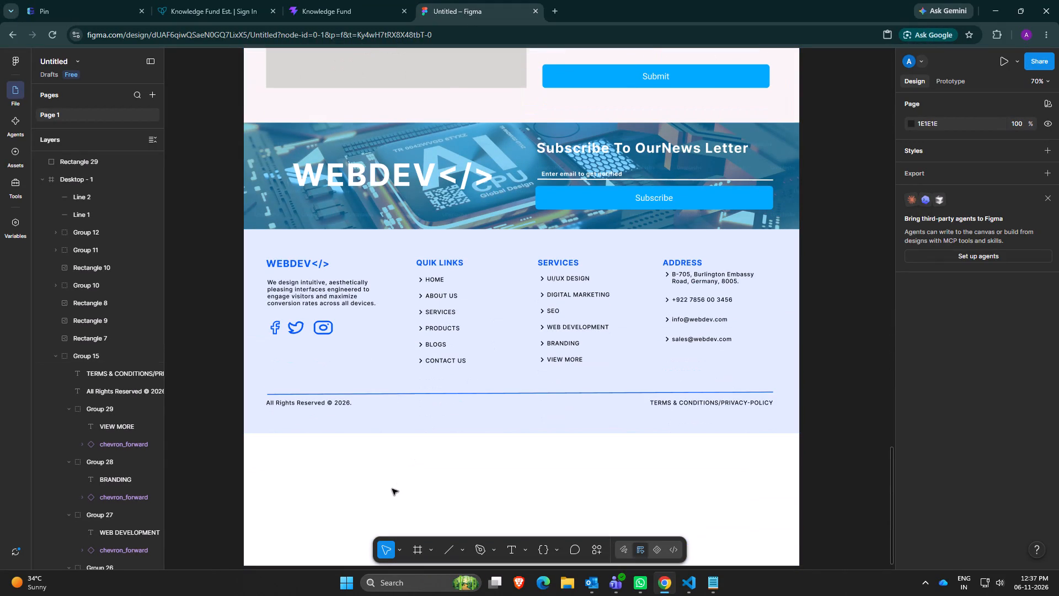